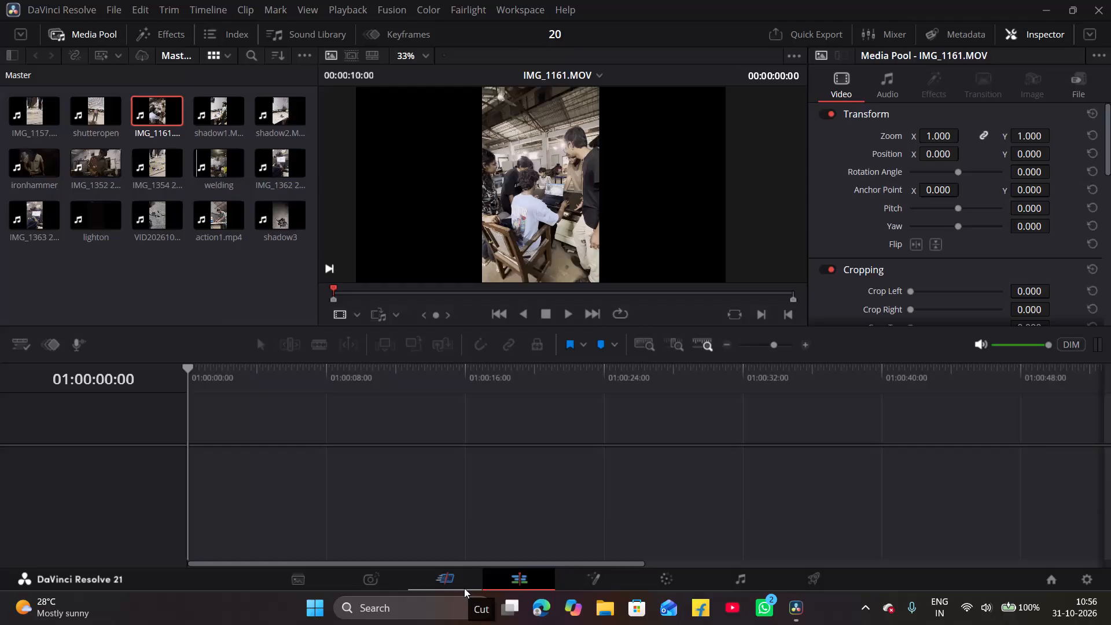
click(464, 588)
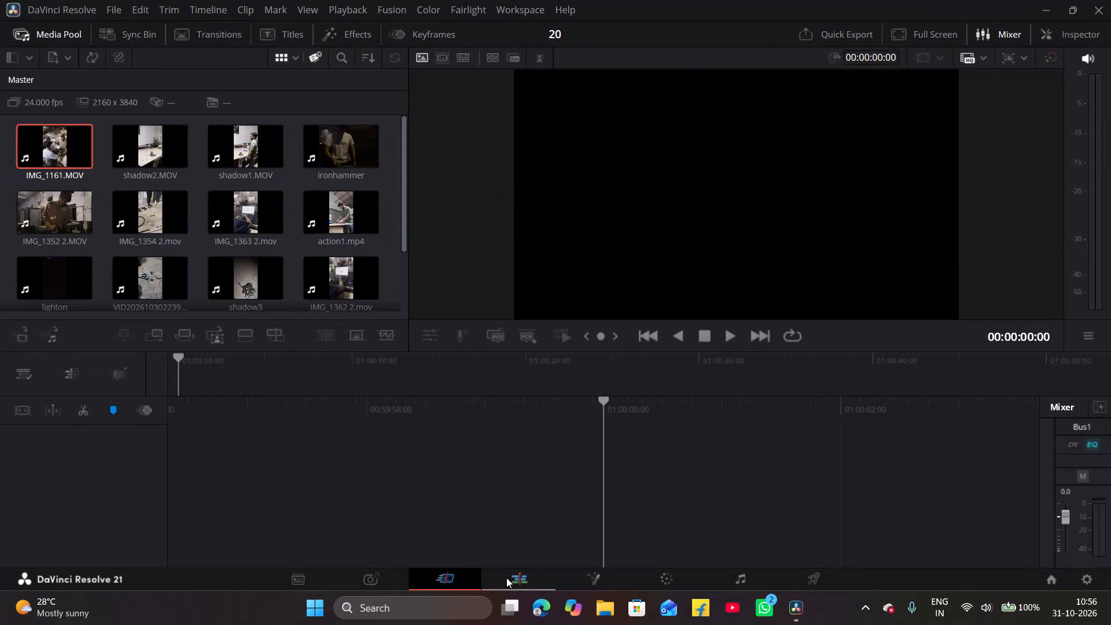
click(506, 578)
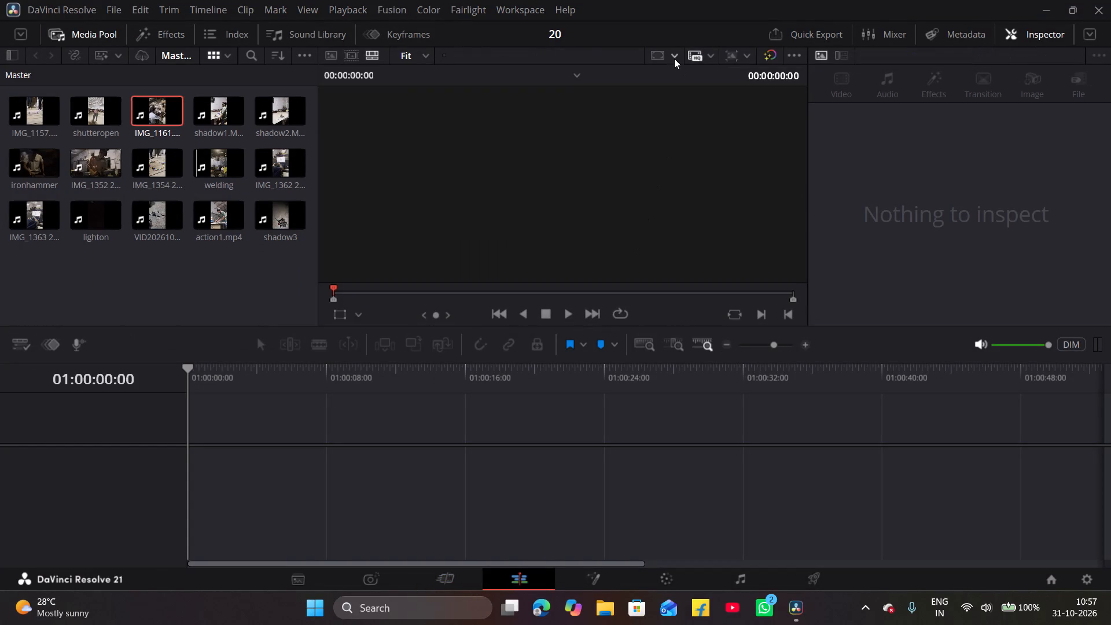
Change the Edit page layout to a narrower viewer beside a wider media pool.
click(674, 56)
click(704, 54)
click(745, 57)
click(760, 140)
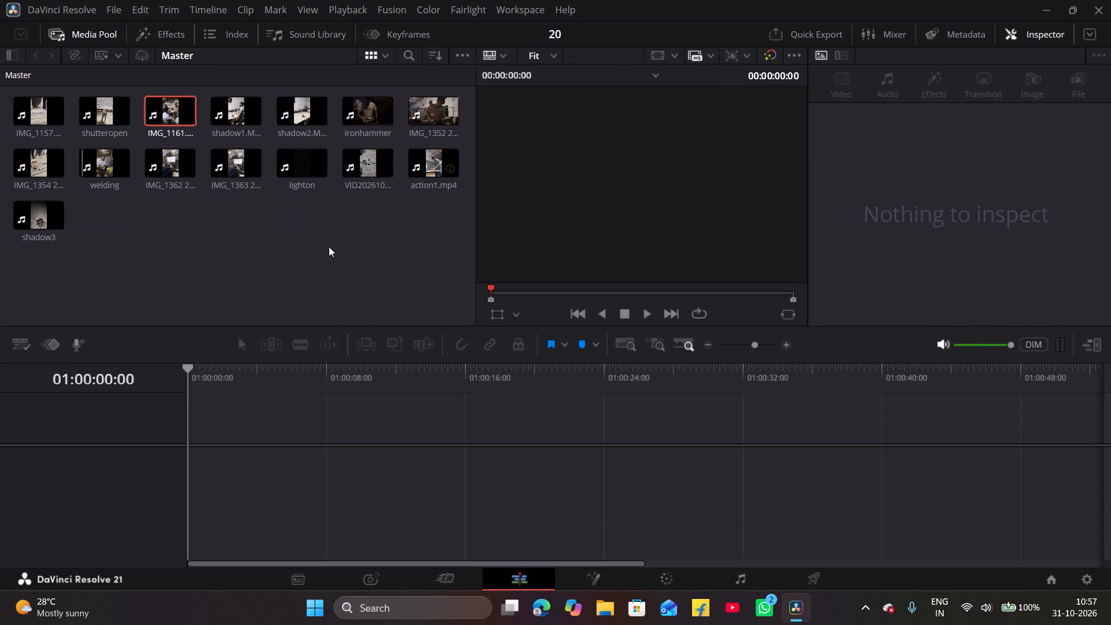
Open the clip IMG_1161.MOV from the media pool in the source viewer.
click(329, 247)
click(169, 110)
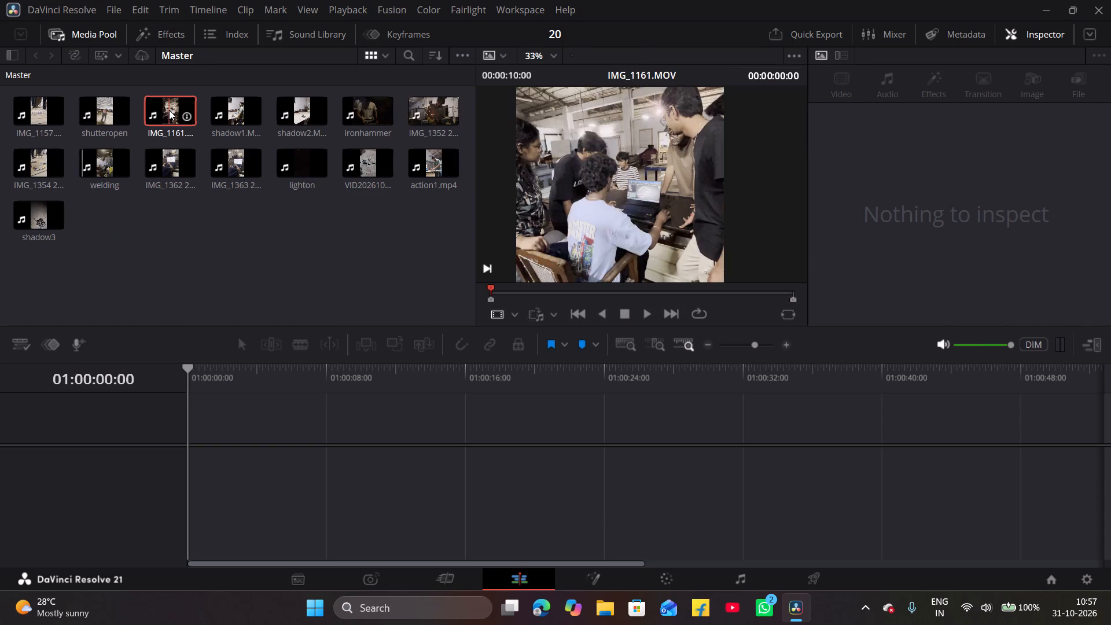
scroll(613, 168, up, 4)
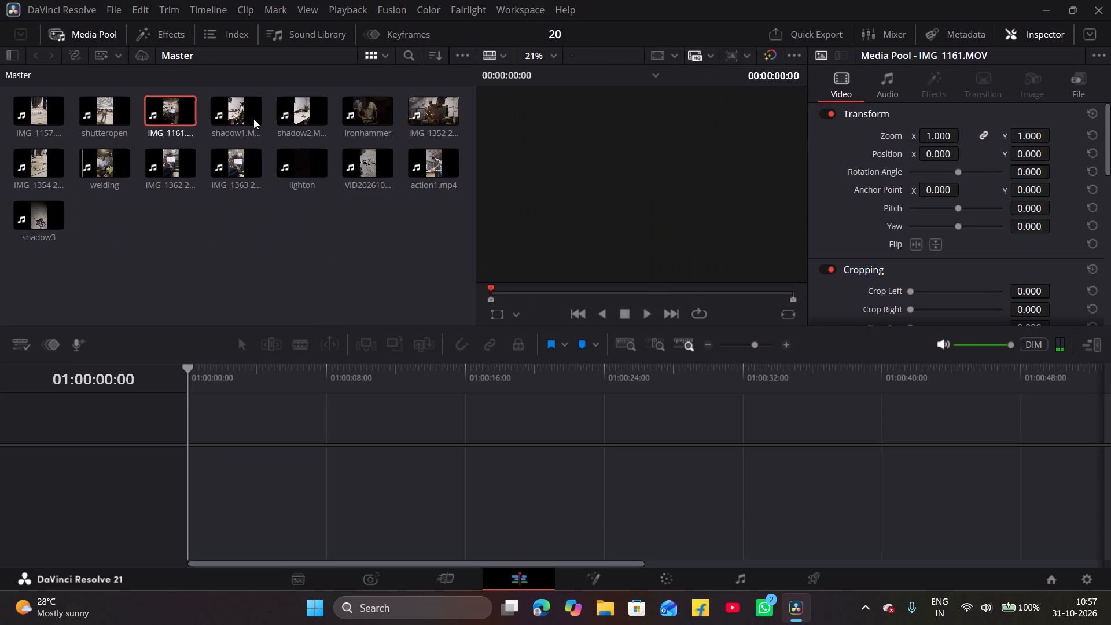
double_click(168, 116)
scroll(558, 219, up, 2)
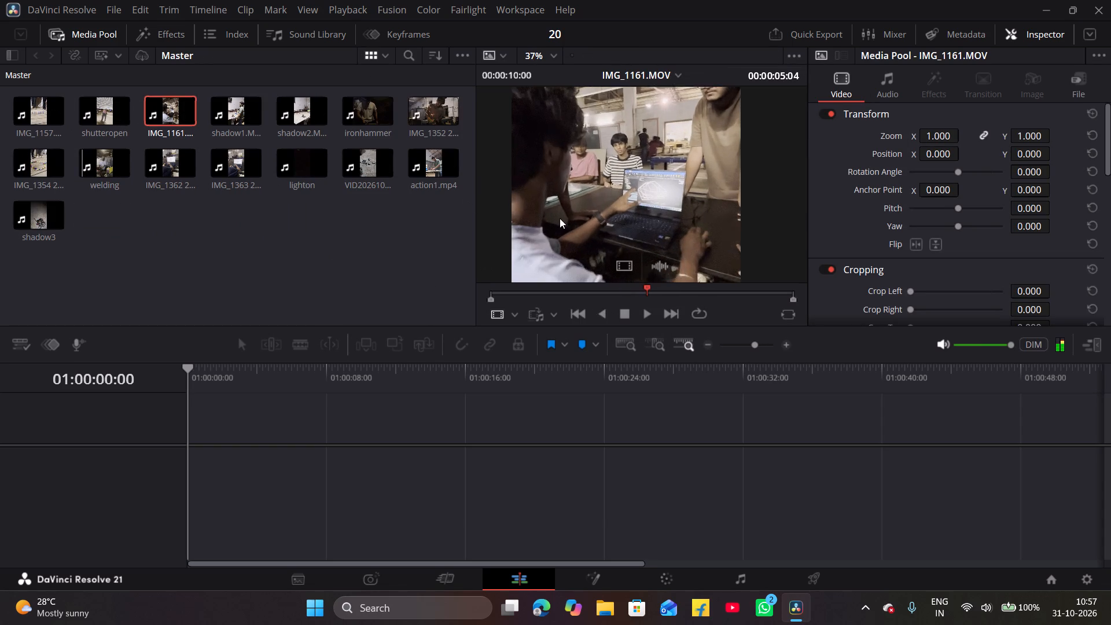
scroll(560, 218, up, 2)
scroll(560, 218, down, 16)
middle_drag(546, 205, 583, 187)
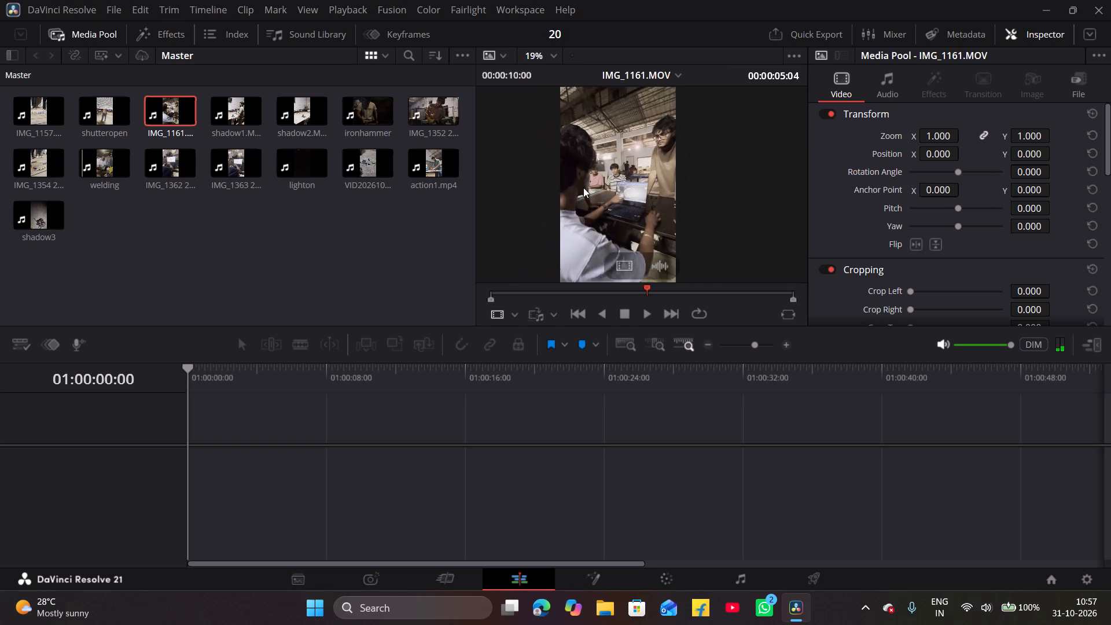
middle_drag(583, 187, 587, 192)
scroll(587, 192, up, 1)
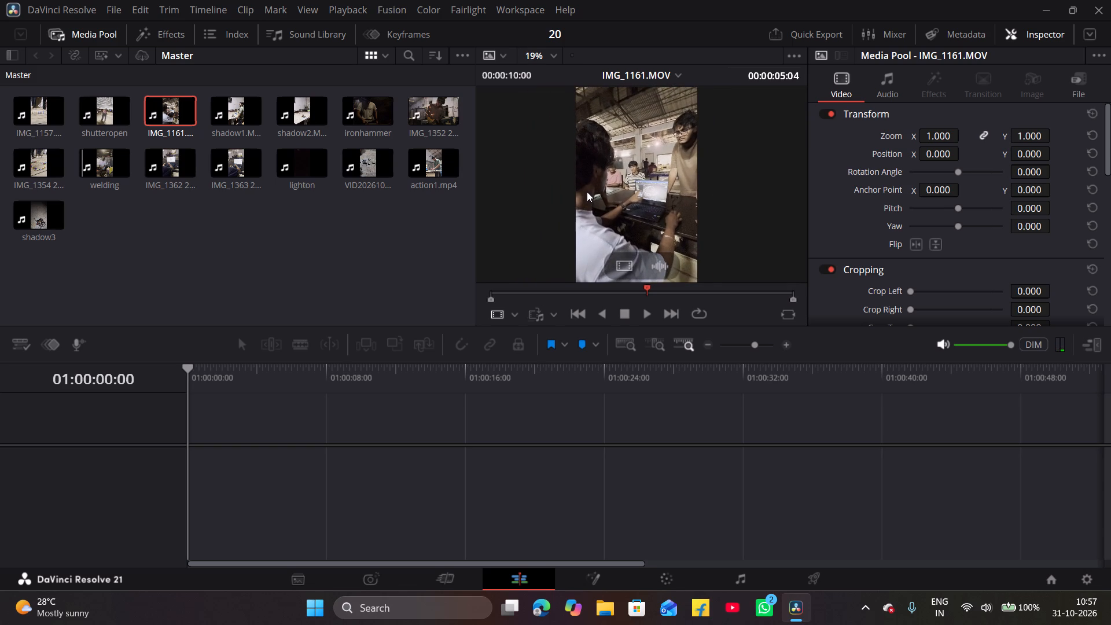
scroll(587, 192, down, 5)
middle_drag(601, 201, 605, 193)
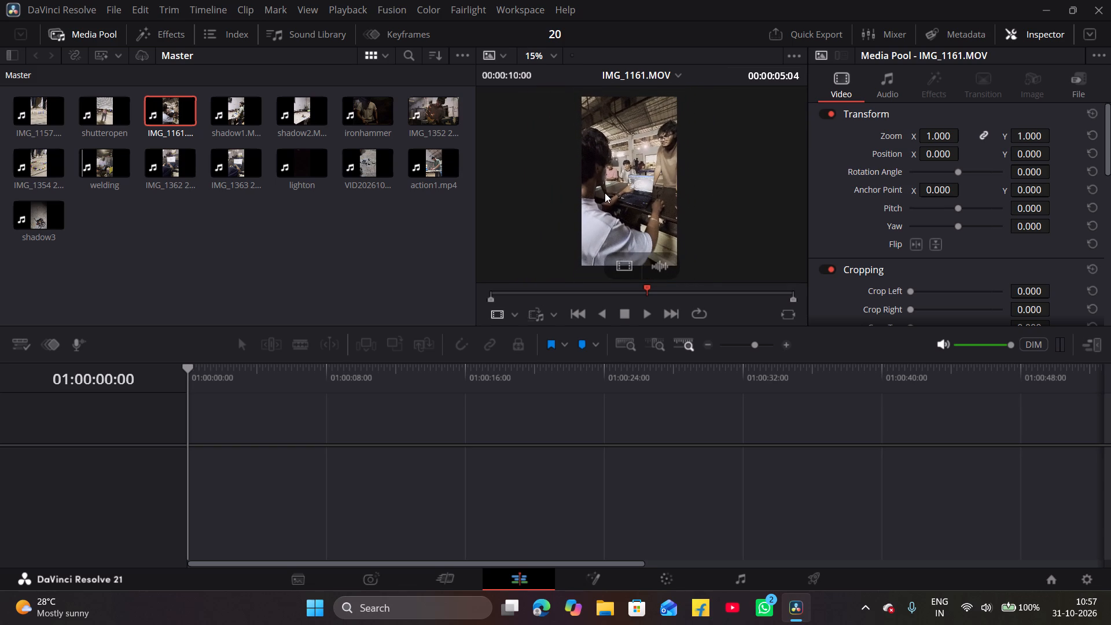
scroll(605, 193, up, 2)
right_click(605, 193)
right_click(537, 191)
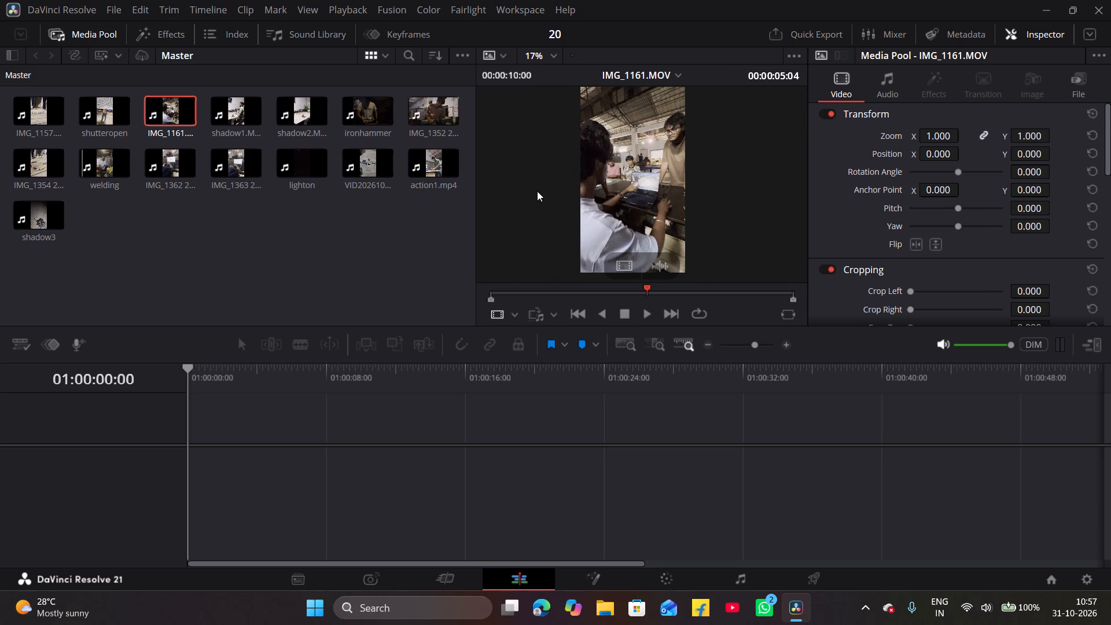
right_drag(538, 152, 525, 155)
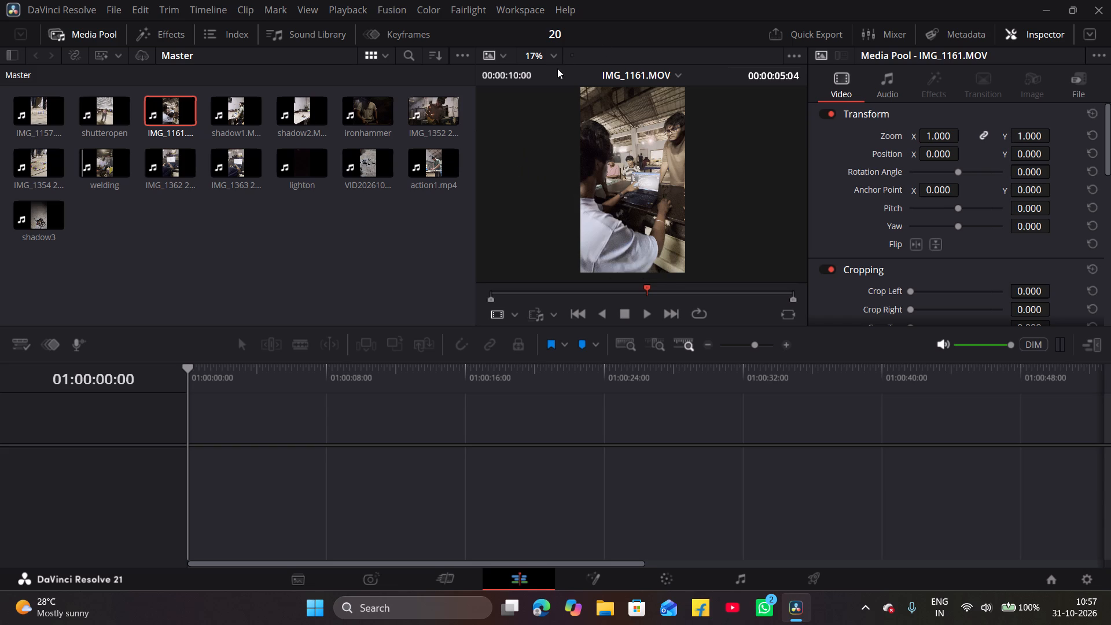
Set the source viewer's zoom to Fit for IMG_1161.MOV and clear the media pool selection.
click(550, 53)
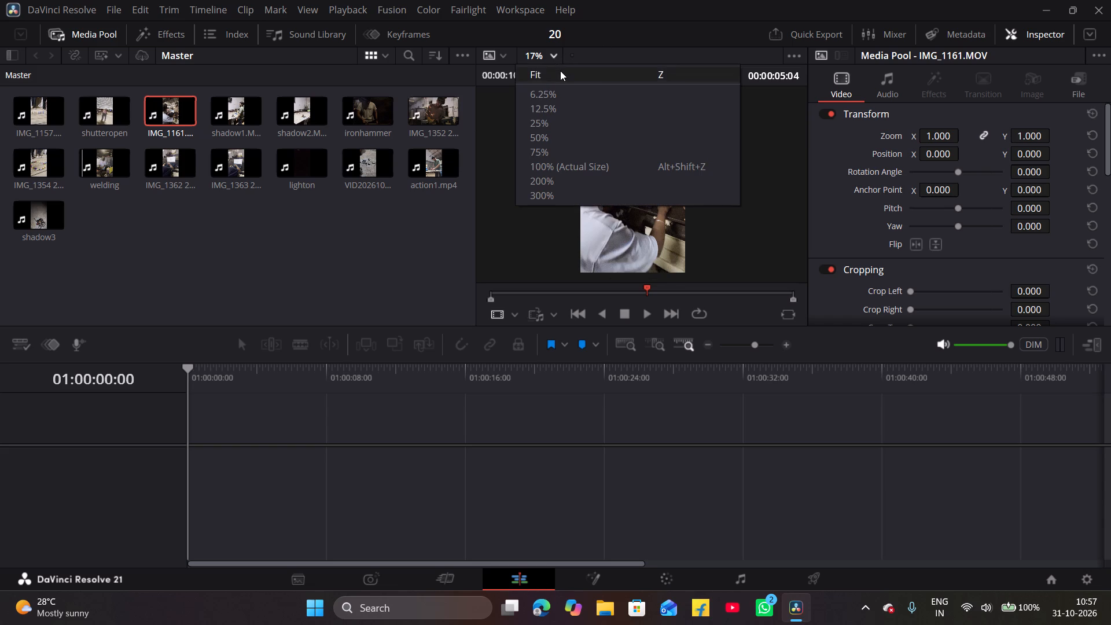
click(560, 71)
click(334, 236)
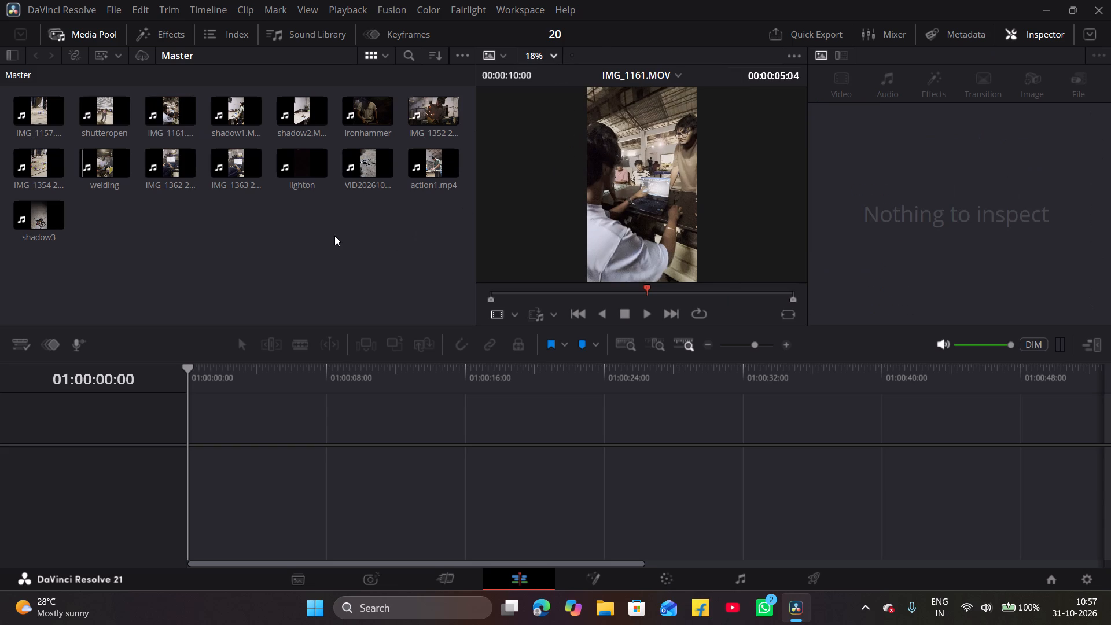
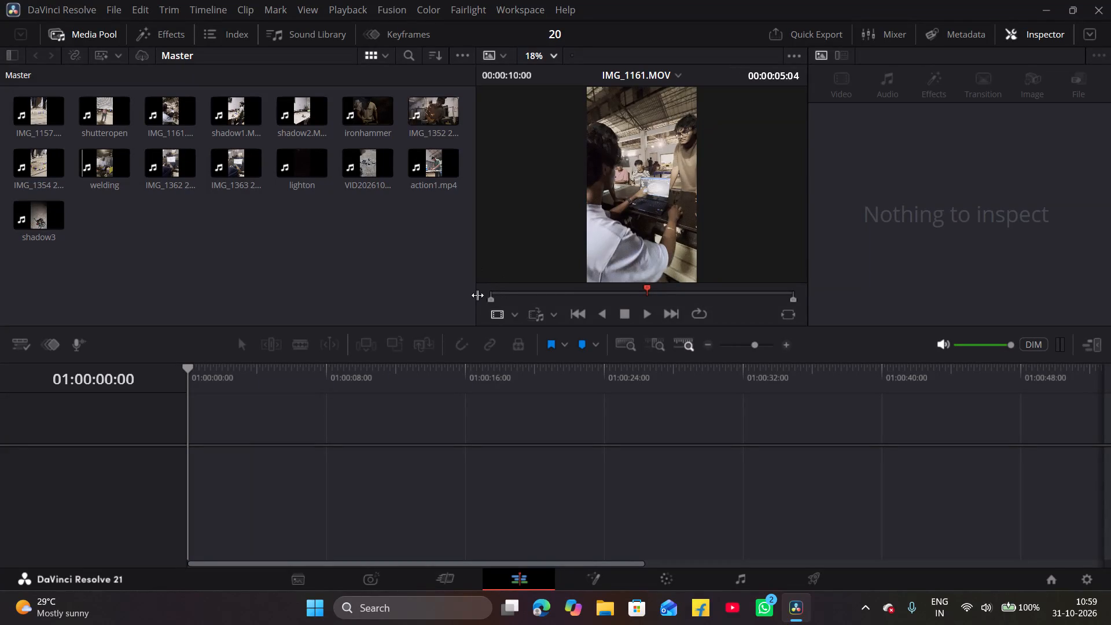
Add a Text+ title at the very start of a new timeline's Video 1 track and slightly reduce the track's height.
scroll(504, 502, up, 4)
click(153, 36)
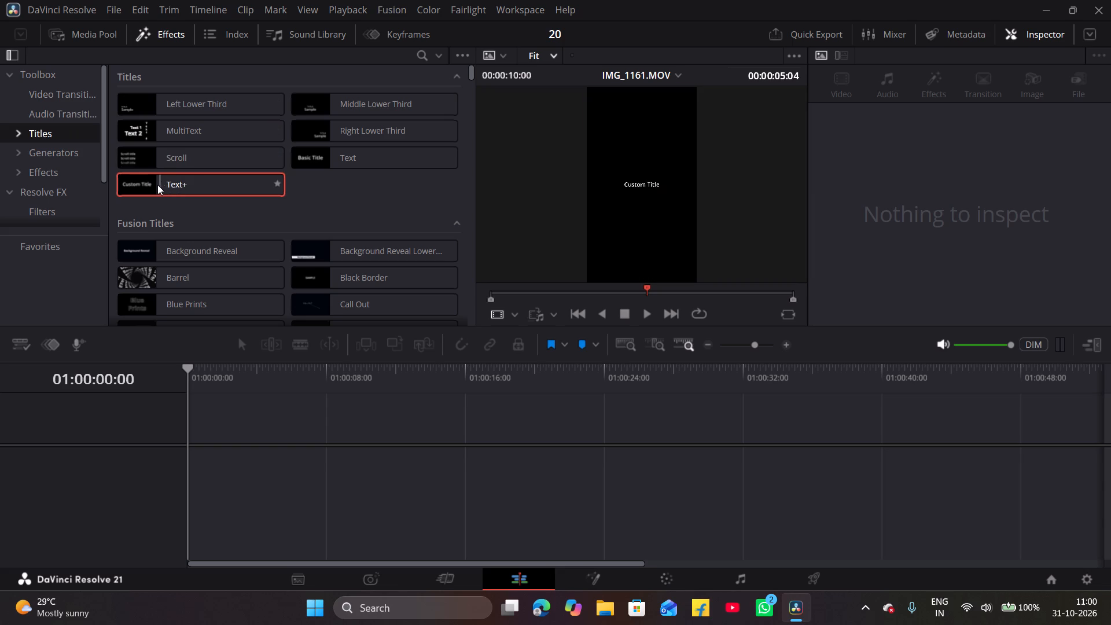
drag(168, 183, 202, 459)
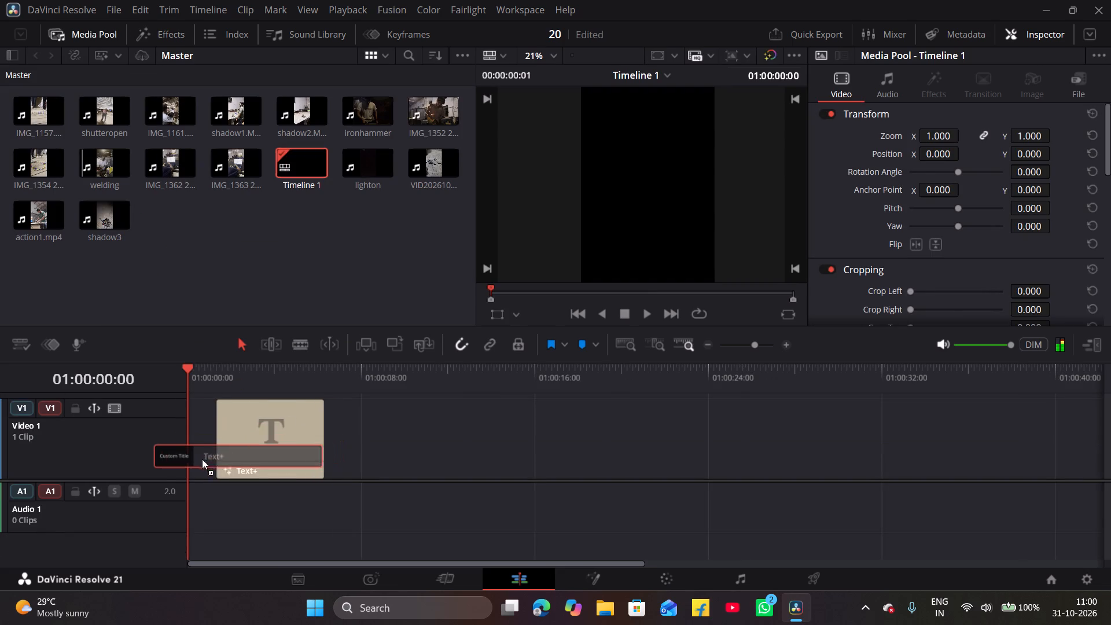
drag(202, 459, 179, 464)
drag(157, 400, 157, 416)
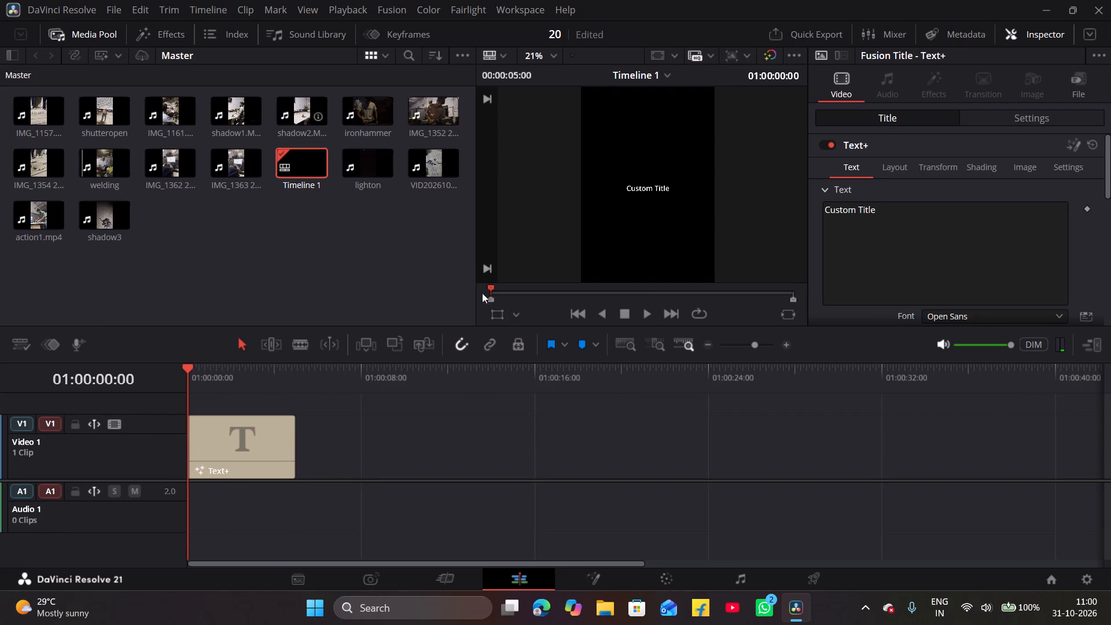
Play the Text+ title in the timeline and check its start and end points, finishing at the start.
key(space)
key(space)
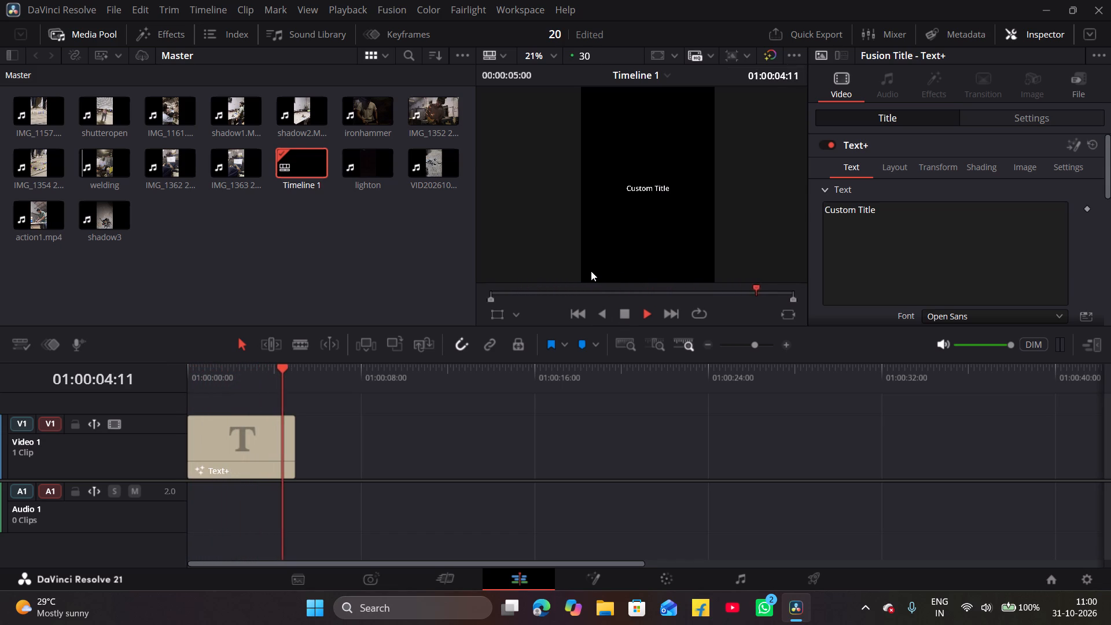
key(space)
key(space)
key(space)
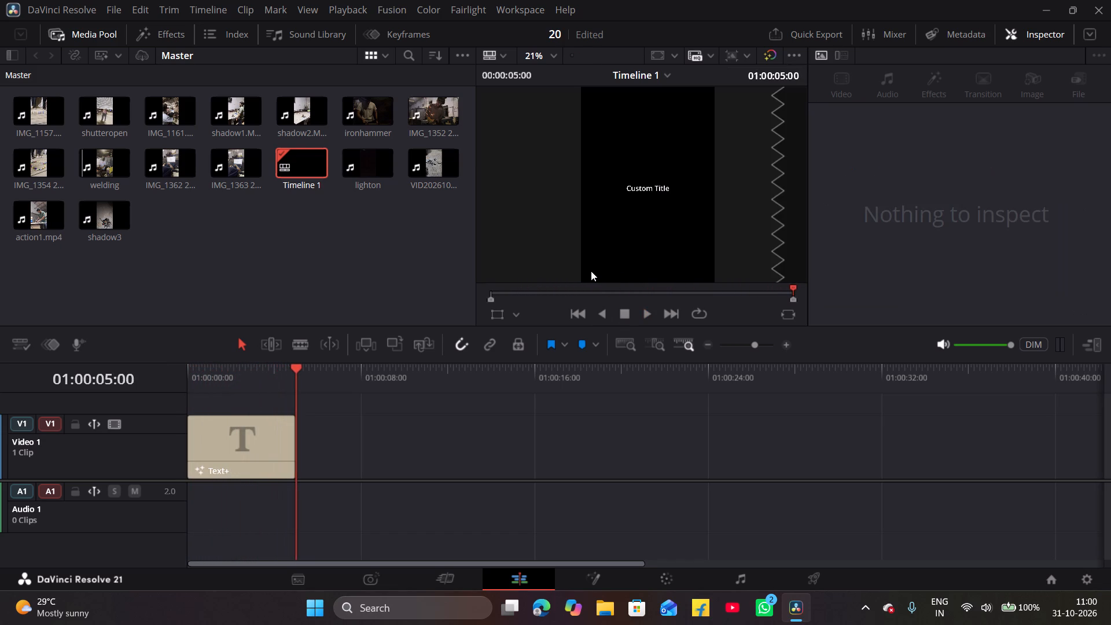
key(Left)
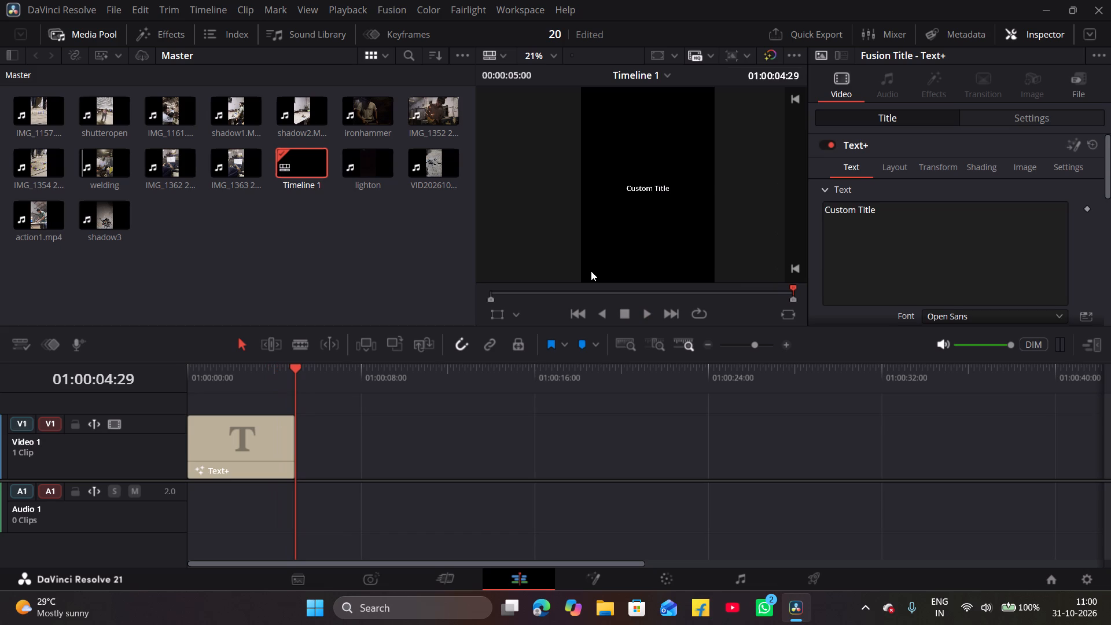
key(Up)
key(Down)
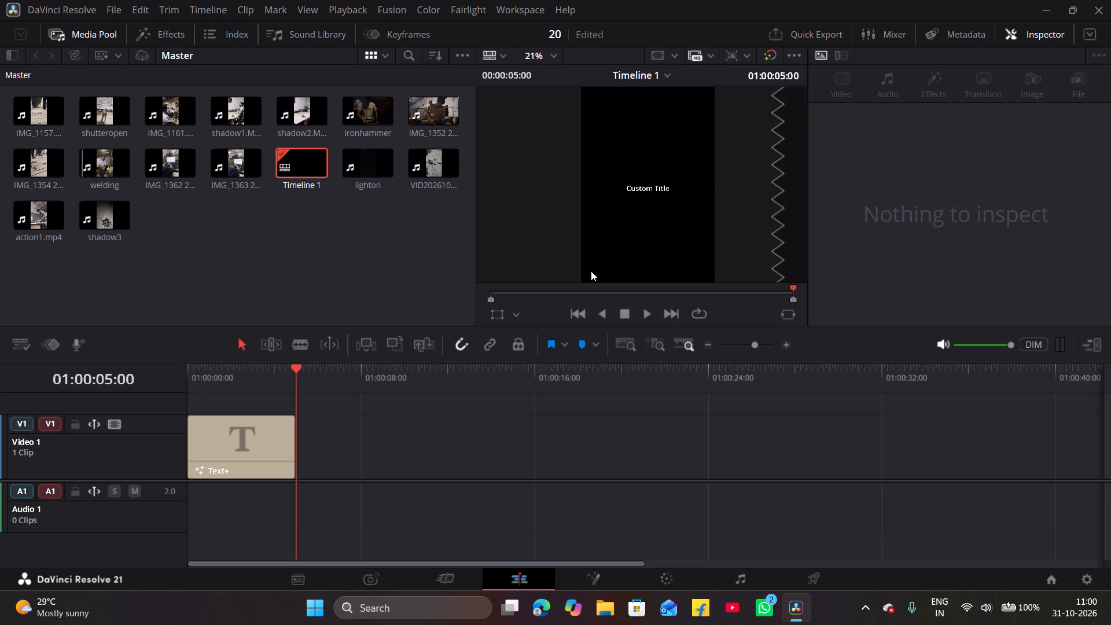
key(Up)
key(Down)
key(Up)
key(Down)
key(Down)
key(Up)
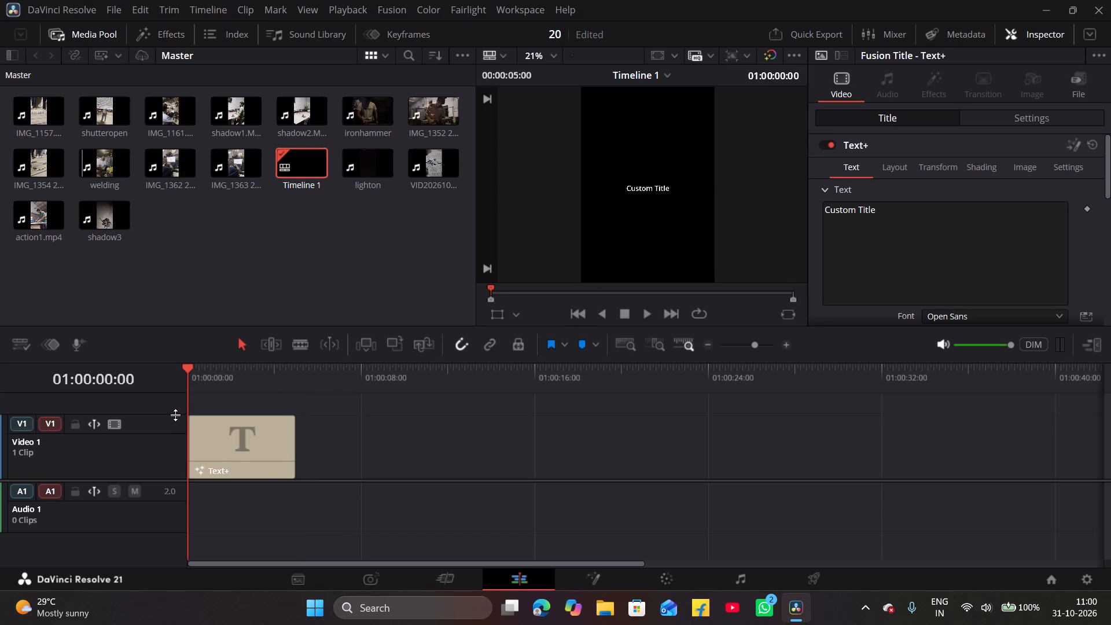
Reduce the height of the Video 1 track further.
drag(175, 415, 173, 436)
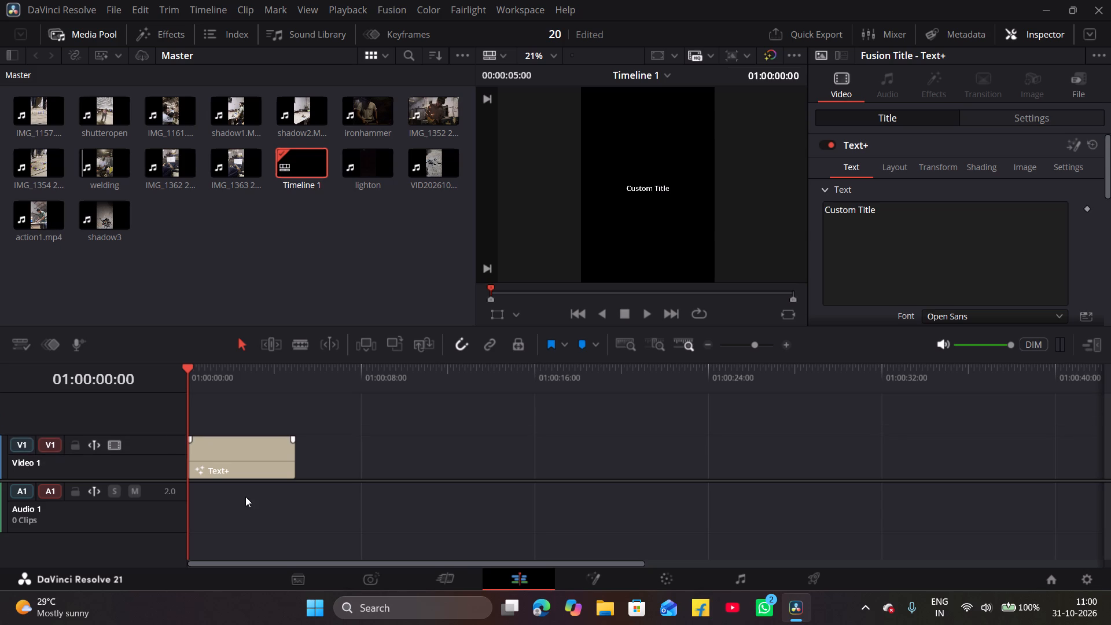
Replace the Text+ clip's placeholder text with "IT TAKES 20YEARS", using the spelling suggestion TAKES for the mistyped word.
click(241, 464)
drag(877, 214, 826, 211)
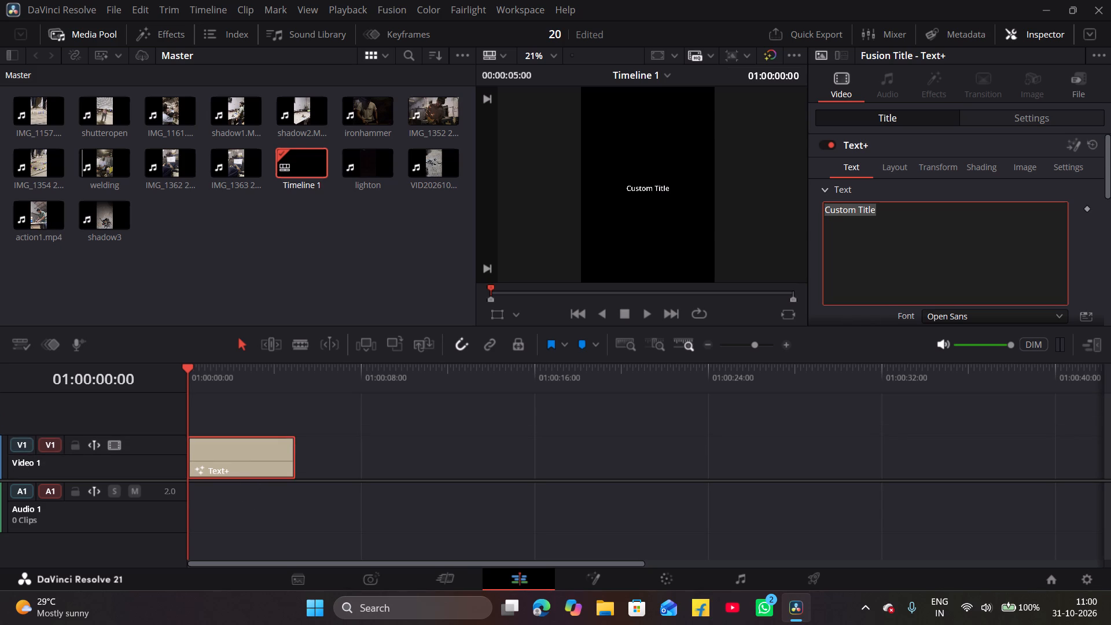
key(BackSpace)
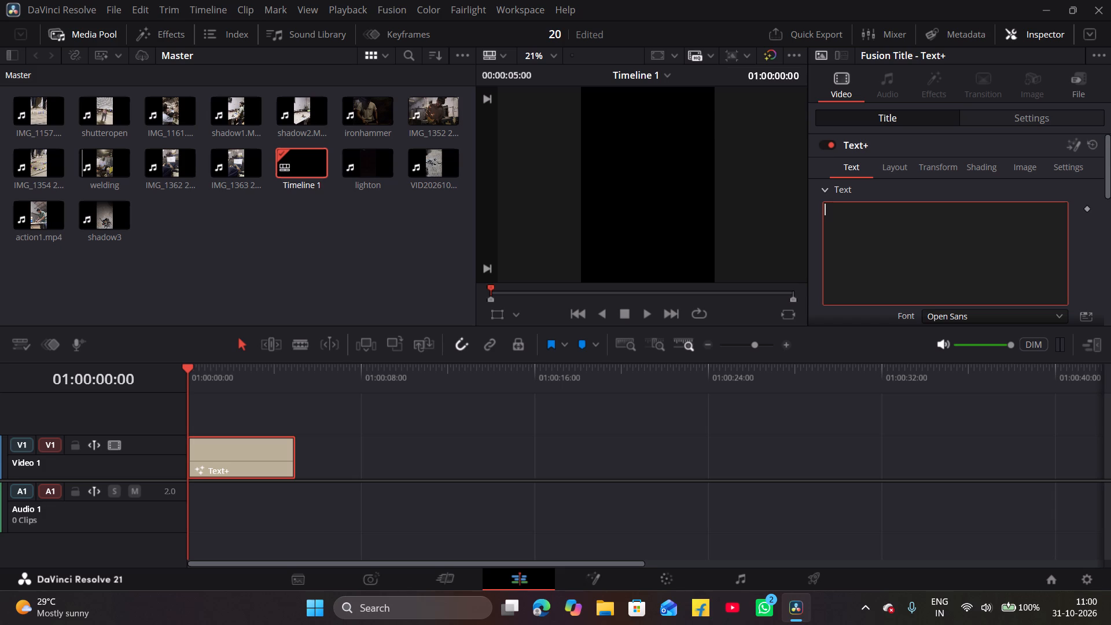
text(IT)
key(space)
text(IAKES)
key(space)
text(20YEARS)
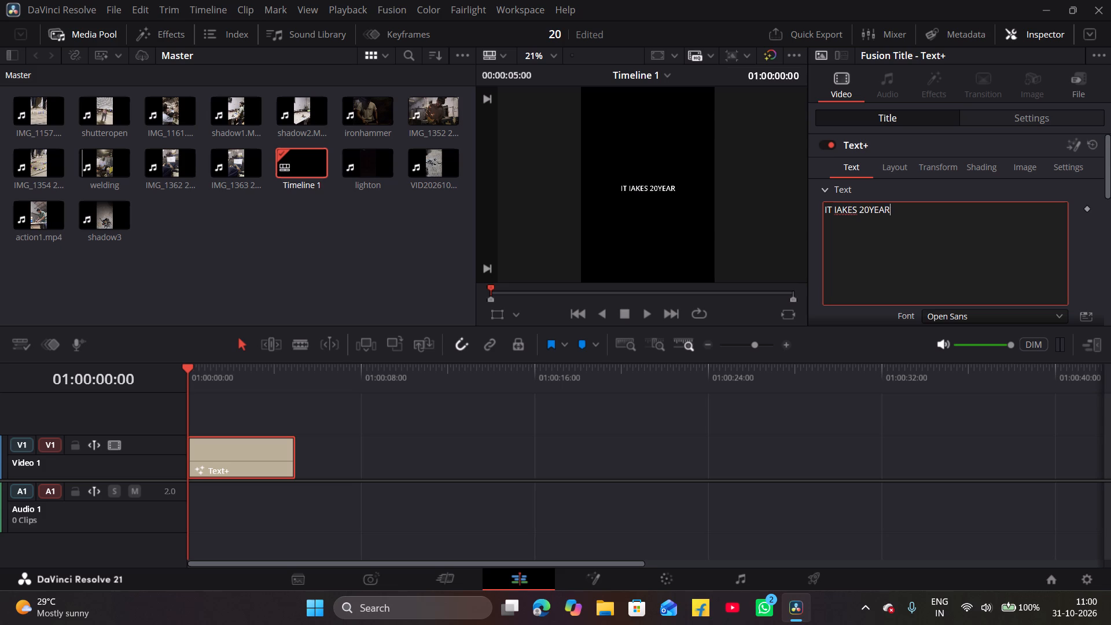
key(space)
right_click(849, 209)
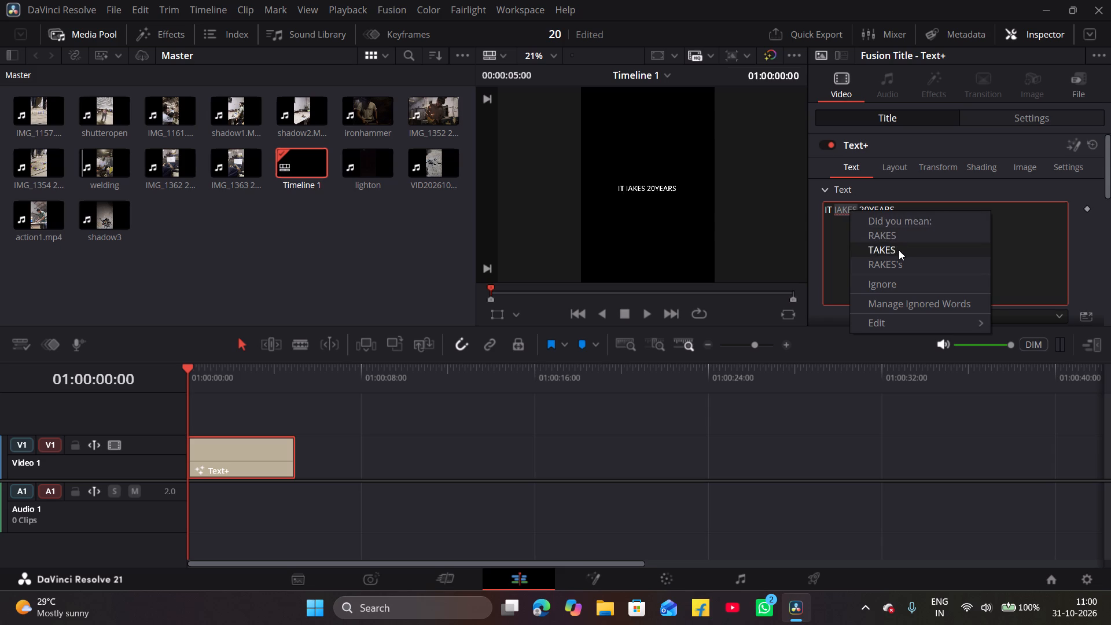
click(899, 250)
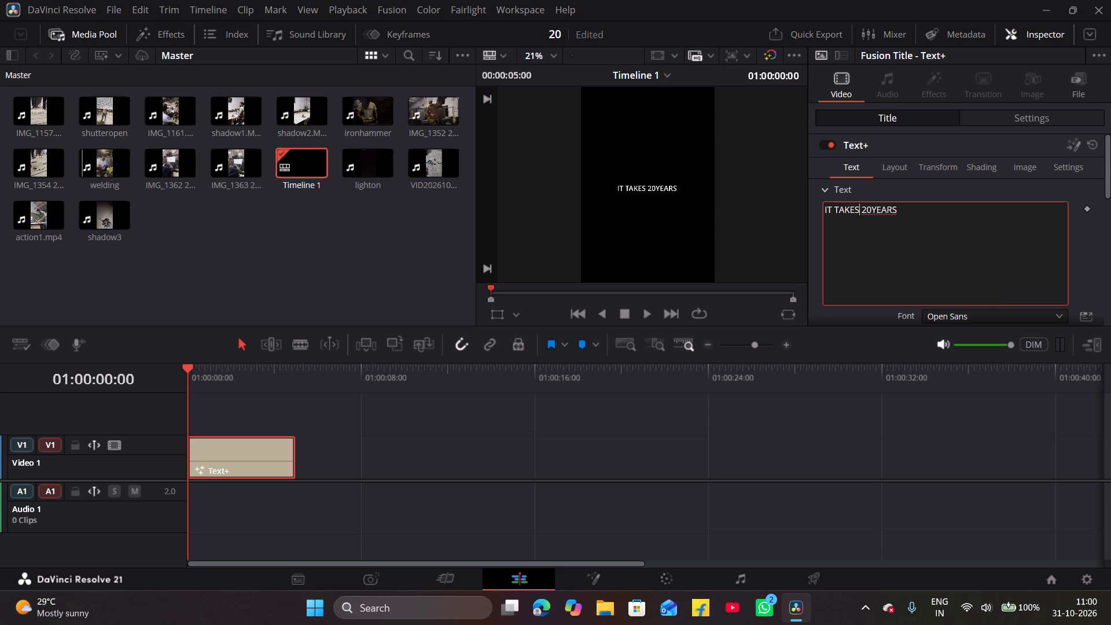
Append "OF LEGACY" to the title text, correcting the last word with the spelling suggestion.
click(901, 211)
text(OF LEGECY)
right_click(928, 207)
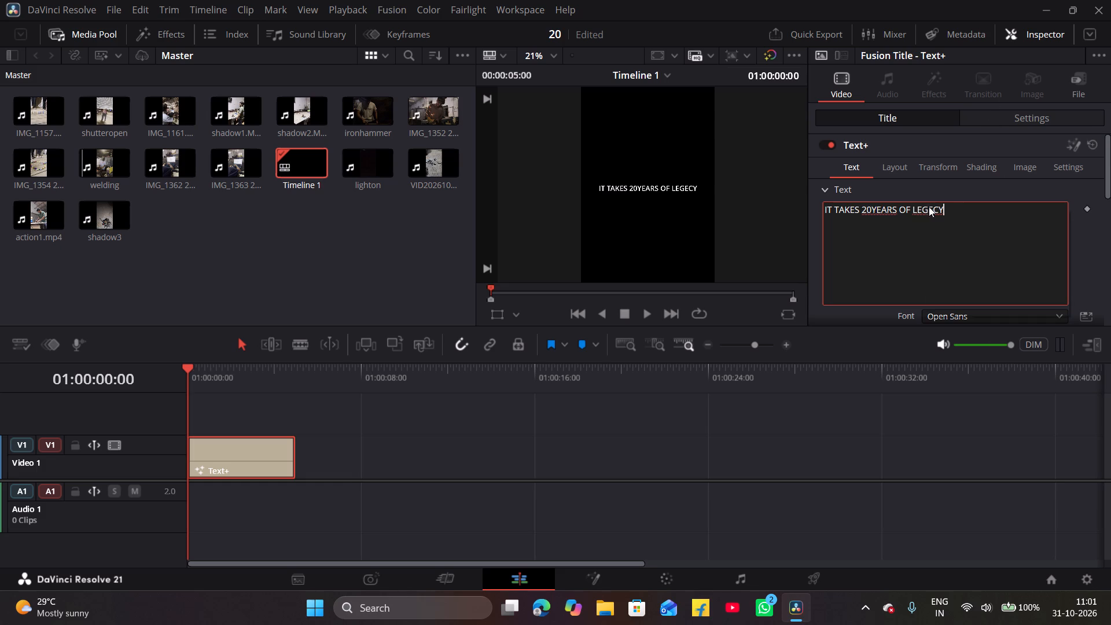
click(969, 235)
Continue the title text with "AND 20+ MINDS TO" after LEGACY.
key(space)
text(AND)
key(space)
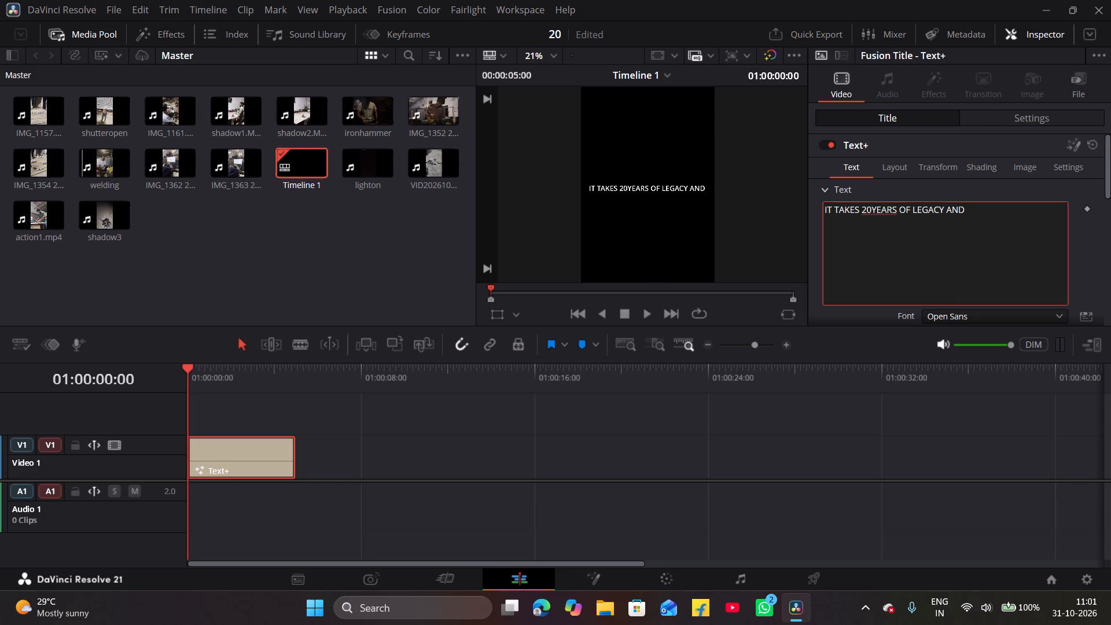
text(02)
key(BackSpace)
key(BackSpace)
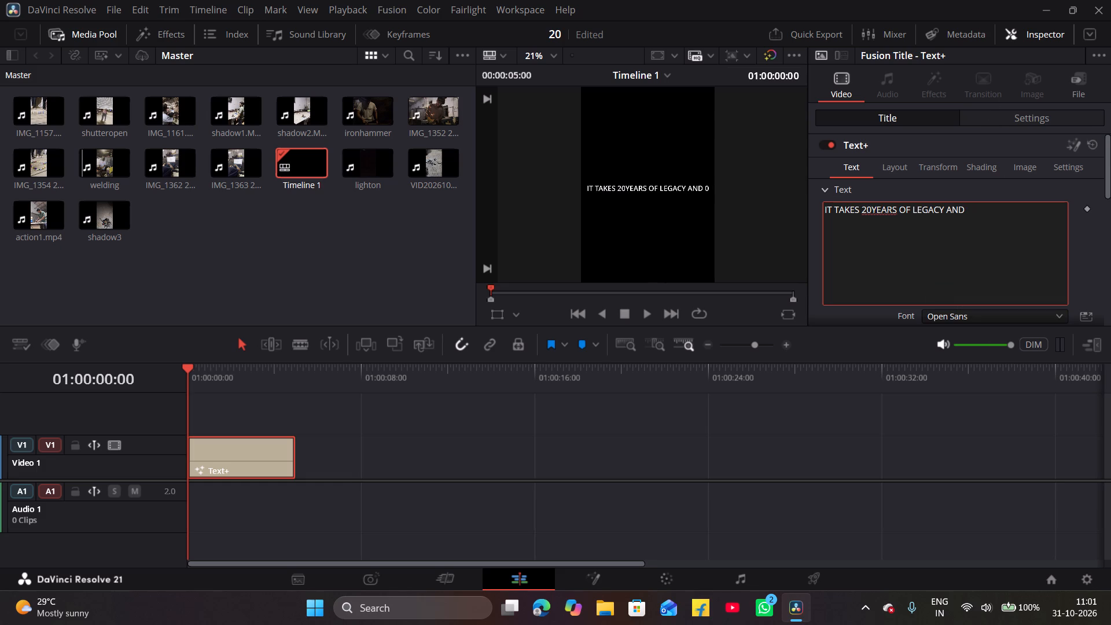
text(2=)
key(BackSpace)
key(minus)
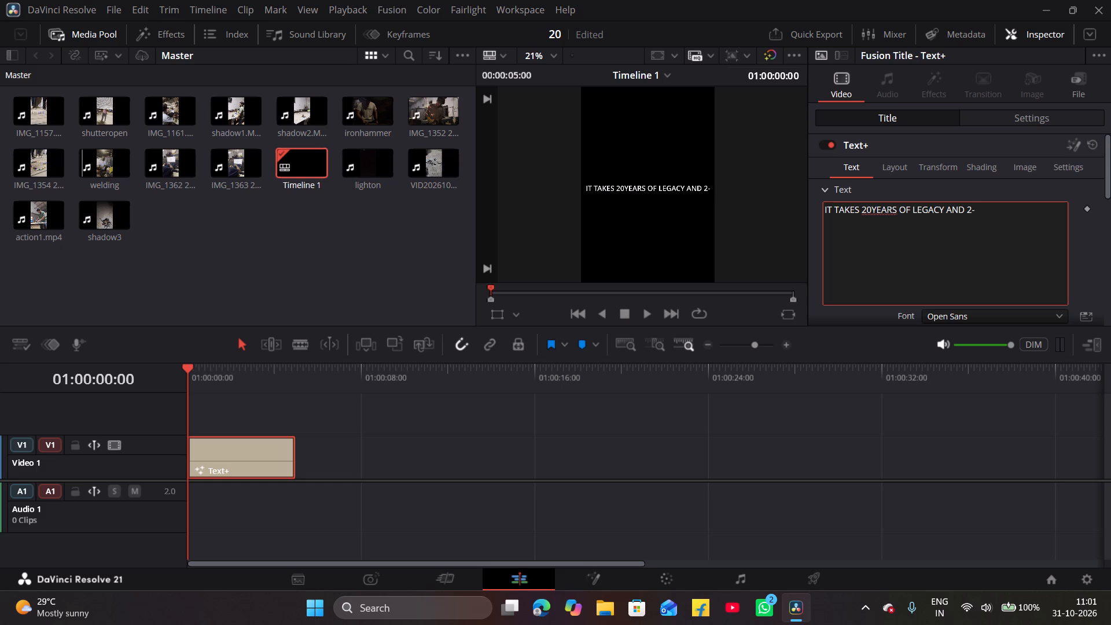
key(BackSpace)
key(0)
key(equal)
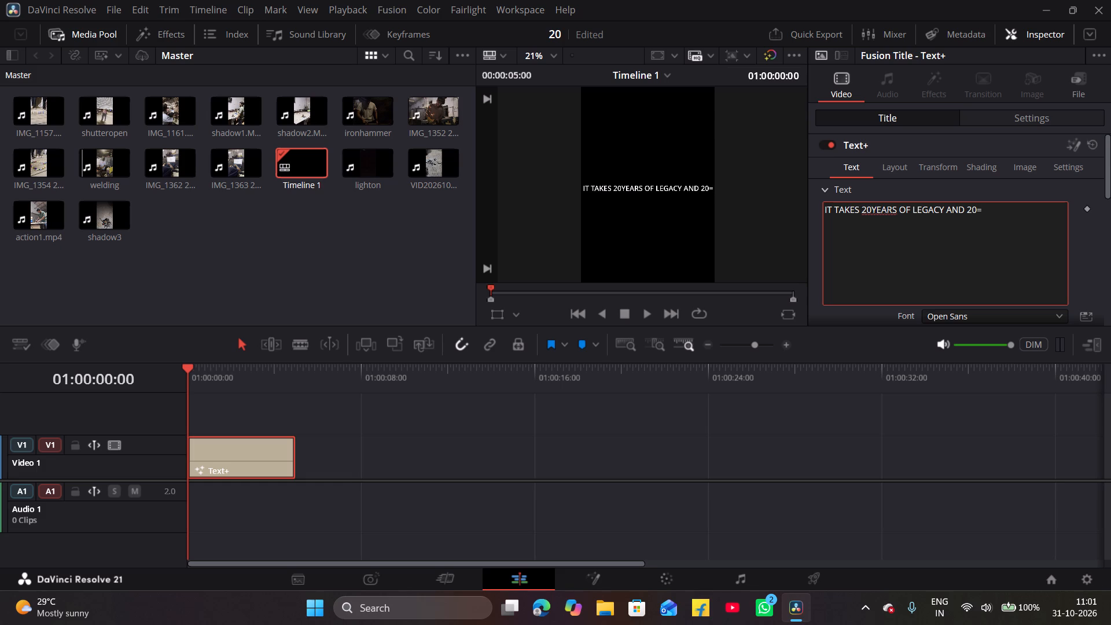
key(BackSpace)
key(shift+plus)
key(space)
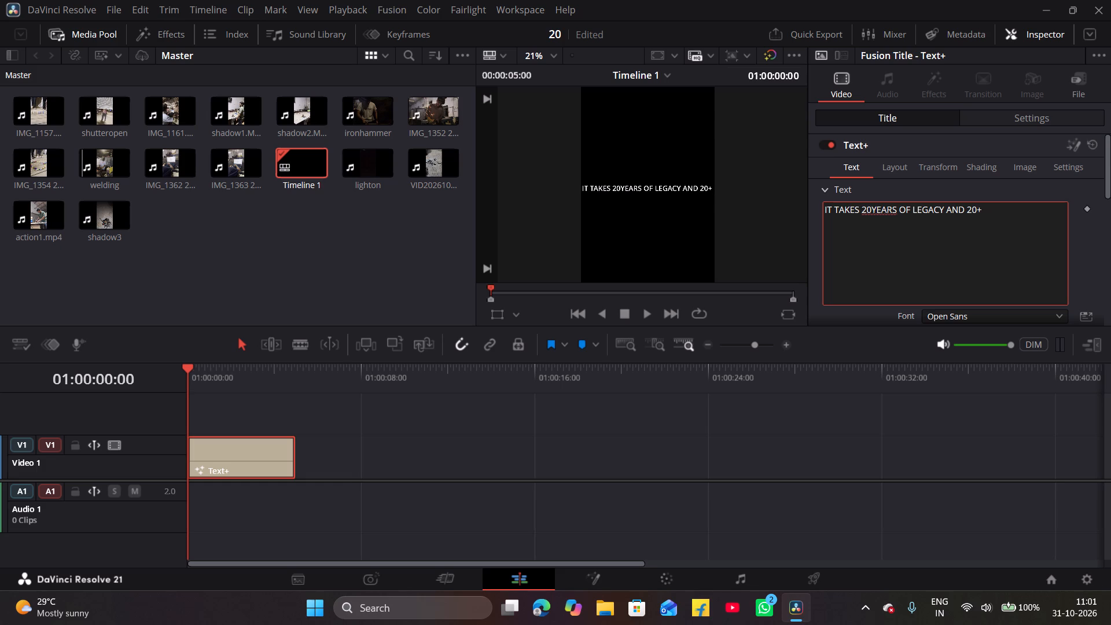
text(MIN)
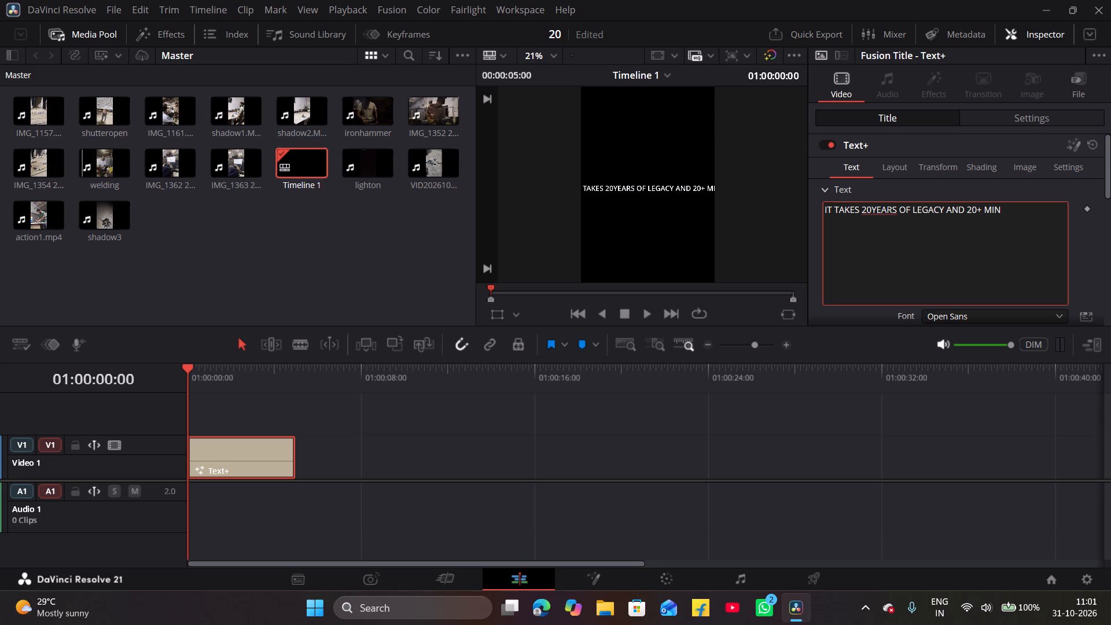
text(DS)
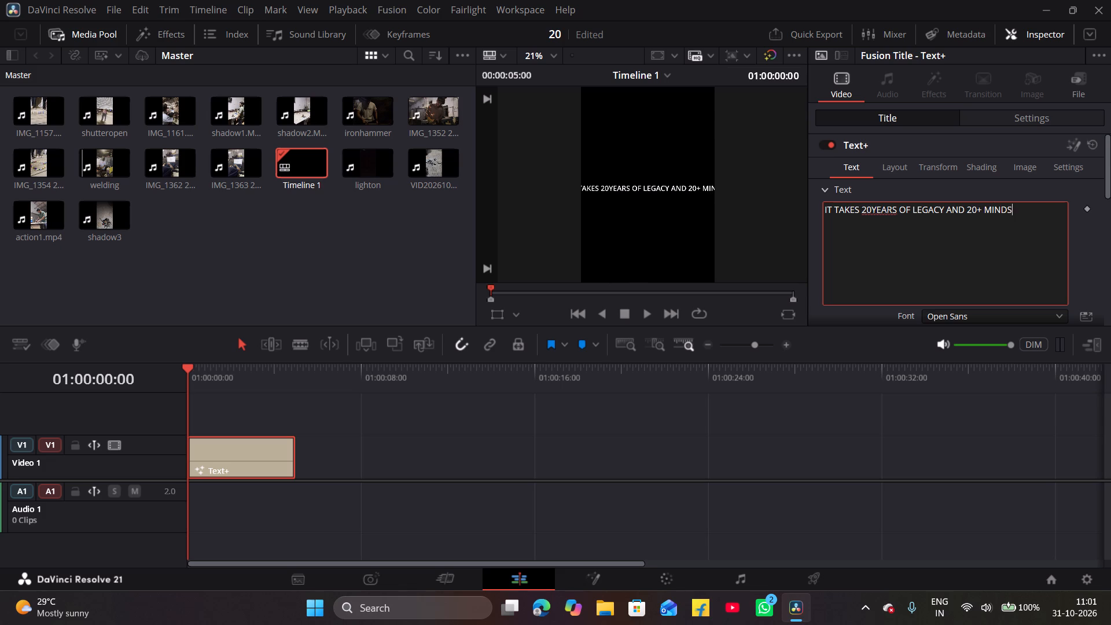
key(space)
text(TO)
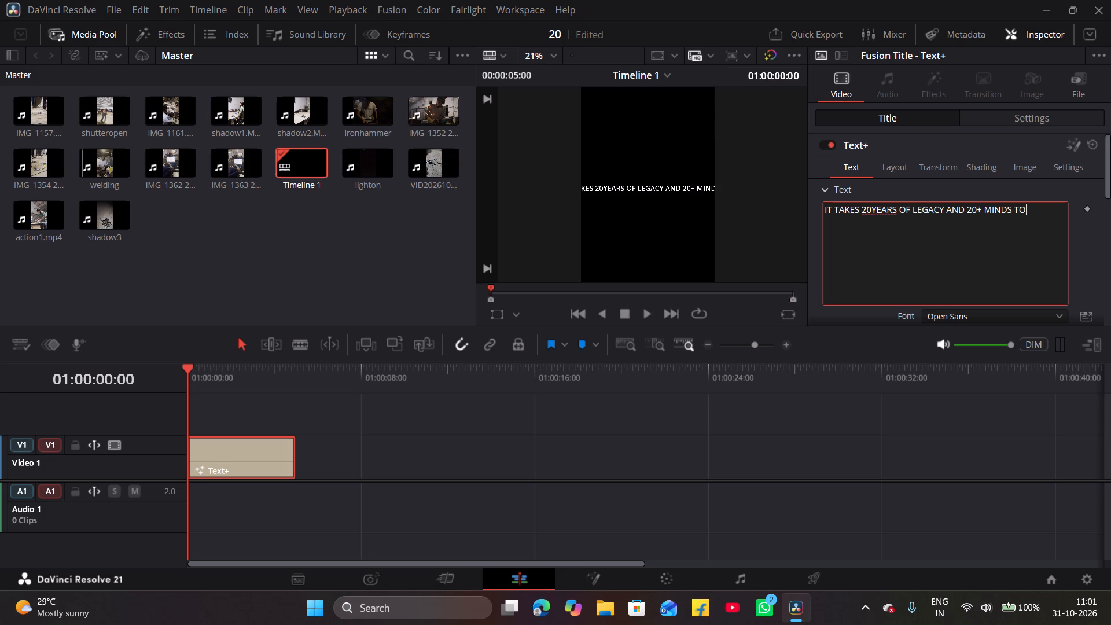
Break the title text after "AND" so that "20+ MINDS TO" starts a second line.
click(965, 209)
key(Return)
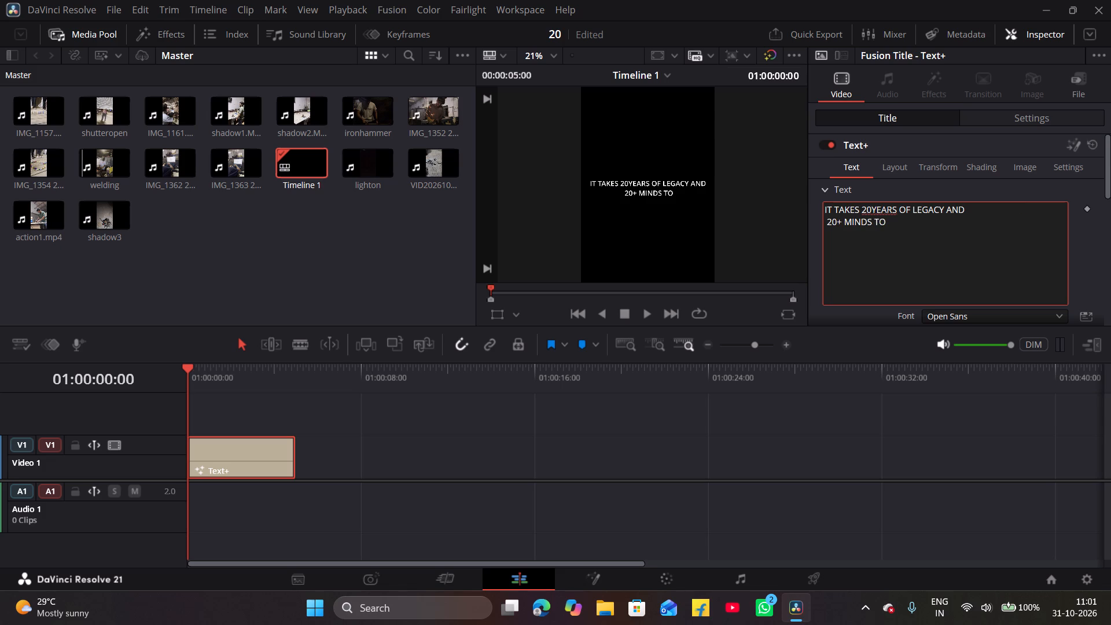
Append "BUILD ONE BEAST" to the end of the title's second line.
click(898, 226)
key(space)
text(BUILD)
key(space)
text(ONE)
key(space)
text(BEASR)
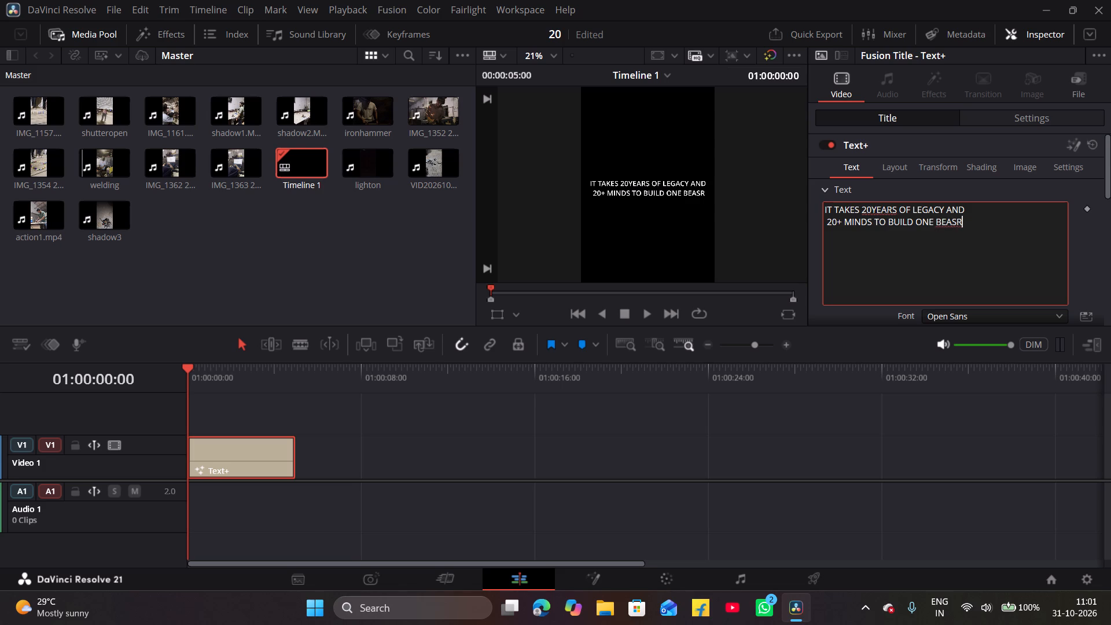
key(BackSpace)
key(t)
Adjust the viewer zoom until the whole vertical title frame is shown.
click(937, 271)
scroll(648, 194, down, 1)
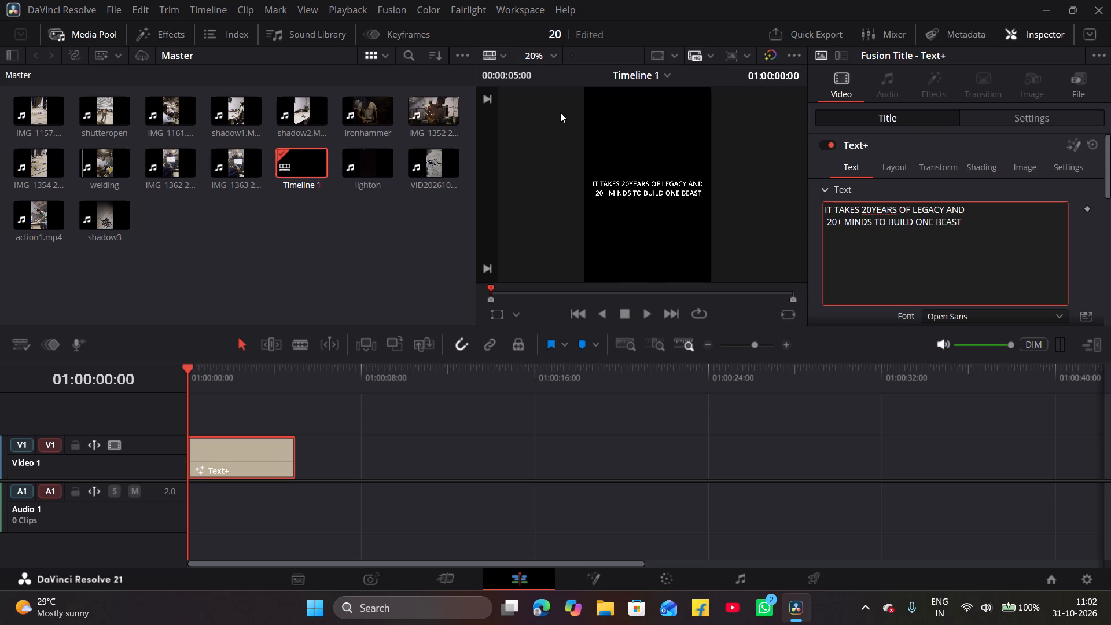
key(z)
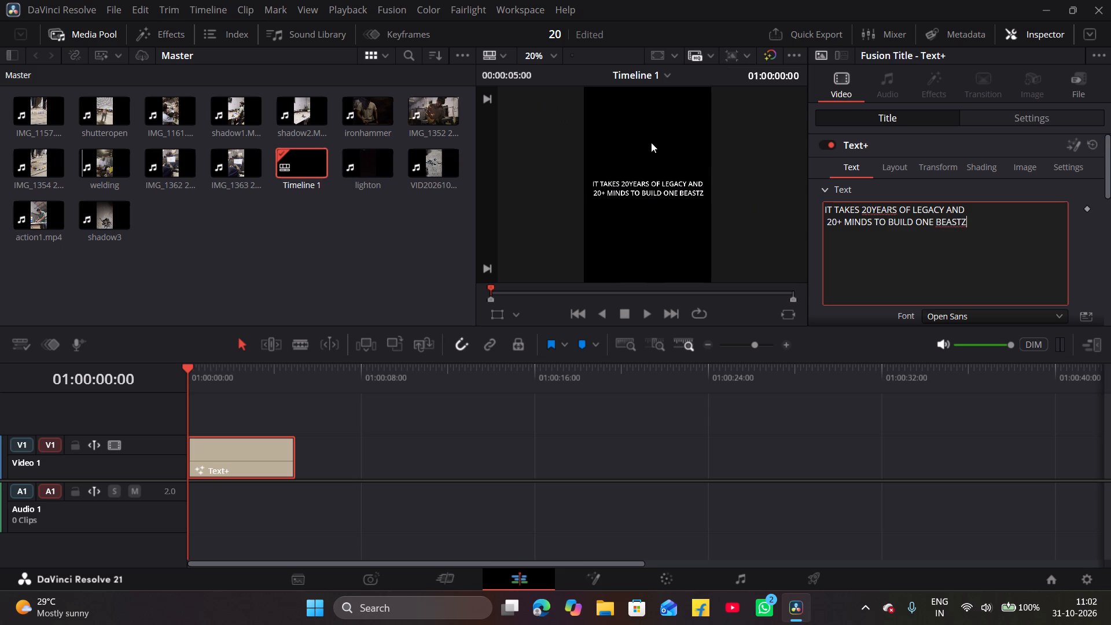
scroll(651, 142, up, 2)
scroll(651, 142, down, 7)
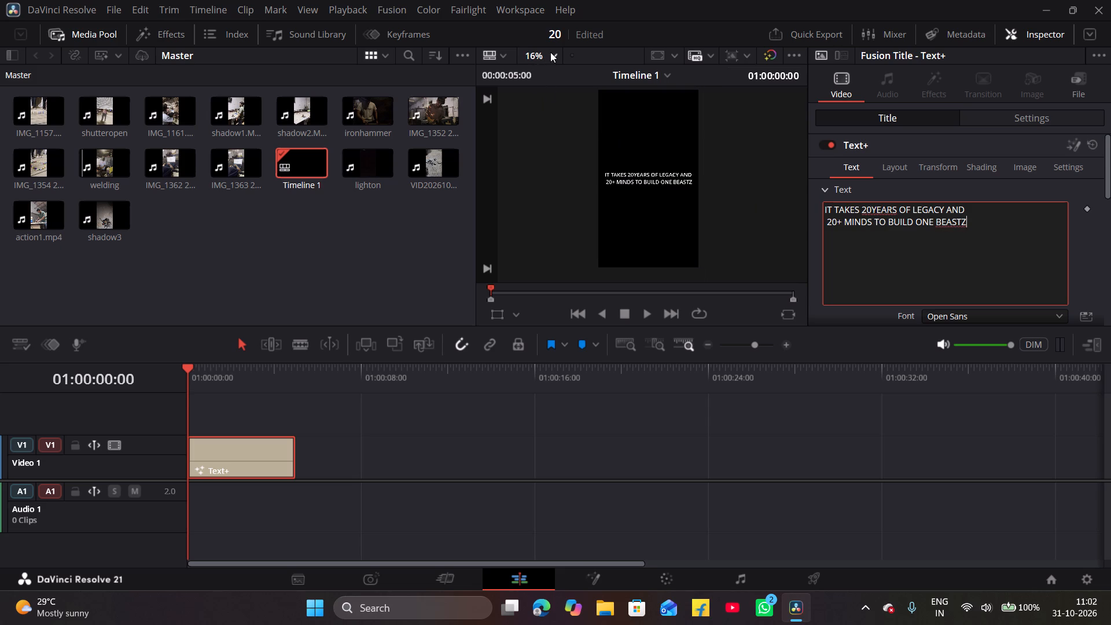
click(550, 52)
click(569, 70)
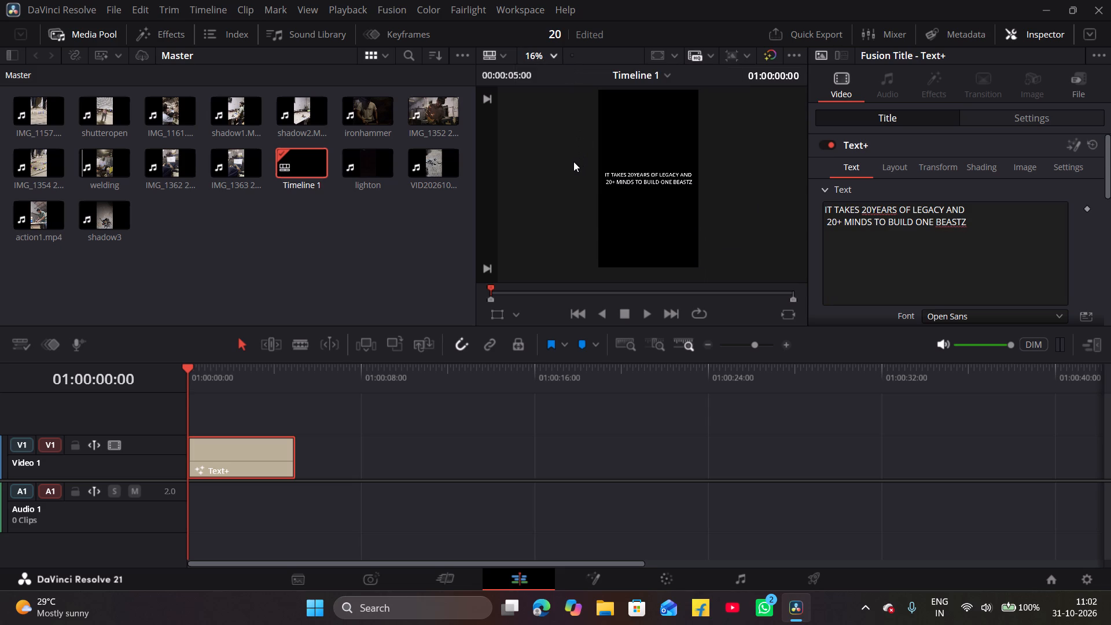
Add a Write On keyframe at the start of the title and set its End value to 0.0.
scroll(1038, 249, down, 1)
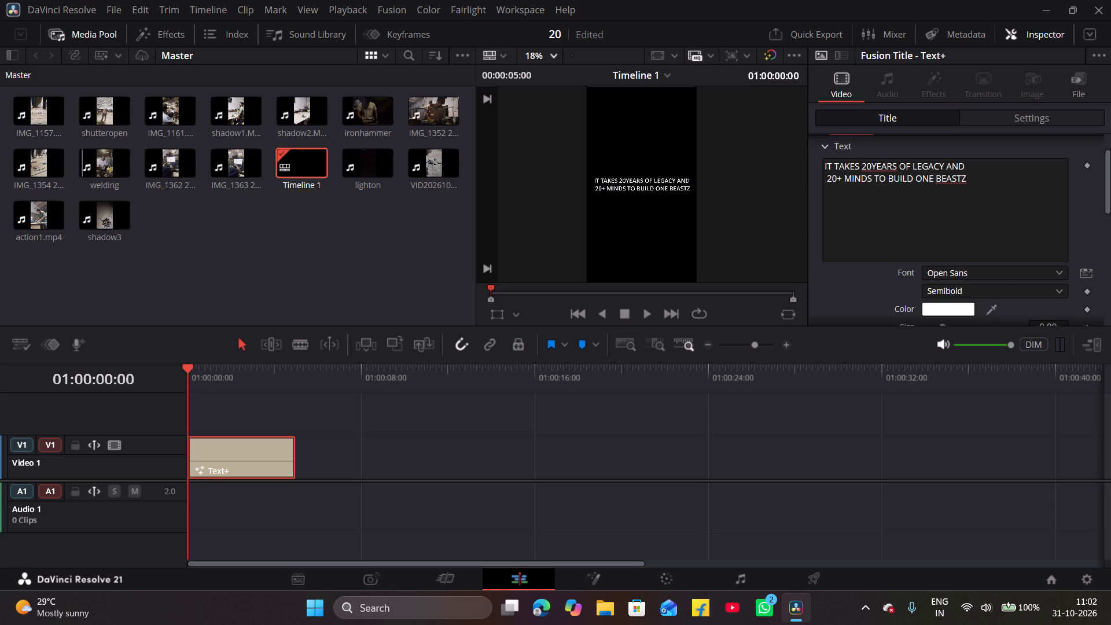
scroll(1004, 239, up, 3)
scroll(1004, 239, down, 4)
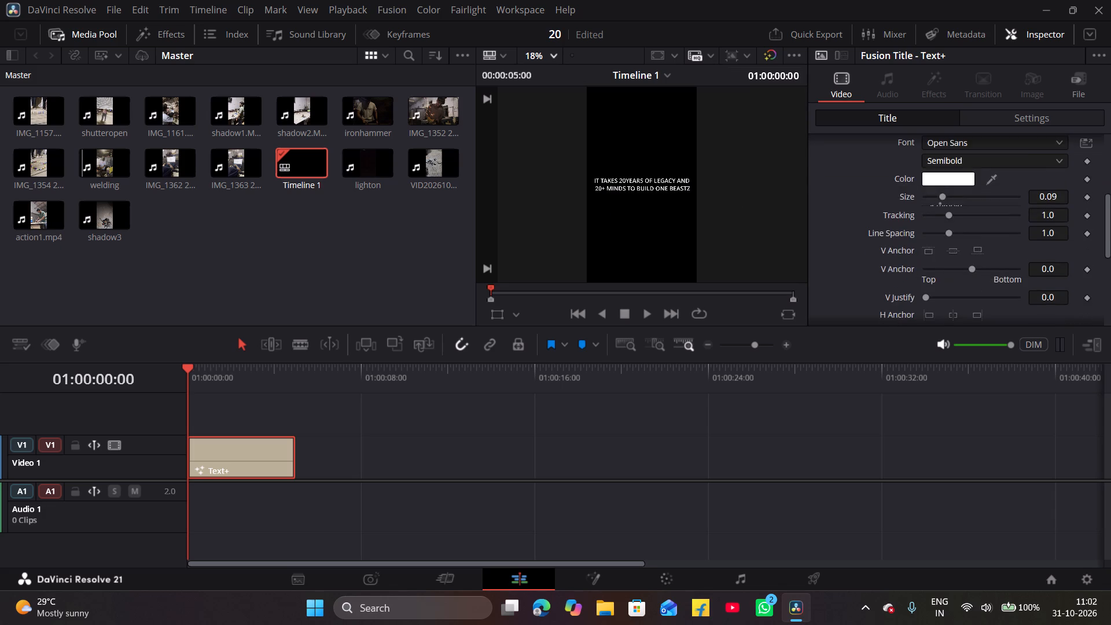
scroll(1004, 239, down, 4)
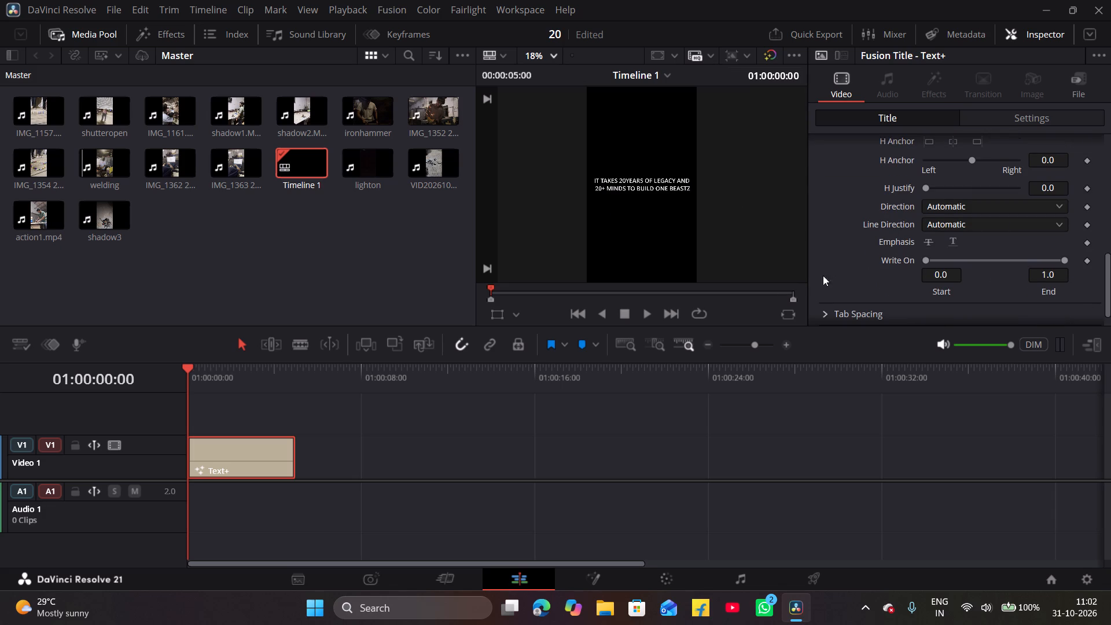
click(1087, 261)
drag(1066, 260, 880, 303)
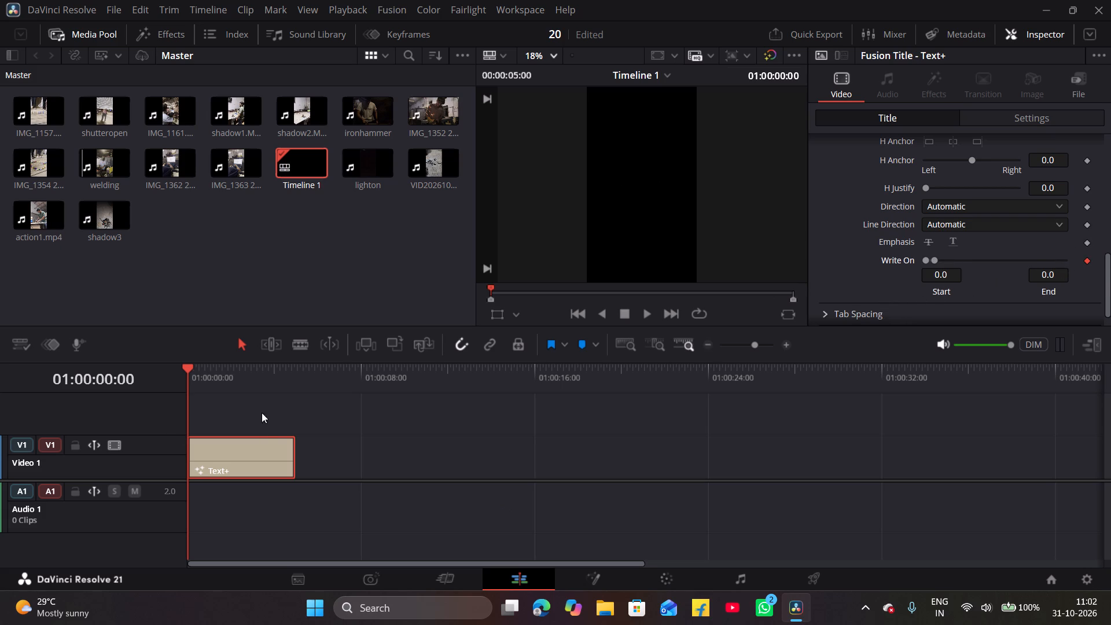
Keyframe the title's Write On End at 1.0 at 01:00:01:13.
drag(186, 369, 209, 366)
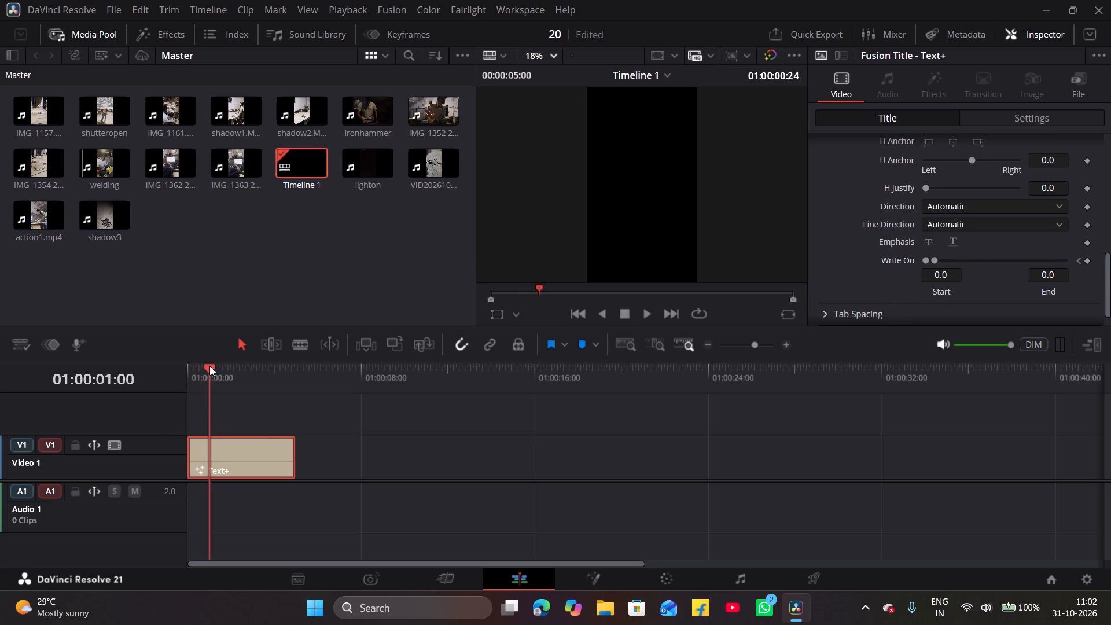
drag(209, 366, 219, 368)
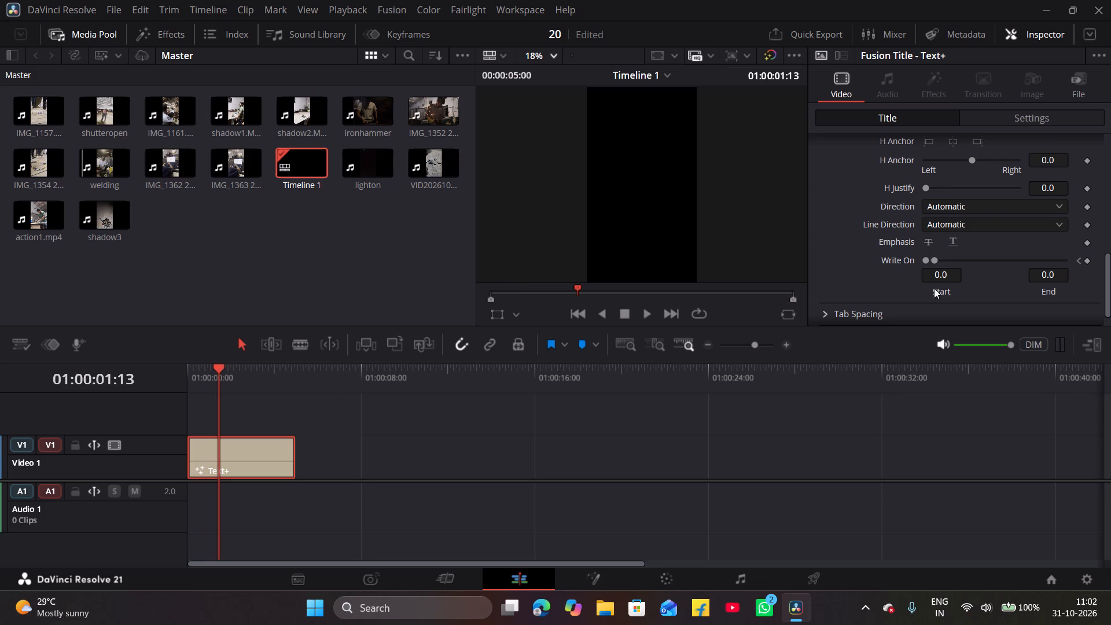
drag(937, 264, 1033, 269)
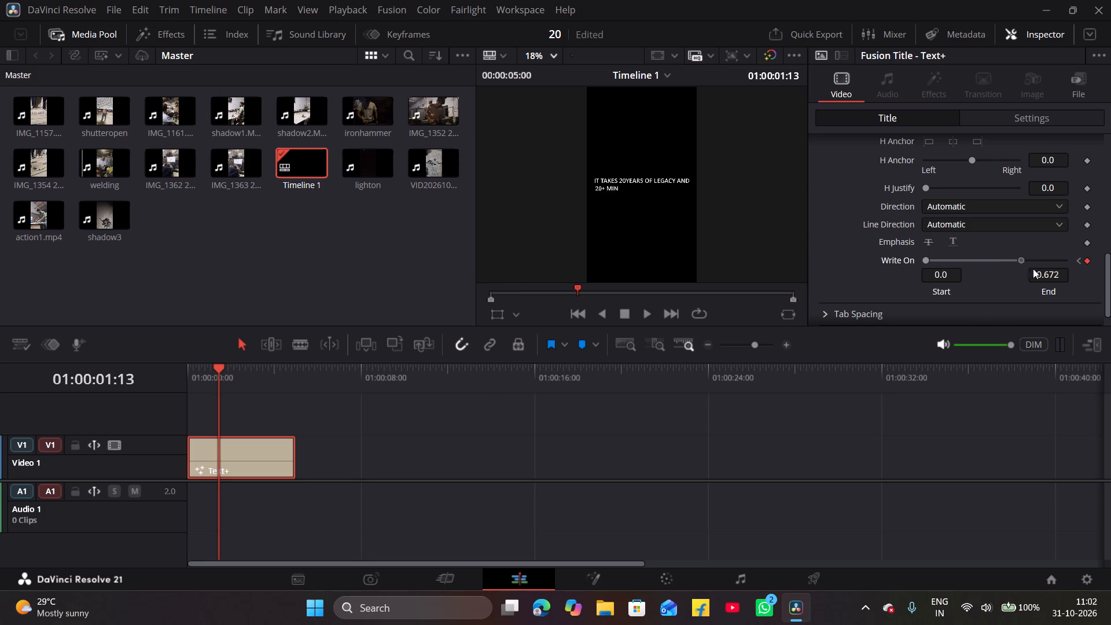
drag(1033, 269, 1090, 269)
Delete the stray Z after BEAST in the title text.
scroll(976, 198, up, 8)
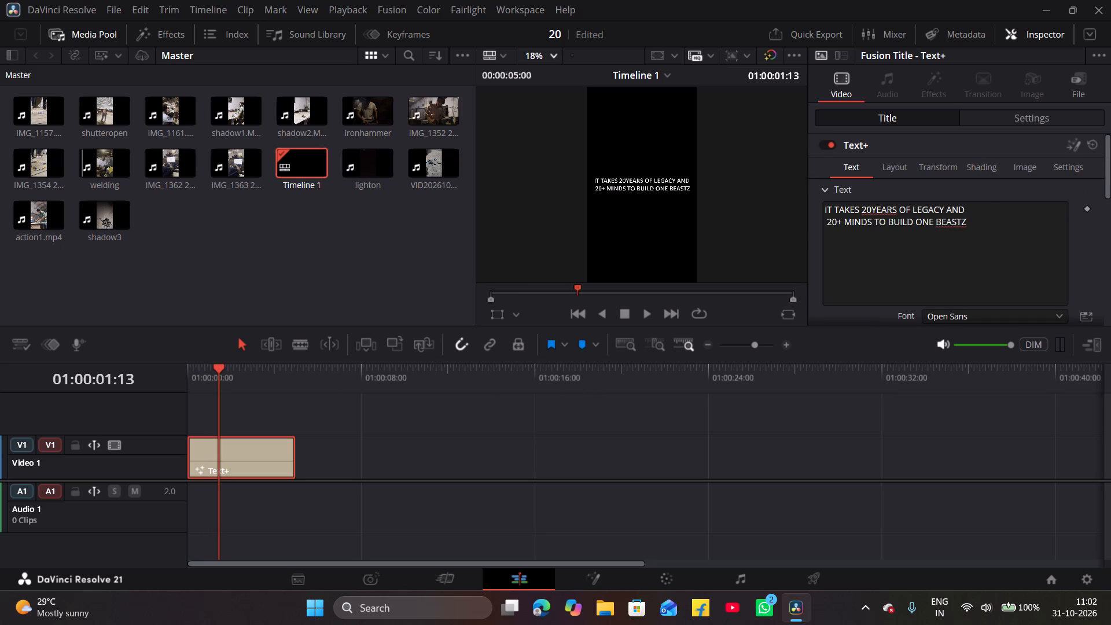
click(975, 223)
key(BackSpace)
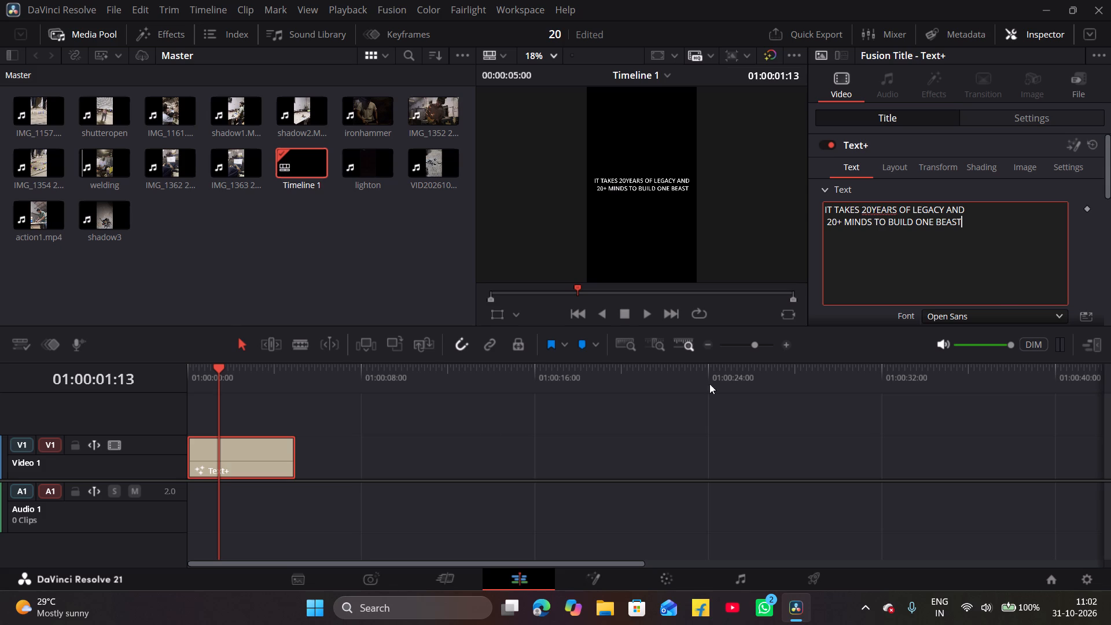
Play the title from the start twice to review its write-on animation, and scrub back to 01:00:03:04.
drag(217, 372, 136, 394)
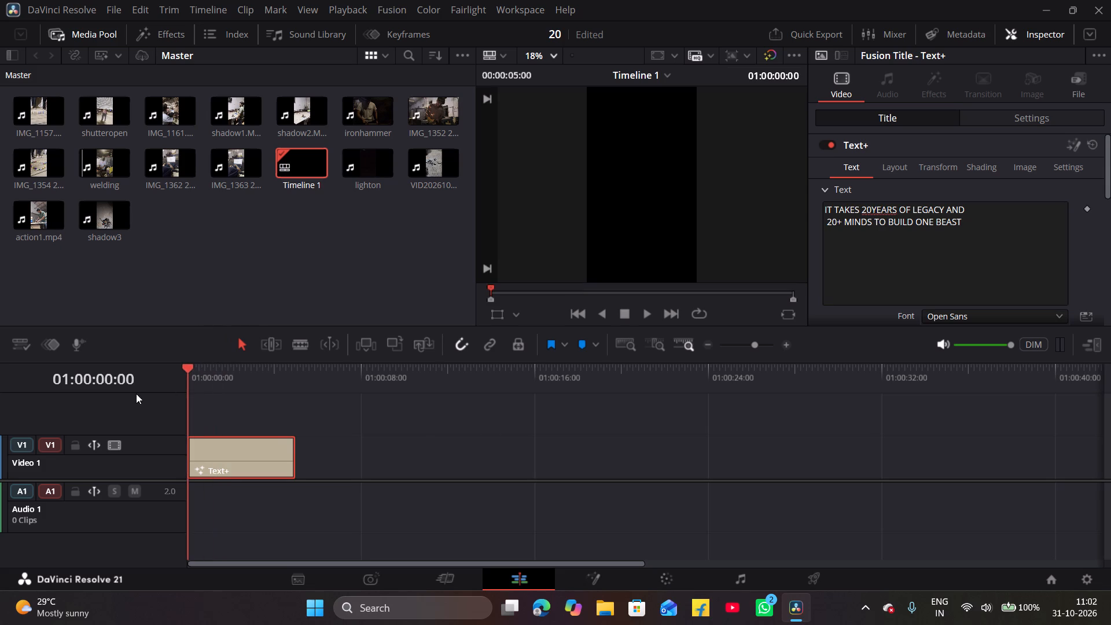
drag(136, 394, 130, 396)
key(shift+k)
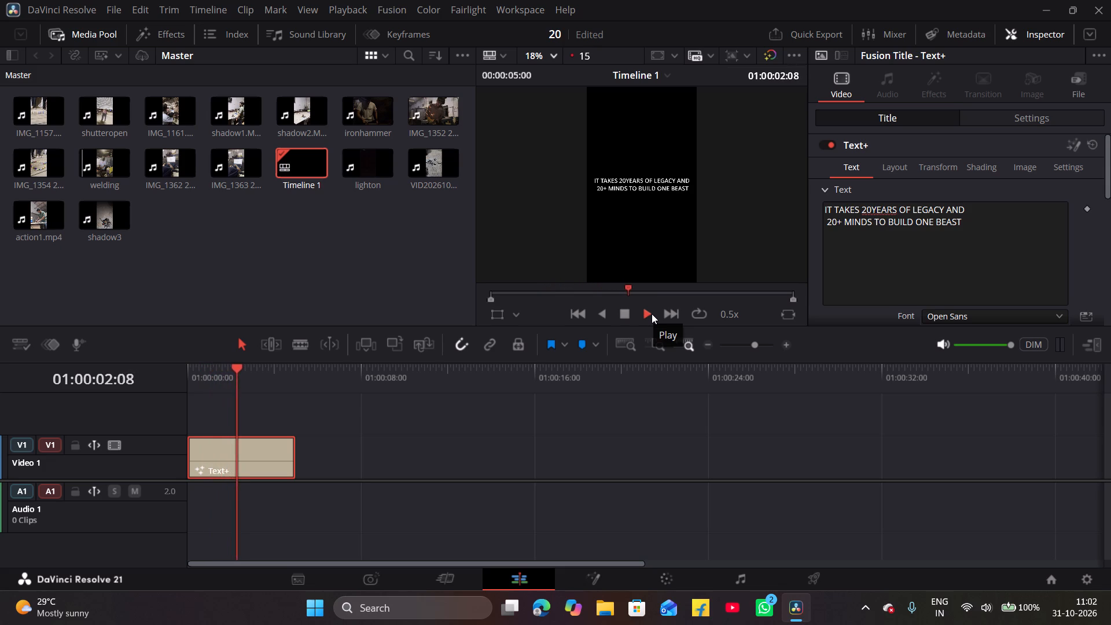
key(space)
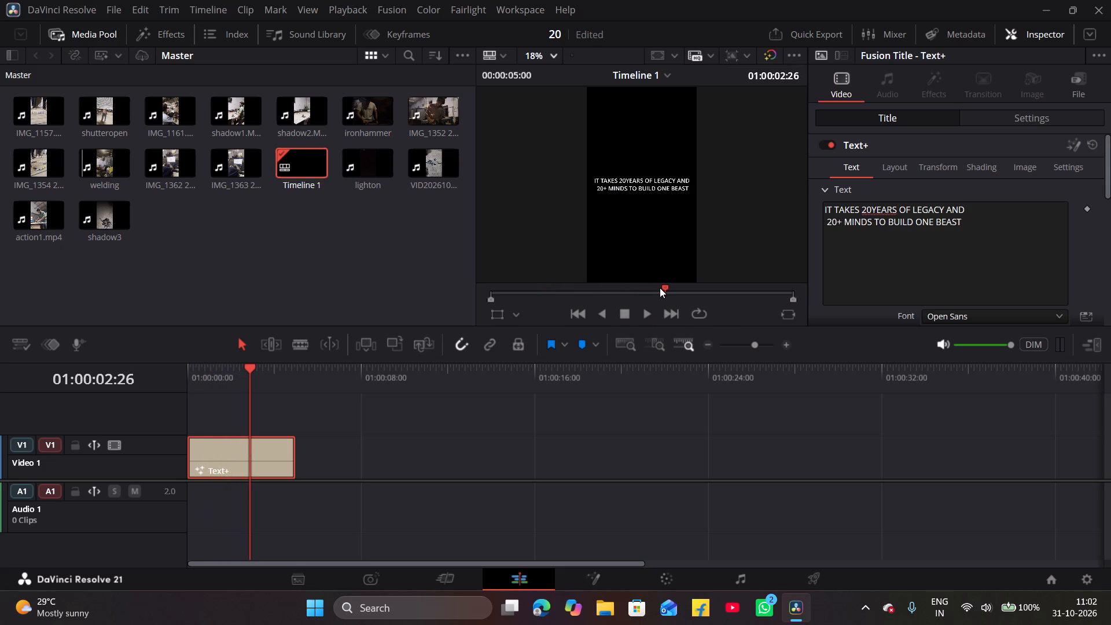
drag(664, 287, 428, 284)
scroll(948, 267, down, 1)
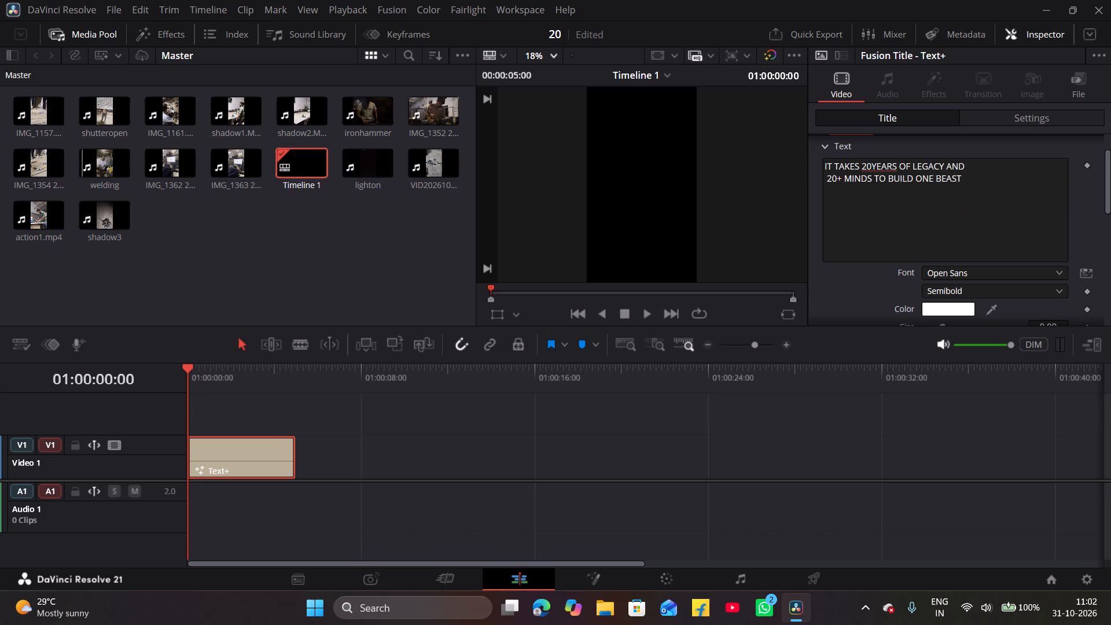
scroll(948, 267, down, 1)
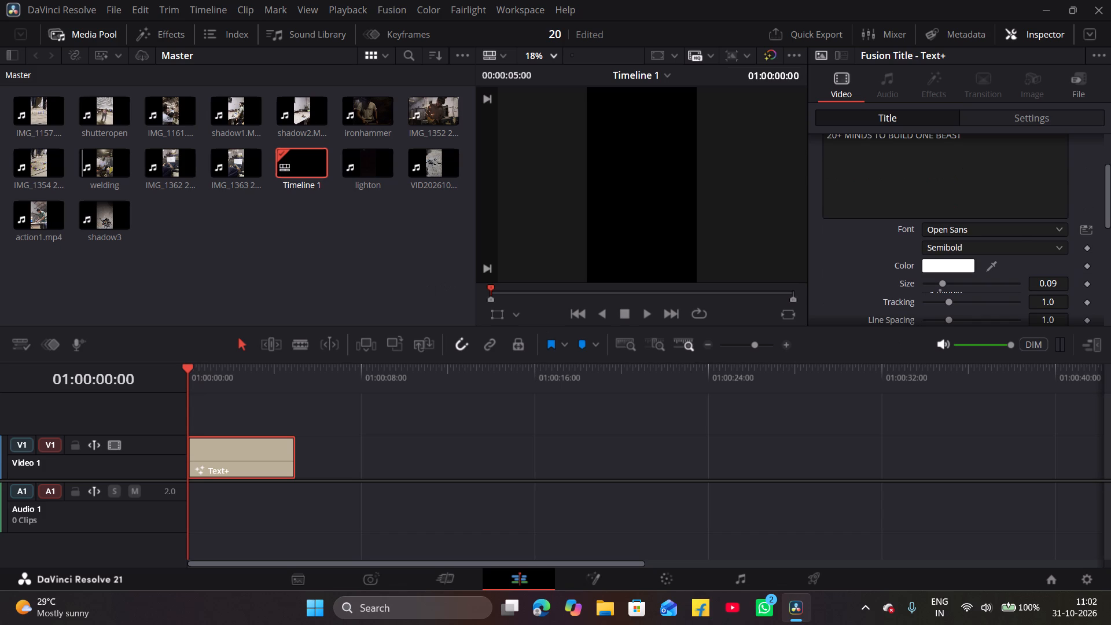
scroll(998, 255, up, 4)
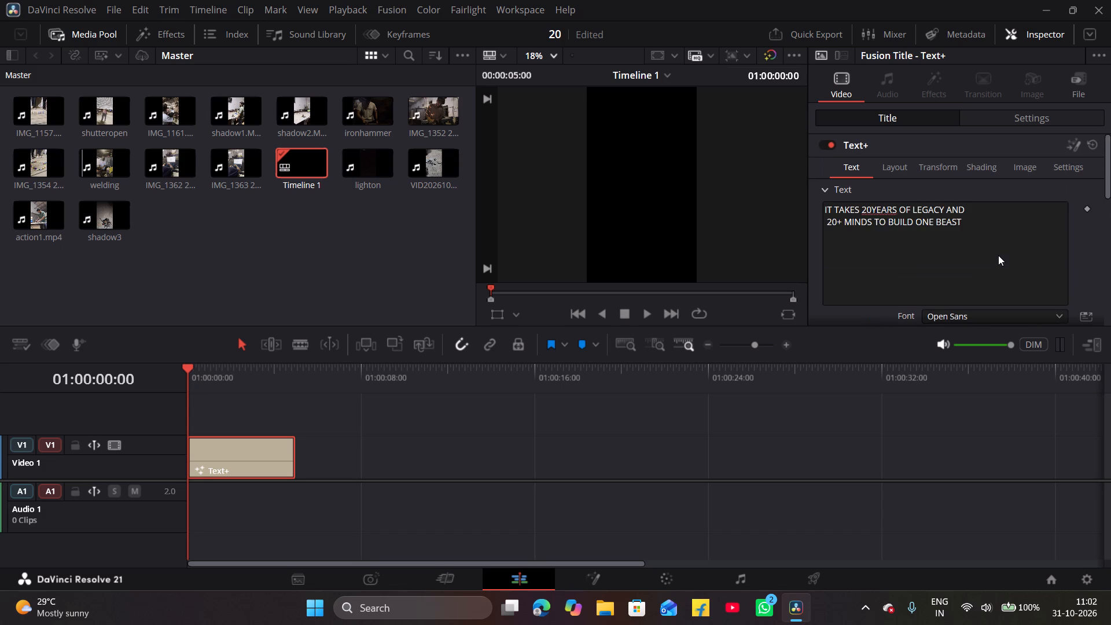
scroll(997, 255, down, 2)
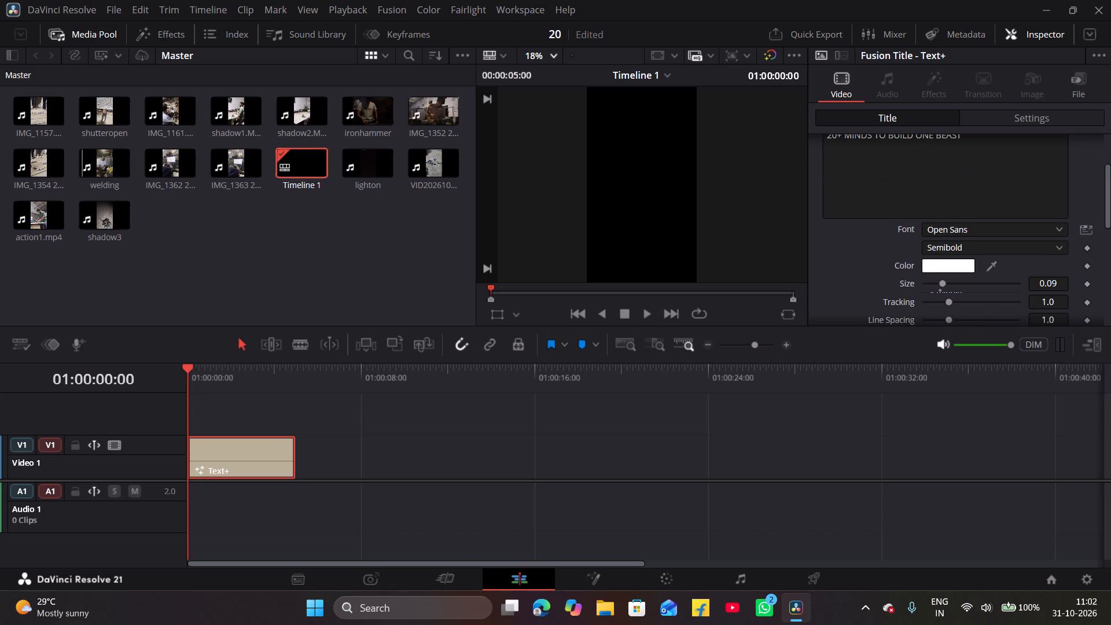
click(646, 313)
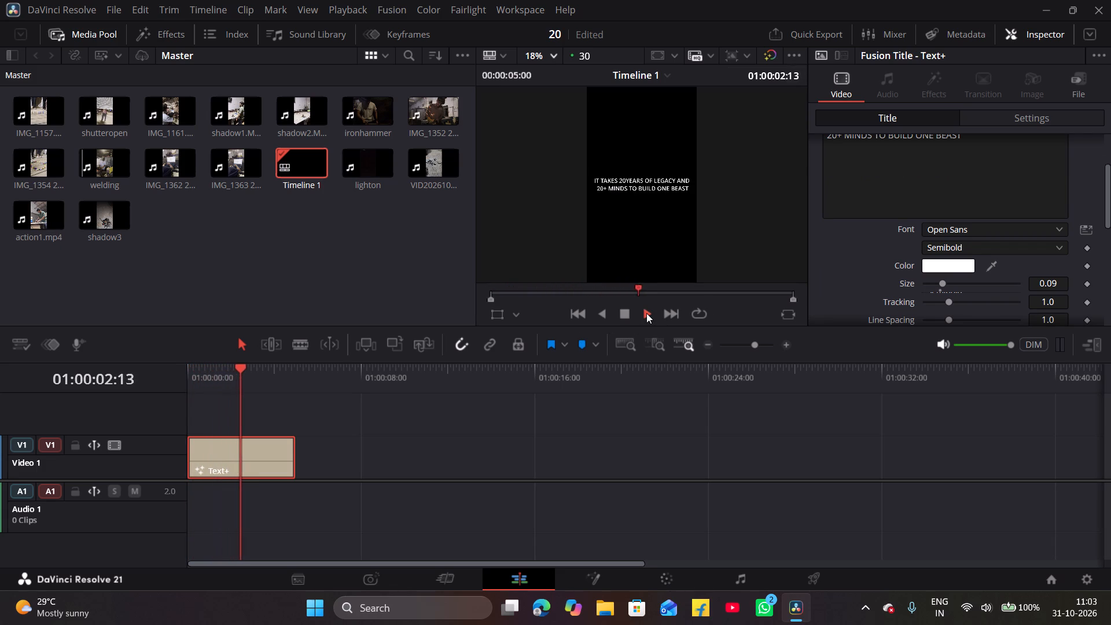
click(630, 316)
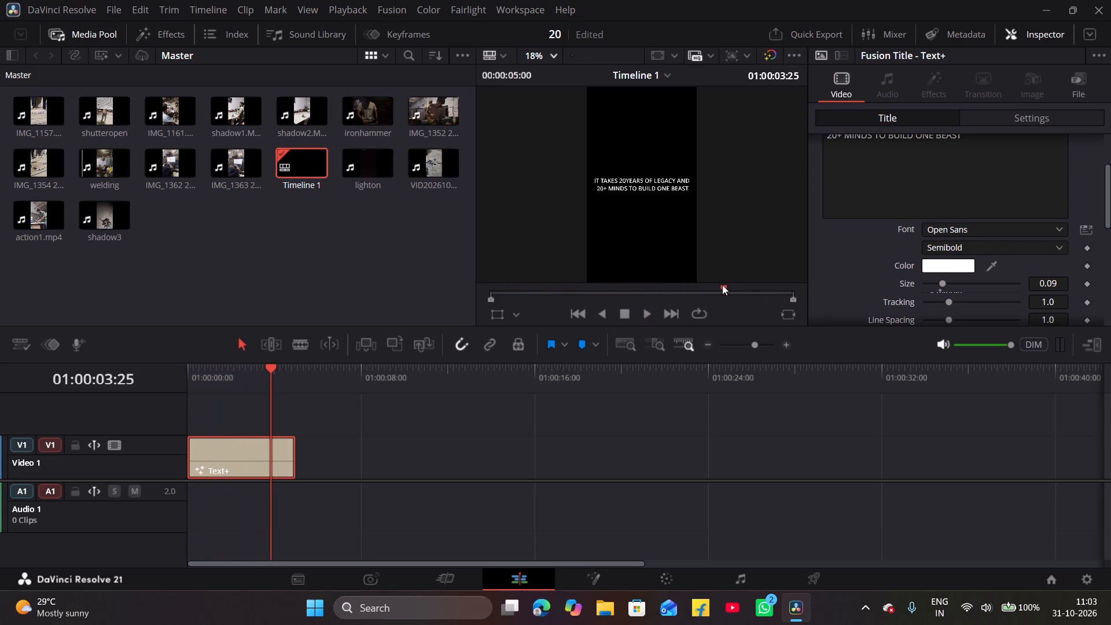
drag(722, 285, 698, 291)
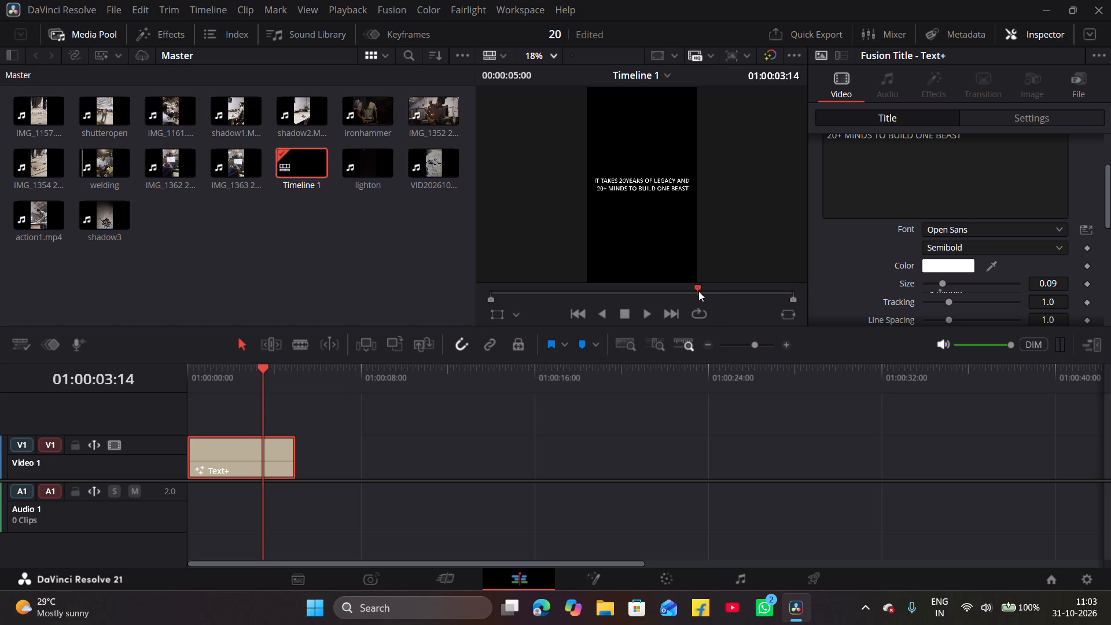
drag(698, 291, 680, 296)
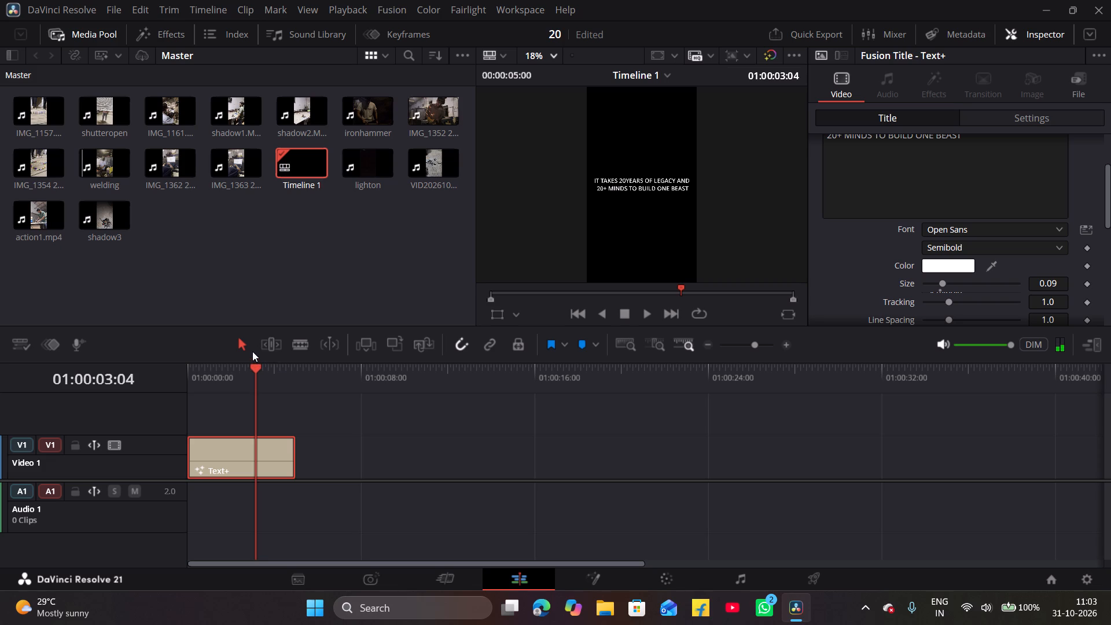
Place the lighton clip on the video track above the title, starting right where the title ends.
drag(368, 164, 377, 424)
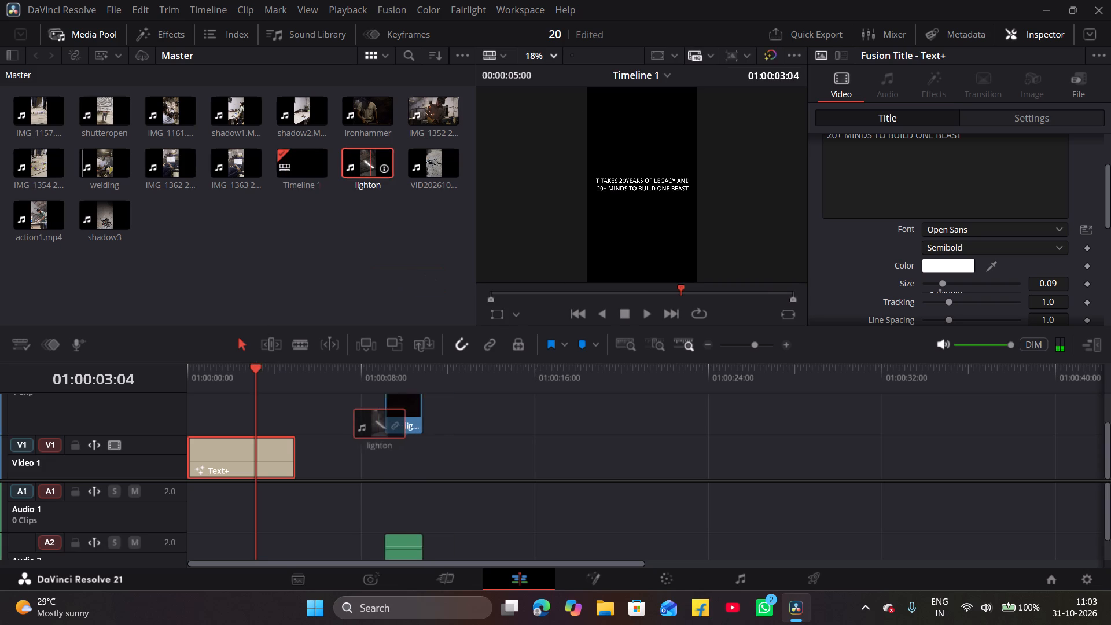
drag(377, 424, 297, 416)
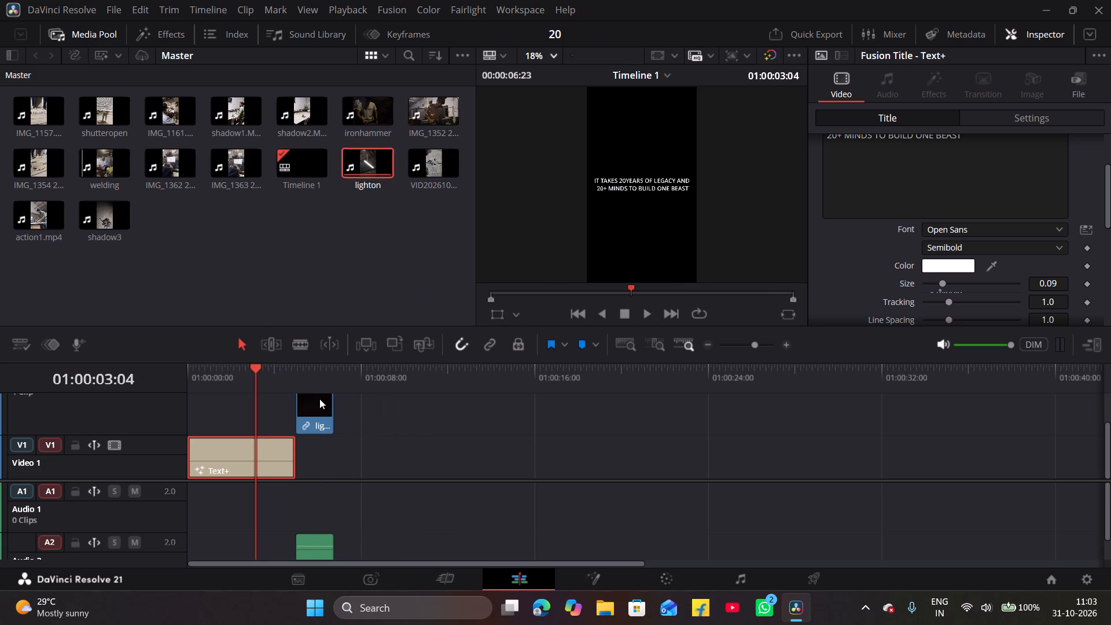
Play the timeline from the start through the title and the lighton clip.
key(Up)
key(Down)
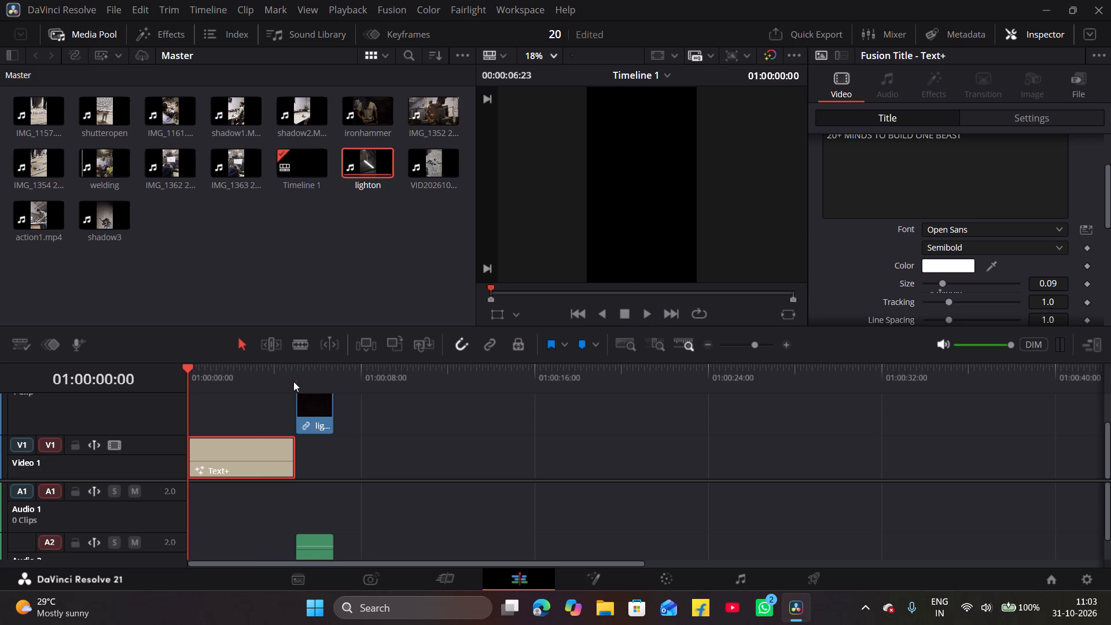
key(space)
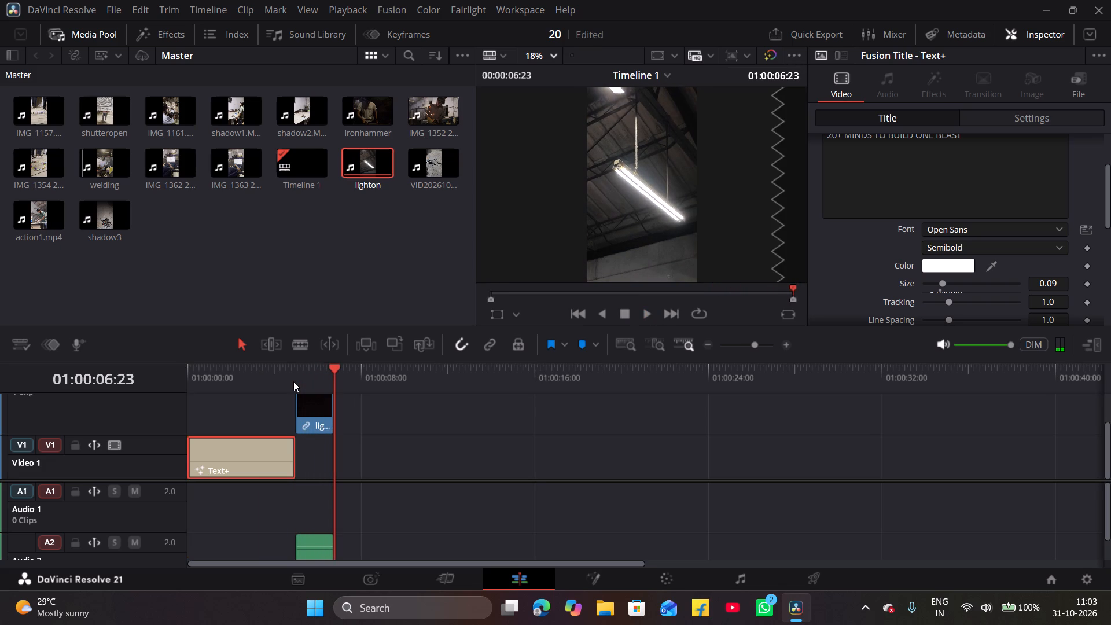
Delete the lighton clip's audio from the second audio track, keeping its video.
click(314, 550)
key(BackSpace)
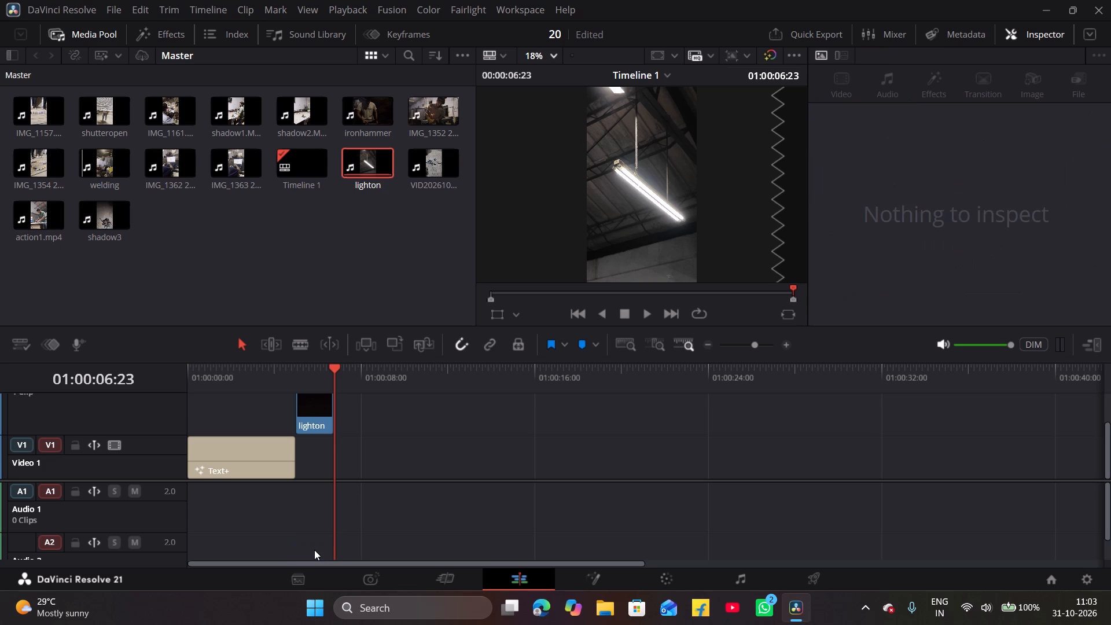
Shift the lighton clip about 01:10 earlier so it overlaps the end of the title, and return to the timeline start.
drag(314, 404, 292, 410)
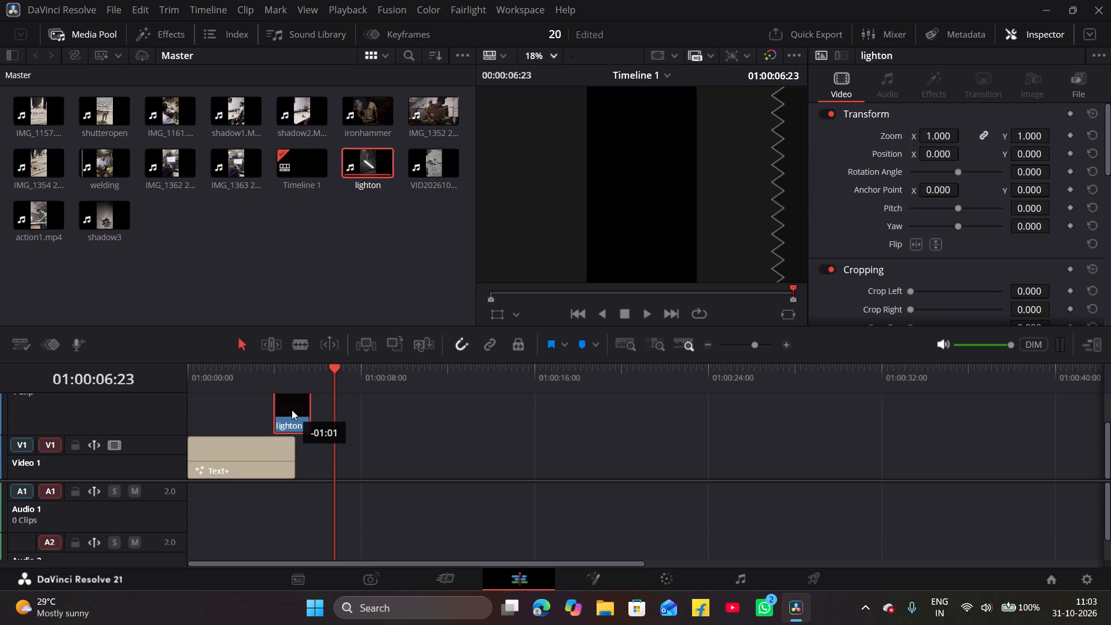
drag(292, 410, 285, 412)
click(193, 373)
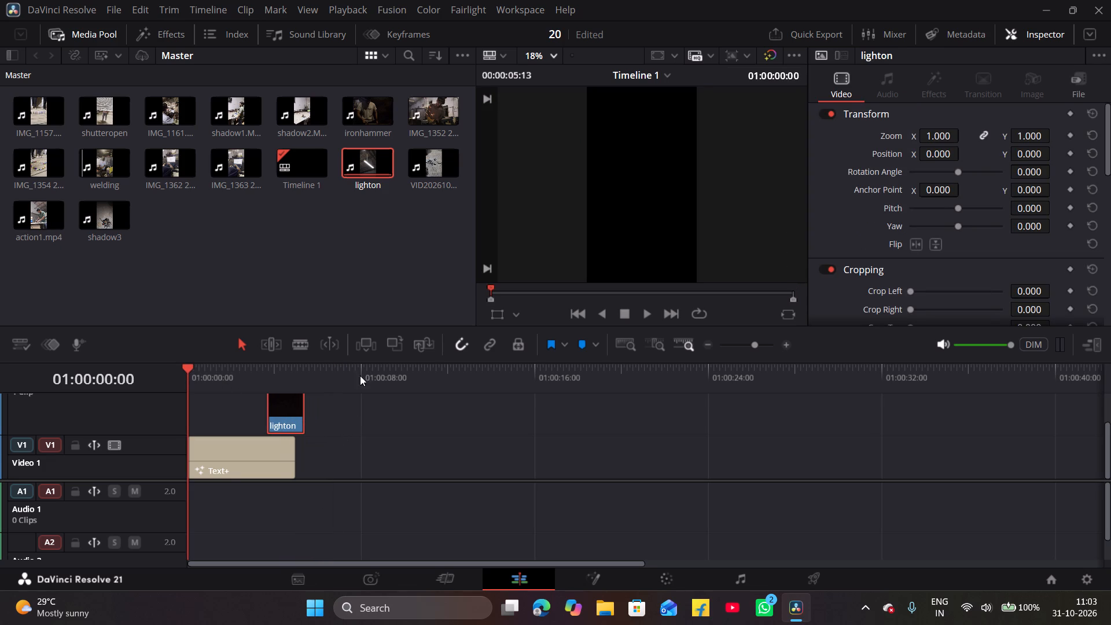
Play the timeline from the start to review the lighton clip overlapping the end of the title.
click(647, 312)
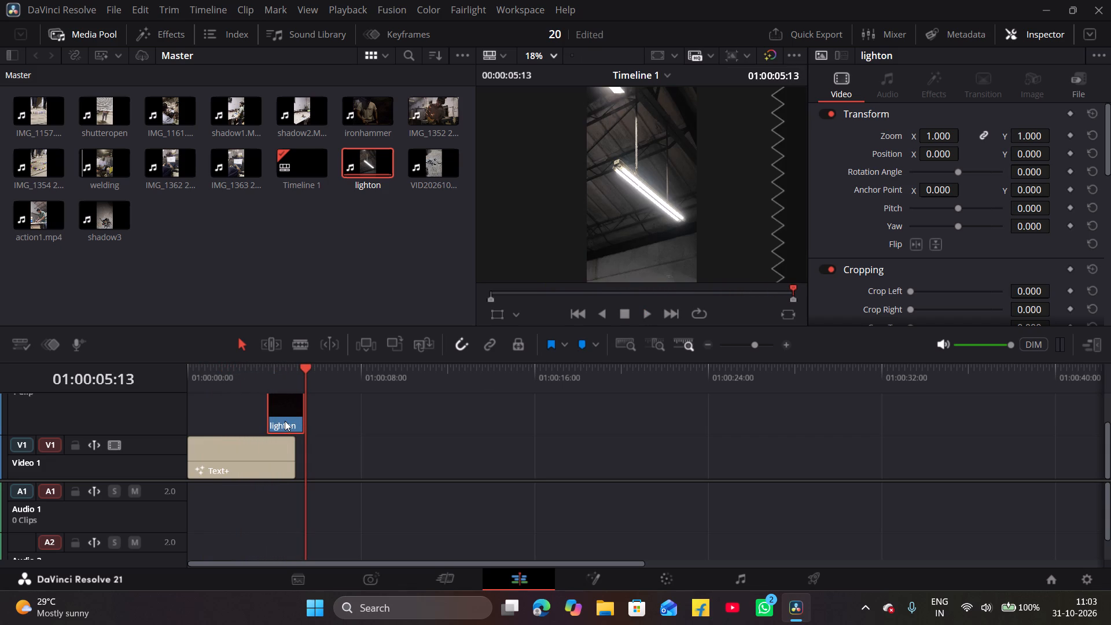
Swap the tracks so the Text+ title sits above the lighton clip on Video 1, with both clips ending together.
drag(285, 421, 330, 449)
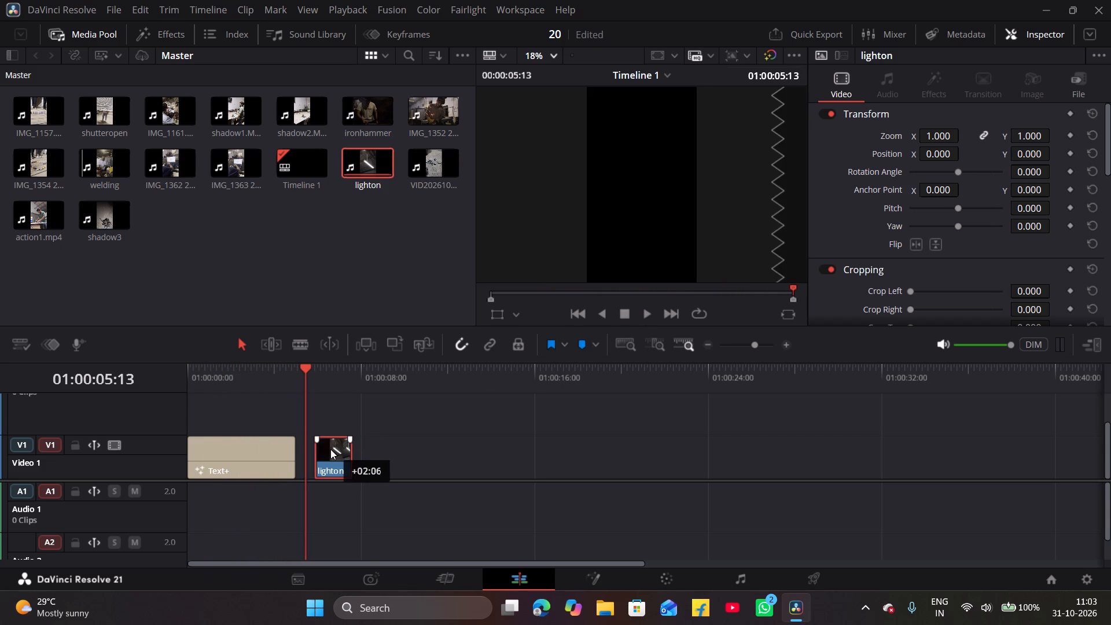
drag(330, 449, 315, 454)
drag(240, 459, 239, 426)
drag(325, 460, 289, 469)
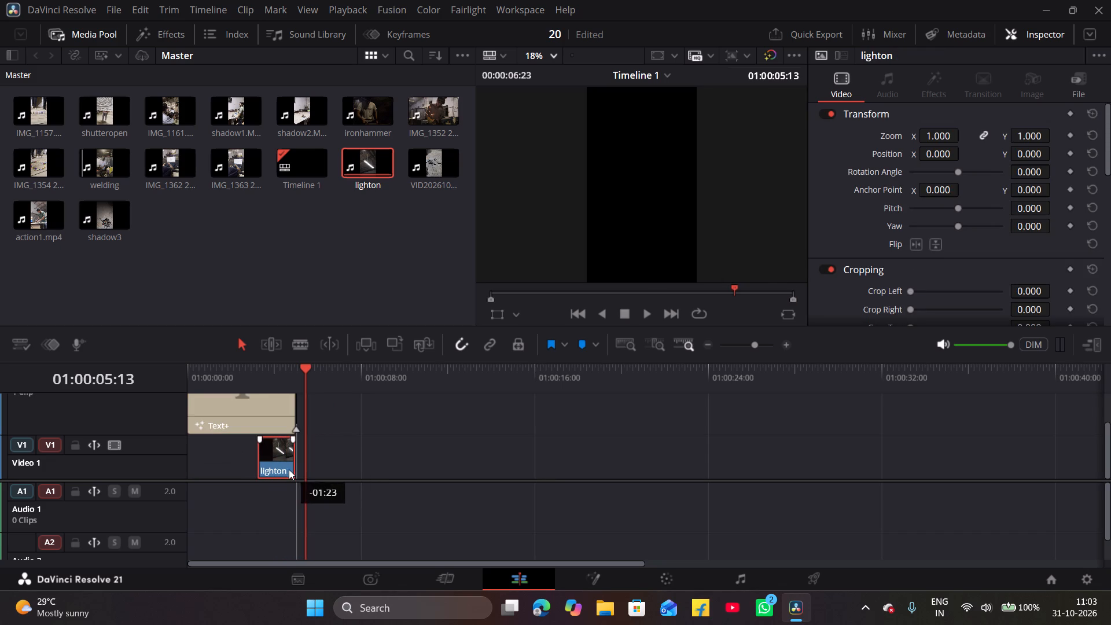
drag(289, 469, 288, 470)
Play the timeline from the start to review the title over the lighton clip.
drag(196, 369, 172, 374)
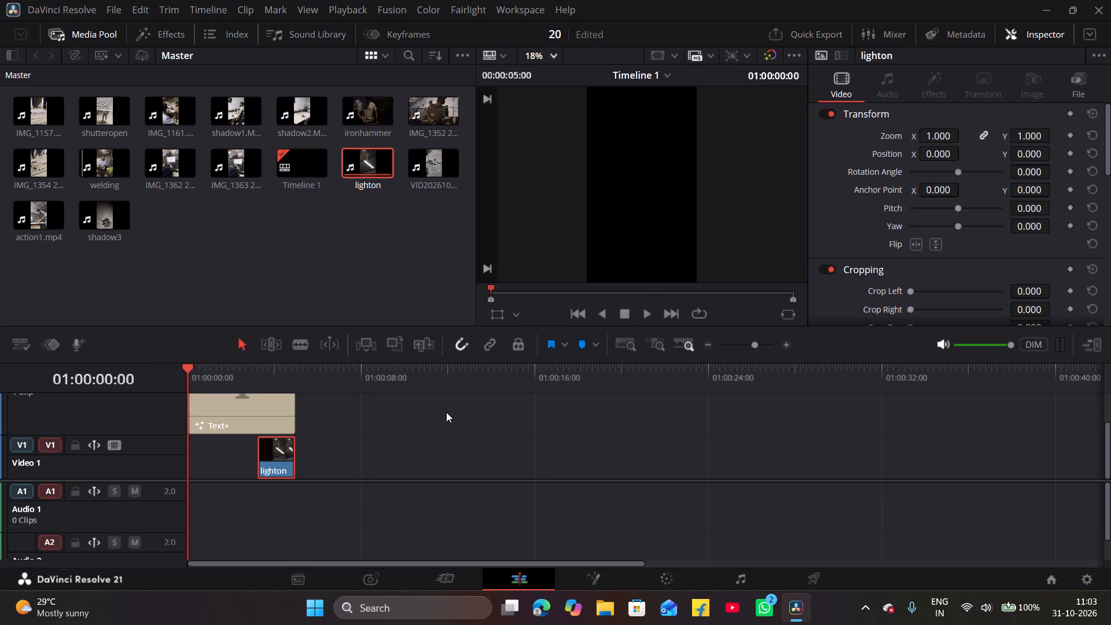
click(650, 318)
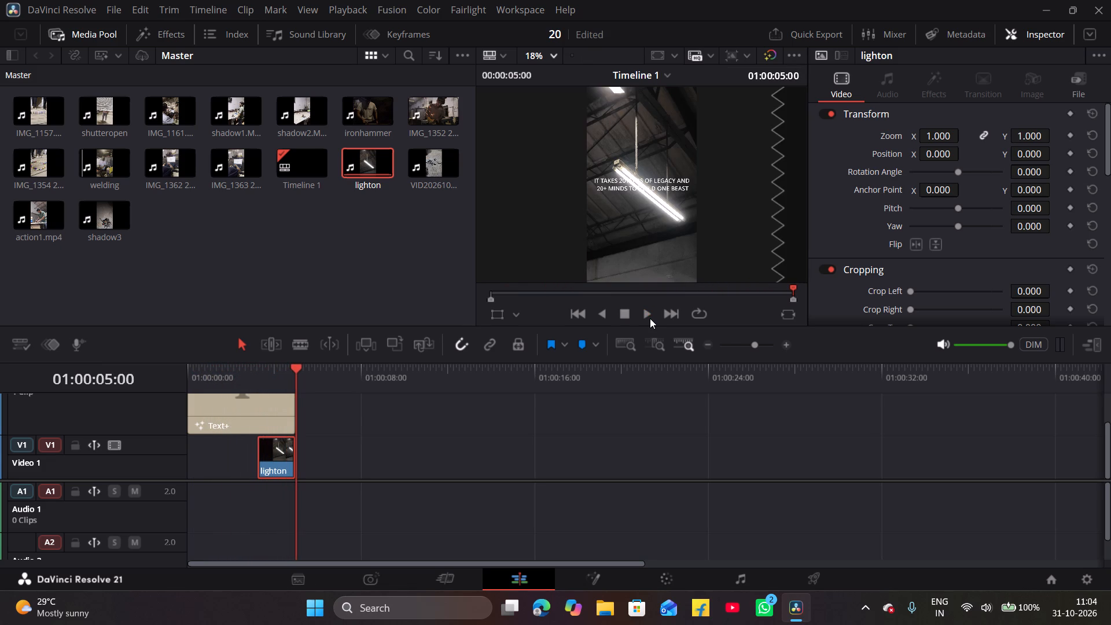
Step back frame by frame from the timeline's end to 01:00:03:12, examining the title over the lighton clip as the light switches on.
key(Left)
key(Left)
key(Left)
key(Left)
key(Left)
key(Left)
key(Left)
key(Left)
key(Left)
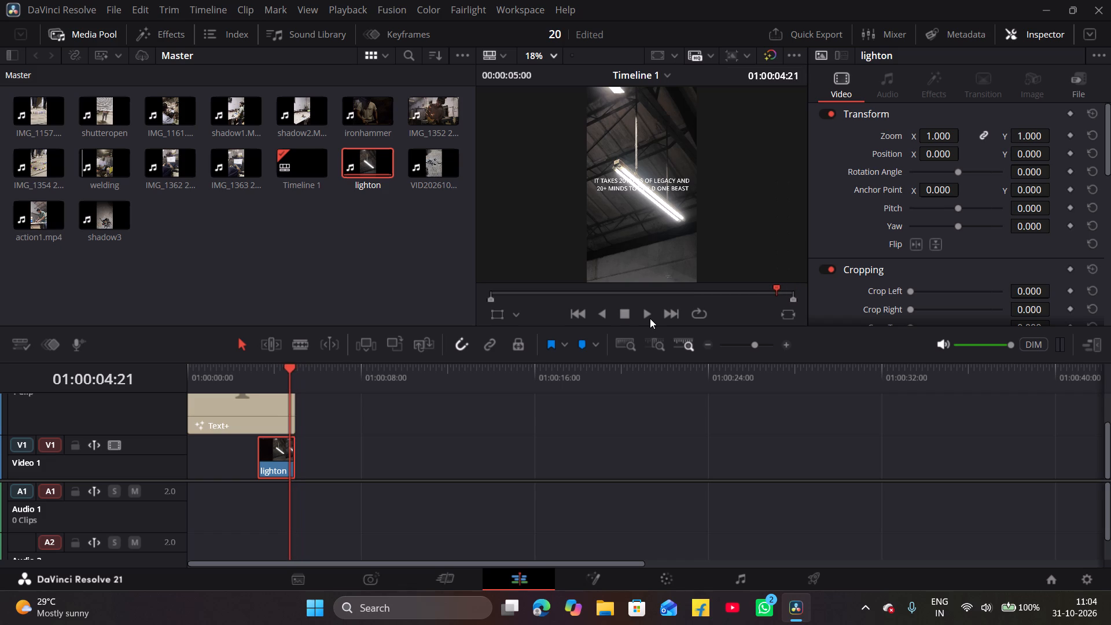
key(Left)
key(Left)
key(Left)
key(Left)
key(Left)
key(Left)
key(Left)
key(Left)
key(Left)
key(Left)
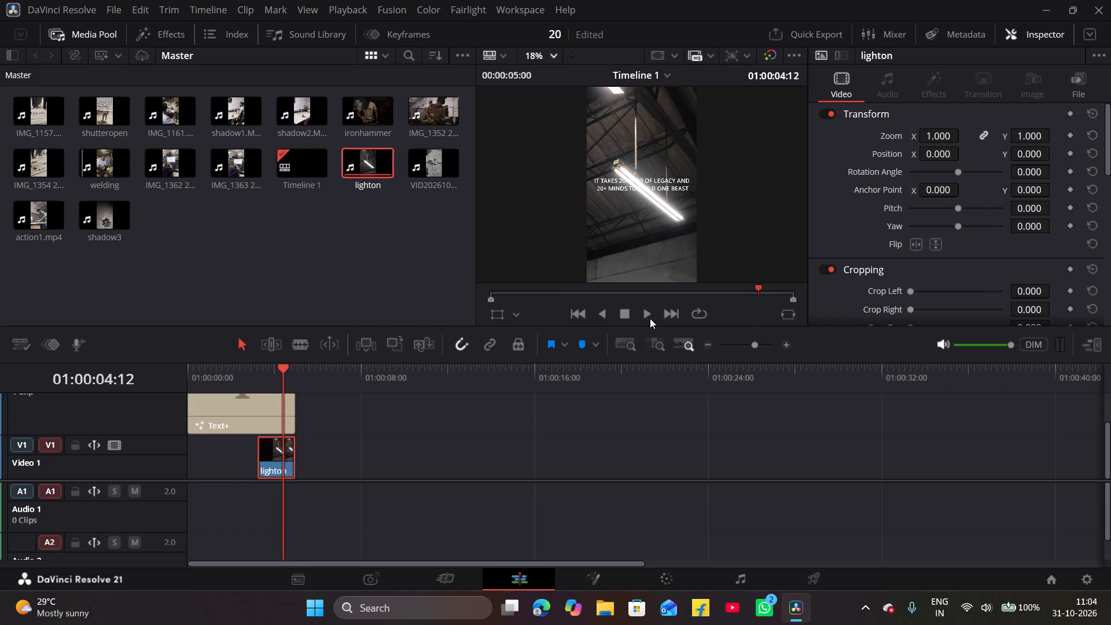
key(Left)
key(Left)
key(Left)
key(Left)
key(Left)
key(Left)
key(Left)
key(Left)
key(Left)
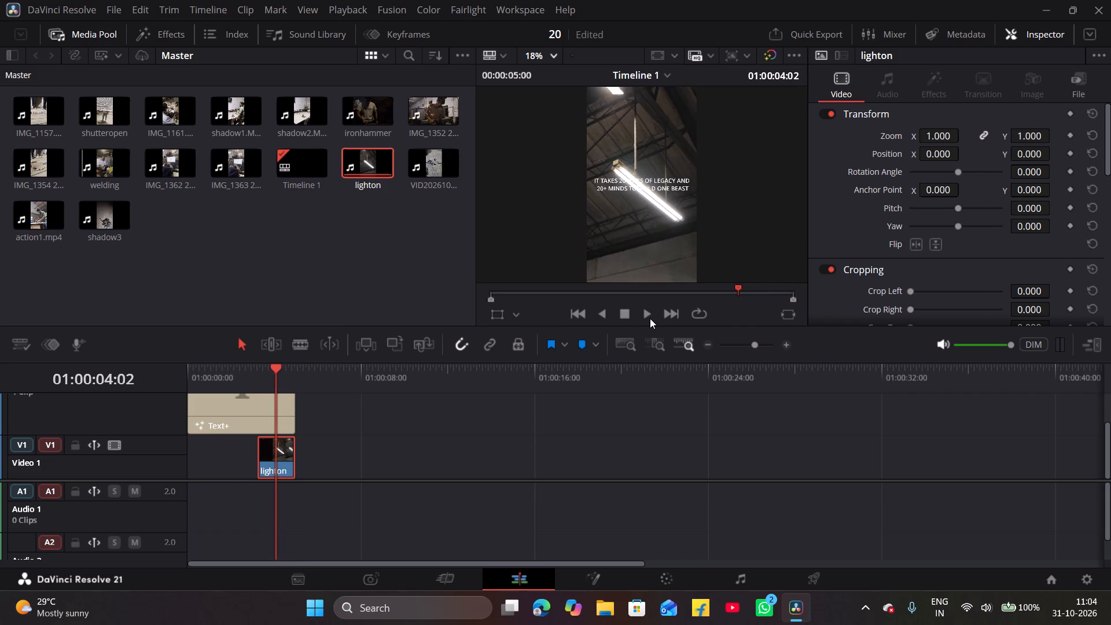
key(Left)
key(Left)
key(Left)
key(Left)
key(Left)
key(Left)
key(Left)
key(Left)
key(Left)
key(Left)
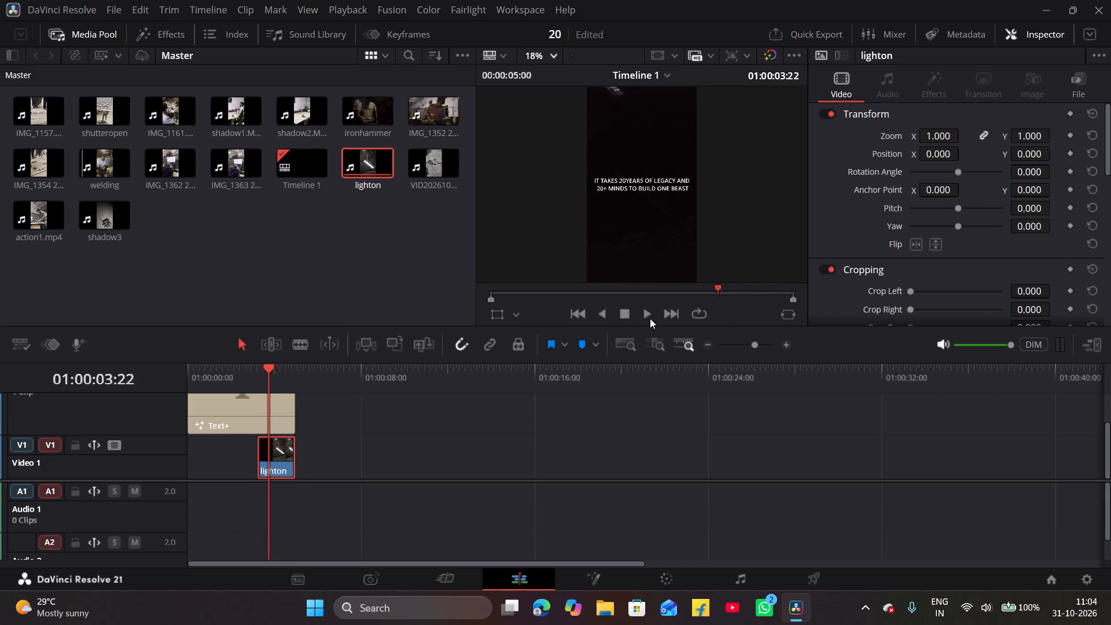
key(Left)
key(Left)
key(Left)
key(Left)
key(Left)
key(Left)
key(Left)
key(Left)
key(Left)
key(Left)
key(Left)
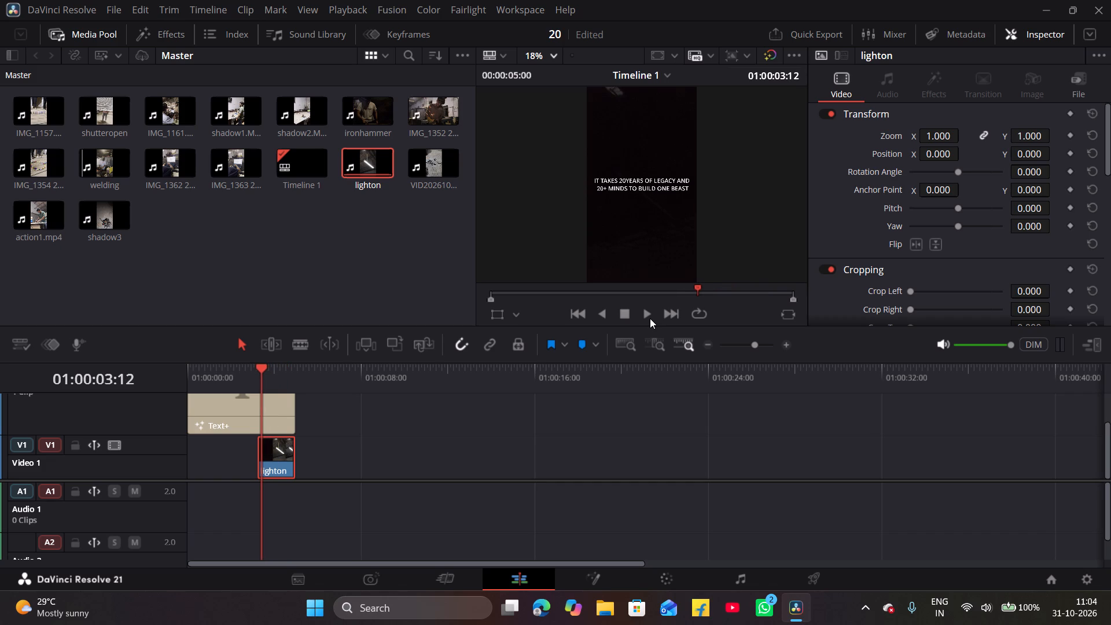
Step back frame by frame to 01:00:03:03, examining the title just before the lighton clip begins.
key(Left)
key(Left)
key(Left)
key(Left)
key(Left)
key(Left)
key(Left)
key(Left)
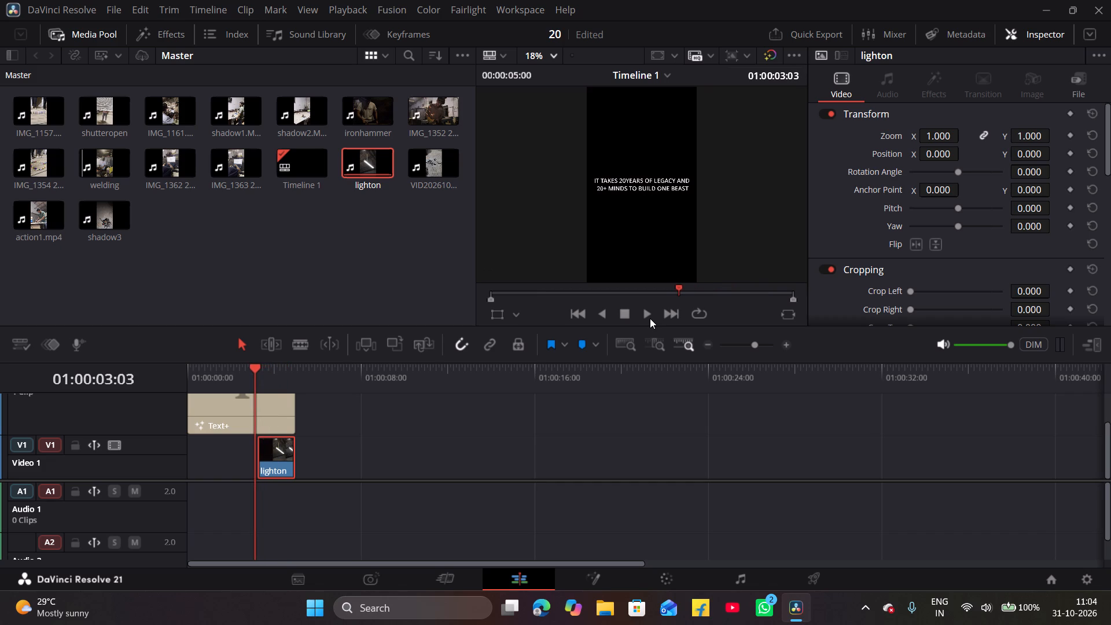
Step forward frame by frame to 01:00:04:04, examining the title over the lighton clip as the light flickers on.
key(Right)
key(Right)
key(Right)
key(Right)
key(Right)
key(Right)
key(Right)
key(Right)
key(Right)
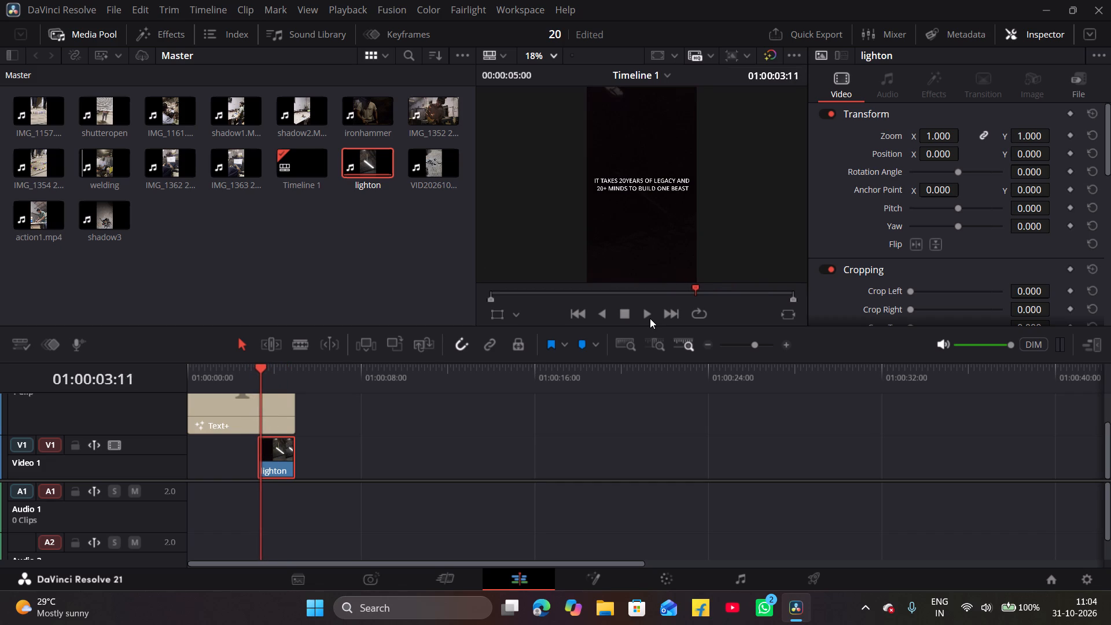
key(Right)
key(Right)
key(Right)
key(Right)
key(Right)
key(Right)
key(Right)
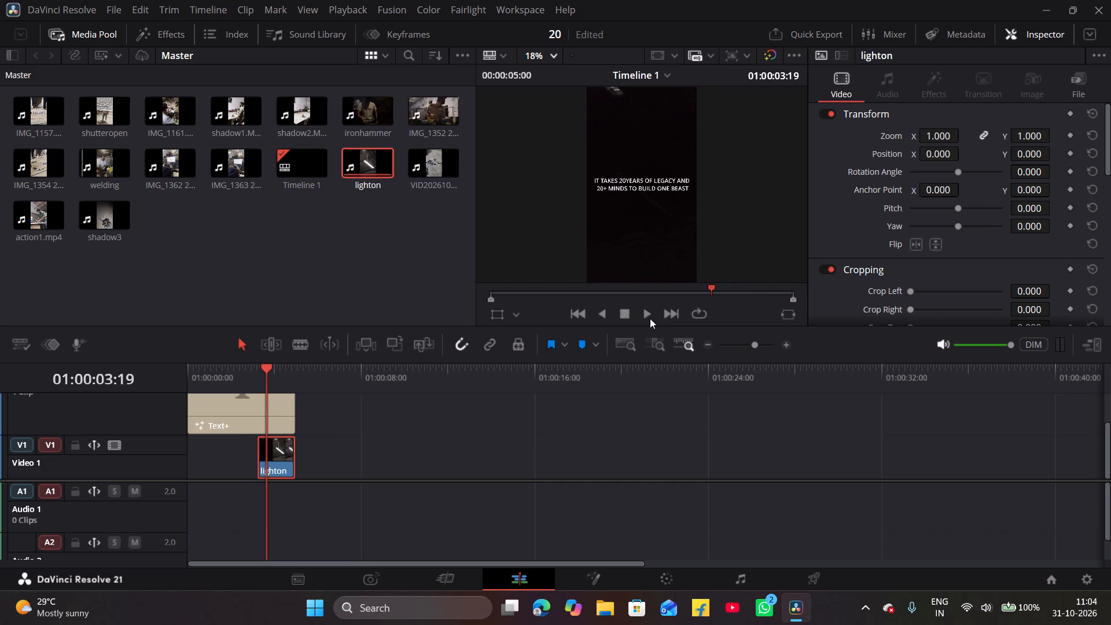
key(Right)
key(Right)
key(Right)
key(Right)
key(Right)
key(Right)
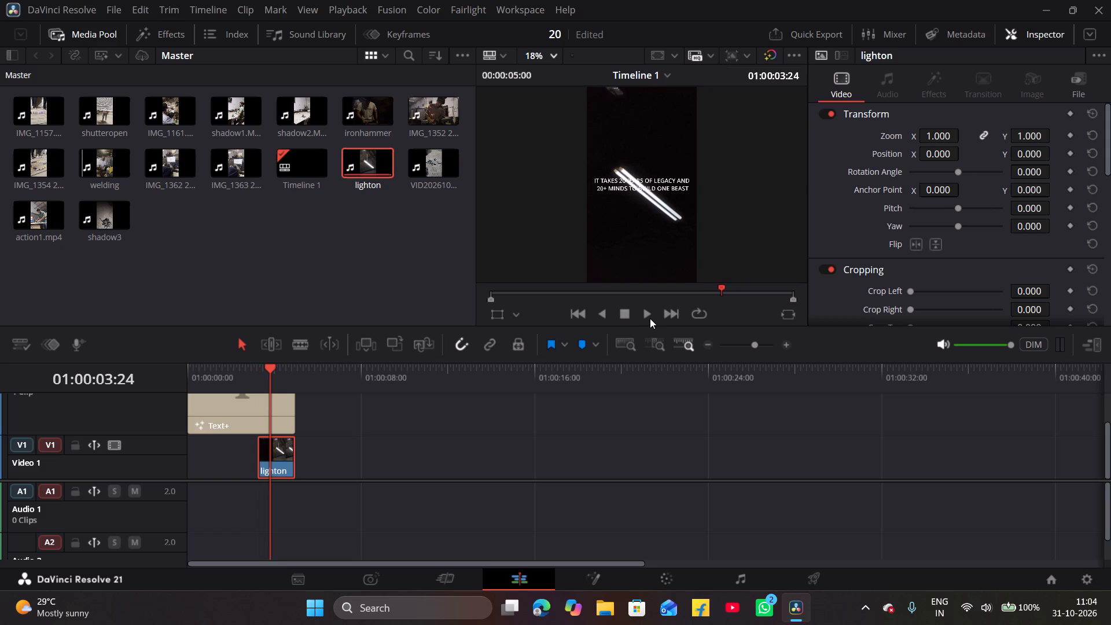
key(Left)
key(Left)
key(Right)
key(Right)
key(Right)
key(Right)
key(Right)
key(Right)
key(Right)
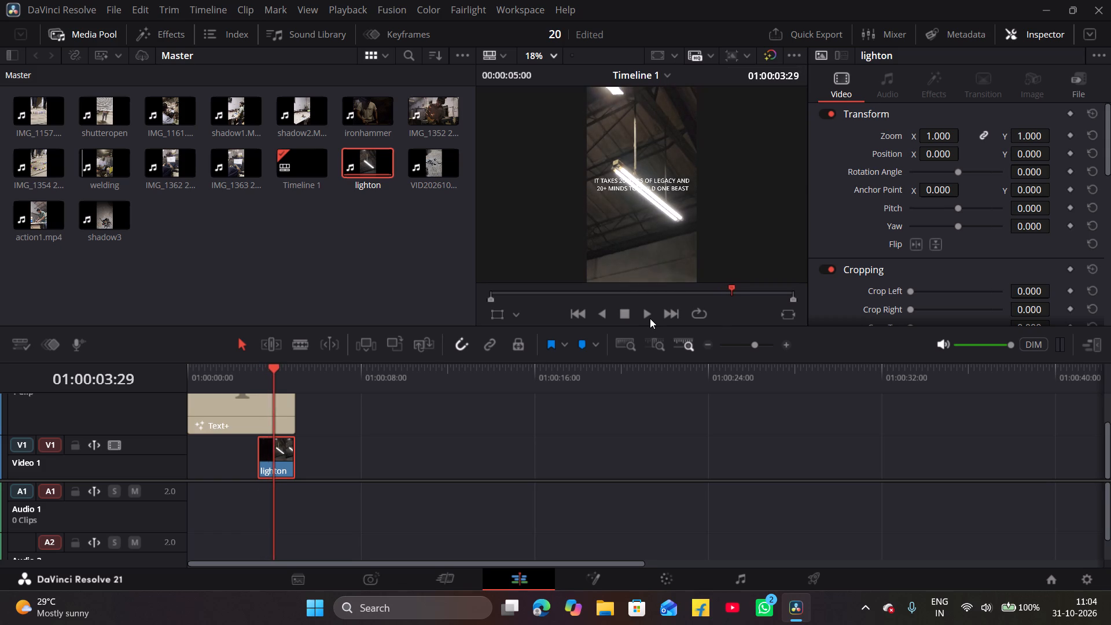
key(Right)
key(Right)
key(Right)
key(Right)
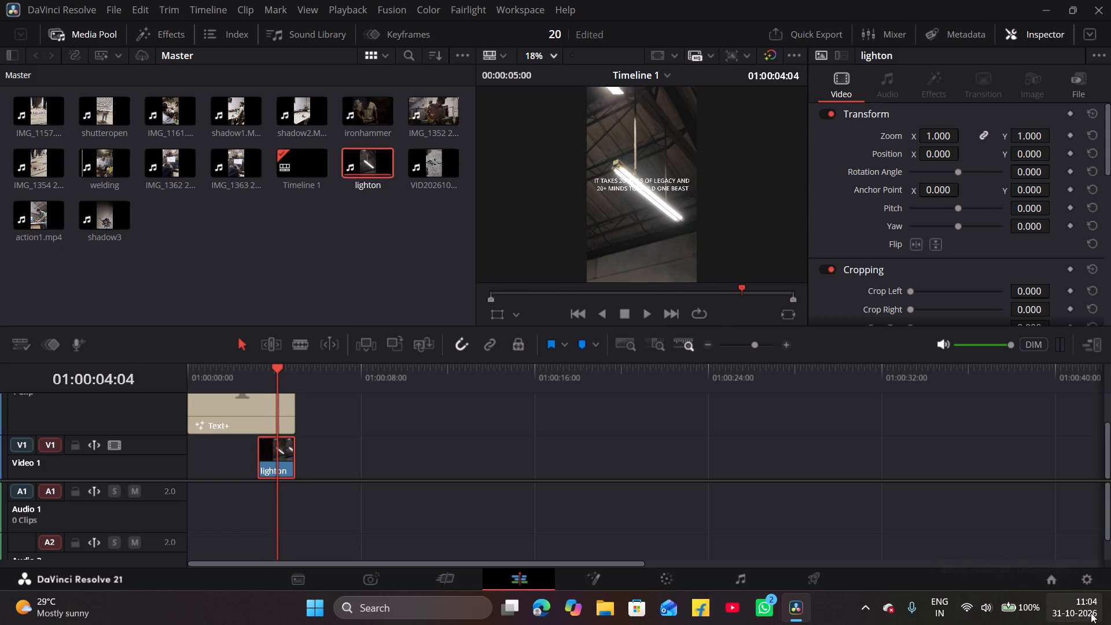
Show the hidden system tray icons.
click(868, 615)
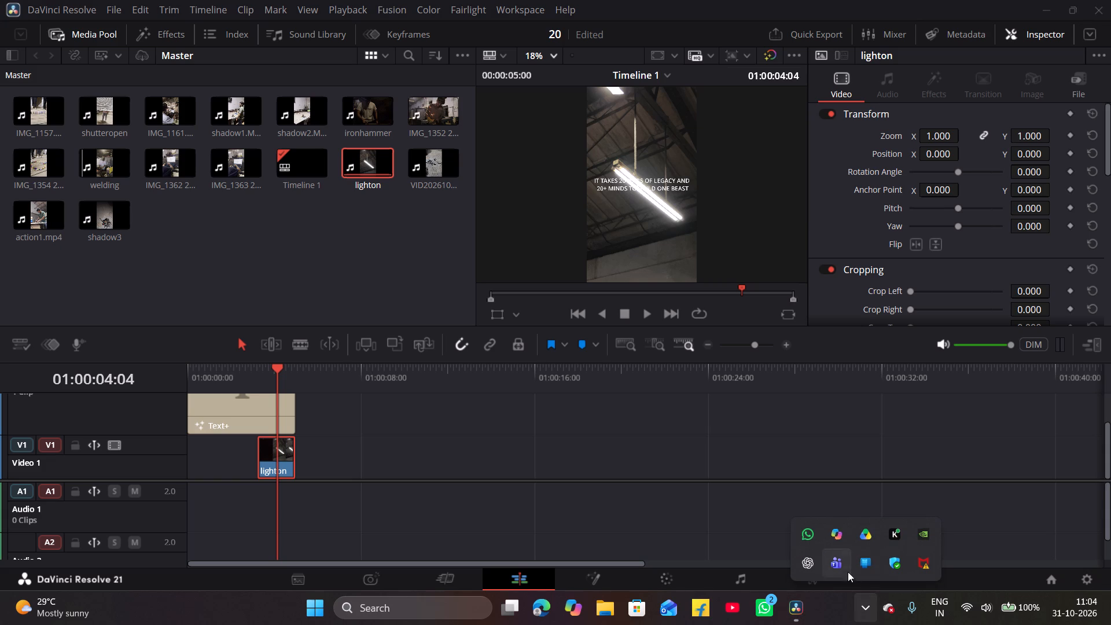
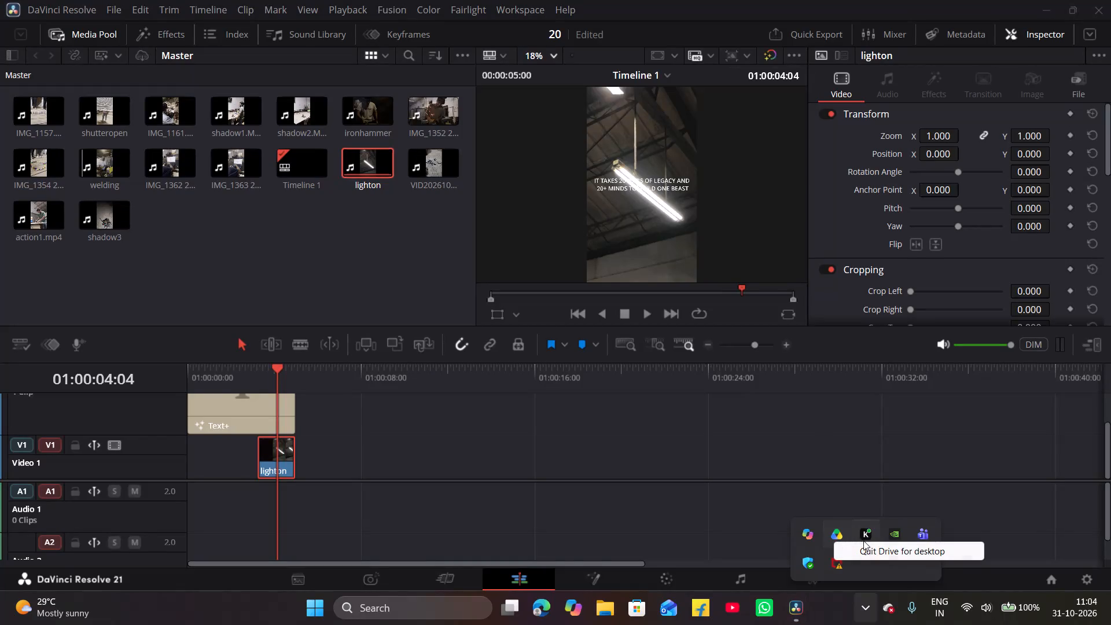
Quit the Drive for desktop app running in the background.
click(874, 550)
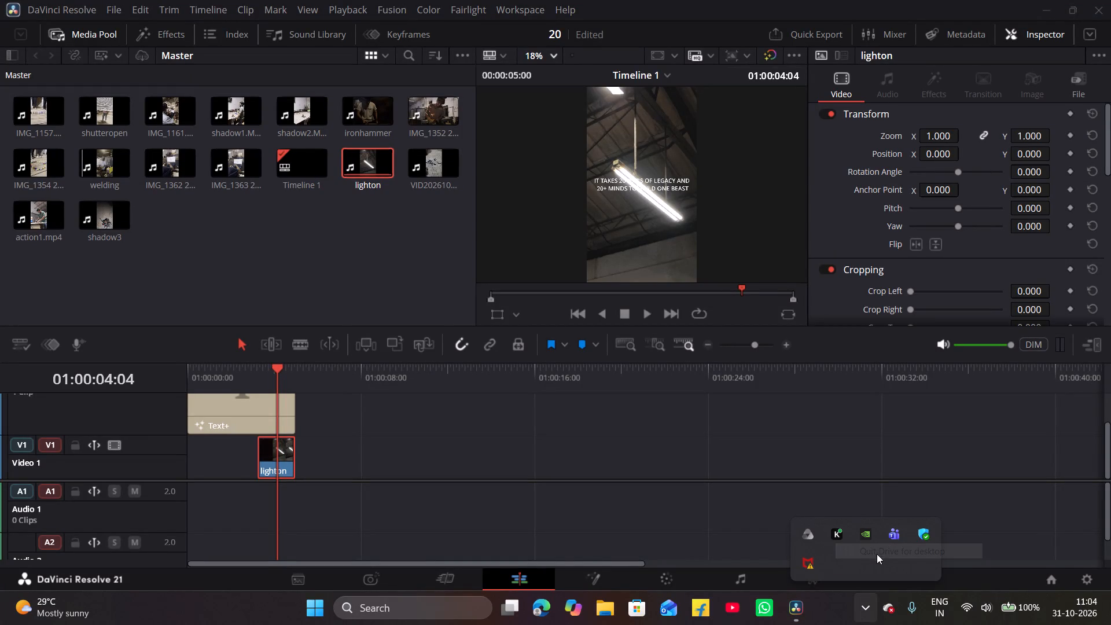
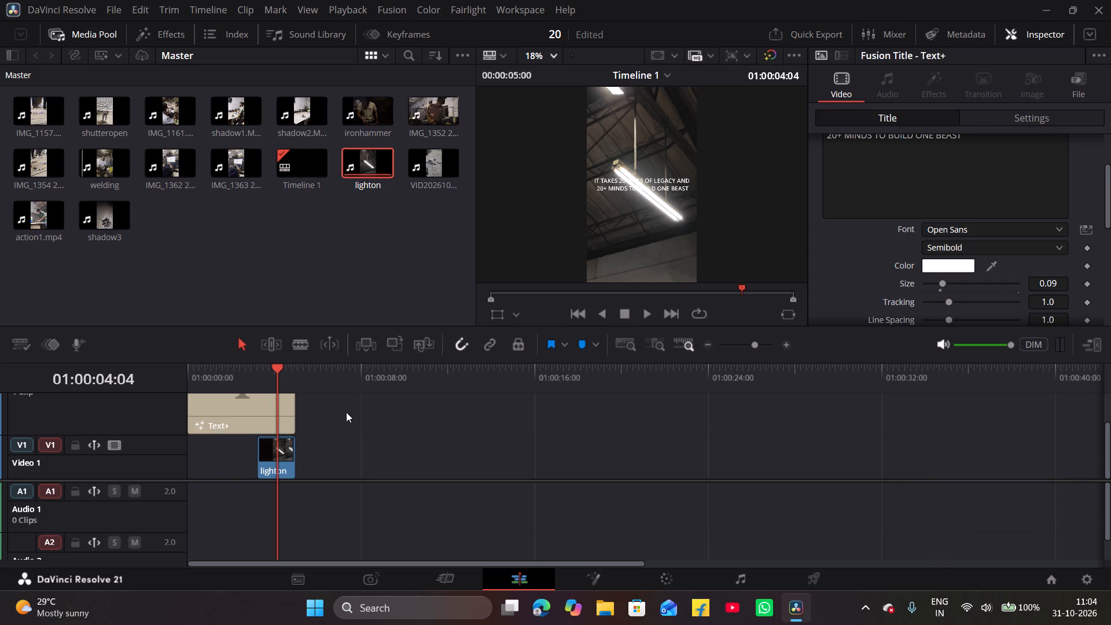
Play the timeline from the start to review the write-on title over the lighton clip.
drag(274, 366, 256, 373)
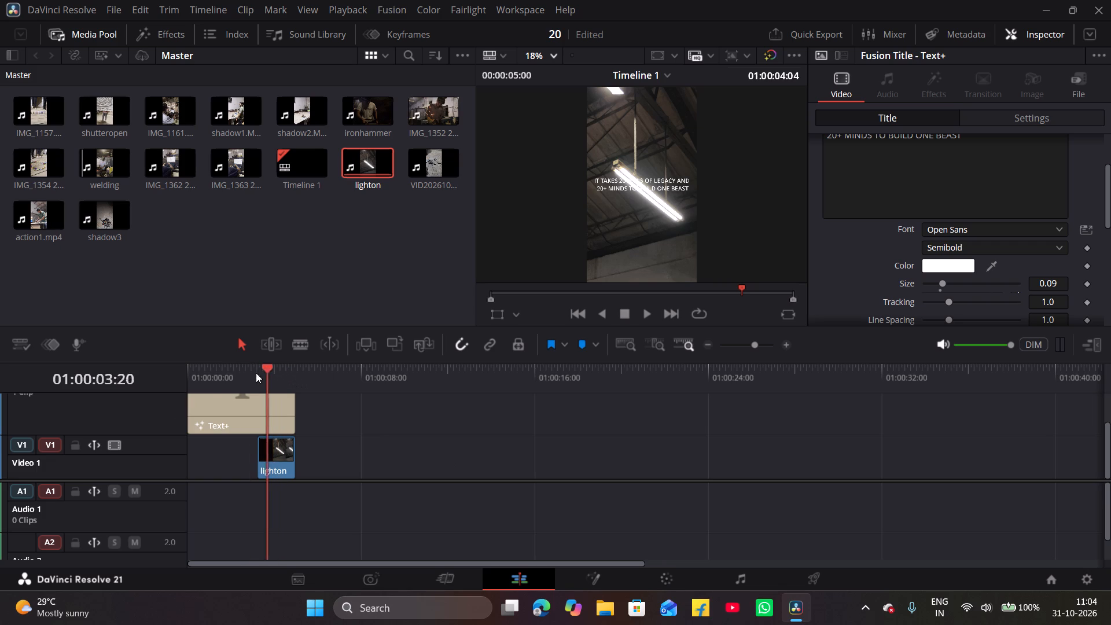
drag(256, 373, 140, 396)
key(space)
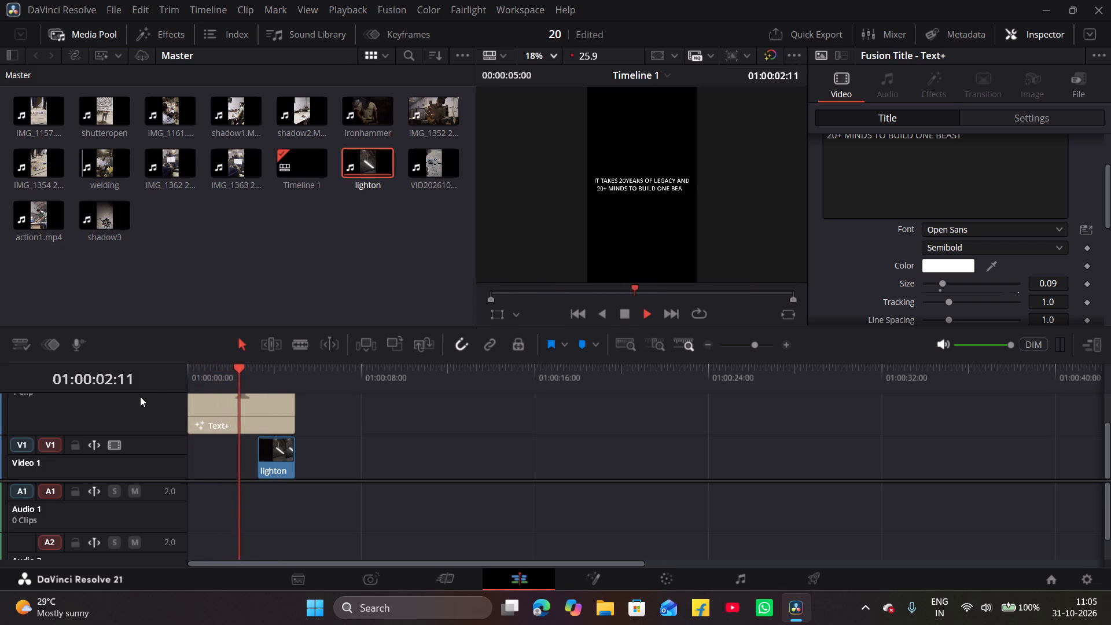
key(space)
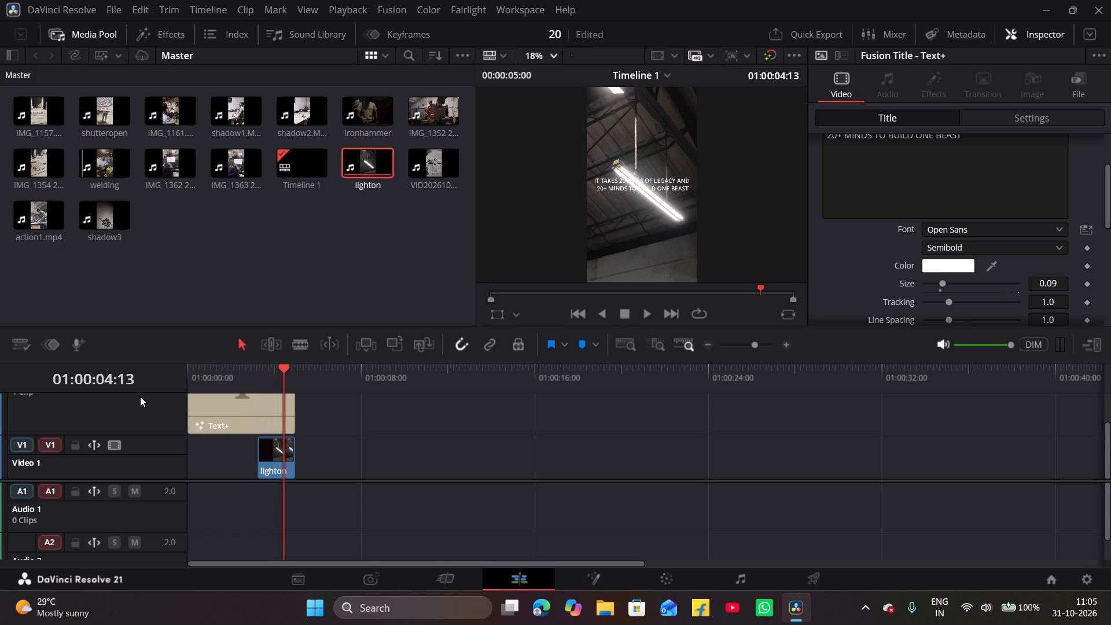
Step back and replay the section where the lighton clip plays under the title, twice, examining the light switching on.
key(Left)
key(Left)
key(Left)
key(Left)
key(Left)
key(Left)
key(Left)
key(Left)
key(Left)
key(Left)
key(Left)
key(Left)
key(Left)
key(Left)
key(Left)
key(Left)
key(Left)
key(Left)
key(Left)
key(Left)
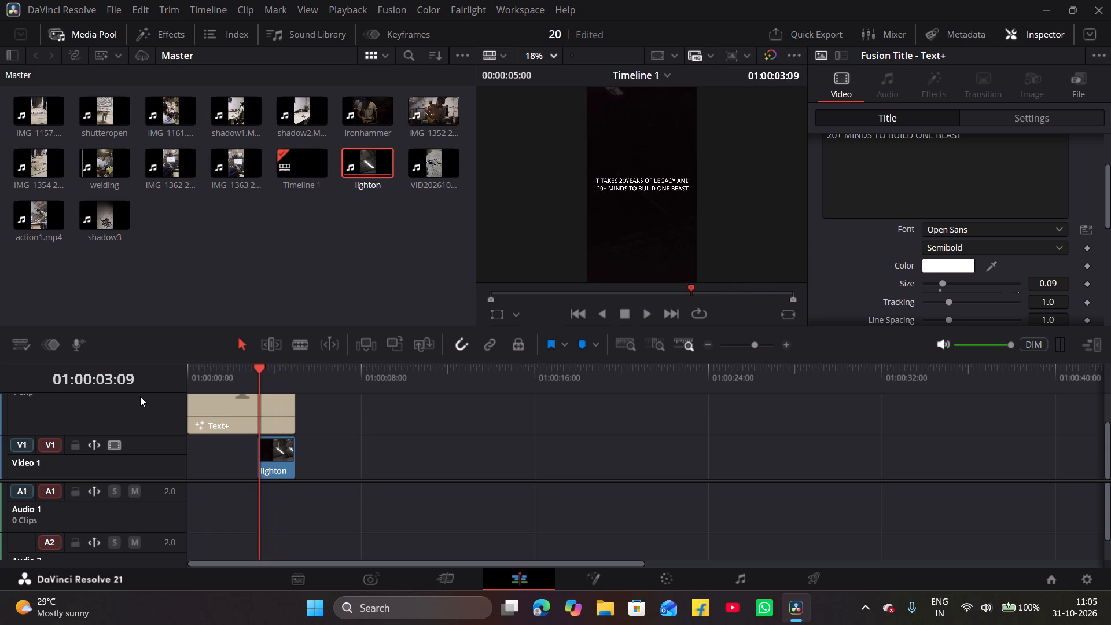
key(space)
key(space)
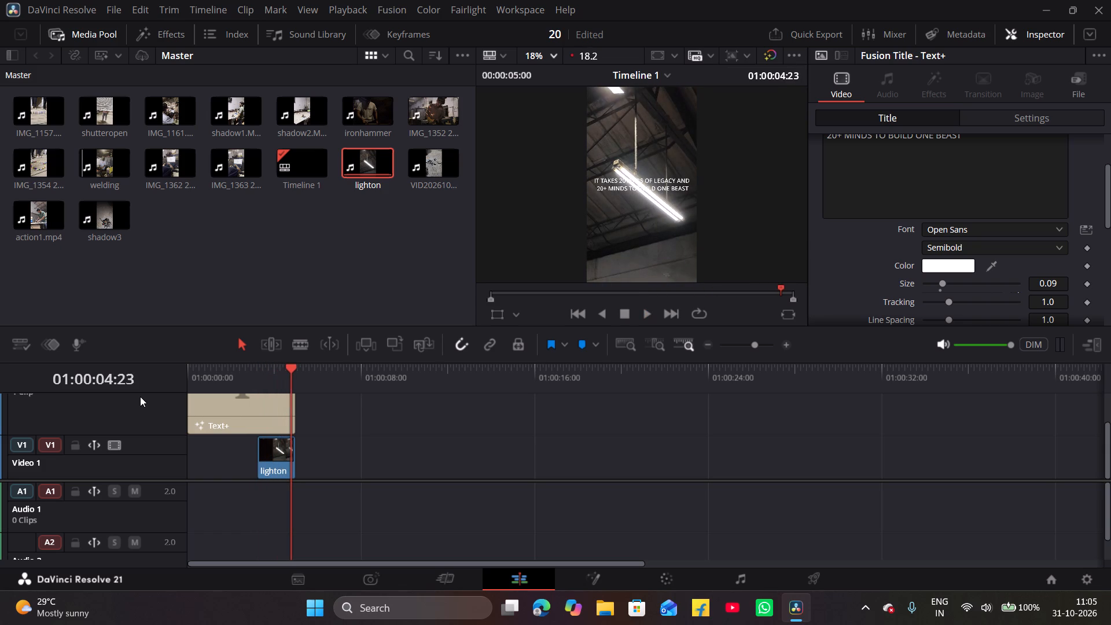
key(Left)
key(Left)
key(Left)
key(Left)
key(Left)
key(Left)
key(Left)
key(Left)
key(Left)
key(Left)
key(Left)
key(Left)
key(Left)
key(Left)
key(Left)
key(Left)
key(Left)
key(Left)
key(Left)
key(Left)
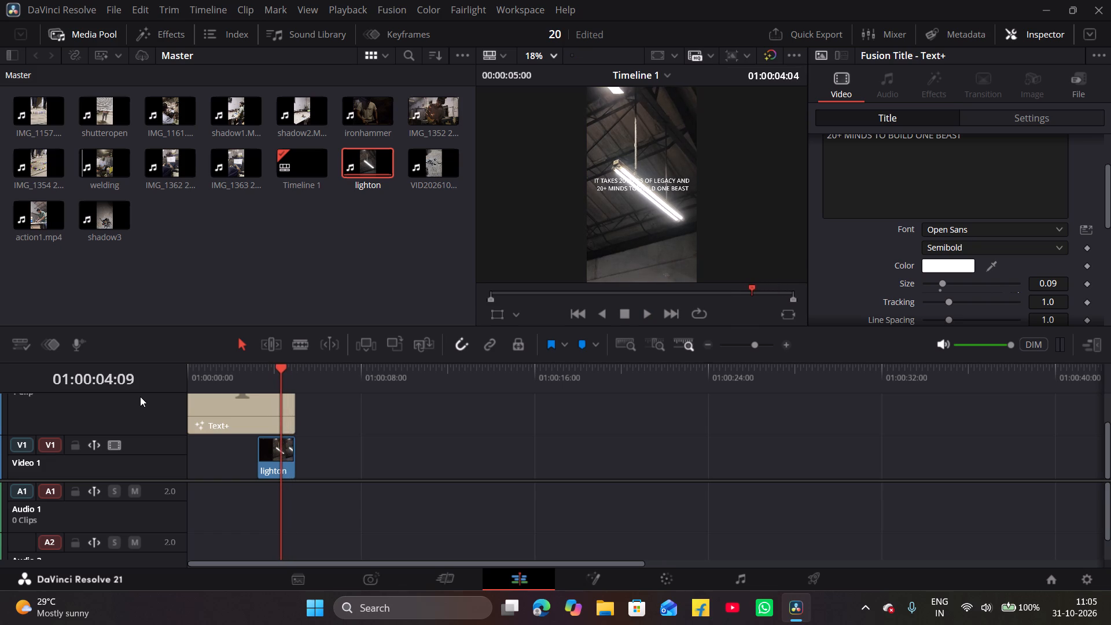
key(space)
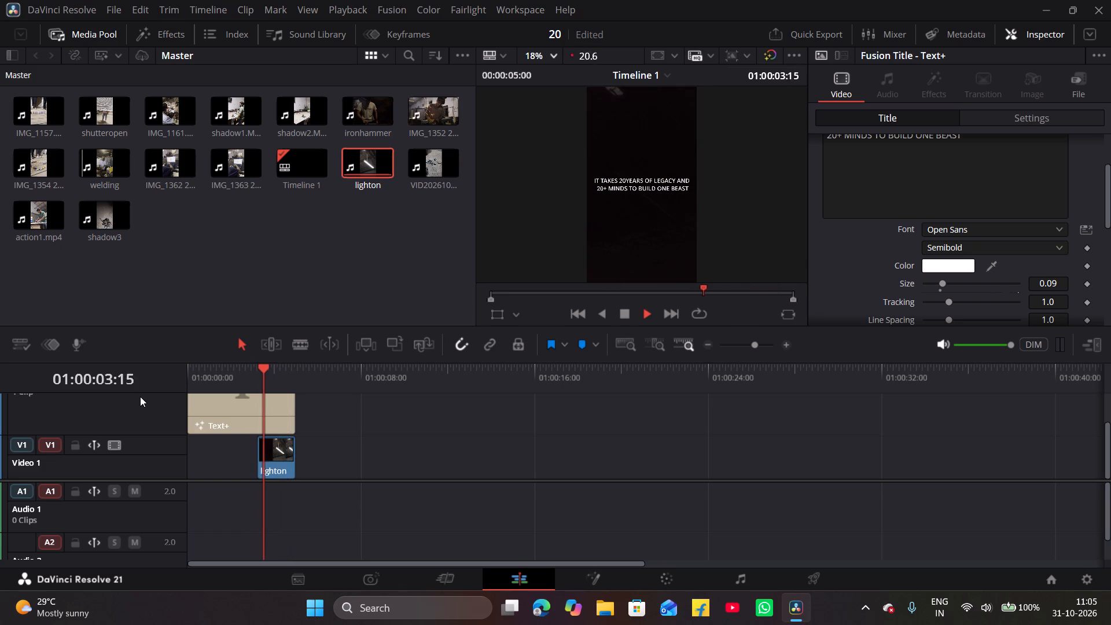
key(space)
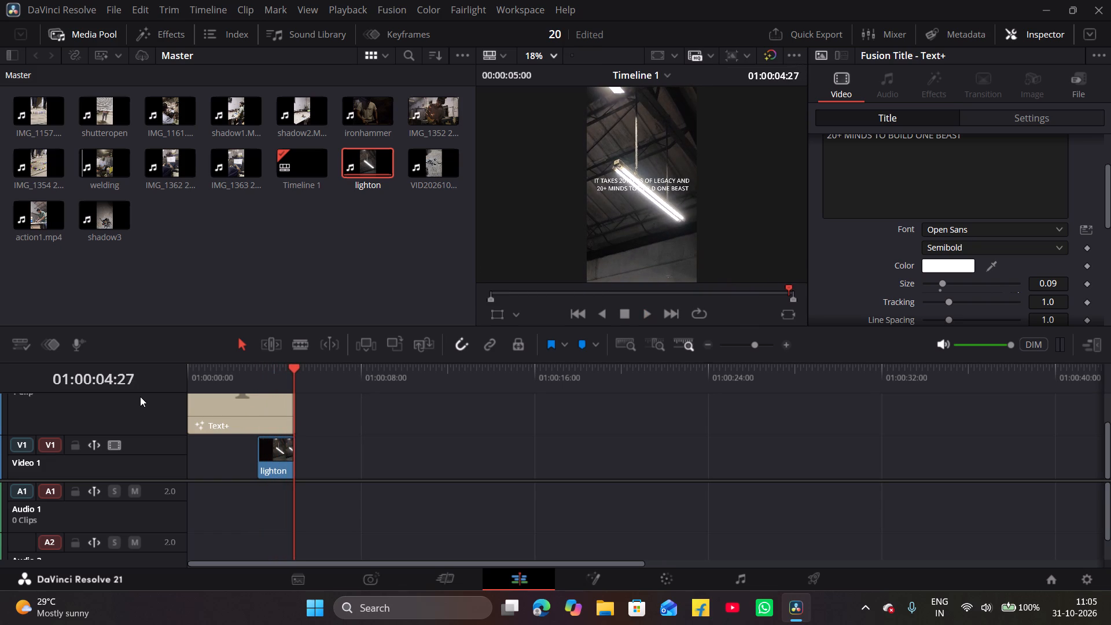
Set the render cache to Smart and the timeline playback resolution to Half.
click(336, 8)
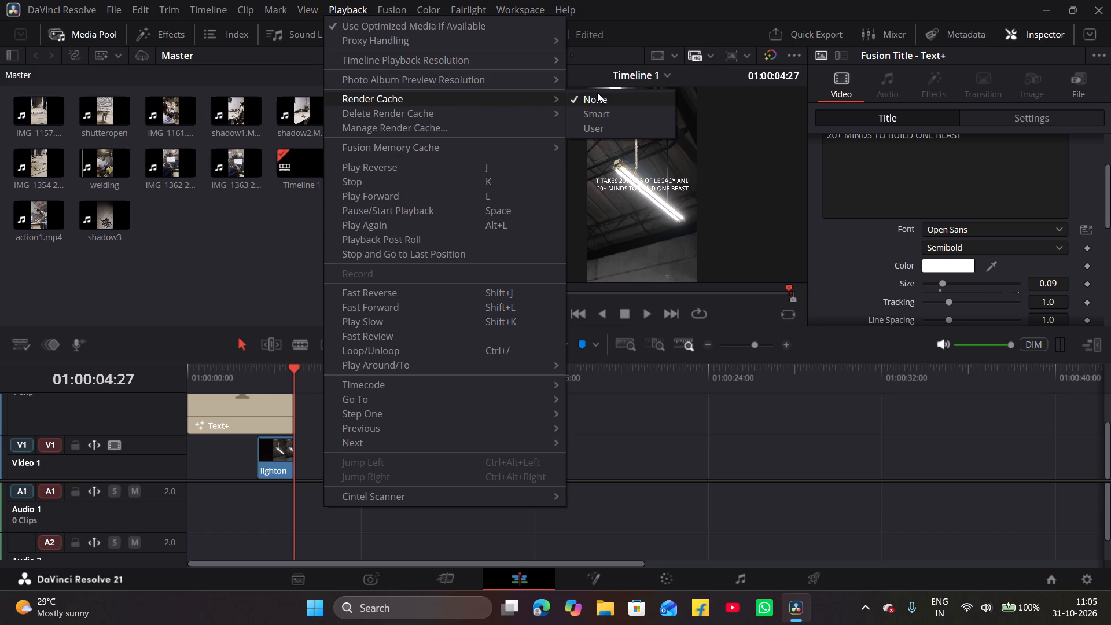
click(602, 113)
click(352, 8)
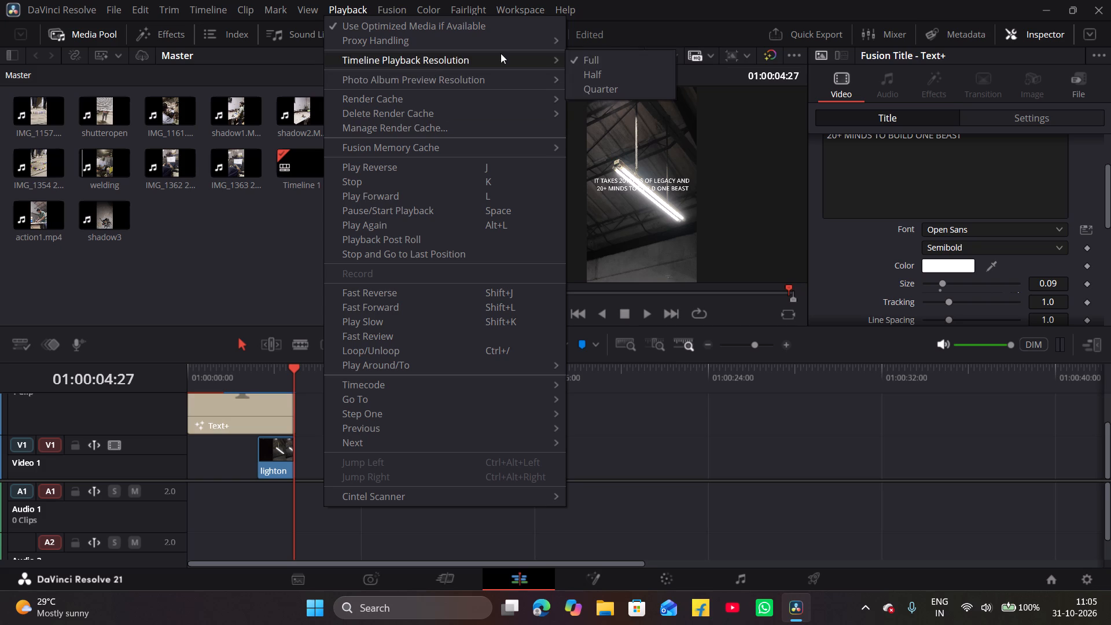
click(598, 71)
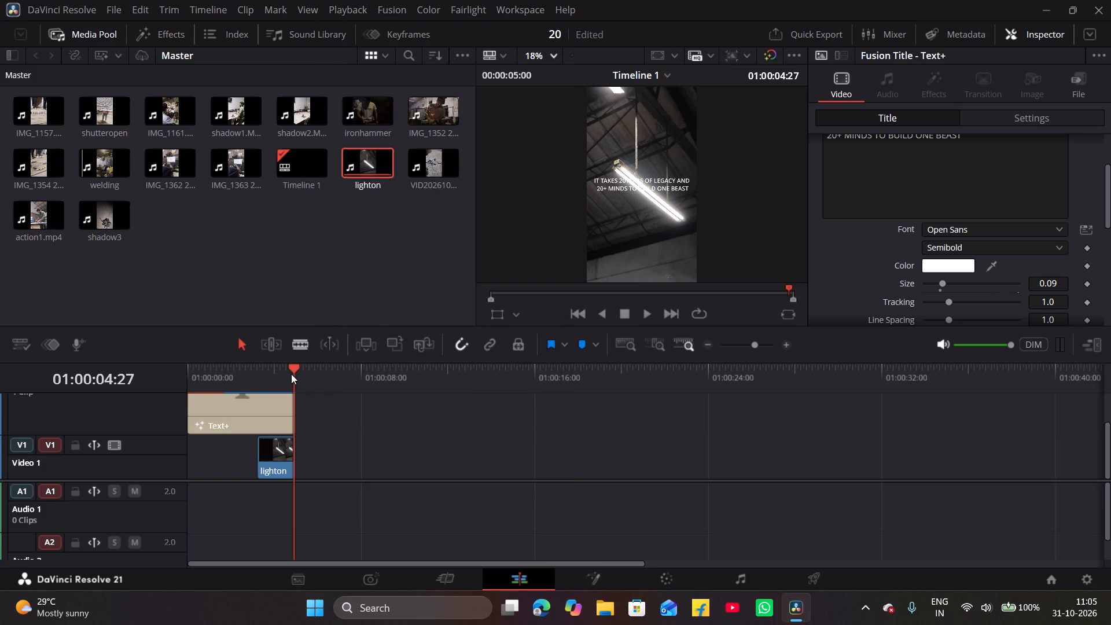
Play the timeline from the start, then step back and replay the lighton section under the title to check playback.
drag(292, 365, 167, 394)
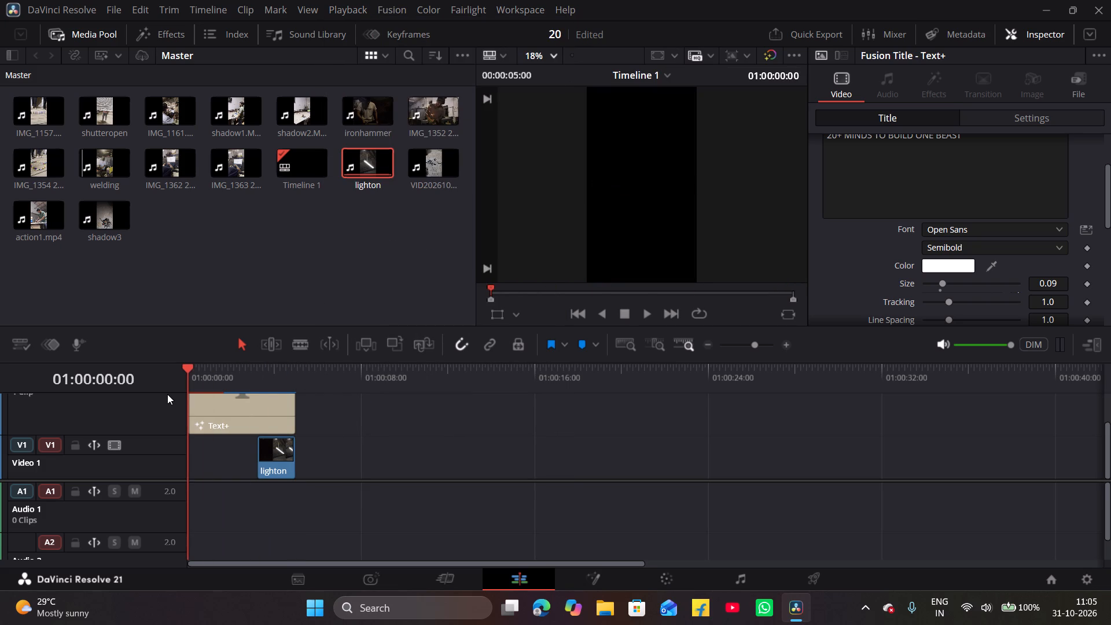
key(space)
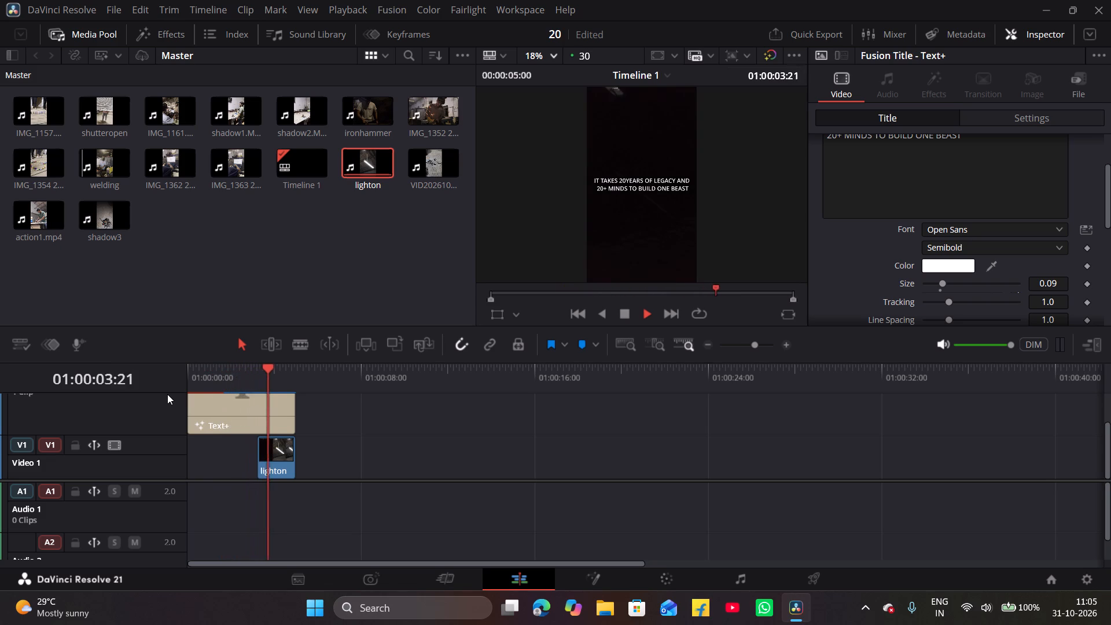
key(space)
key(Left)
key(Left)
key(Left)
key(Left)
key(Left)
key(Left)
key(Left)
key(Left)
key(Left)
key(Left)
key(Left)
key(Left)
key(Left)
key(Left)
key(Left)
key(Left)
key(Left)
key(Left)
key(Left)
key(Left)
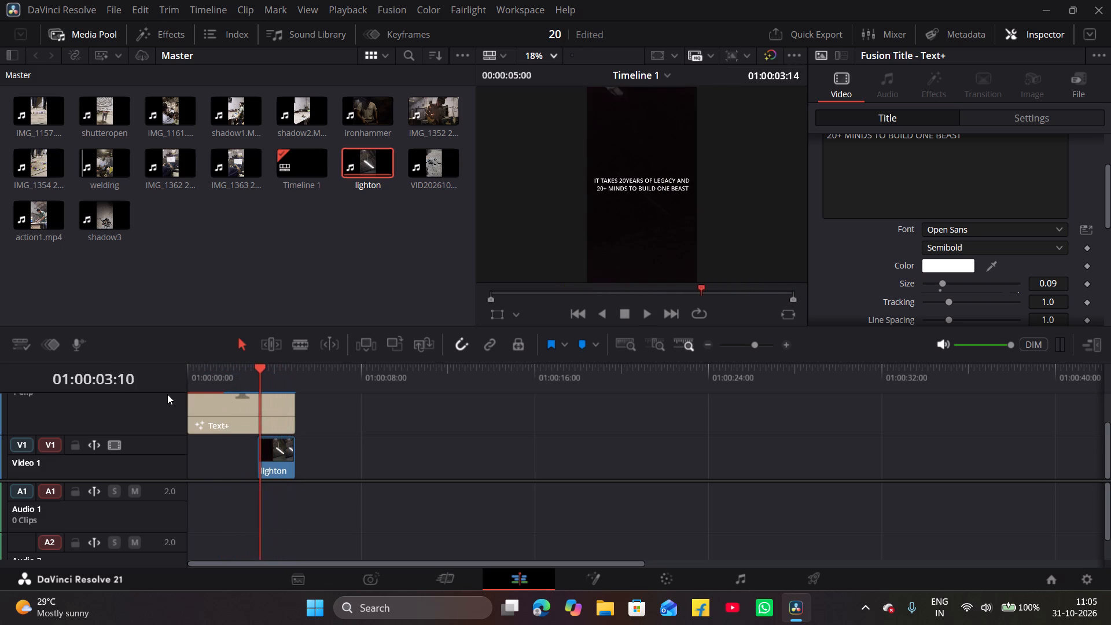
key(space)
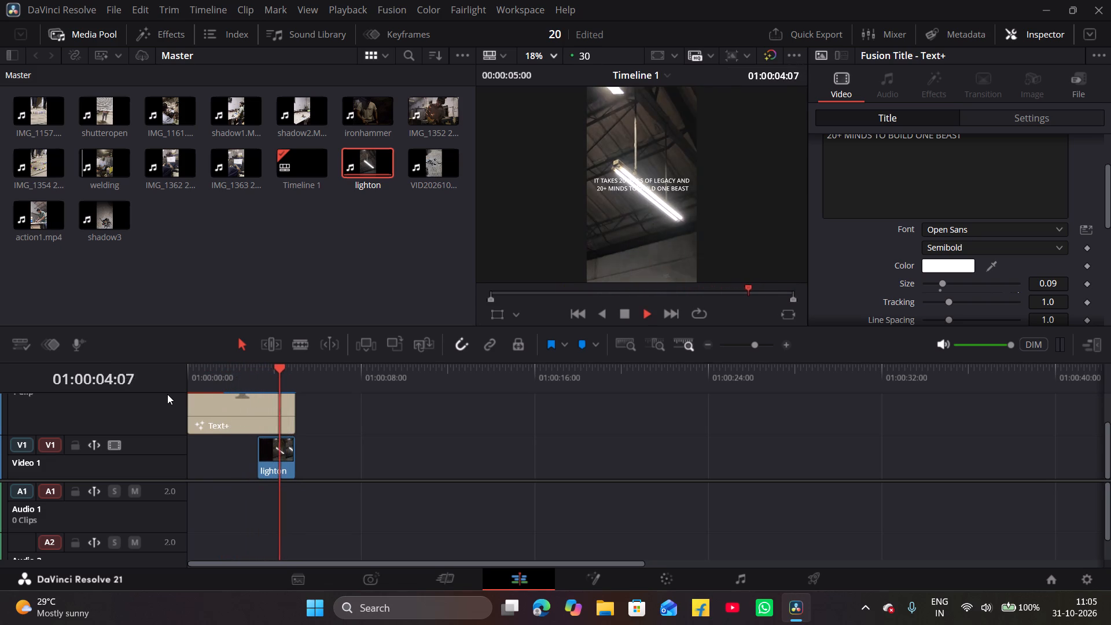
key(space)
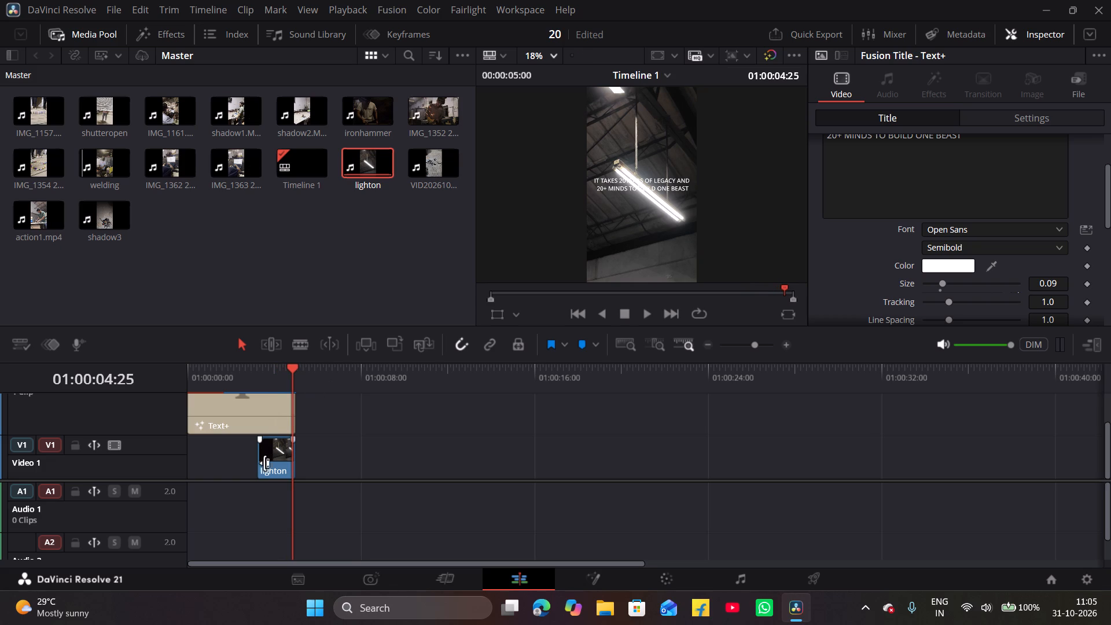
Move the lighton clip later on Video 1, past the end of the title, to start at about 01:00:06:02.
drag(282, 459, 344, 459)
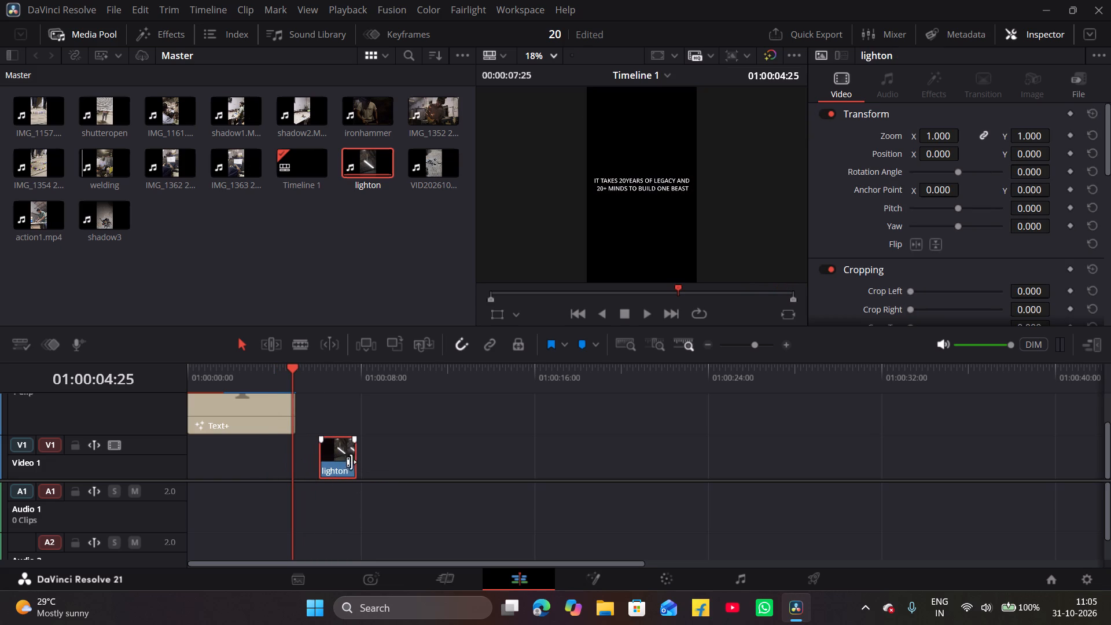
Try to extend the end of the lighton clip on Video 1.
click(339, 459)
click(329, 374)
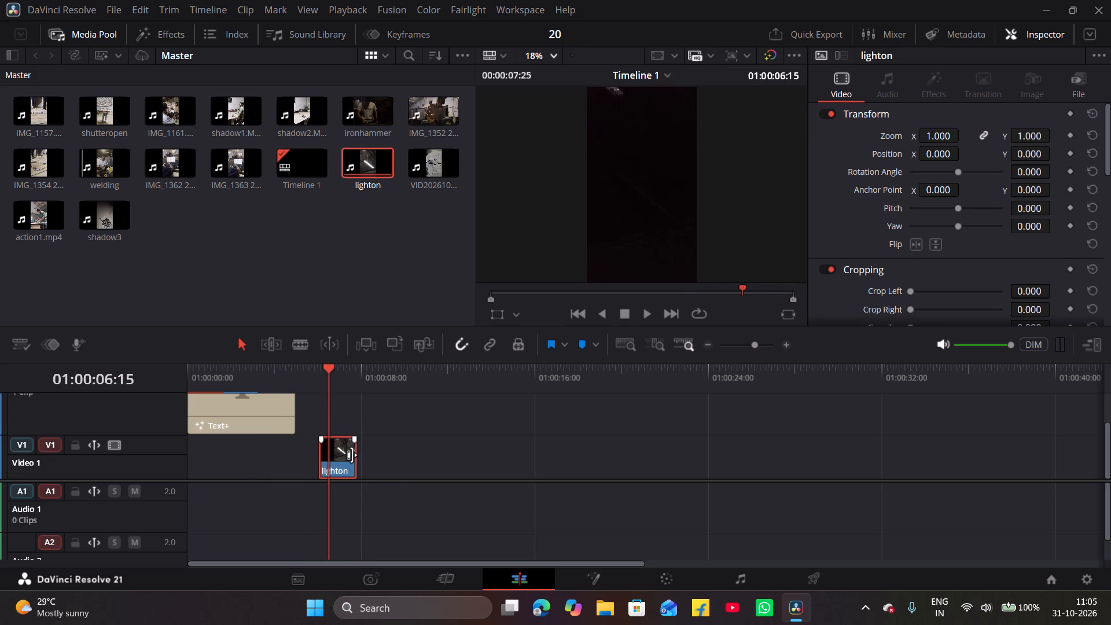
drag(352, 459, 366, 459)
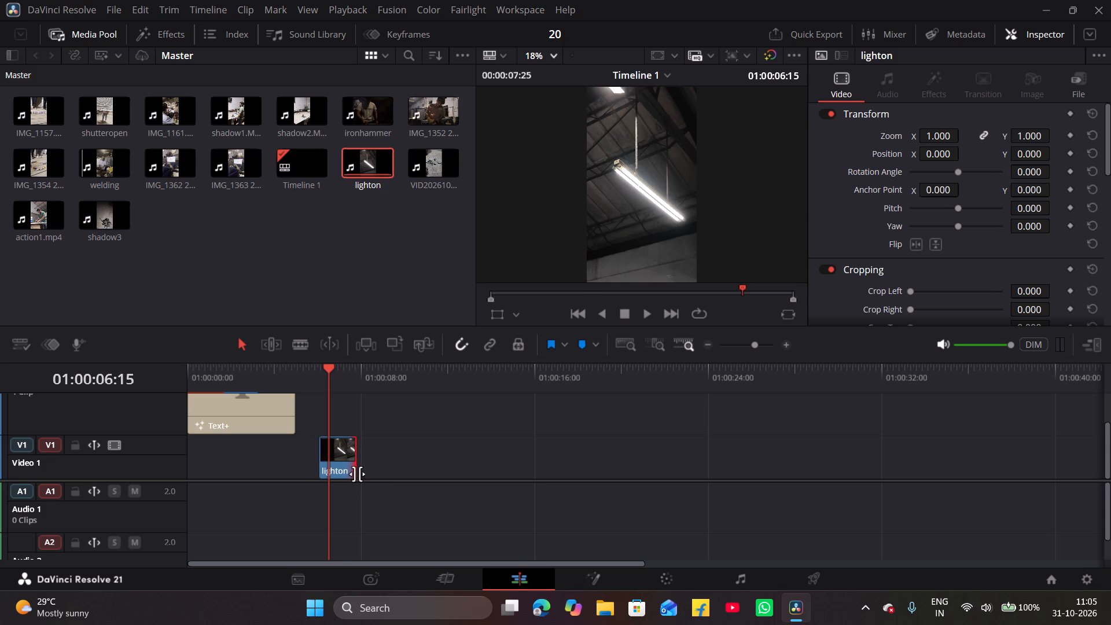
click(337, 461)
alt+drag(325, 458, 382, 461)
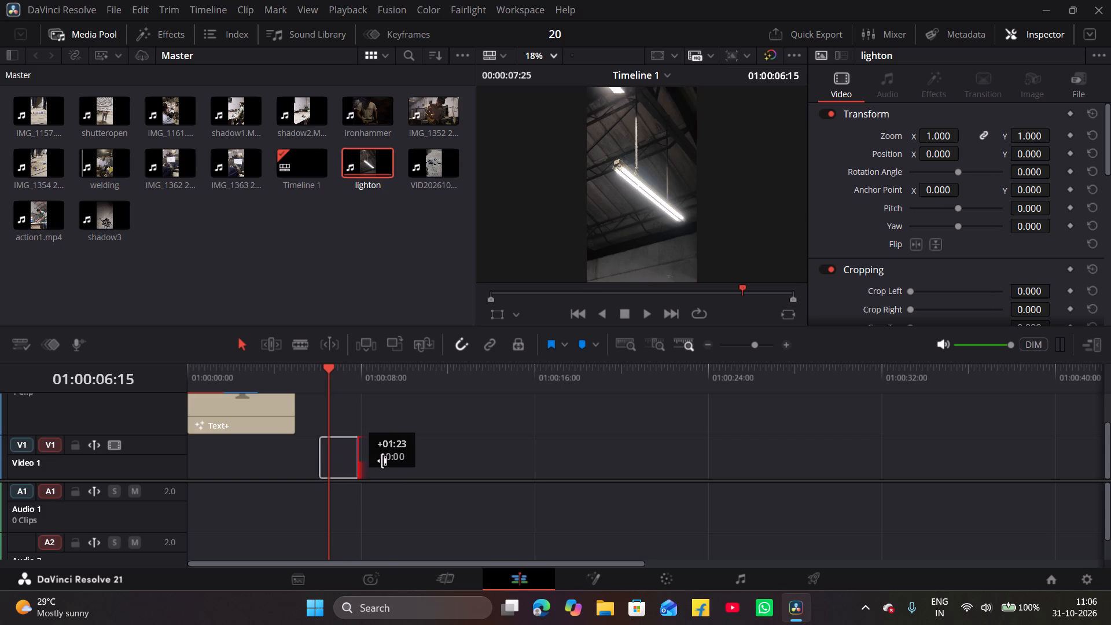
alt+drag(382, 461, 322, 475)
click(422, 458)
Duplicate the lighton clip on Video 1 and place the copy directly after the original.
click(340, 465)
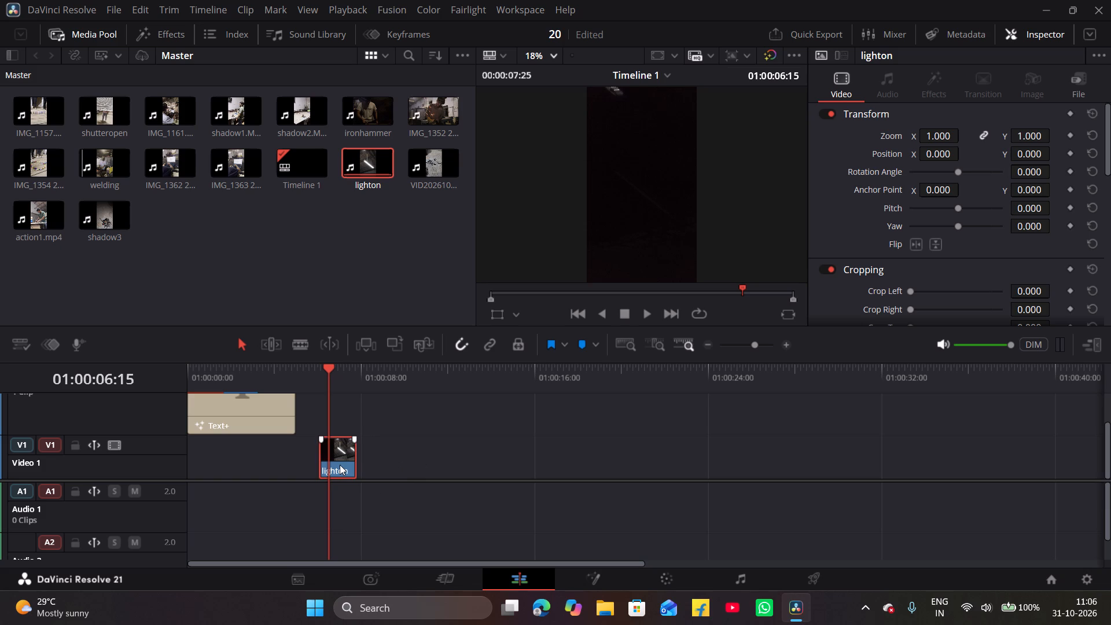
alt+drag(340, 465, 383, 464)
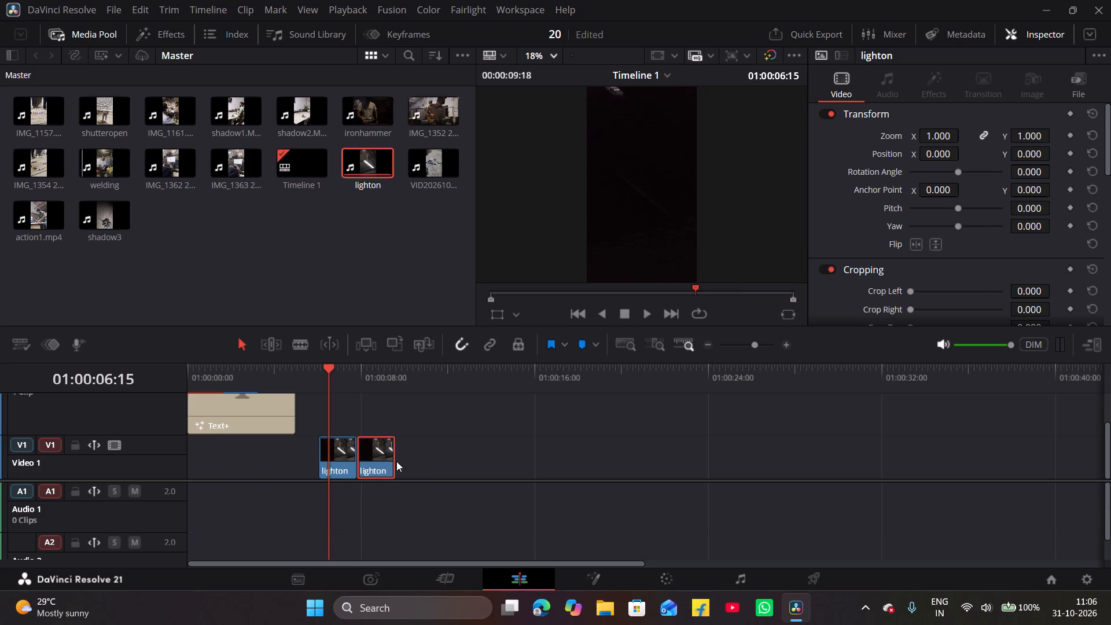
Split the second lighton clip at 01:00:08:19, where the light is already on.
click(372, 389)
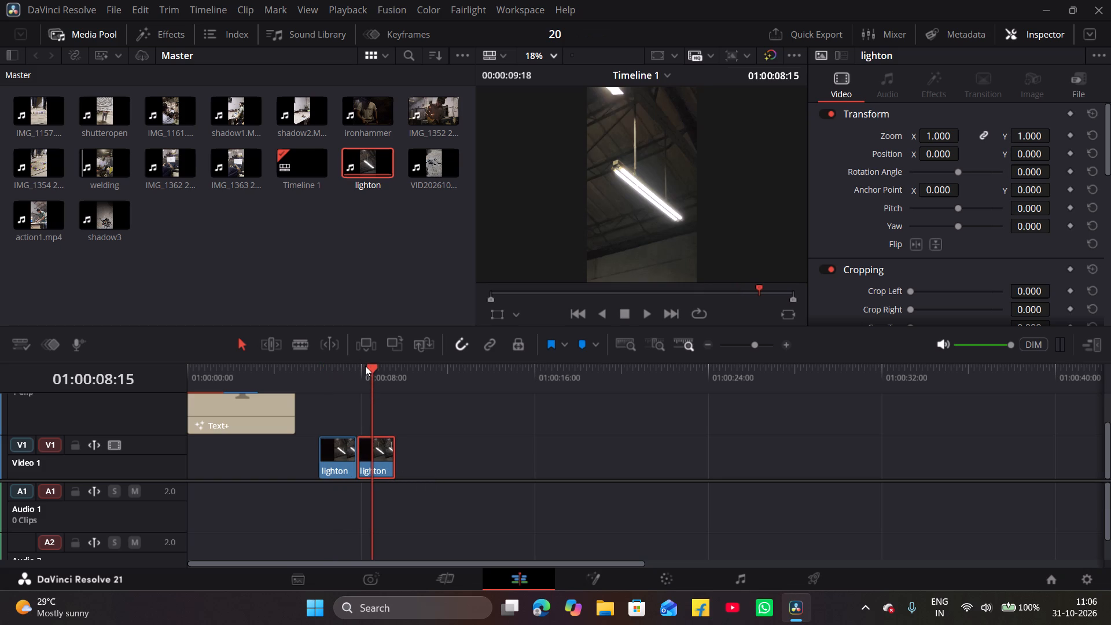
key(Left)
key(Left)
key(Left)
key(Left)
key(Left)
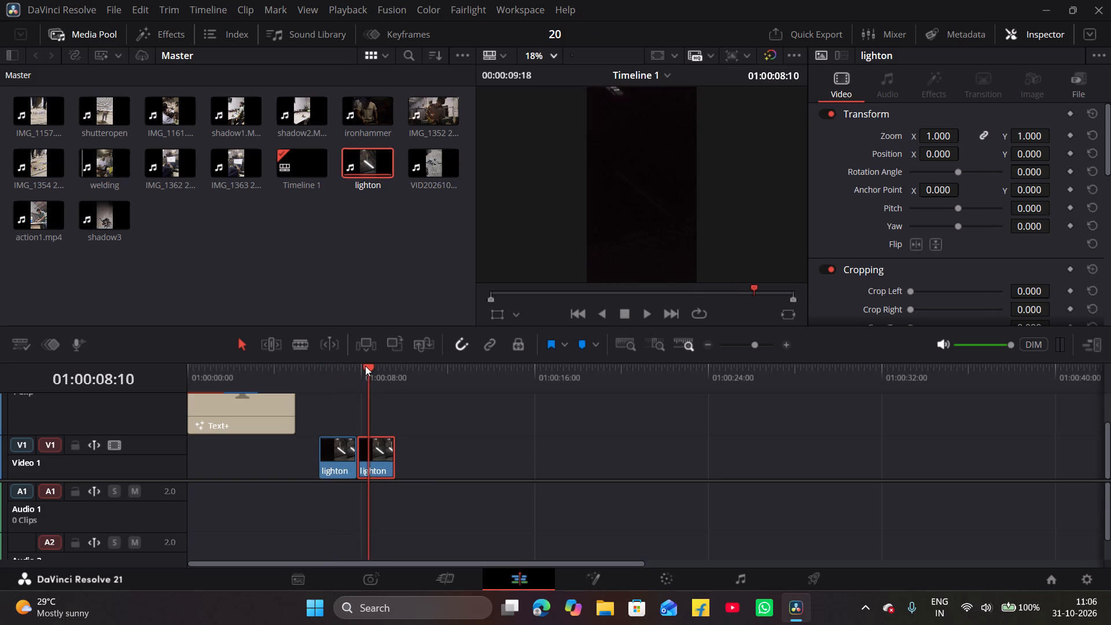
key(Left)
key(Left)
key(Left)
key(Right)
key(Right)
key(Right)
key(Right)
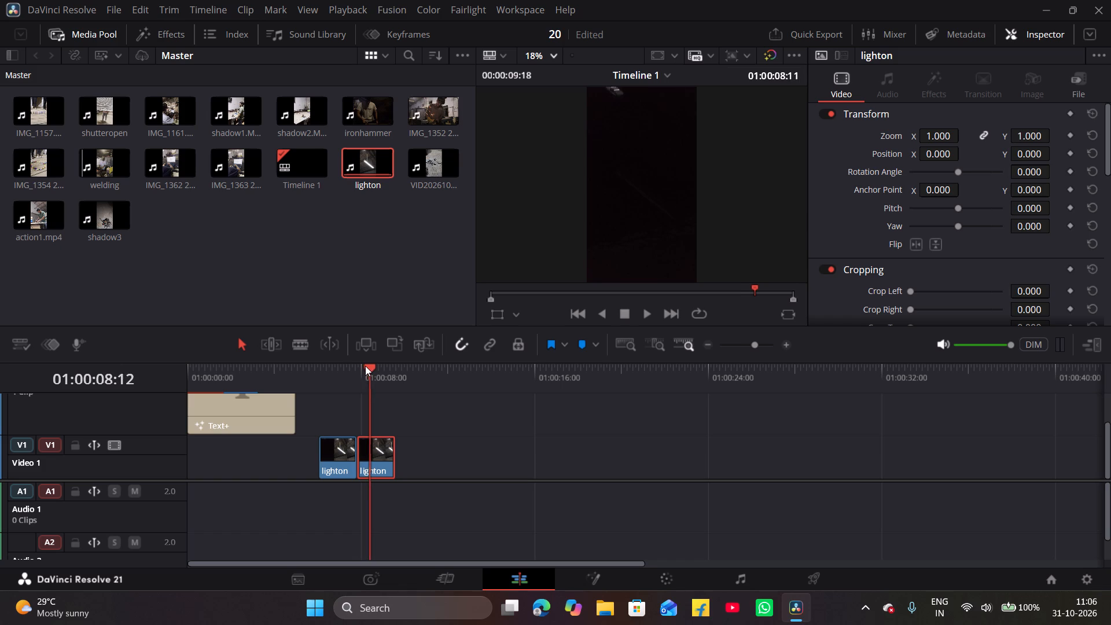
key(Right)
key(Right)
key(Right)
key(Right)
key(Right)
key(Right)
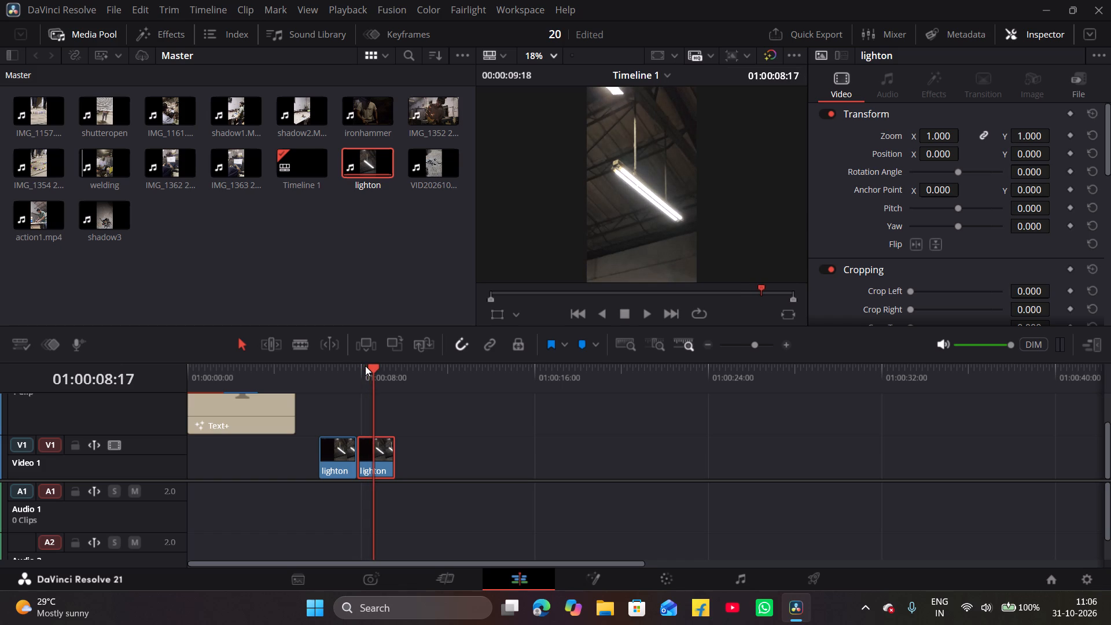
key(Right)
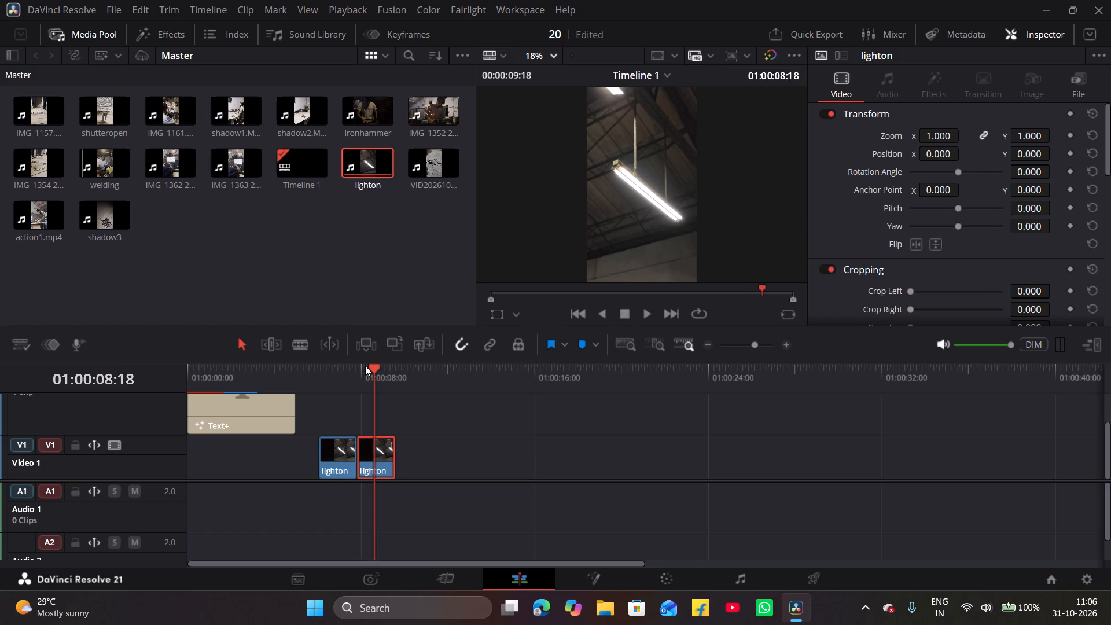
key(Right)
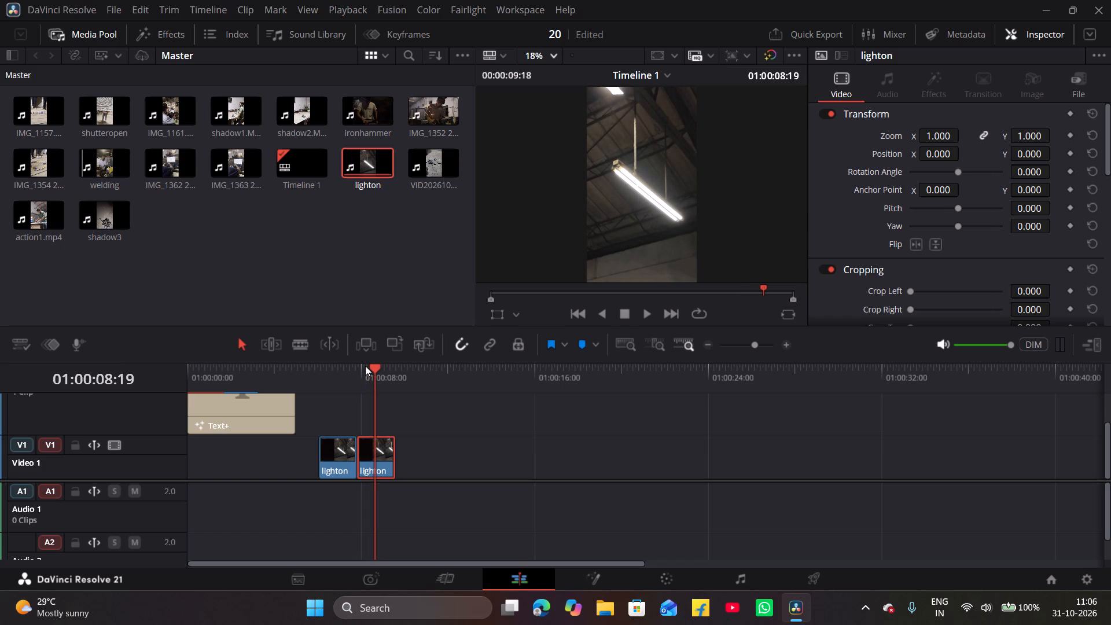
key(ctrl+b)
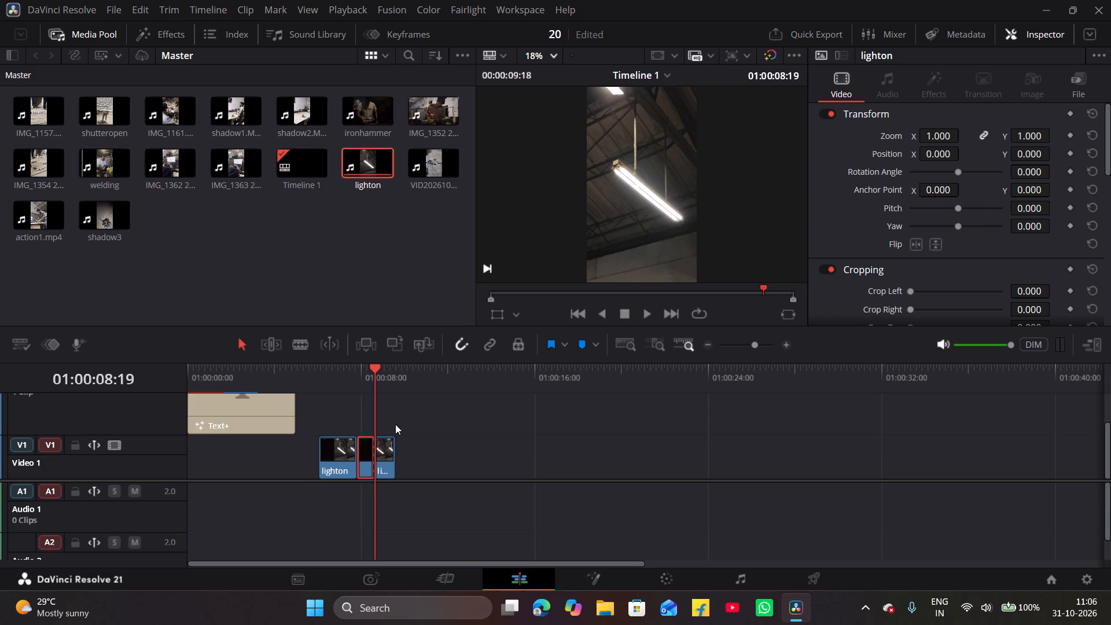
Delete the part of the second lighton clip before the split and move the remainder directly against the first lighton clip.
key(BackSpace)
drag(386, 466, 376, 467)
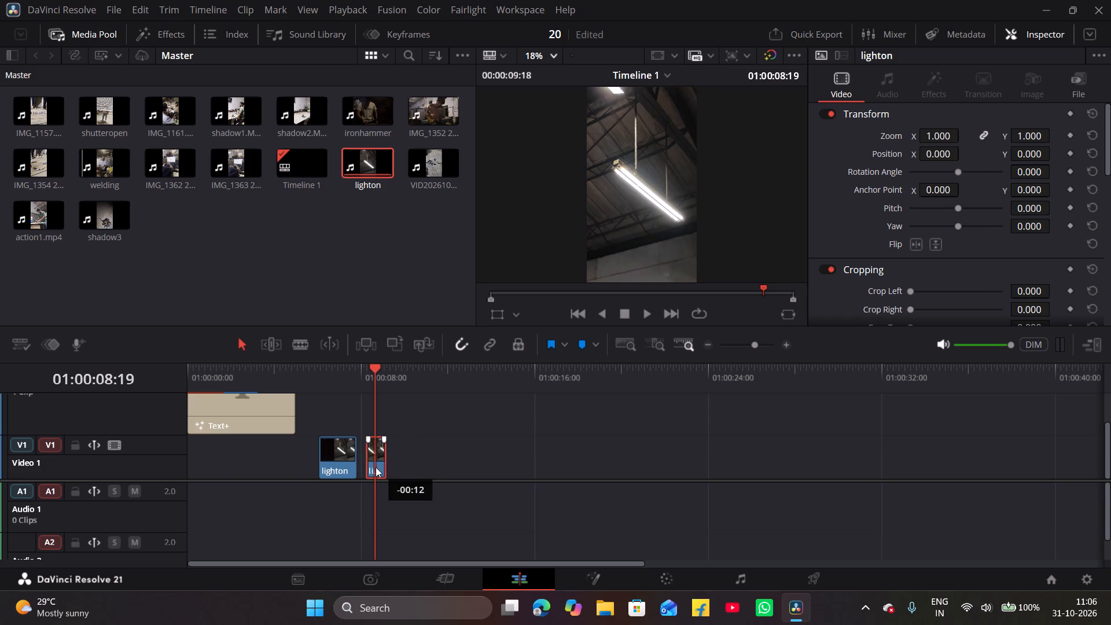
drag(376, 467, 373, 468)
Play the two adjoining lighton clips from the start of the first one to review the cut between them.
drag(373, 370, 355, 374)
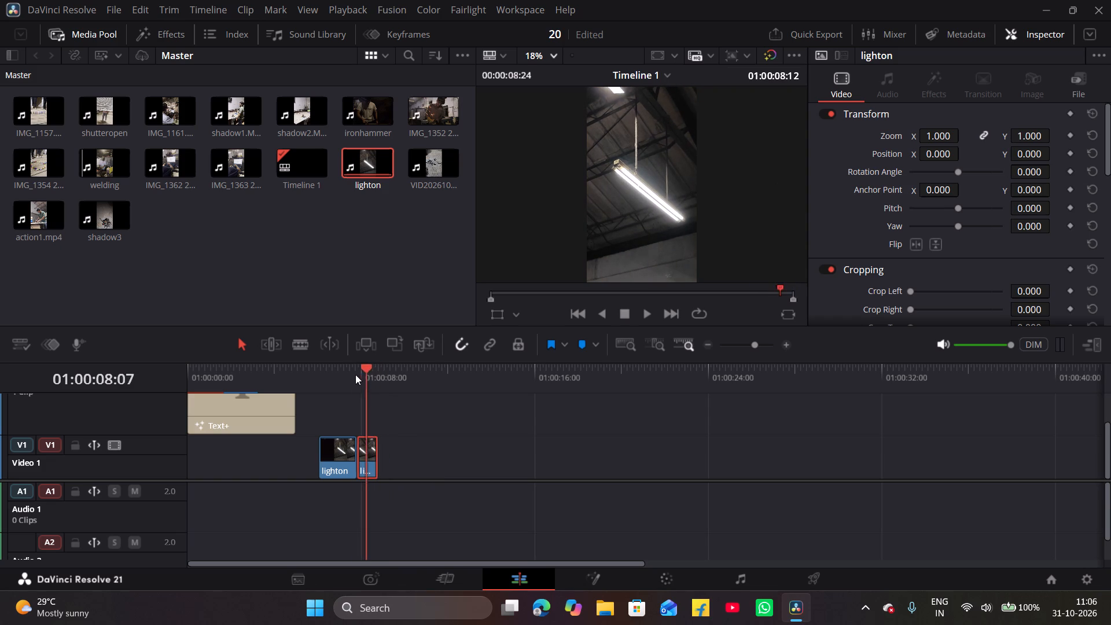
drag(355, 374, 322, 383)
key(space)
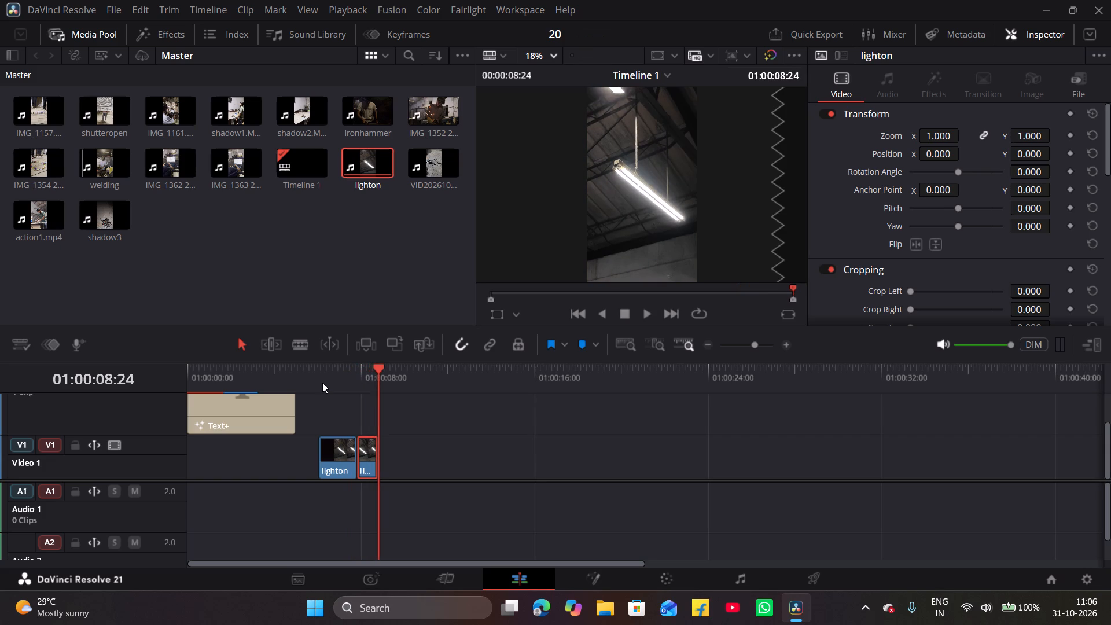
key(Up)
key(Up)
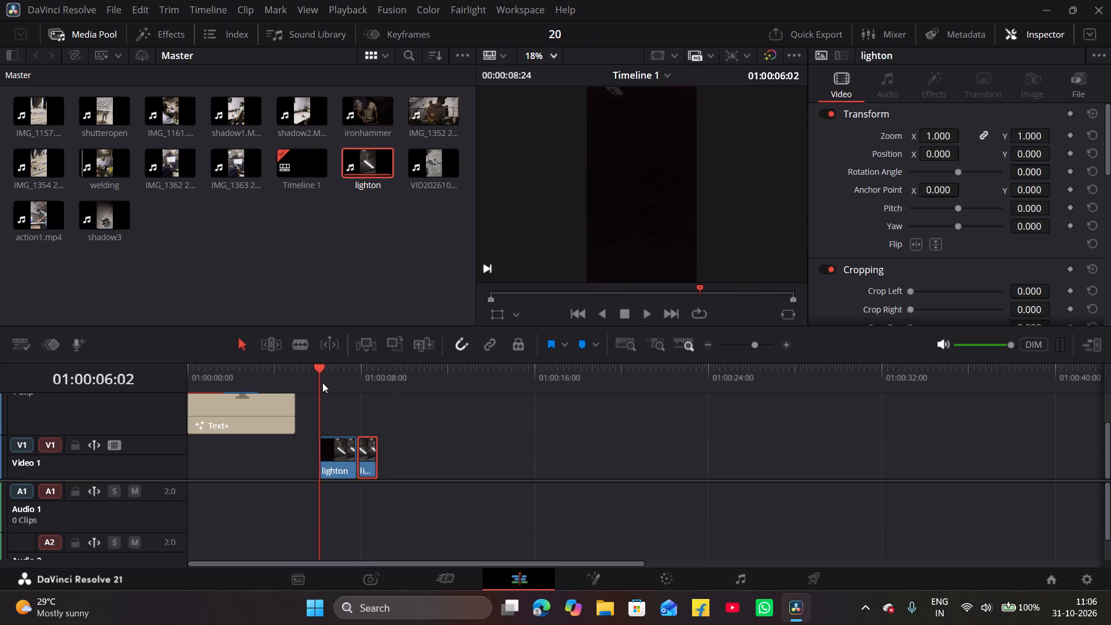
key(space)
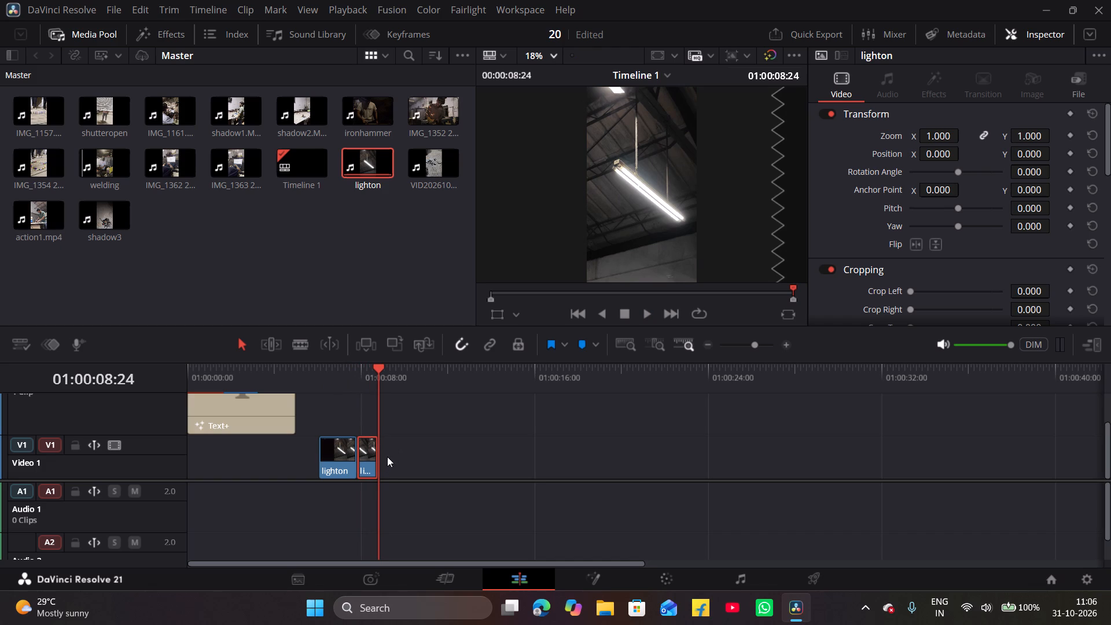
Replay the two adjoining lighton clips from the start of the first one to check the cut.
key(Up)
key(Up)
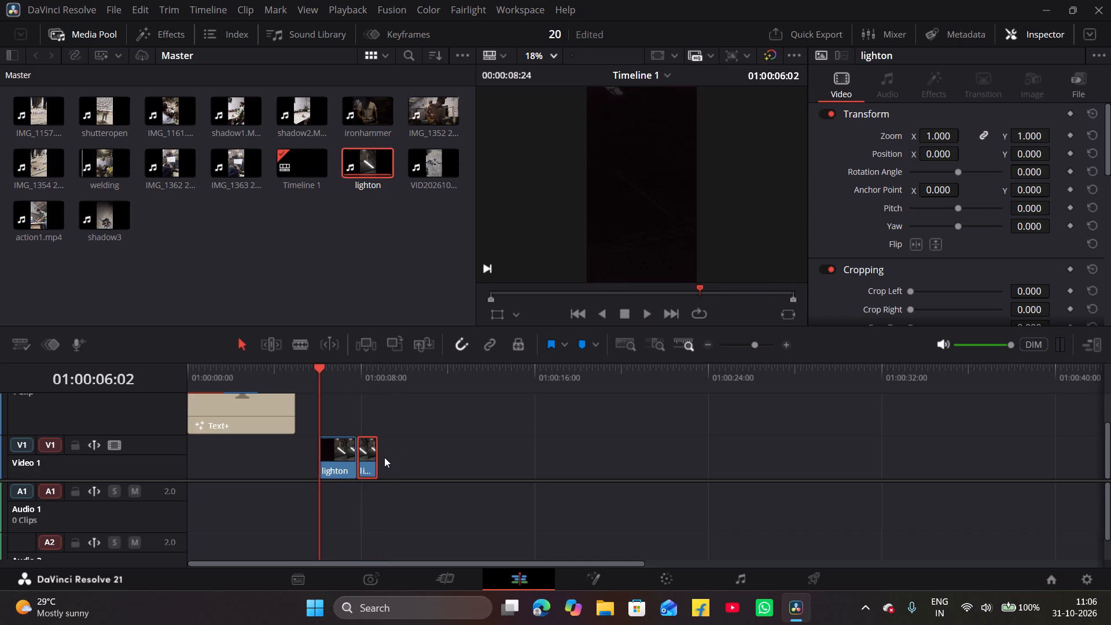
key(space)
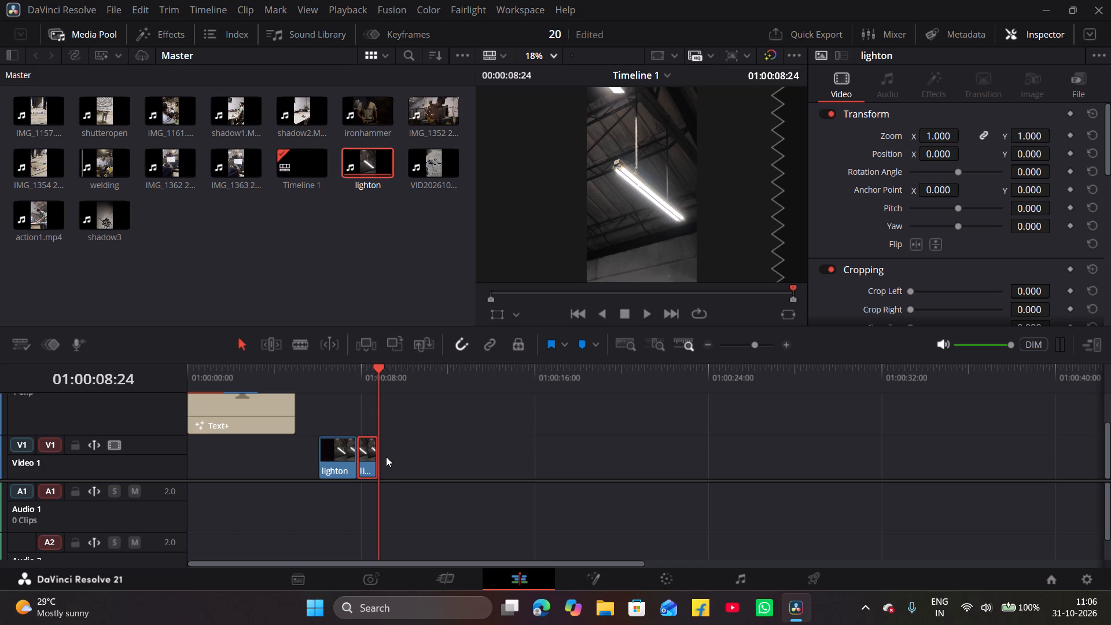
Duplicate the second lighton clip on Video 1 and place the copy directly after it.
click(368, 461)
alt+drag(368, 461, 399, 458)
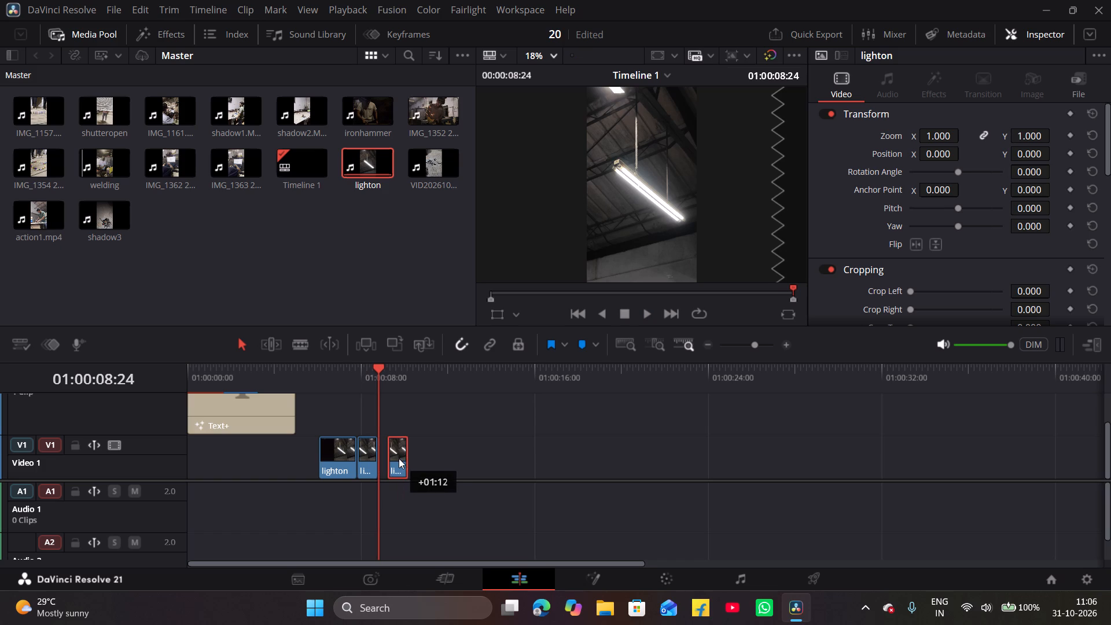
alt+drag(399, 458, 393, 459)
Play the three adjoining lighton clips from the start of the first one to review the extended lit section.
drag(380, 366, 339, 373)
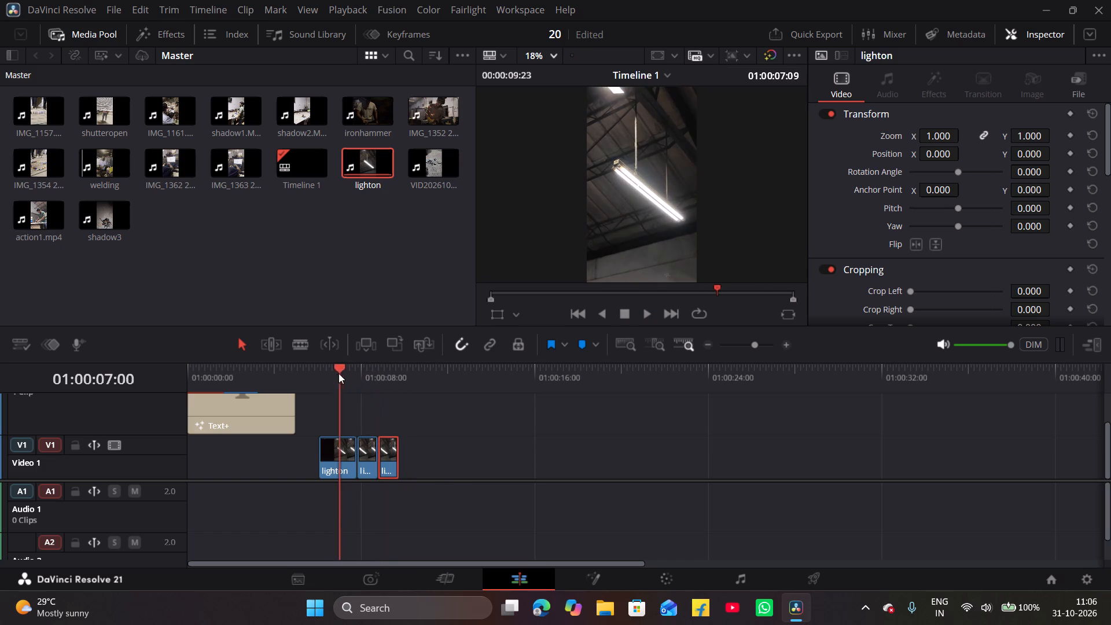
drag(339, 373, 310, 380)
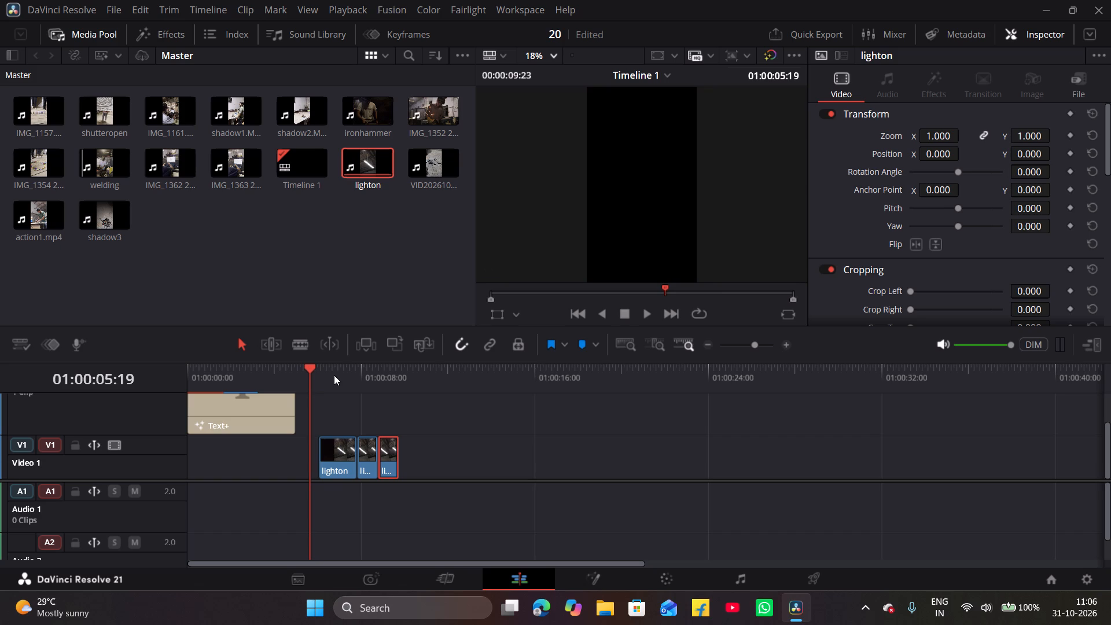
key(Down)
key(space)
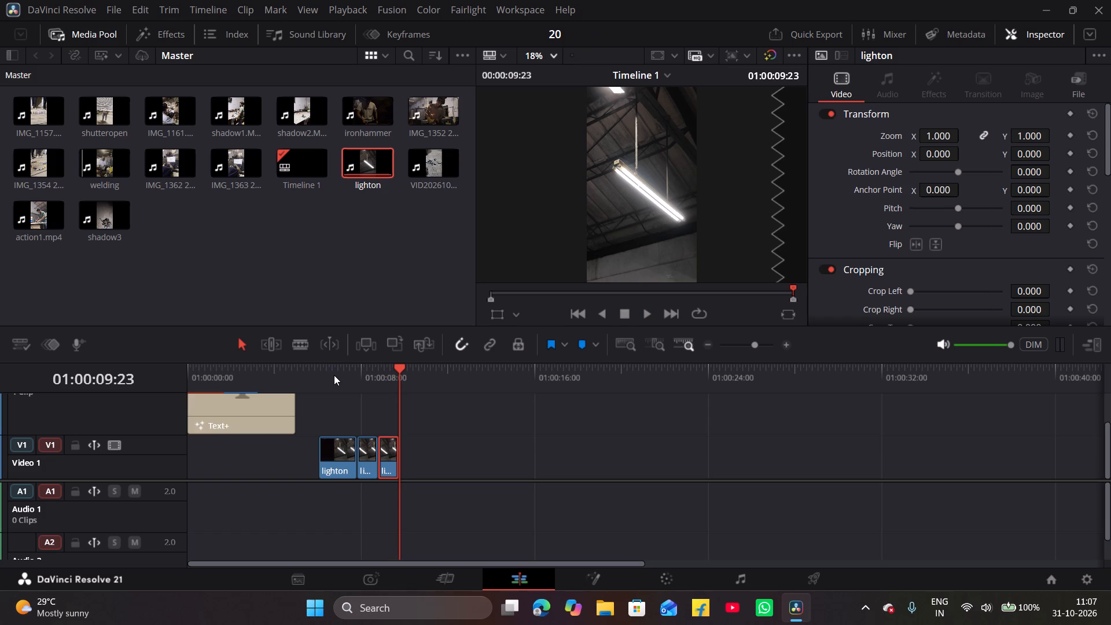
key(Up)
key(Up)
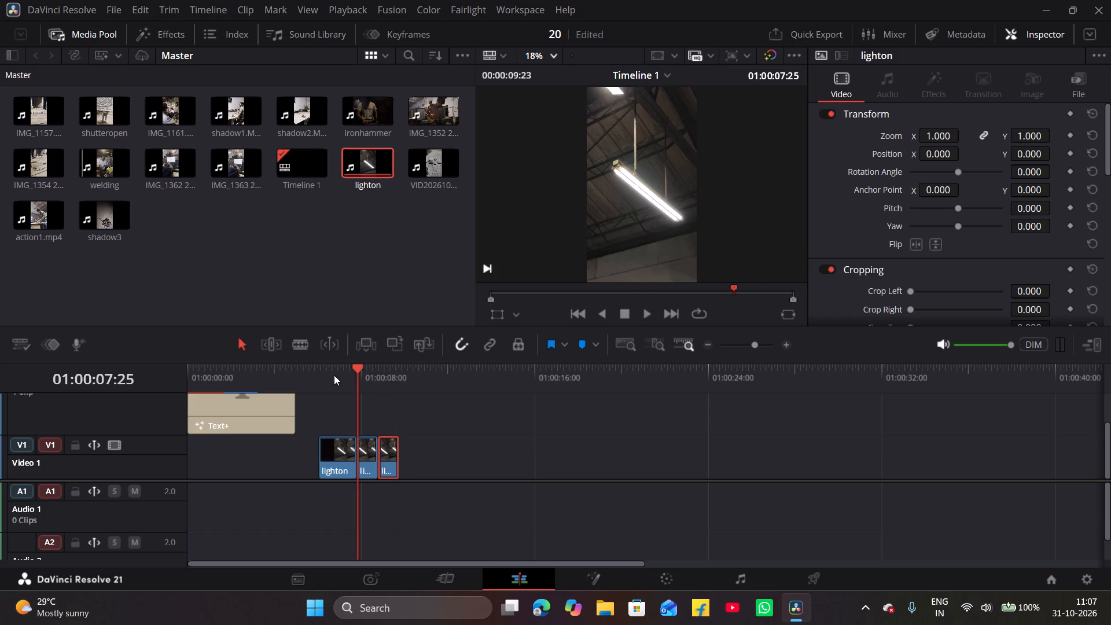
key(Up)
key(space)
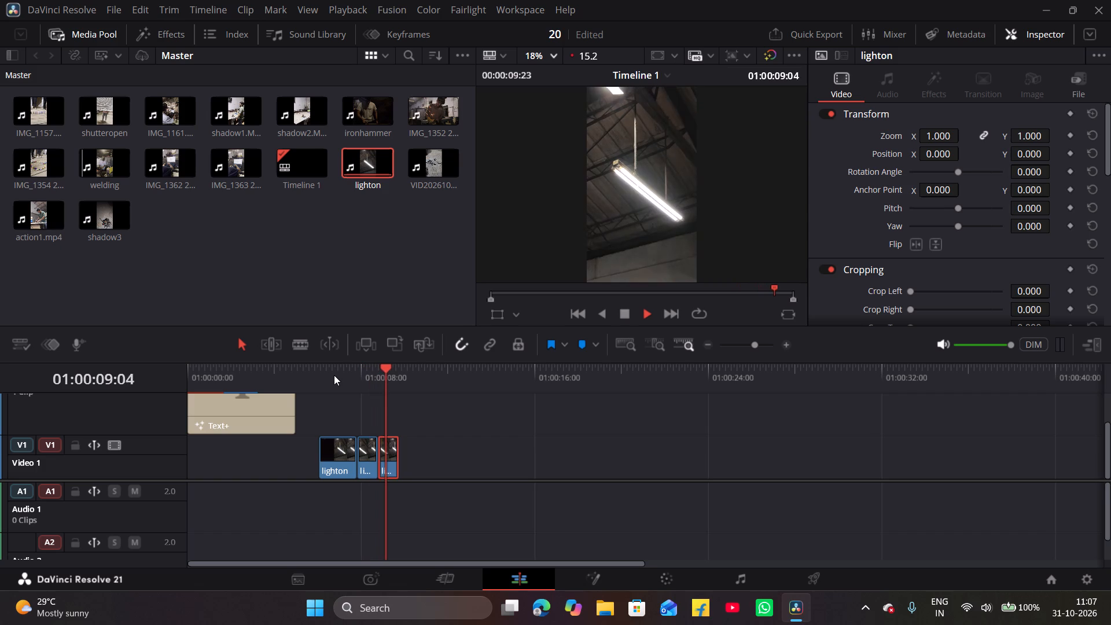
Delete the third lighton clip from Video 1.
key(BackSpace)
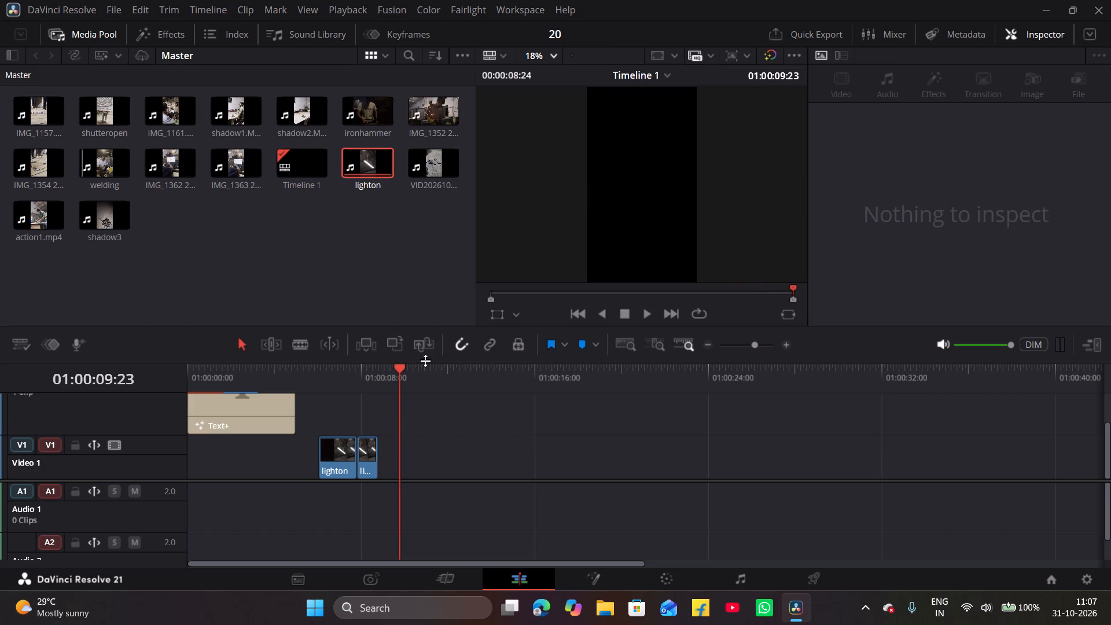
Apply a freeze frame to the second lighton clip through its Speed Change direction, with the playhead at 01:00:08:21.
drag(399, 369, 358, 378)
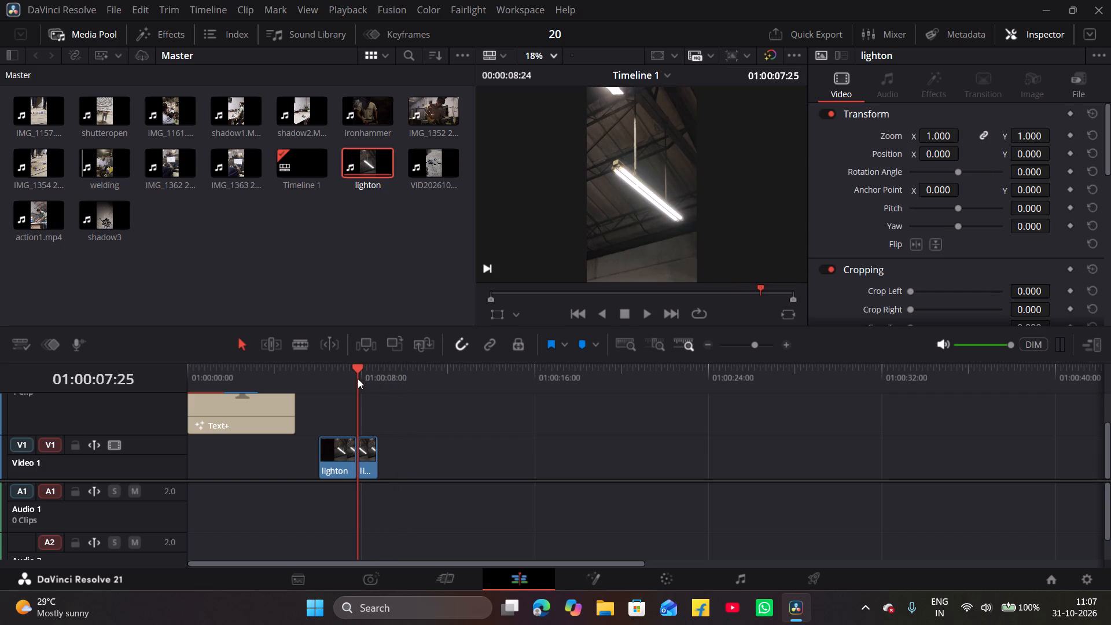
click(369, 457)
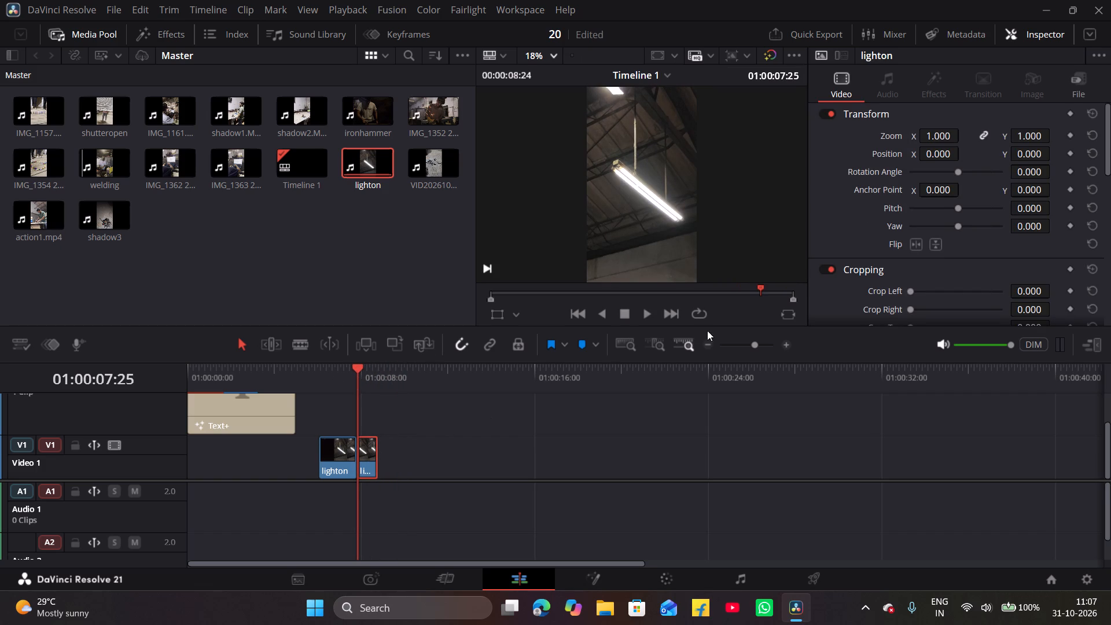
double_click(790, 345)
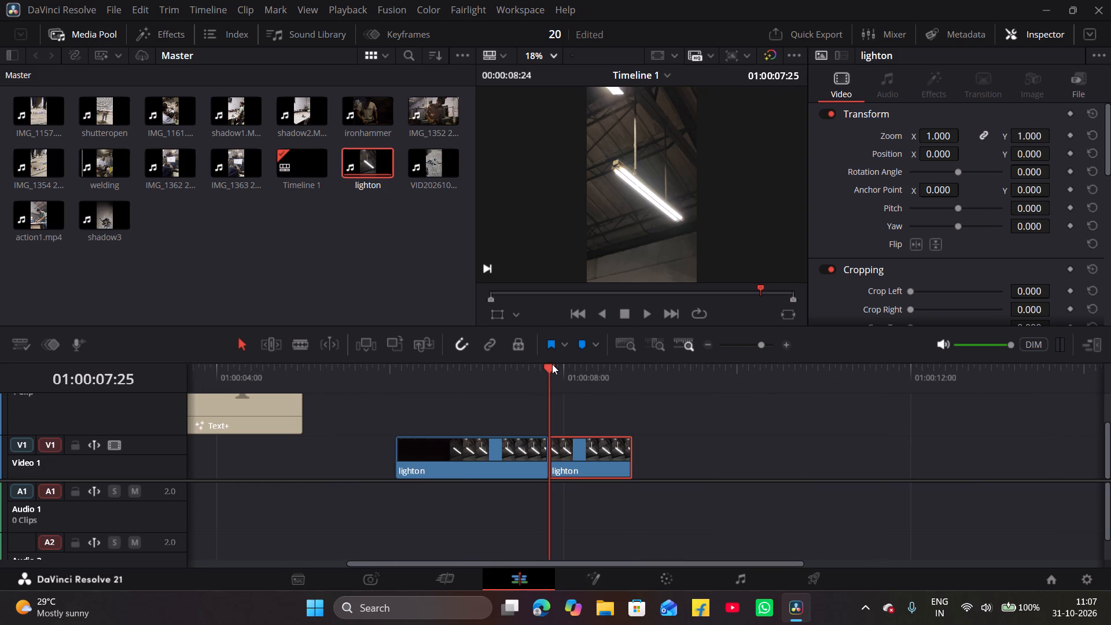
key(Left)
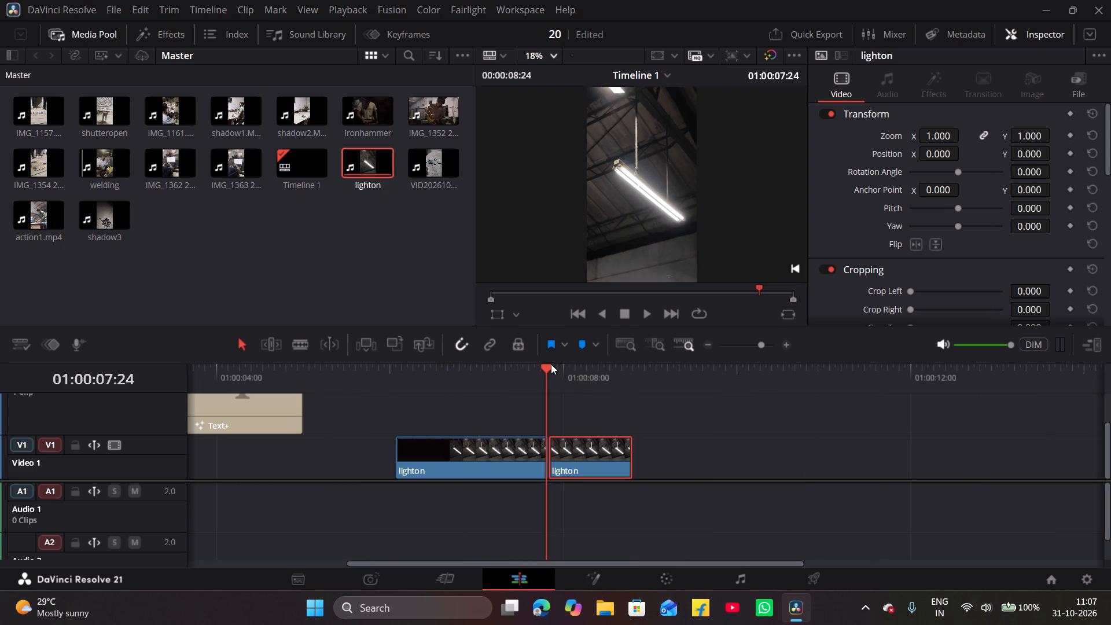
key(Right)
key(Right)
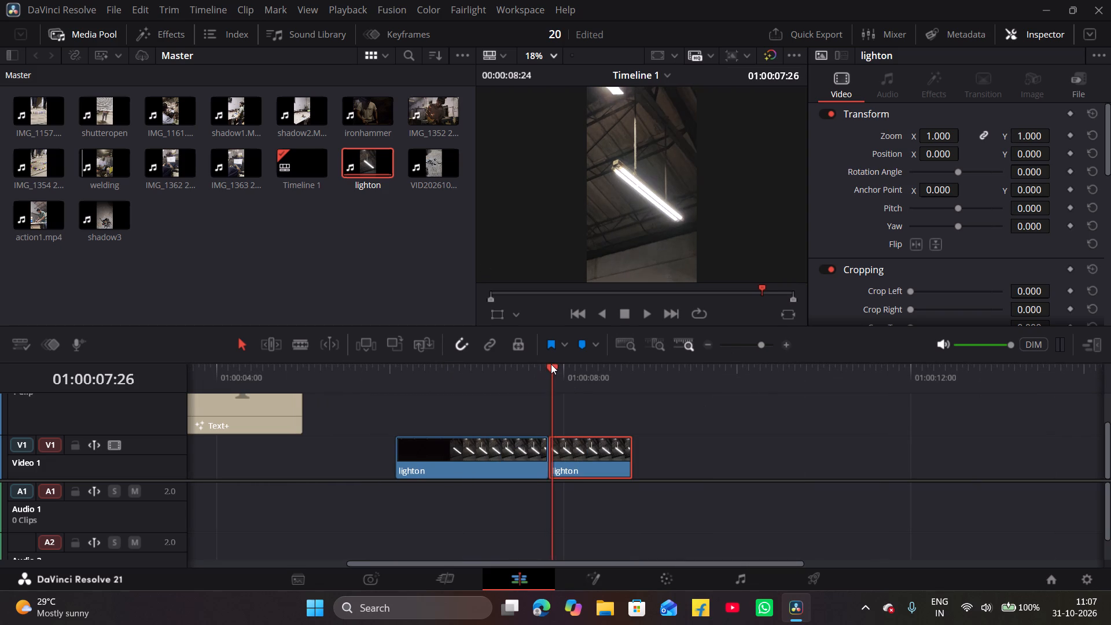
key(Right)
key(Right)
key(Right)
key(Right)
key(Right)
key(Right)
key(Right)
key(Right)
key(Right)
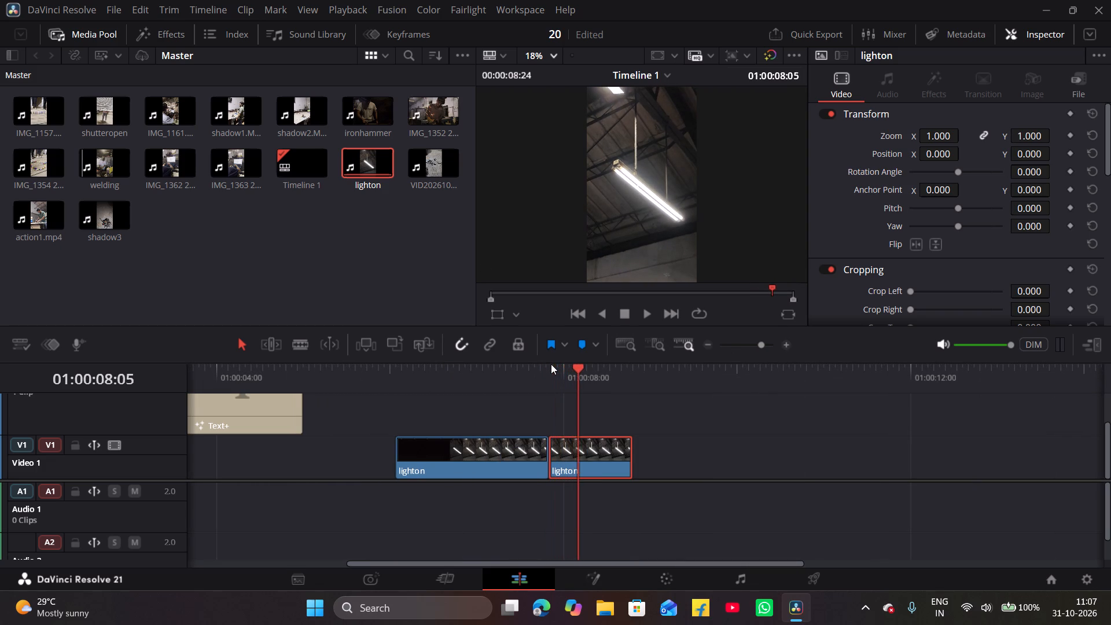
key(Right)
key(Right)
key(Right)
key(Right)
key(Right)
key(Right)
key(Right)
key(Right)
key(Right)
key(Right)
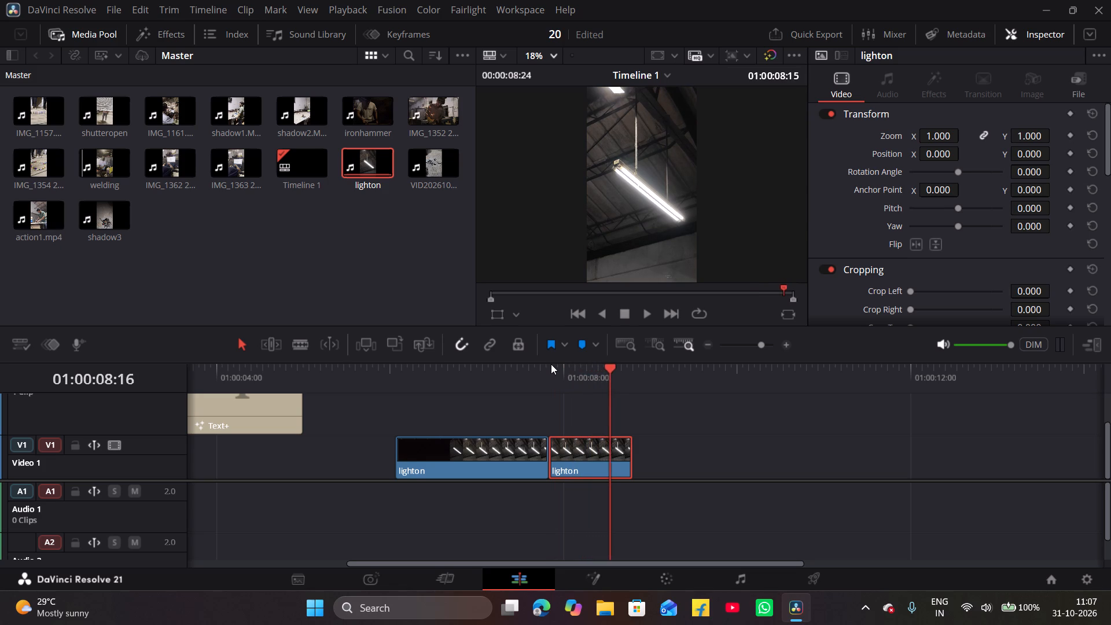
key(Right)
key(Right)
key(Right)
key(Right)
key(Right)
key(Right)
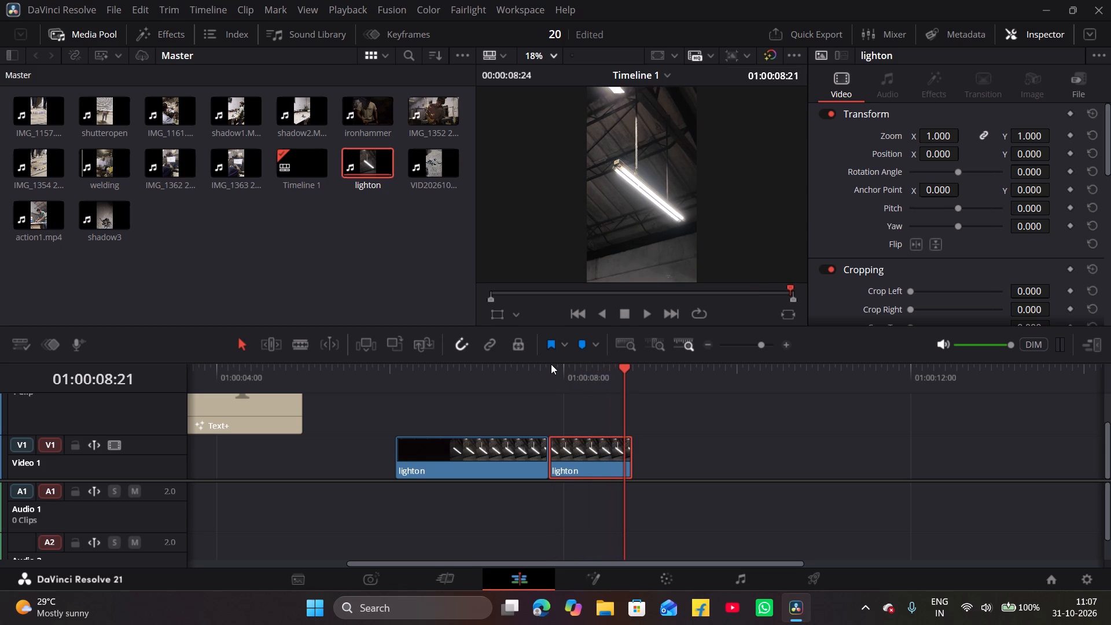
click(605, 458)
right_click(605, 458)
click(735, 475)
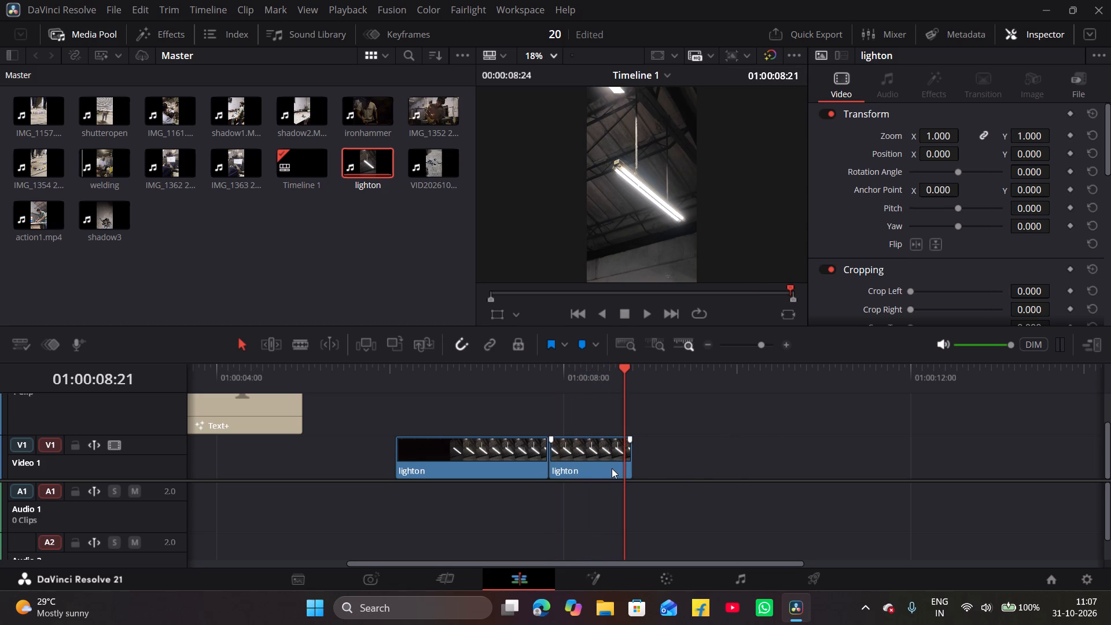
click(599, 464)
scroll(946, 236, down, 6)
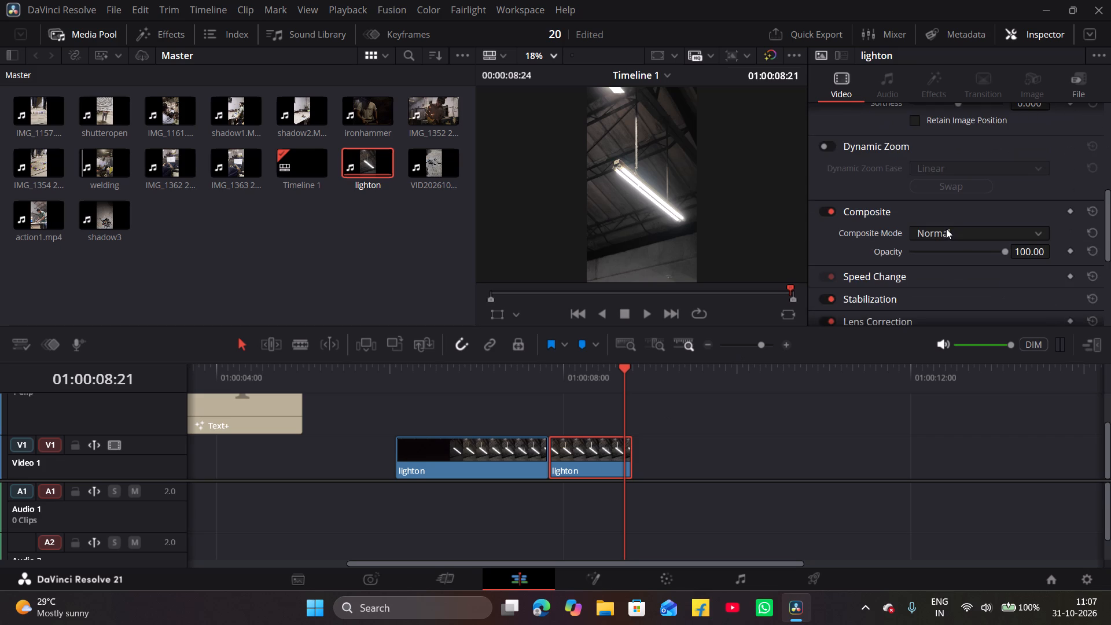
scroll(964, 243, down, 2)
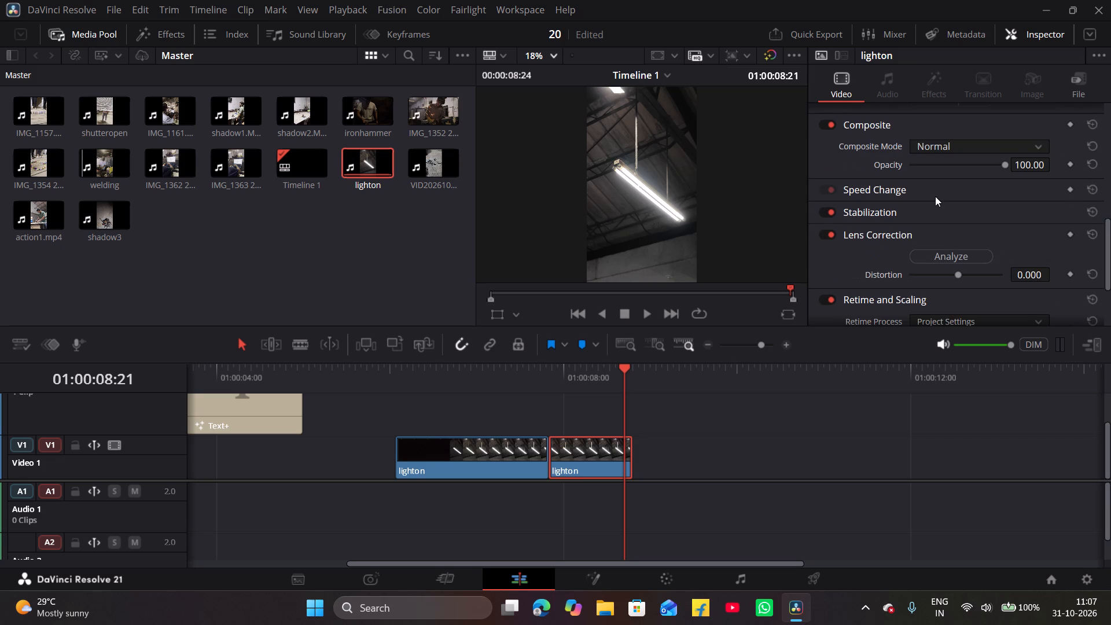
click(935, 196)
click(966, 212)
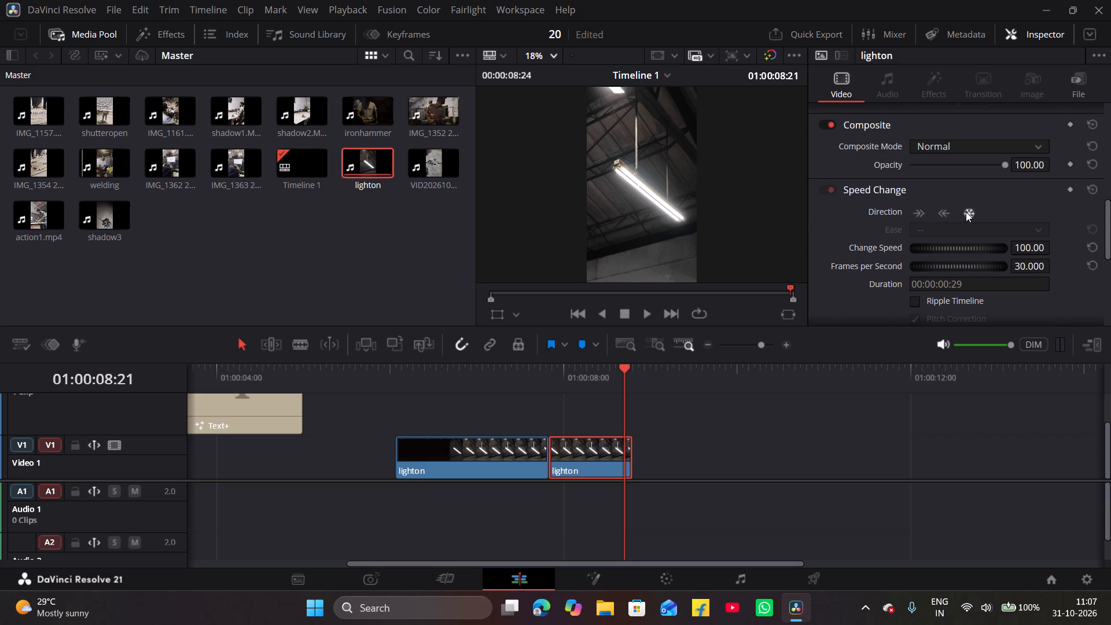
click(967, 212)
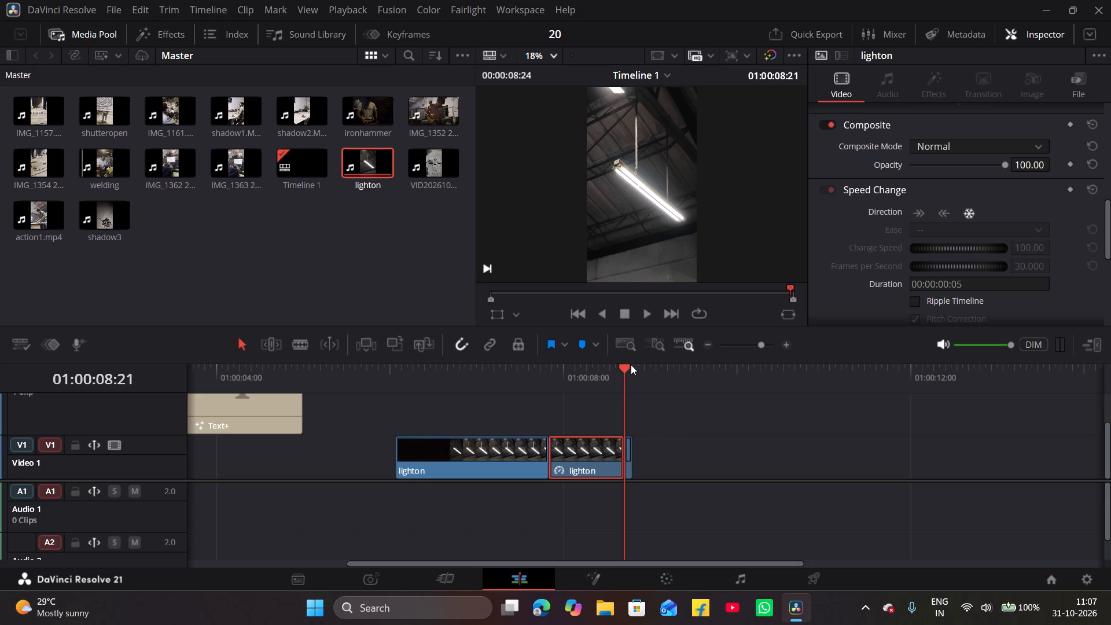
Step frame by frame across the cut between the first lighton clip and the frozen one to examine the transition.
drag(625, 368, 553, 397)
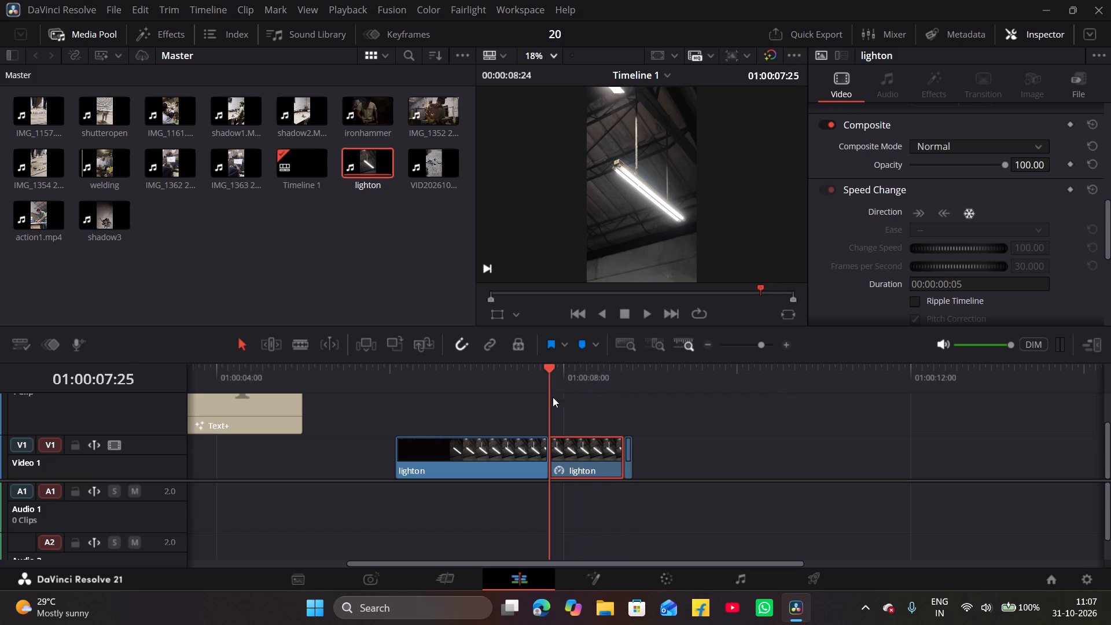
drag(553, 397, 546, 400)
key(Left)
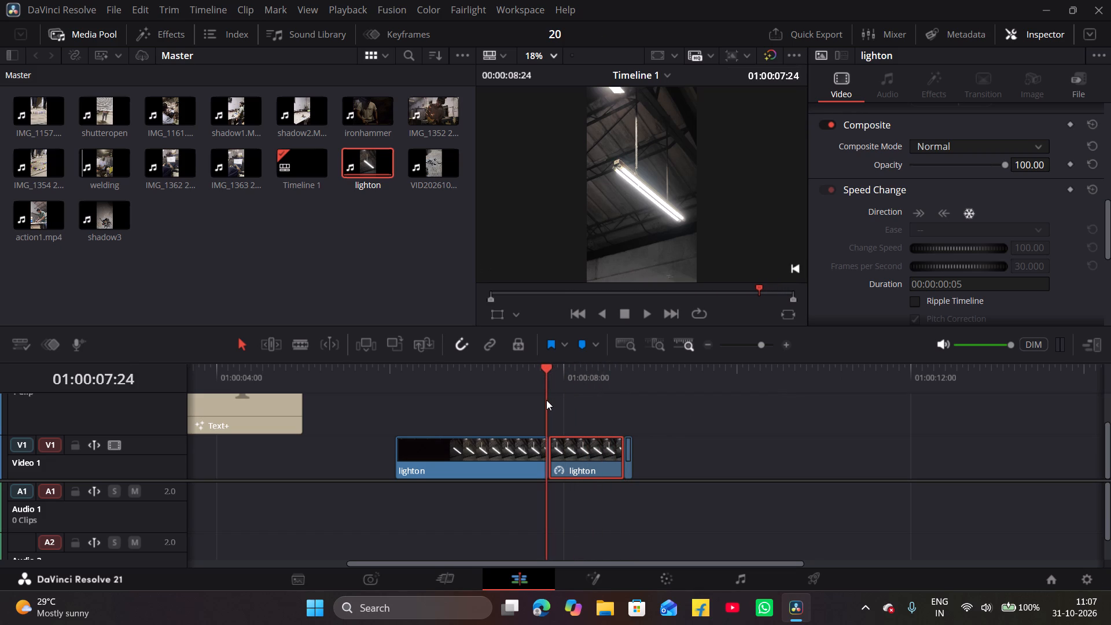
key(Left)
key(Left)
key(Left)
key(Left)
key(Left)
key(Left)
key(Left)
key(Left)
key(Left)
key(Left)
key(Left)
key(Left)
key(Left)
key(Left)
key(Left)
key(Left)
key(Left)
key(Left)
key(Left)
key(Left)
key(Left)
key(Left)
key(Left)
key(Left)
key(Left)
key(Left)
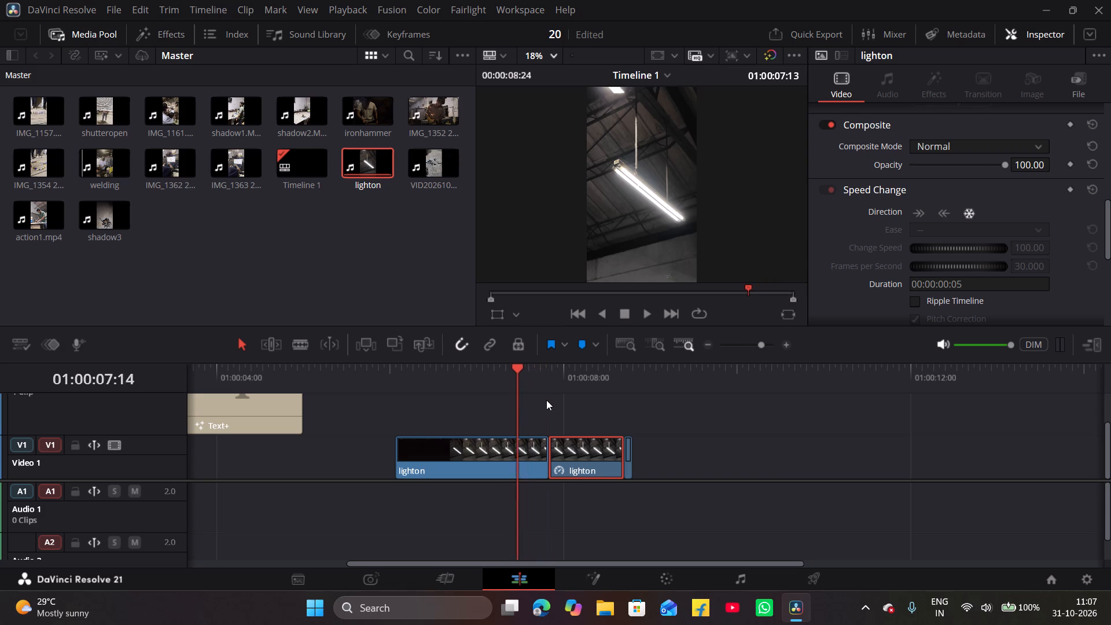
key(Right)
key(Right)
key(Right)
key(Right)
key(Right)
key(Right)
key(Right)
key(Right)
key(Right)
key(Right)
key(Right)
key(Right)
key(Right)
key(Right)
key(Right)
key(Right)
key(Right)
key(Right)
key(Right)
key(Right)
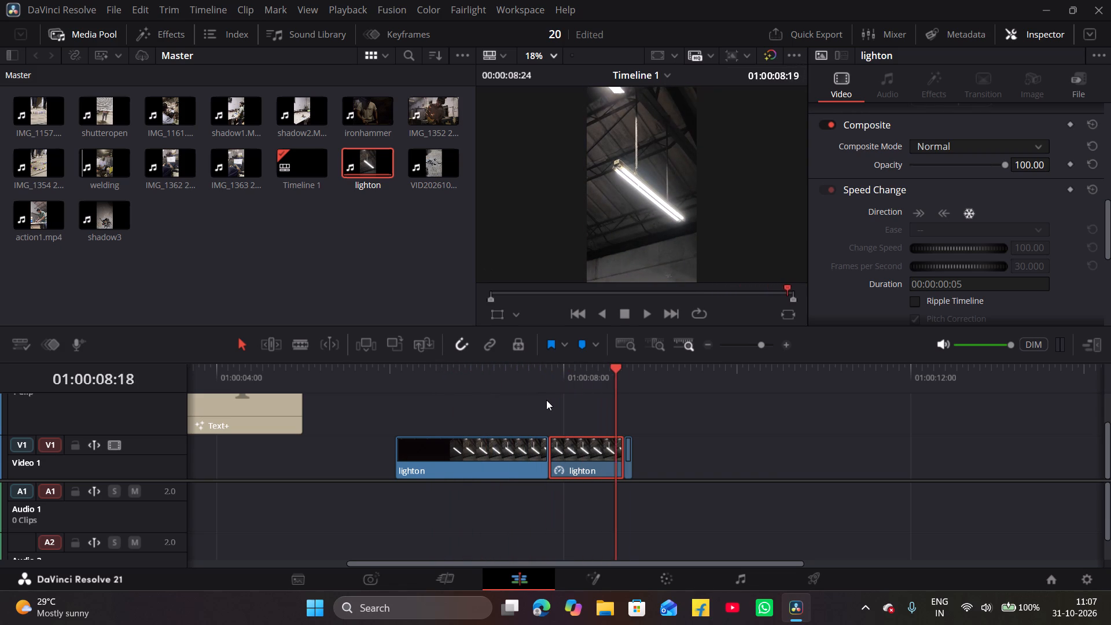
Delete the short leftover lighton piece after the frozen clip on Video 1.
double_click(787, 347)
click(646, 461)
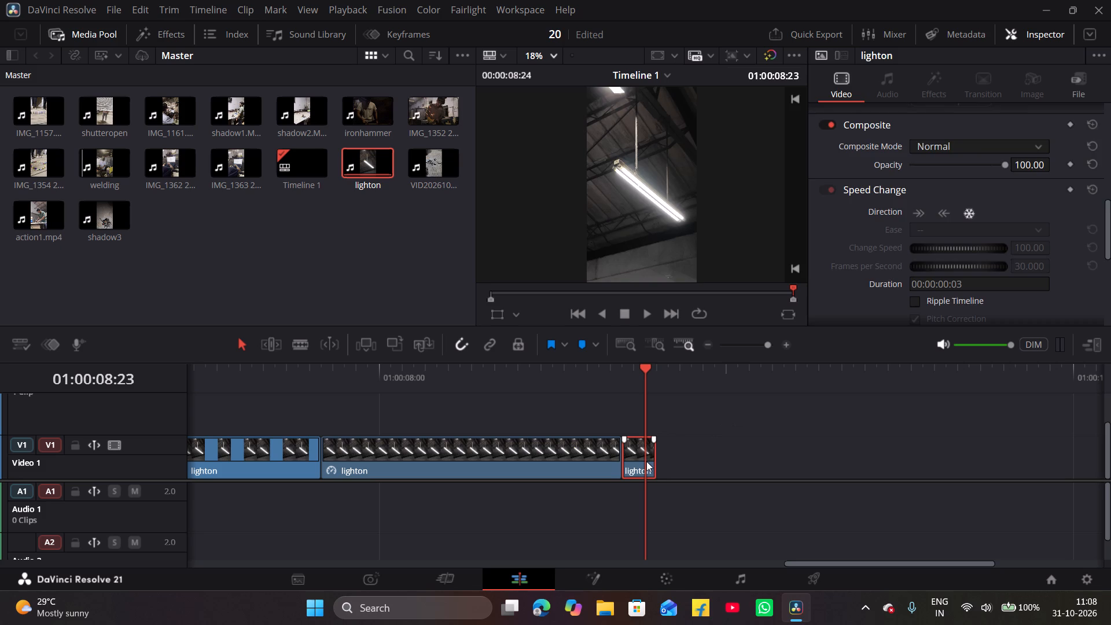
key(BackSpace)
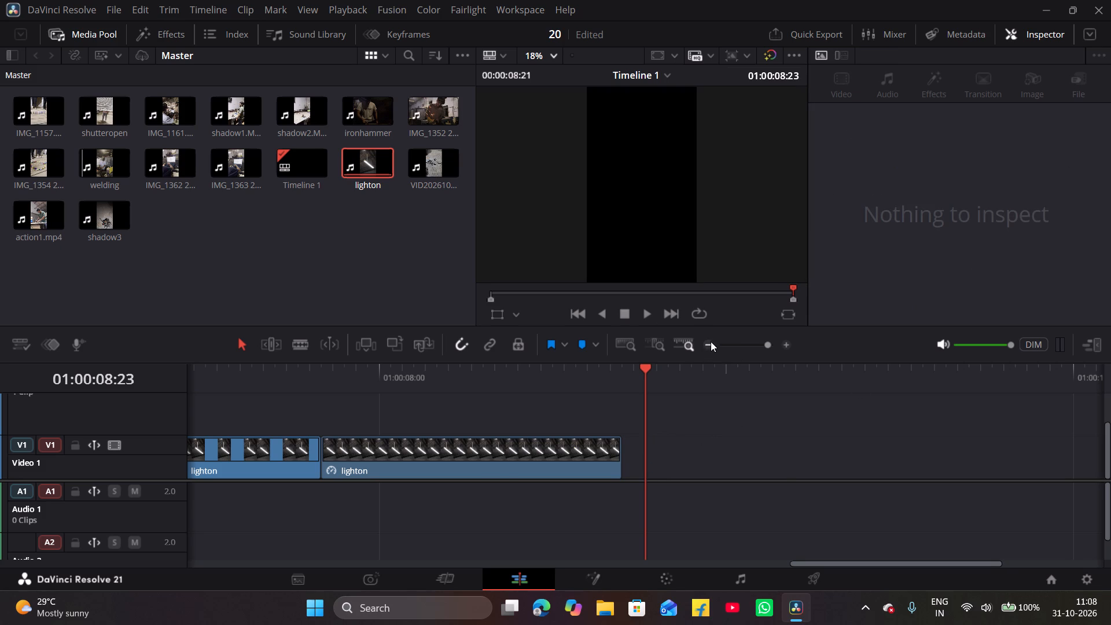
Review the lighton sequence across its edit points, from the first clip's start to the frozen clip's end.
triple_click(711, 341)
drag(569, 368, 476, 378)
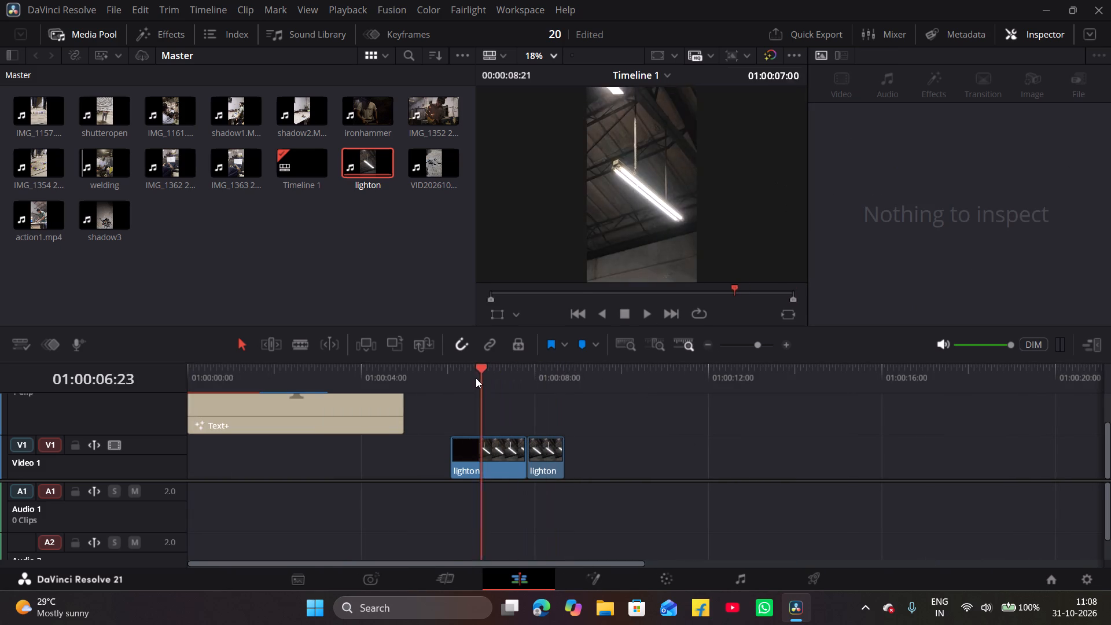
drag(476, 378, 453, 383)
key(Up)
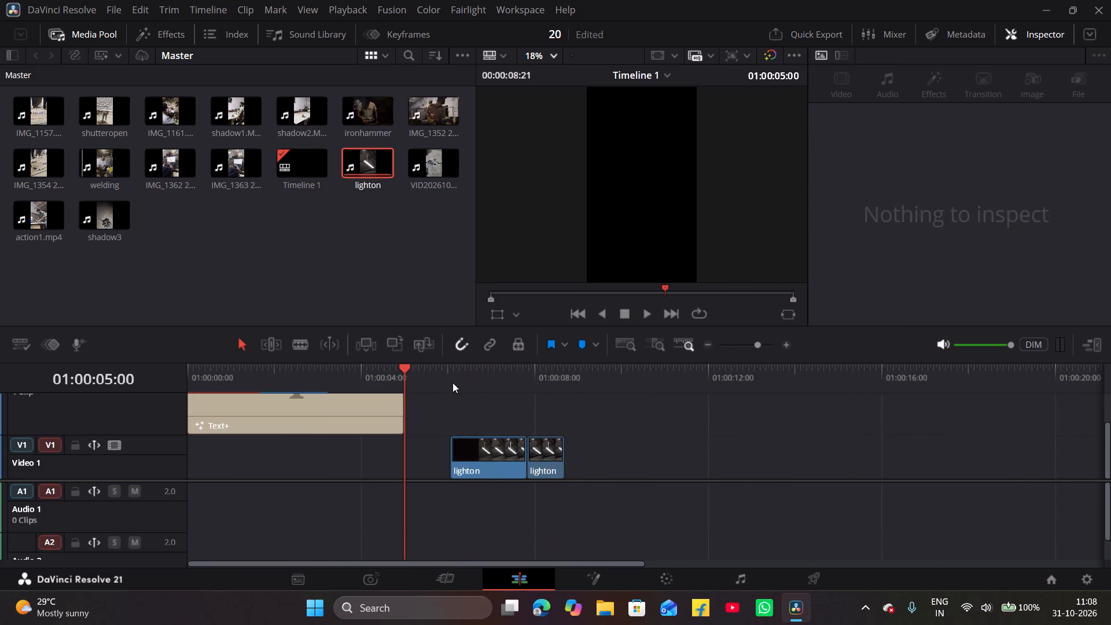
key(Up)
key(Down)
key(Down)
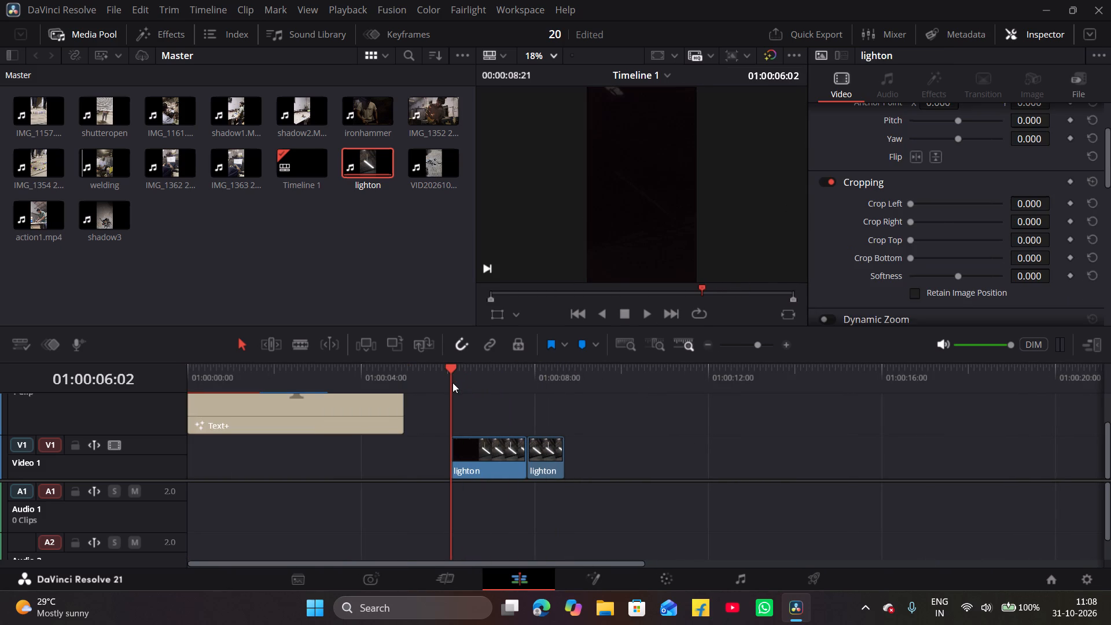
key(Down)
key(Down)
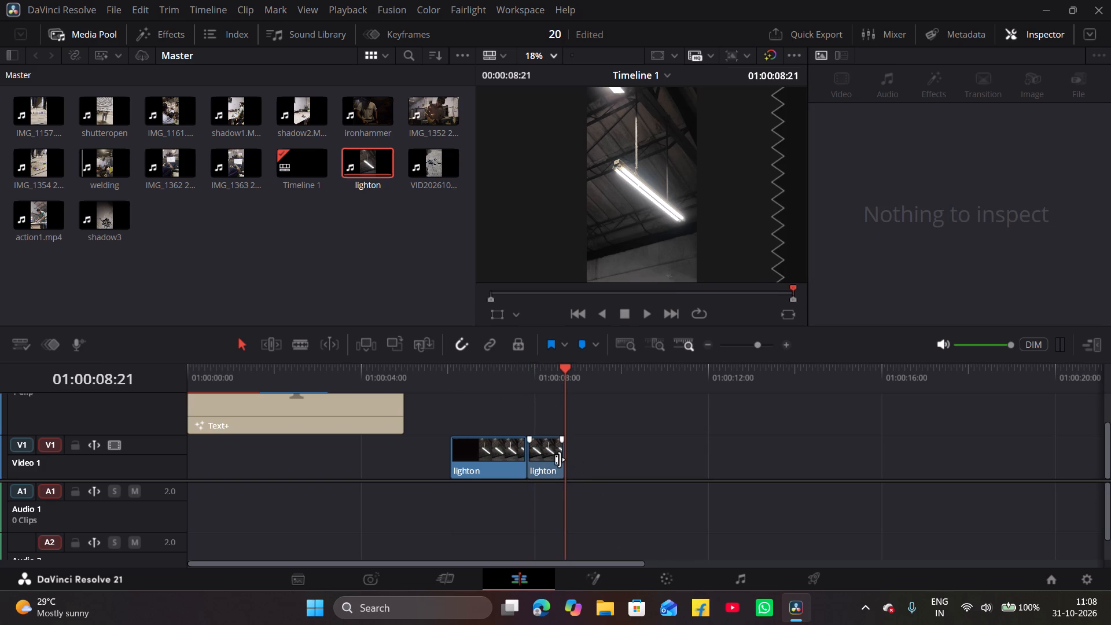
Extend the end of the frozen second lighton clip to about 01:00:08:29.
drag(560, 459, 571, 458)
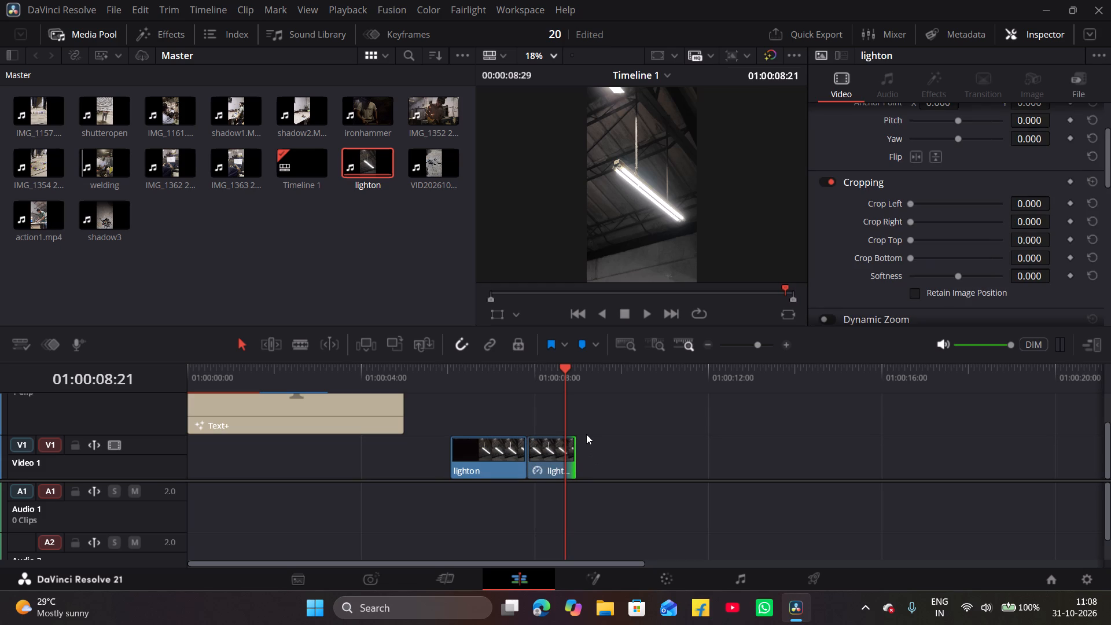
Review the timeline's edit points from the title's start to the end of the frozen lighton clip.
key(Down)
key(Up)
key(Up)
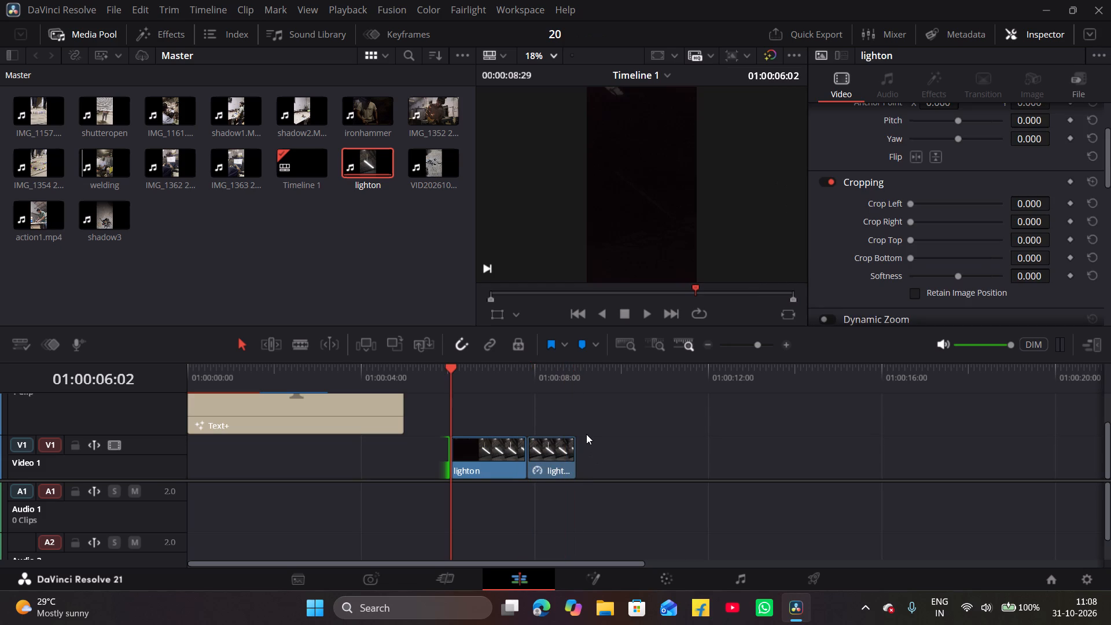
key(Up)
key(Up)
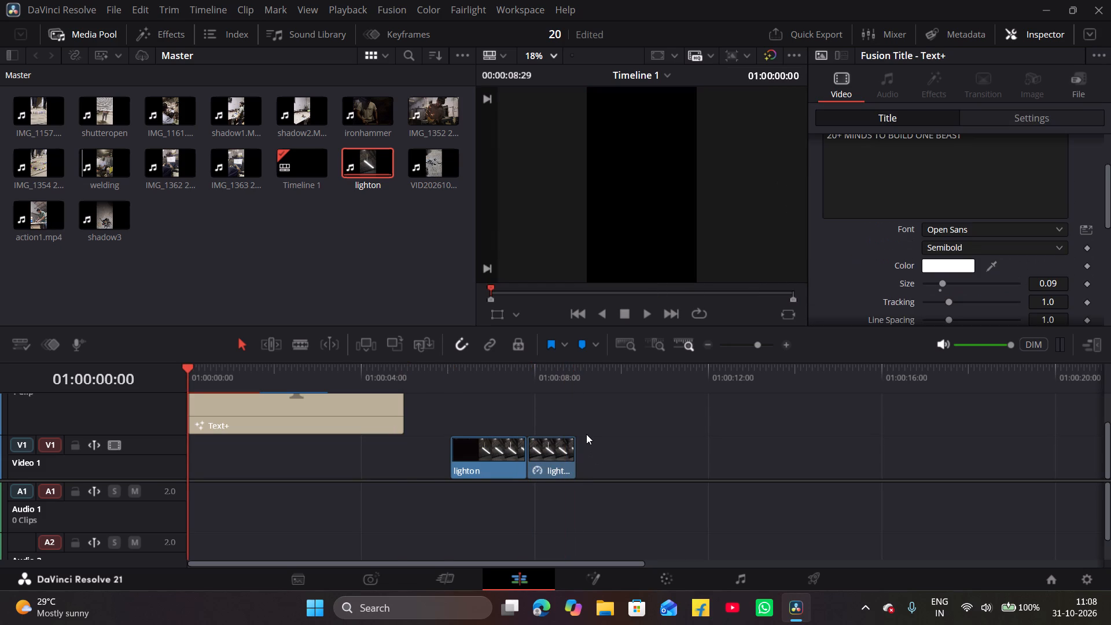
key(Down)
key(Down)
key(Down)
key(Down)
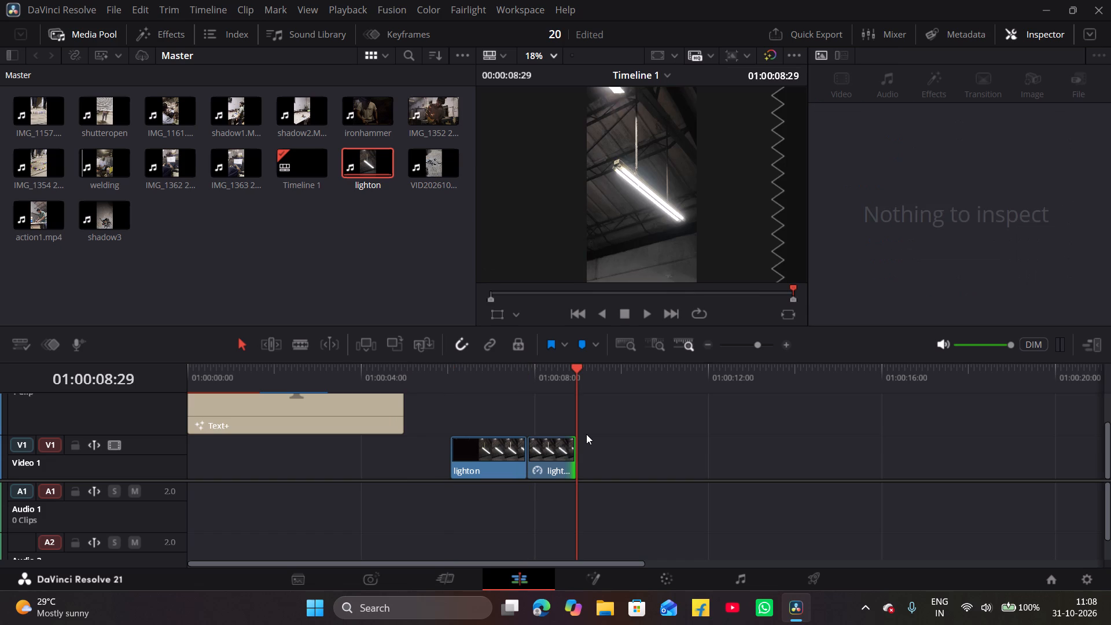
Combine the two lighton clips on Video 1 into a single compound clip.
click(620, 447)
drag(605, 461, 493, 470)
right_click(494, 461)
click(565, 10)
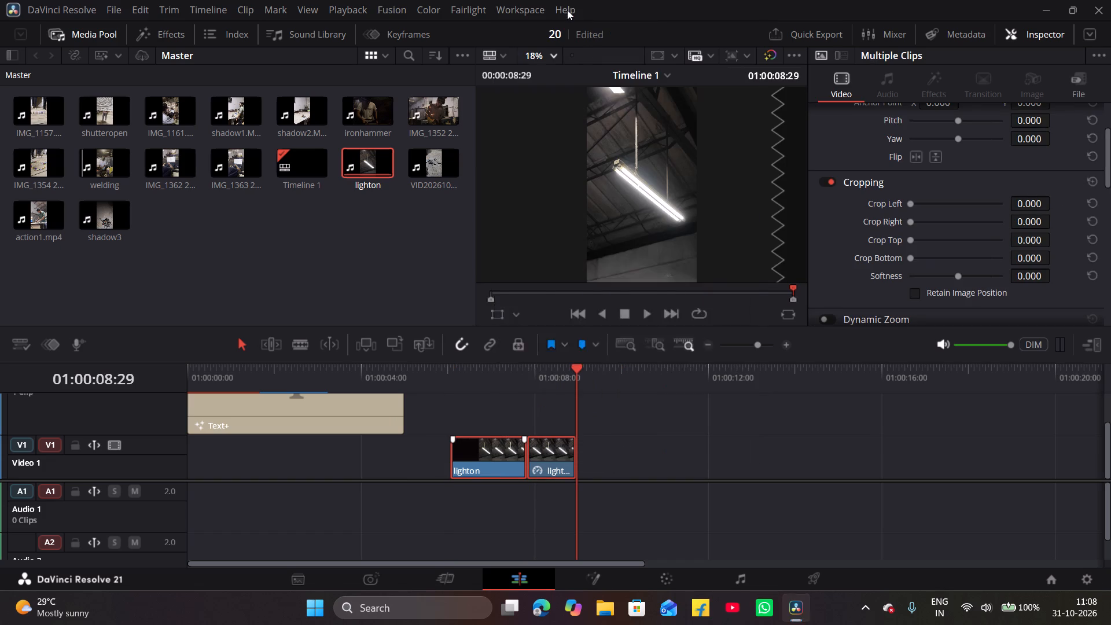
click(650, 338)
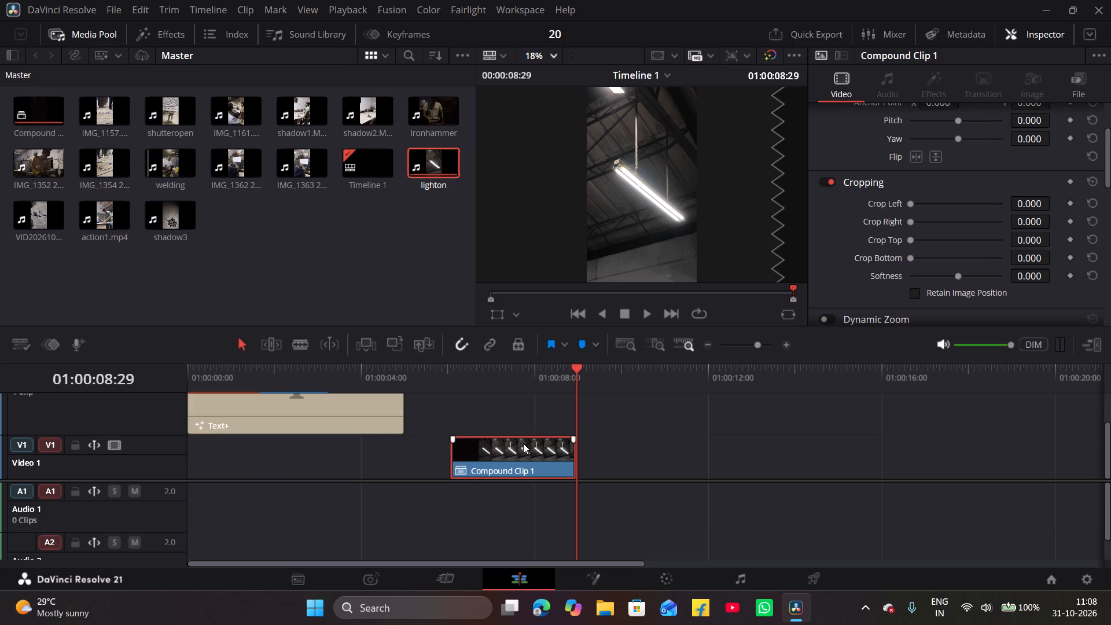
Move the compound clip earlier on Video 1 to start at about 01:00:03:28, beneath the end of the title.
drag(496, 461, 403, 495)
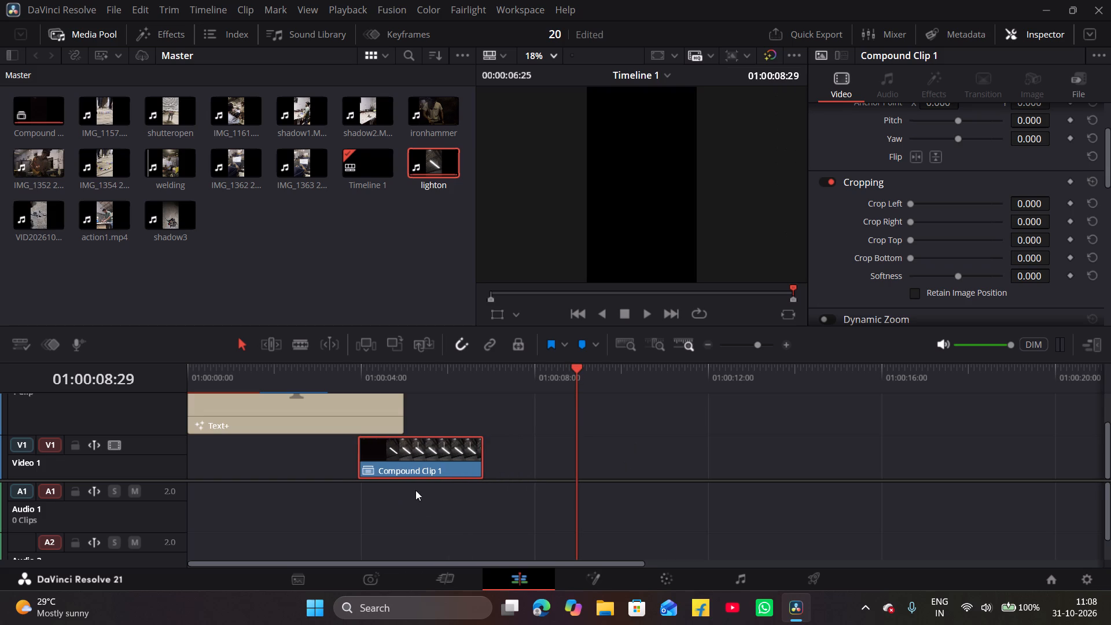
Play the sequence from 01:00:00:00 to check how the title overlaps the relocated compound clip.
drag(571, 366, 171, 387)
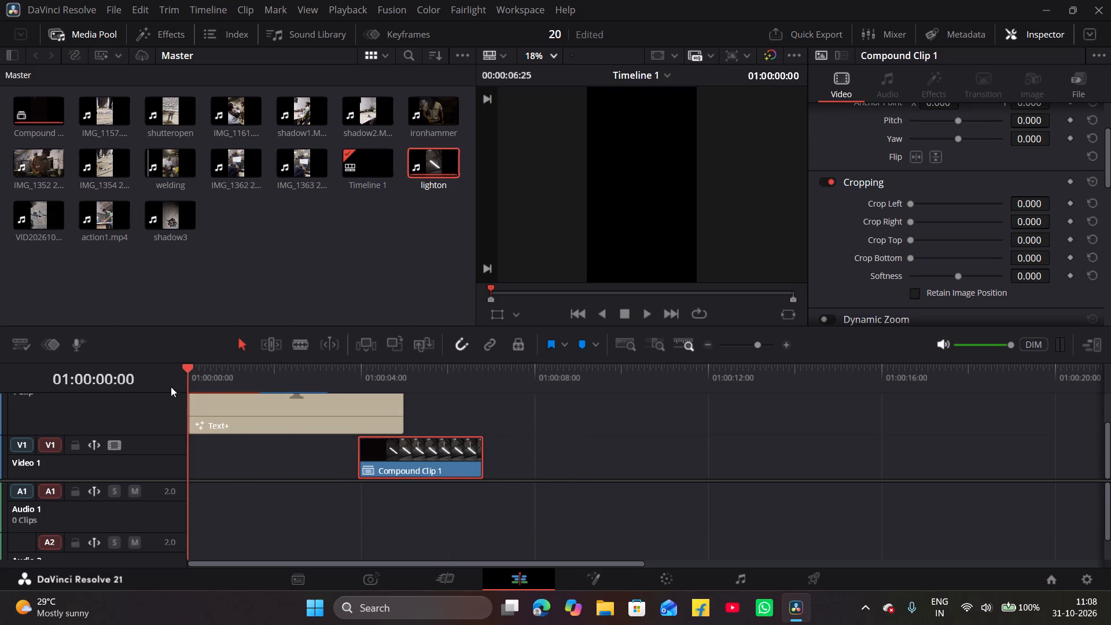
drag(171, 387, 150, 390)
key(Up)
key(Down)
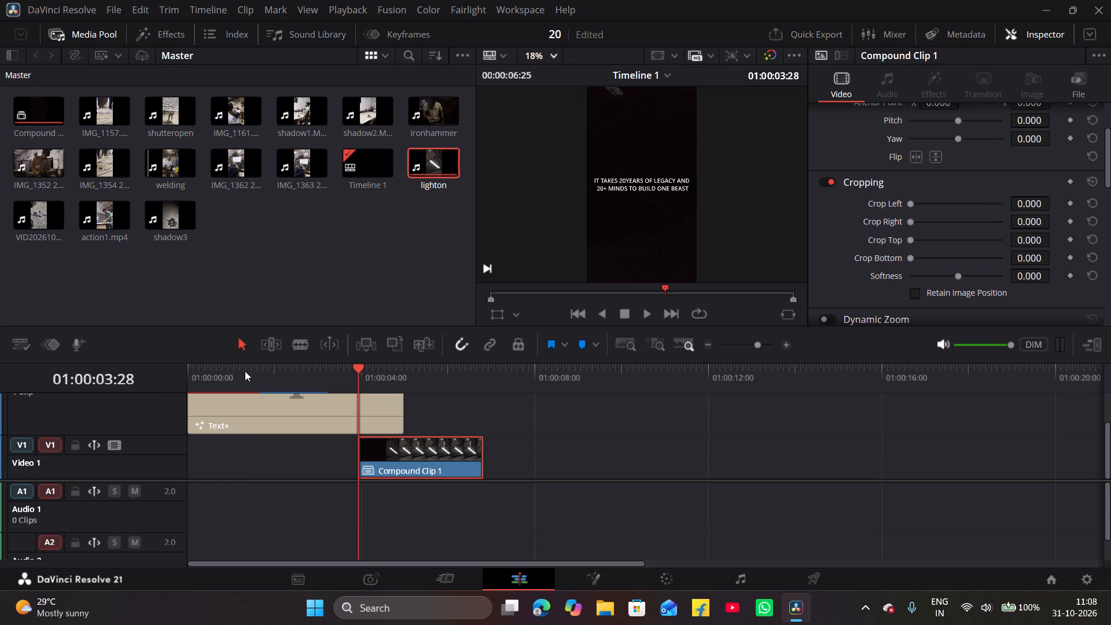
drag(355, 366, 197, 380)
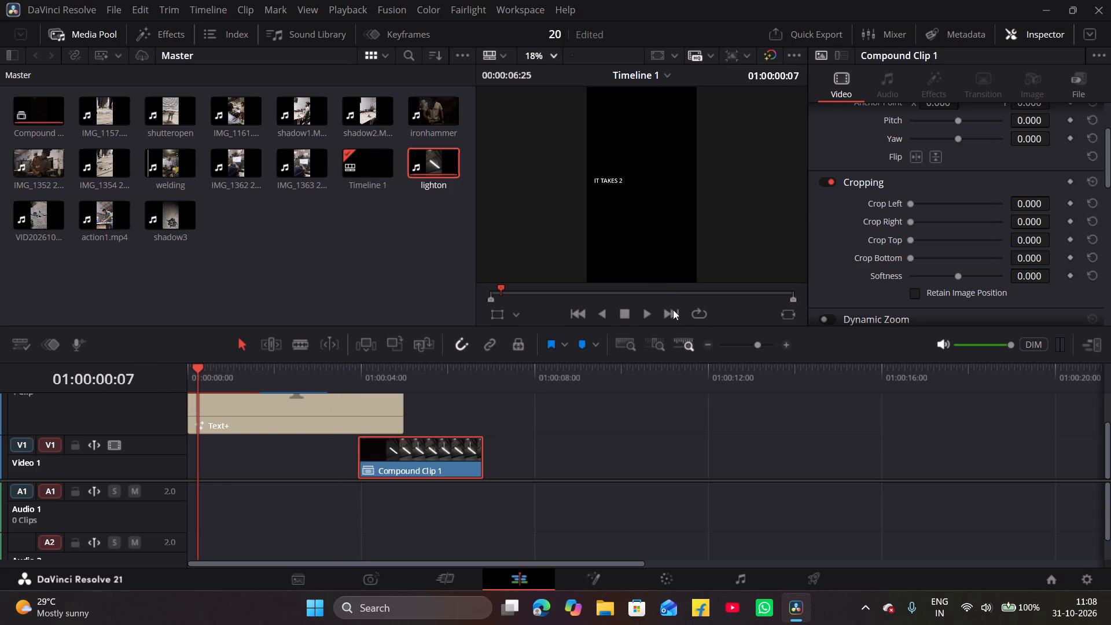
drag(198, 367, 167, 373)
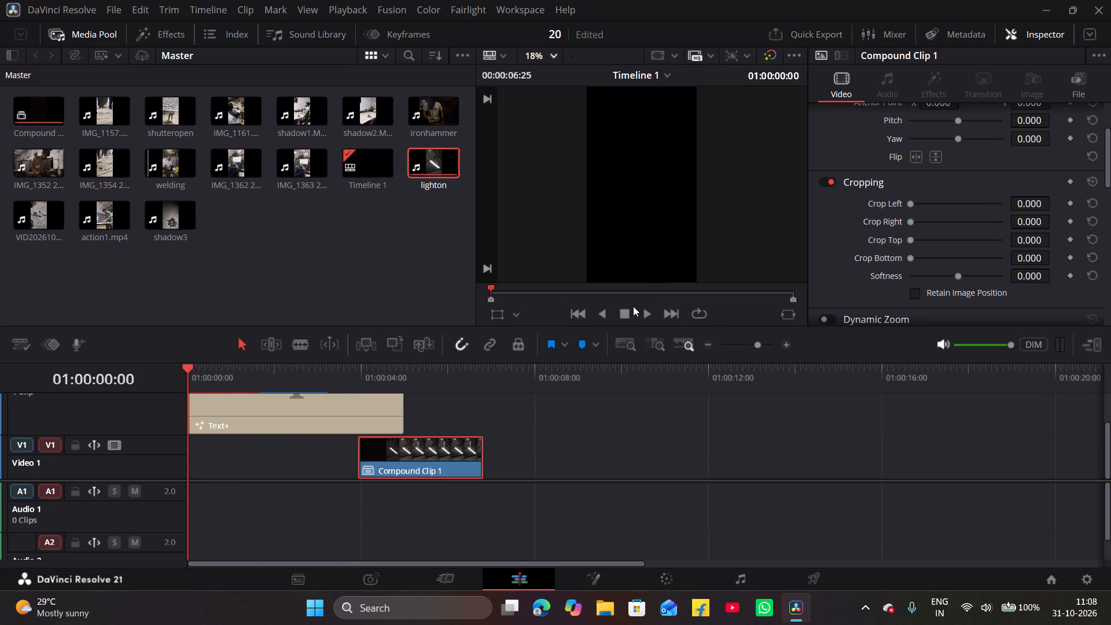
click(640, 312)
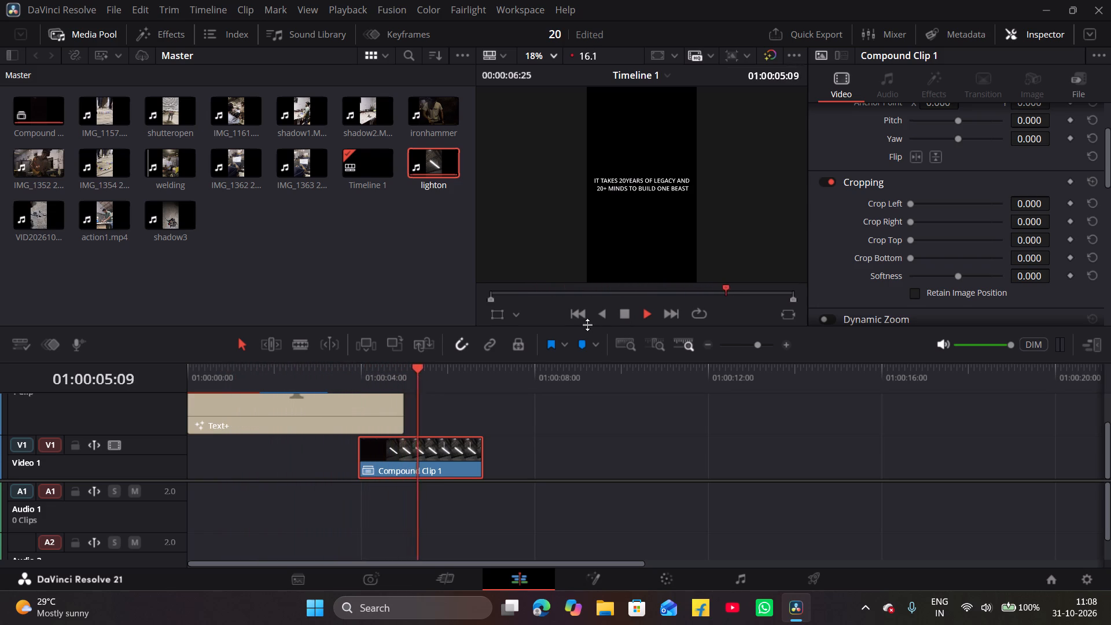
click(621, 314)
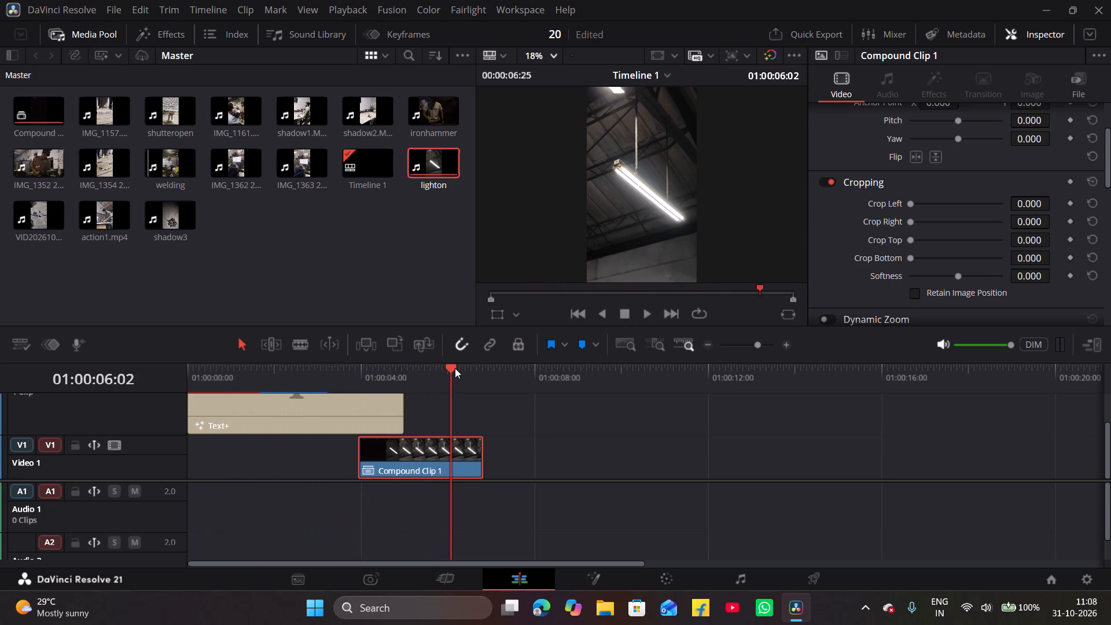
Replay the title-to-light overlap from about 01:00:02:12 and from the compound clip's start to judge the timing.
drag(455, 368, 380, 388)
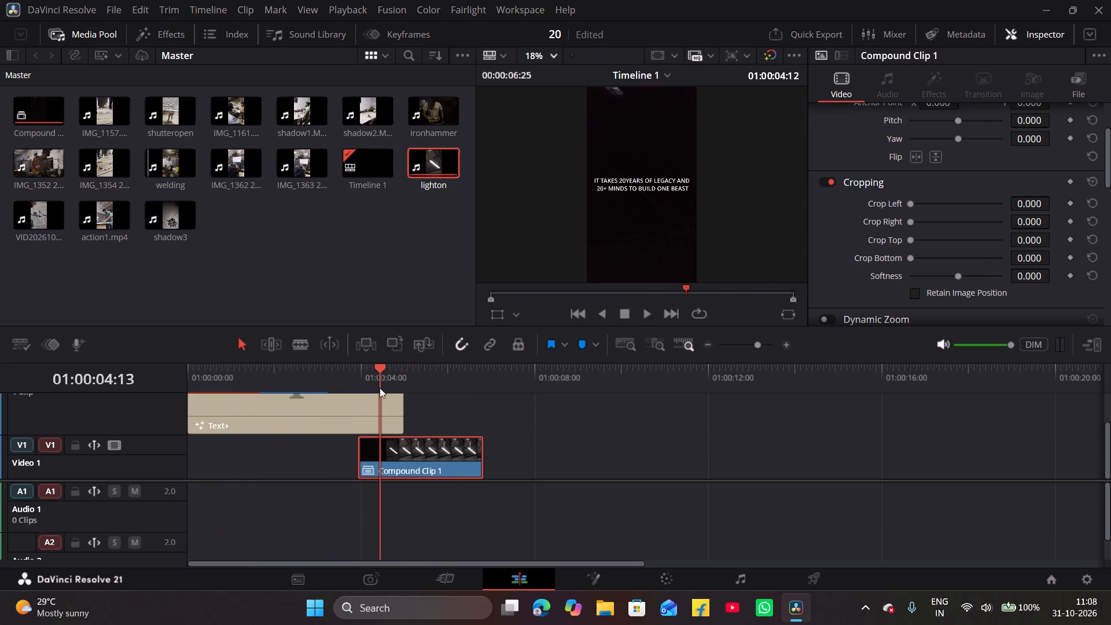
drag(380, 388, 292, 404)
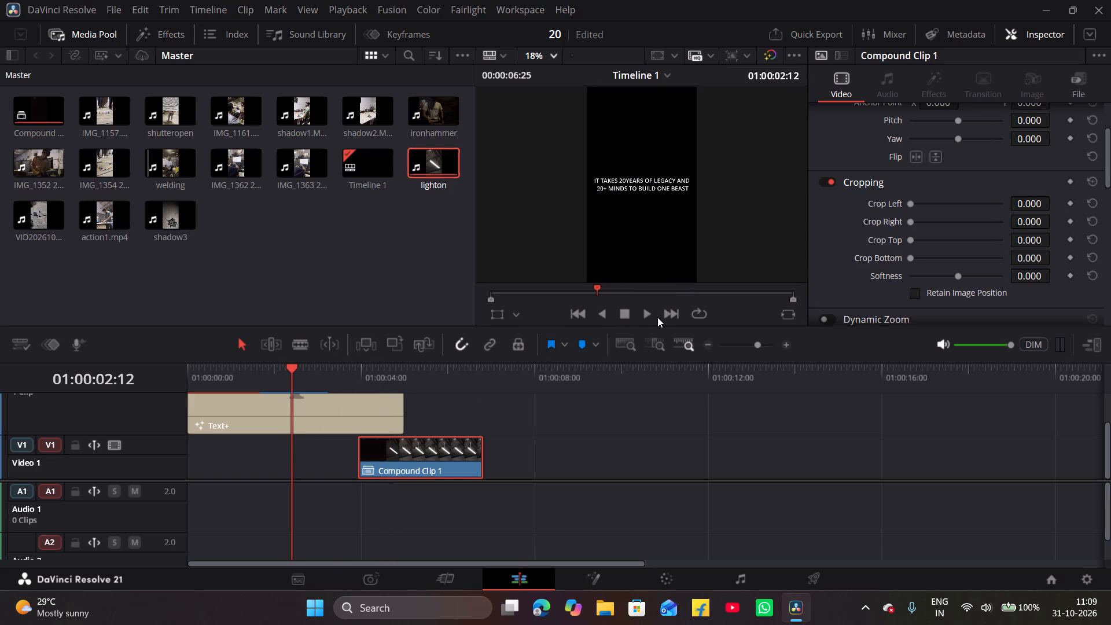
click(650, 311)
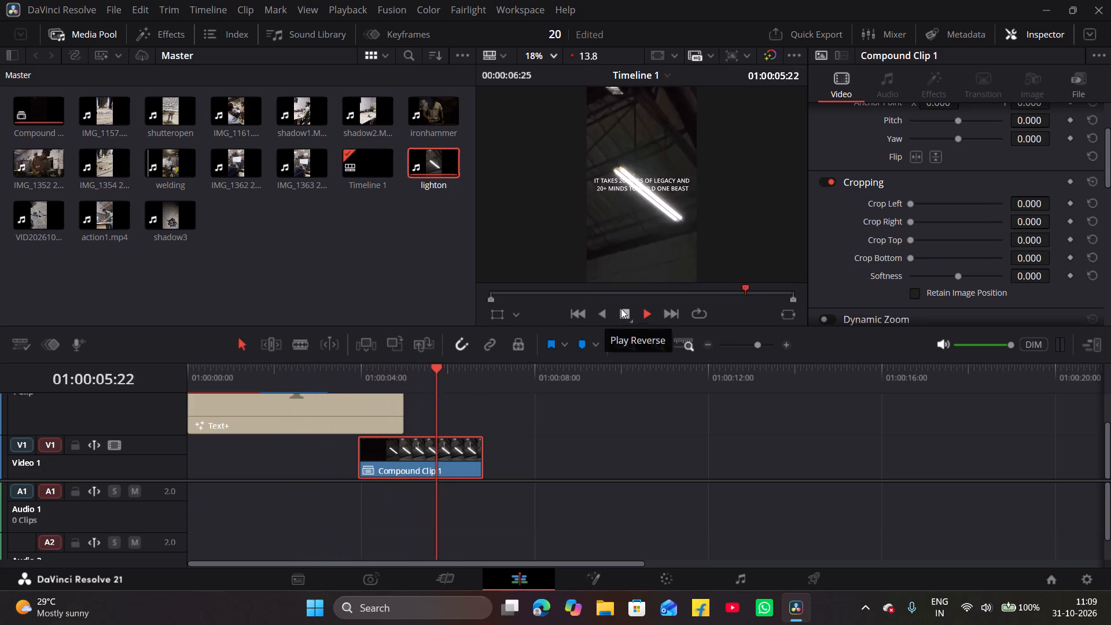
click(623, 306)
click(394, 370)
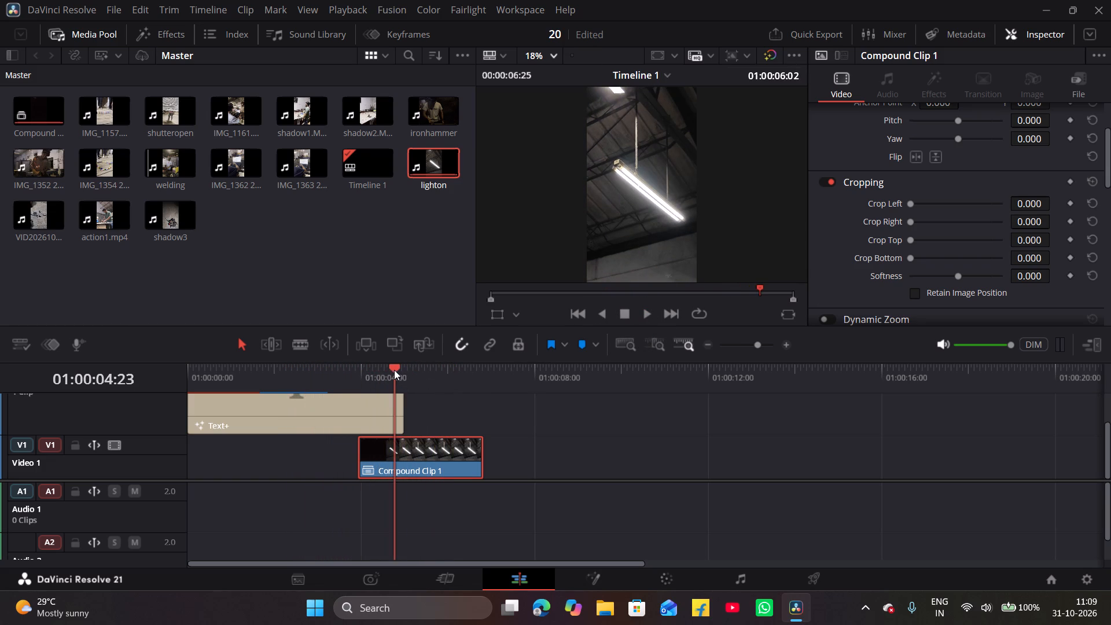
click(365, 373)
click(649, 315)
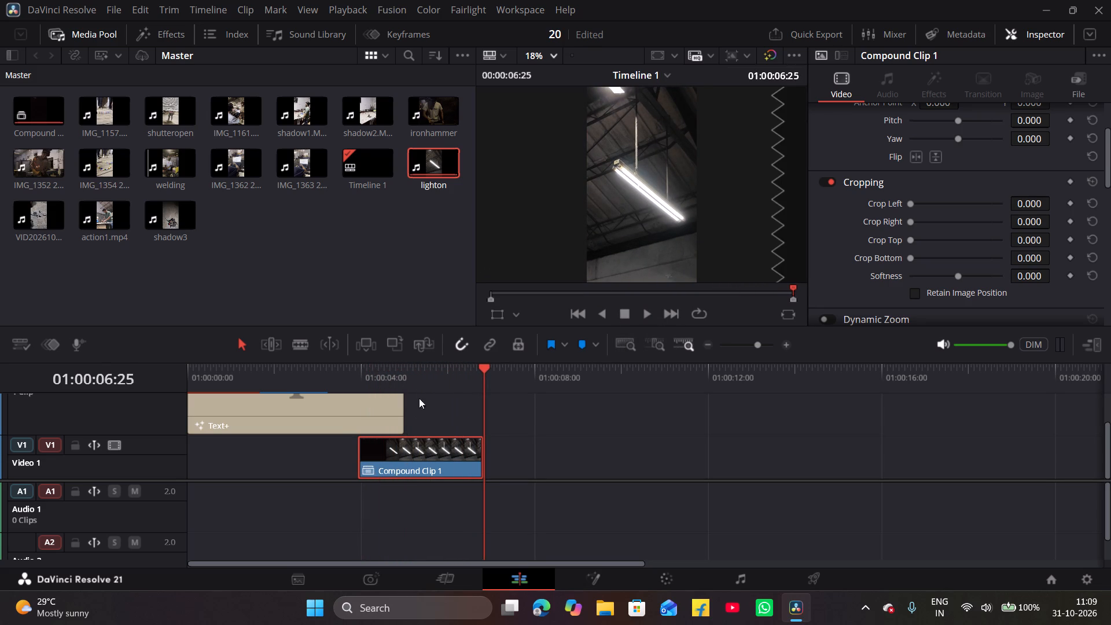
Split the compound clip at 01:00:05:00, where the title ends.
drag(484, 367, 407, 392)
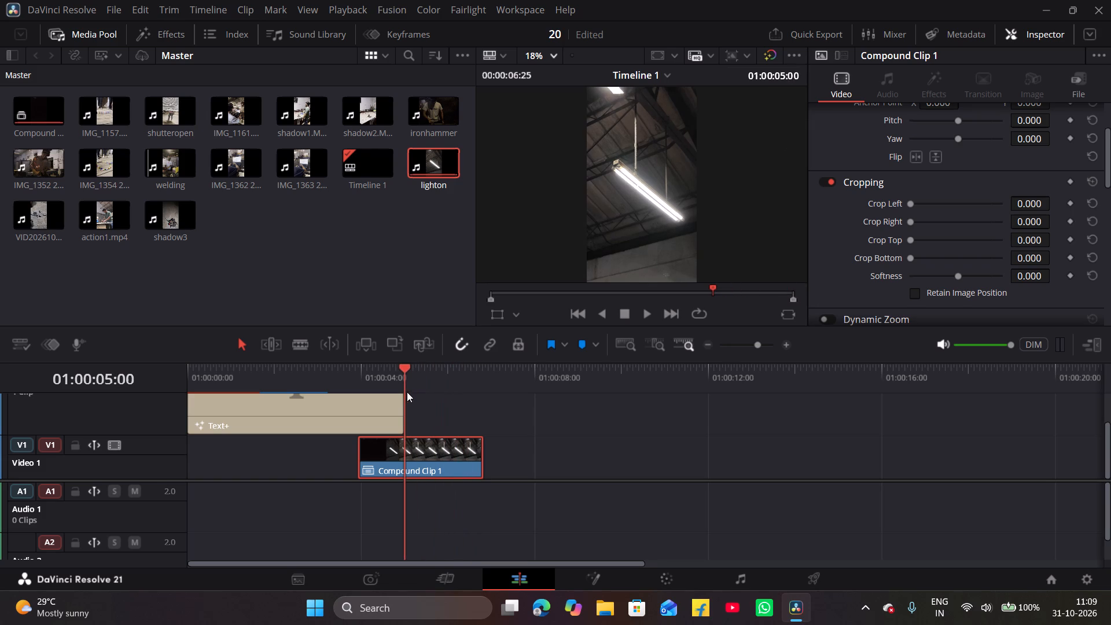
drag(407, 392, 404, 393)
key(ctrl+b)
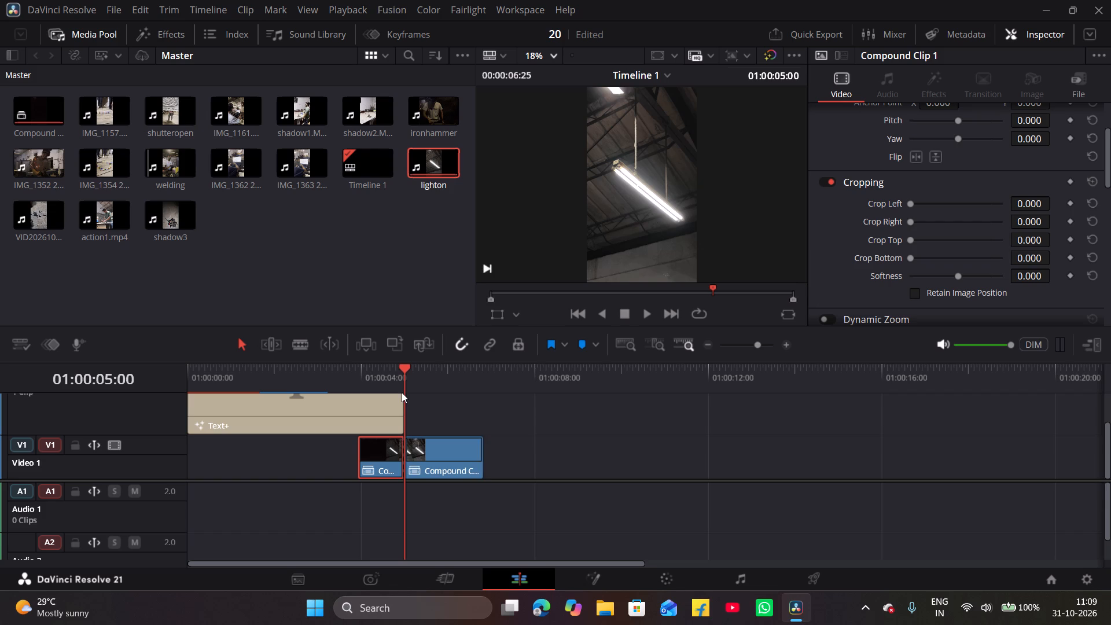
Enable a curve window on node 01 of the second compound clip piece on the Color page.
click(455, 460)
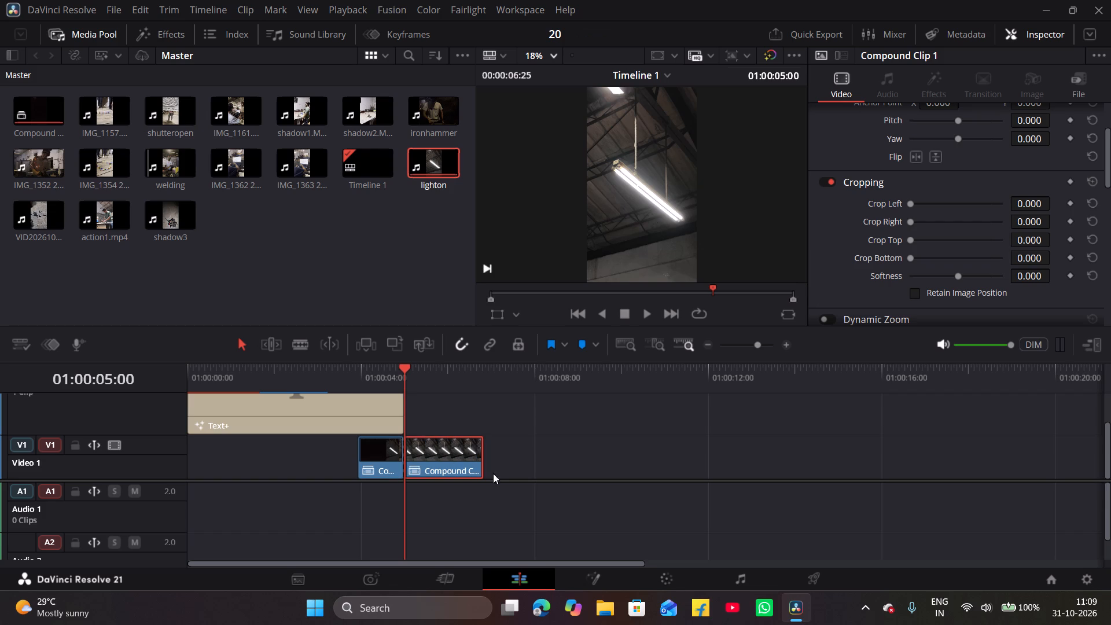
click(667, 582)
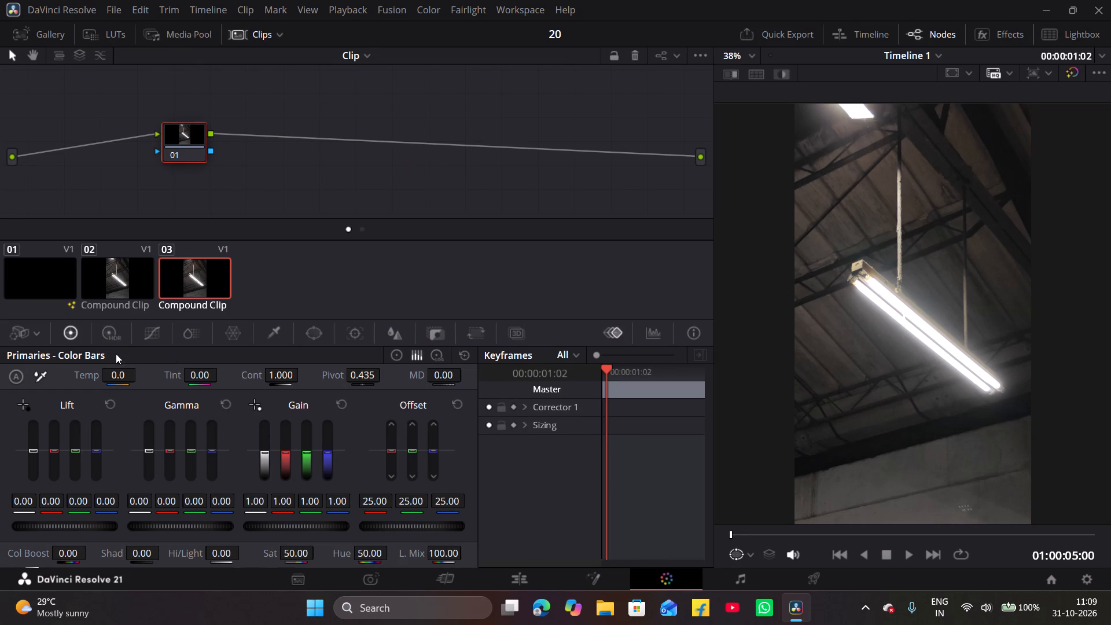
click(313, 336)
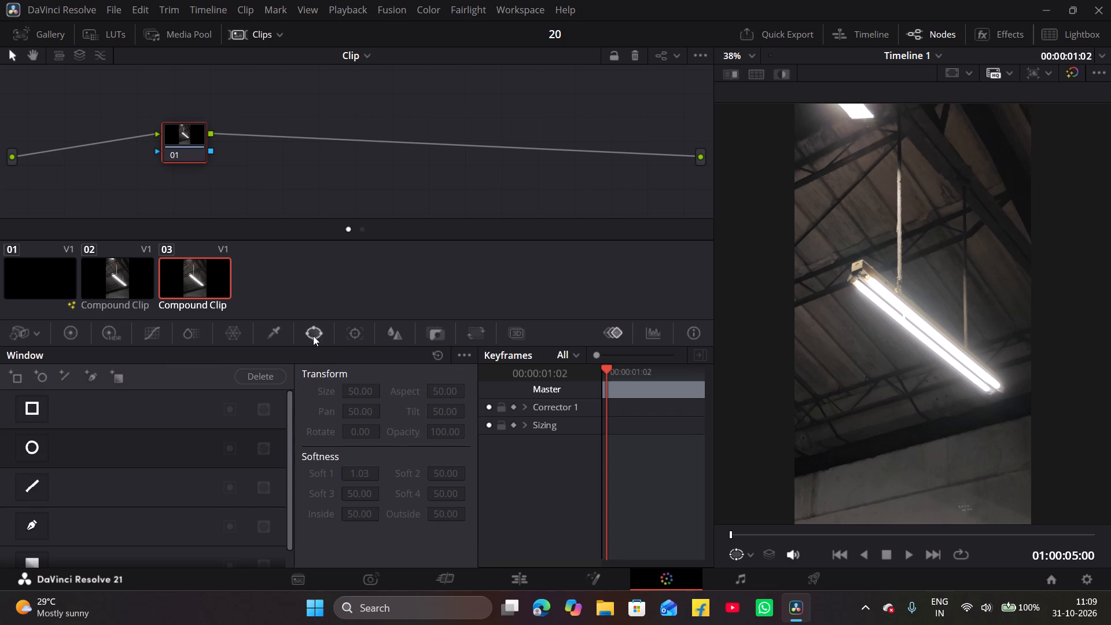
click(37, 521)
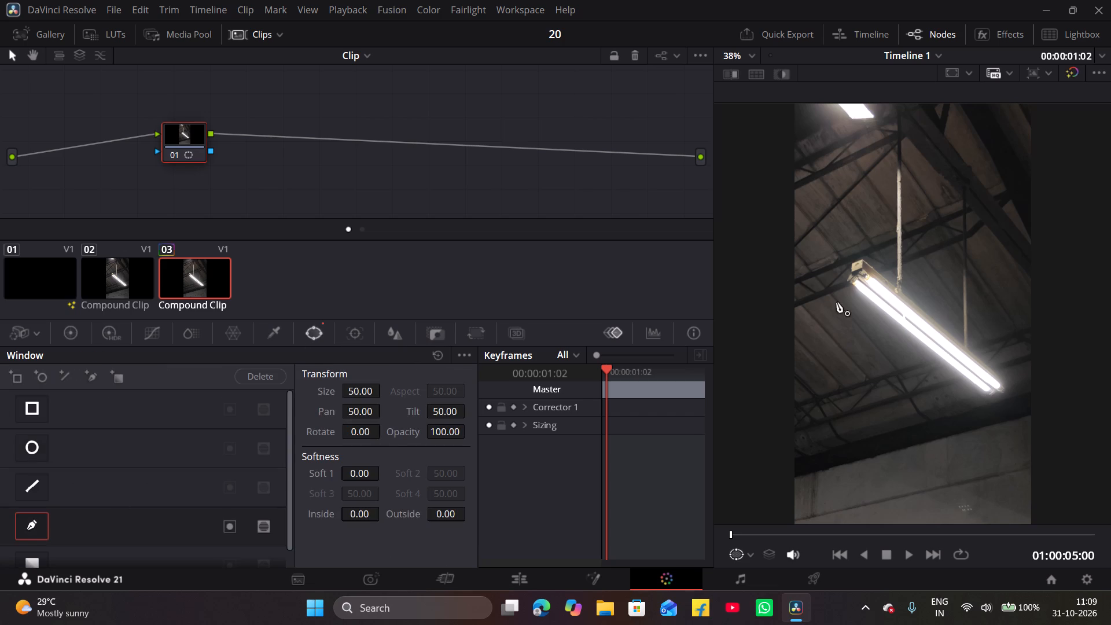
scroll(902, 288, up, 16)
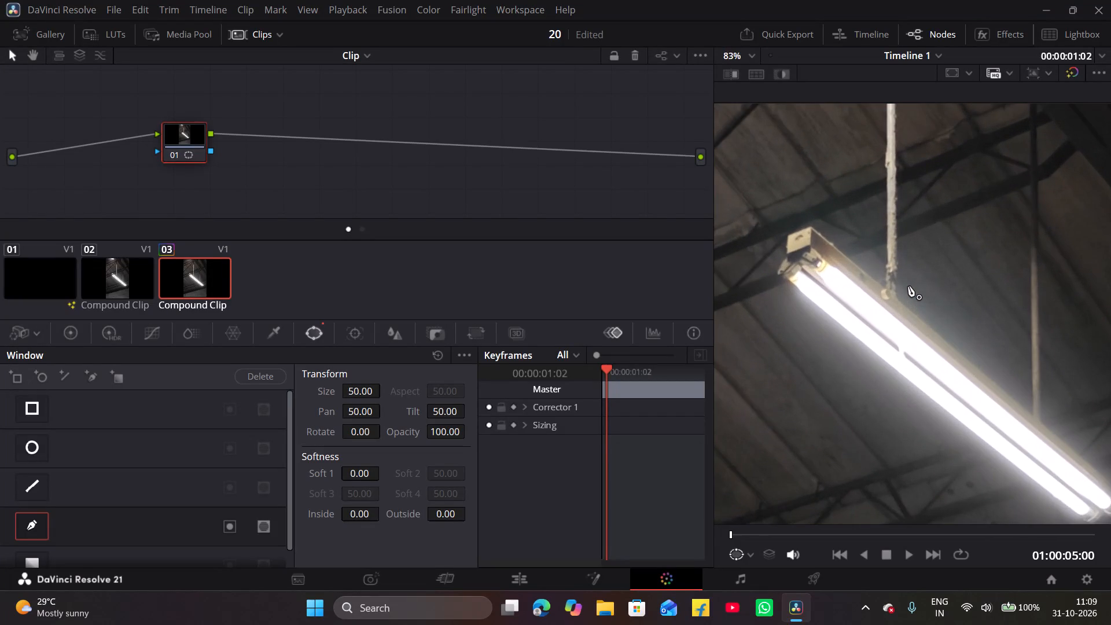
scroll(908, 286, down, 20)
scroll(908, 286, up, 1)
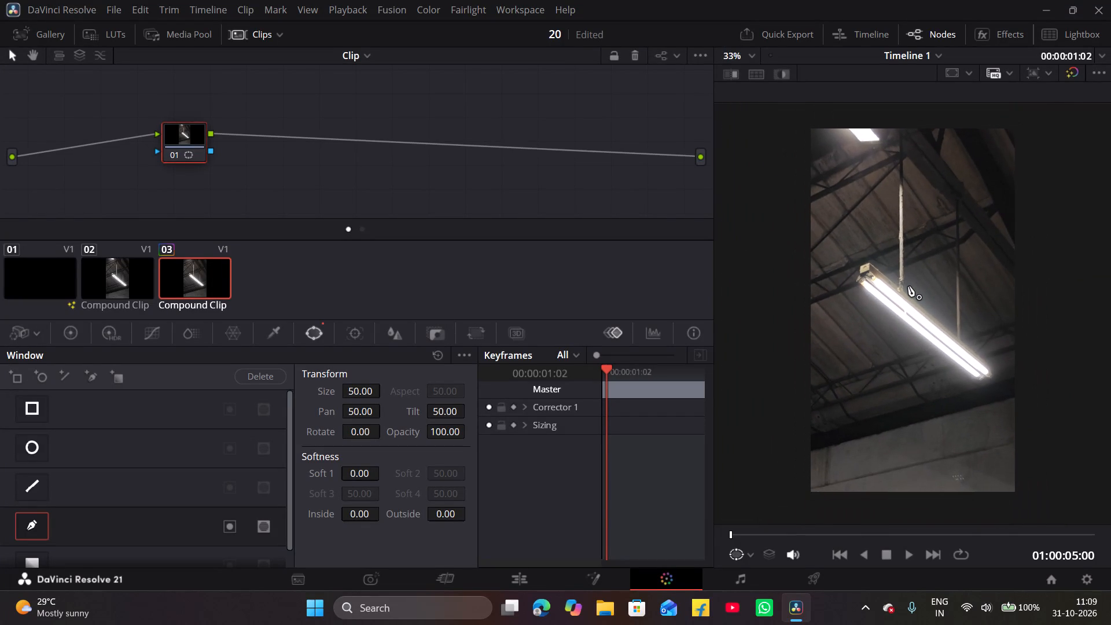
scroll(908, 286, up, 4)
scroll(908, 286, down, 1)
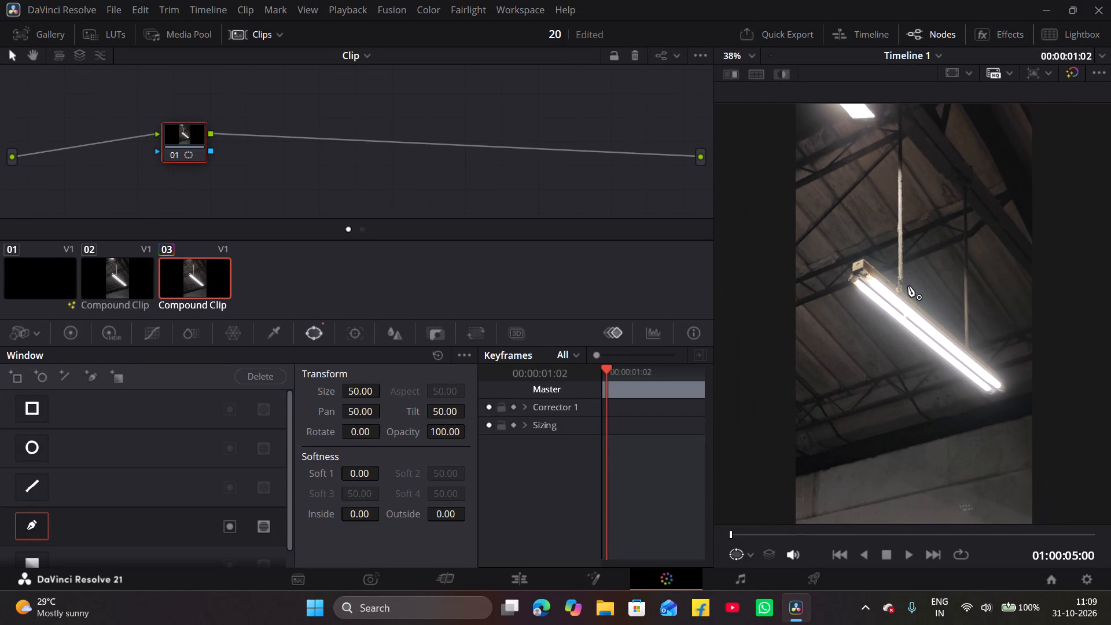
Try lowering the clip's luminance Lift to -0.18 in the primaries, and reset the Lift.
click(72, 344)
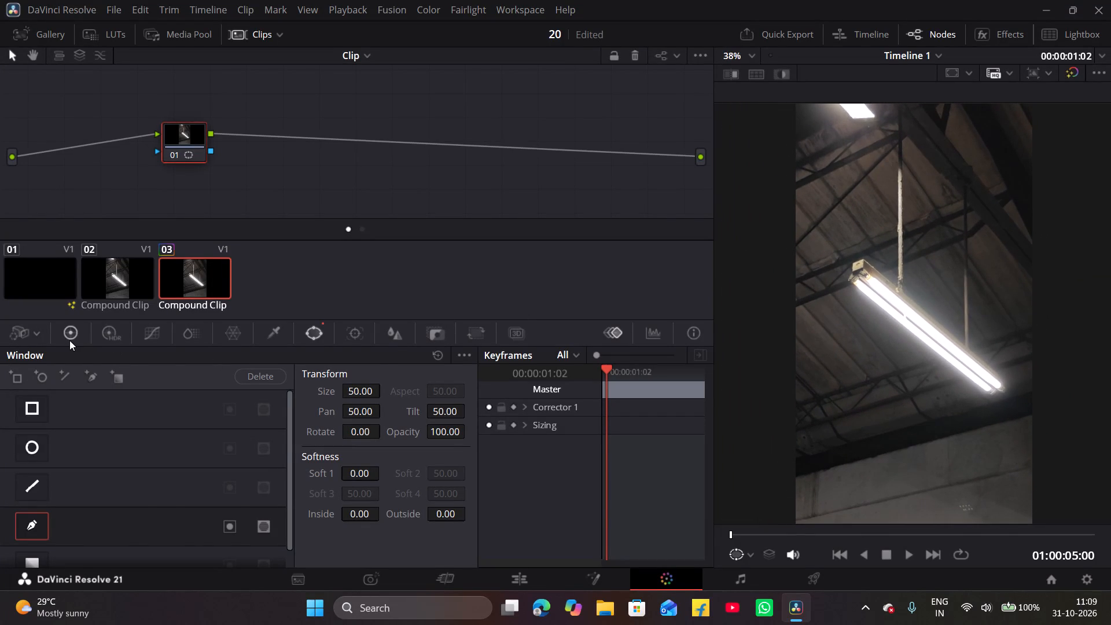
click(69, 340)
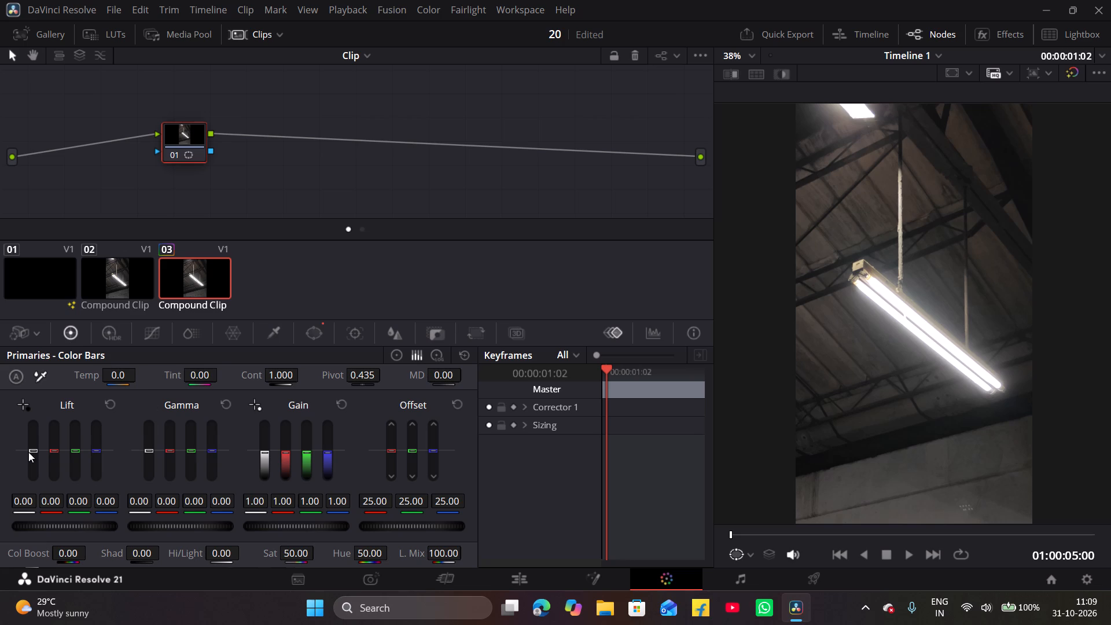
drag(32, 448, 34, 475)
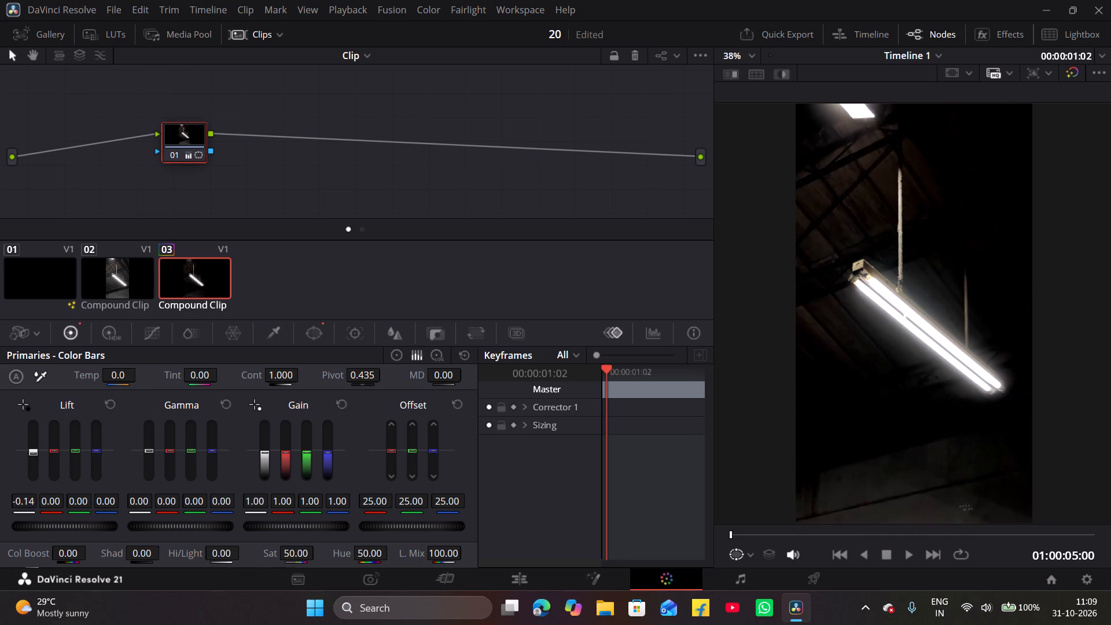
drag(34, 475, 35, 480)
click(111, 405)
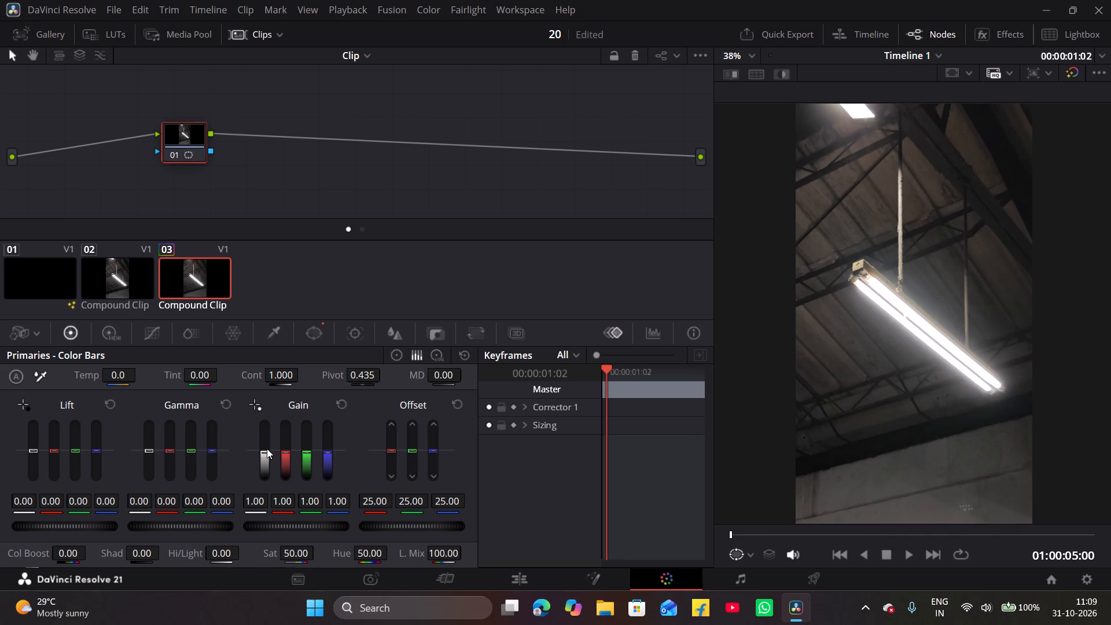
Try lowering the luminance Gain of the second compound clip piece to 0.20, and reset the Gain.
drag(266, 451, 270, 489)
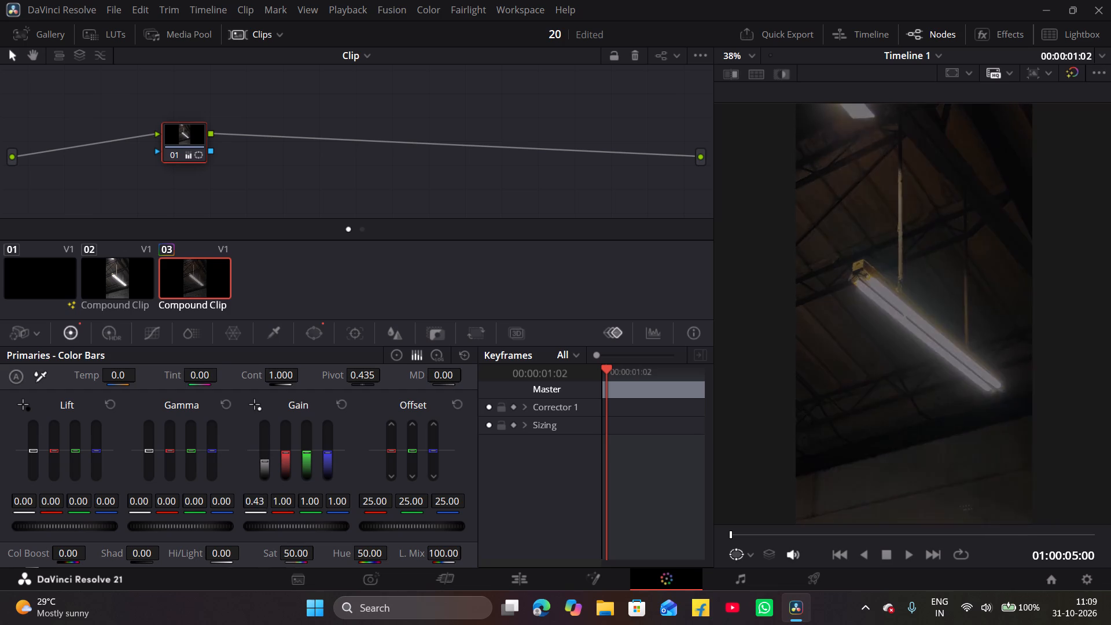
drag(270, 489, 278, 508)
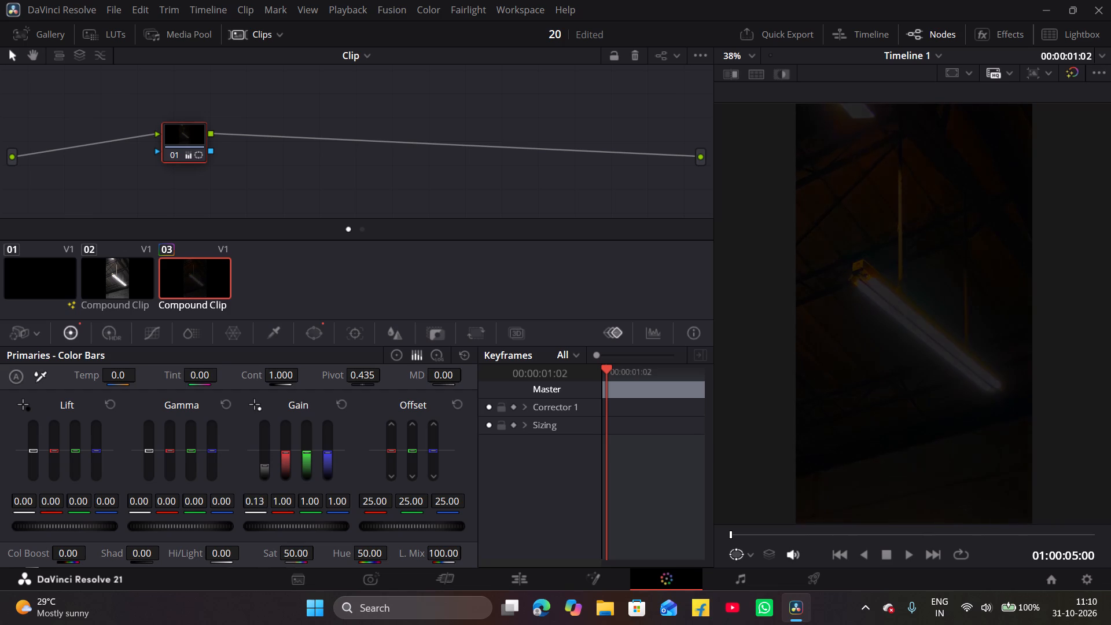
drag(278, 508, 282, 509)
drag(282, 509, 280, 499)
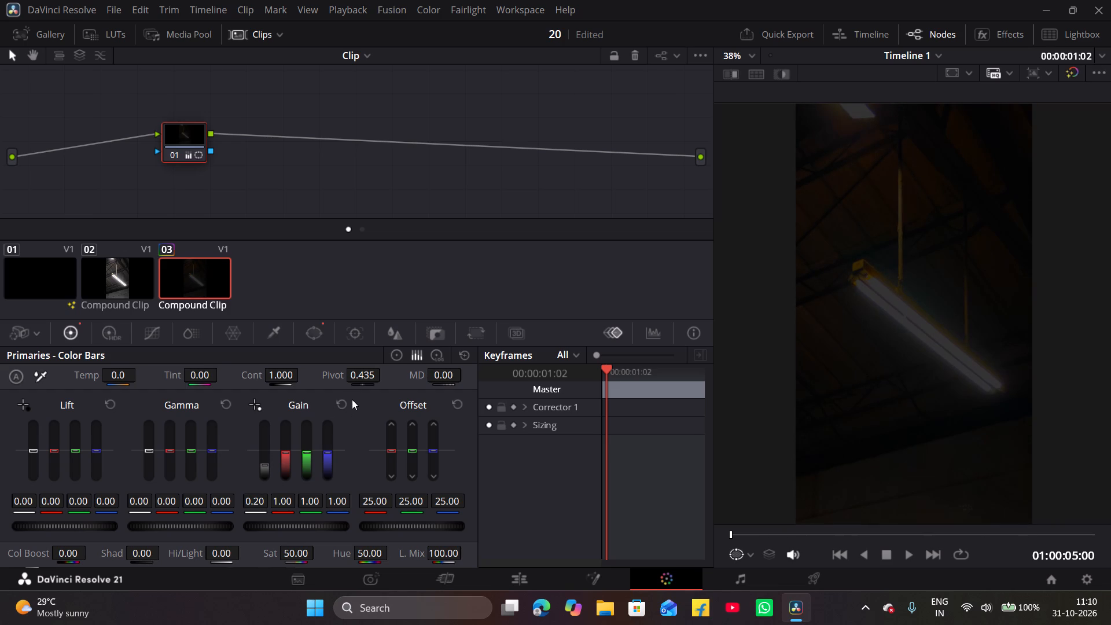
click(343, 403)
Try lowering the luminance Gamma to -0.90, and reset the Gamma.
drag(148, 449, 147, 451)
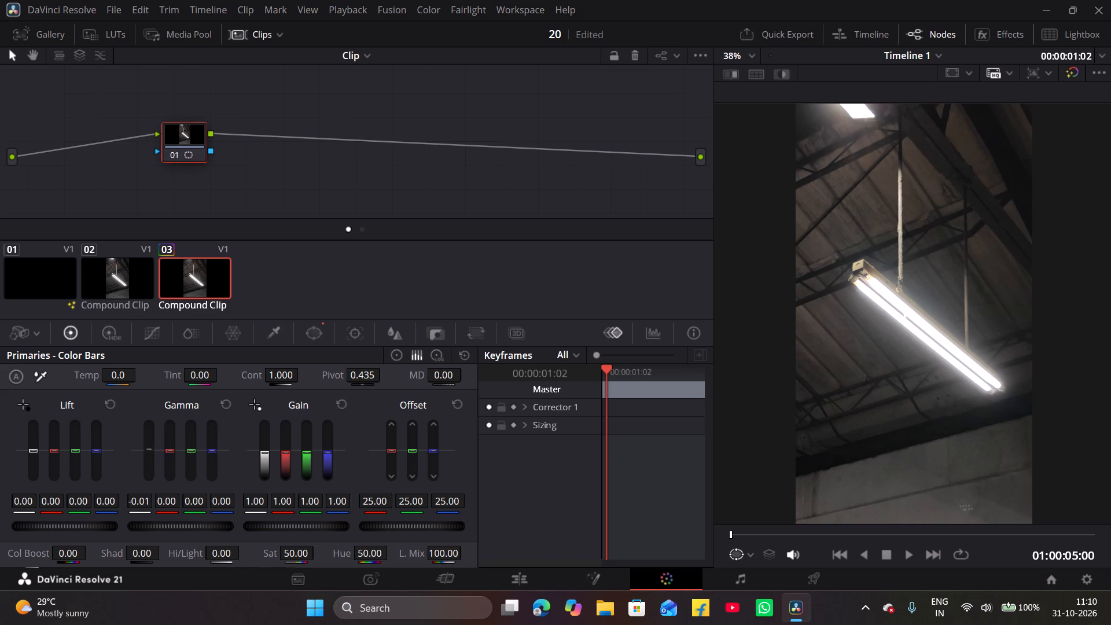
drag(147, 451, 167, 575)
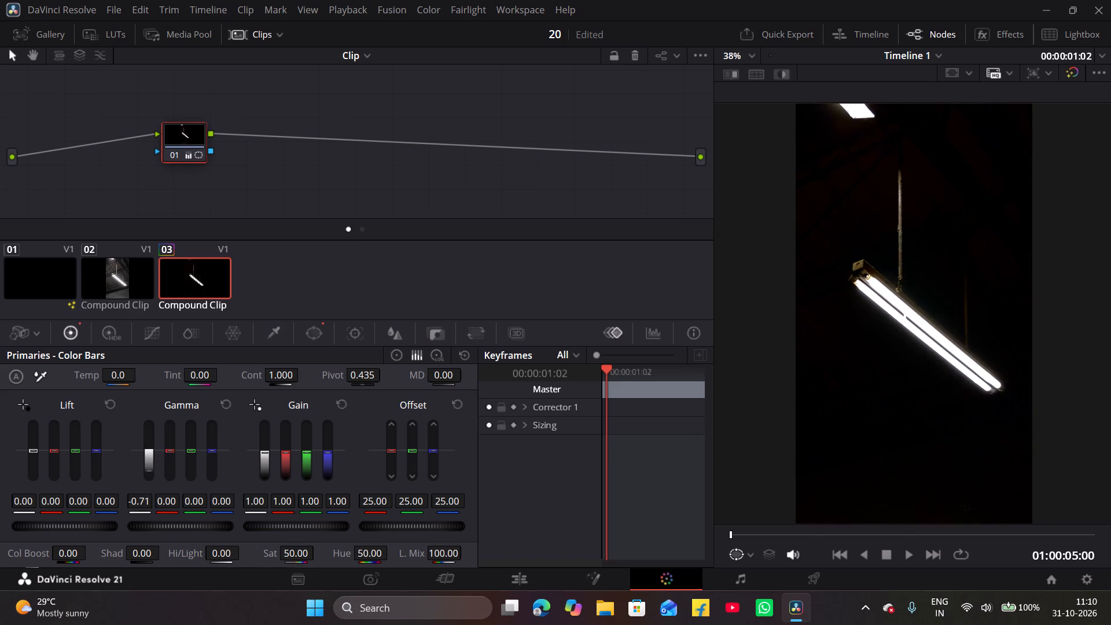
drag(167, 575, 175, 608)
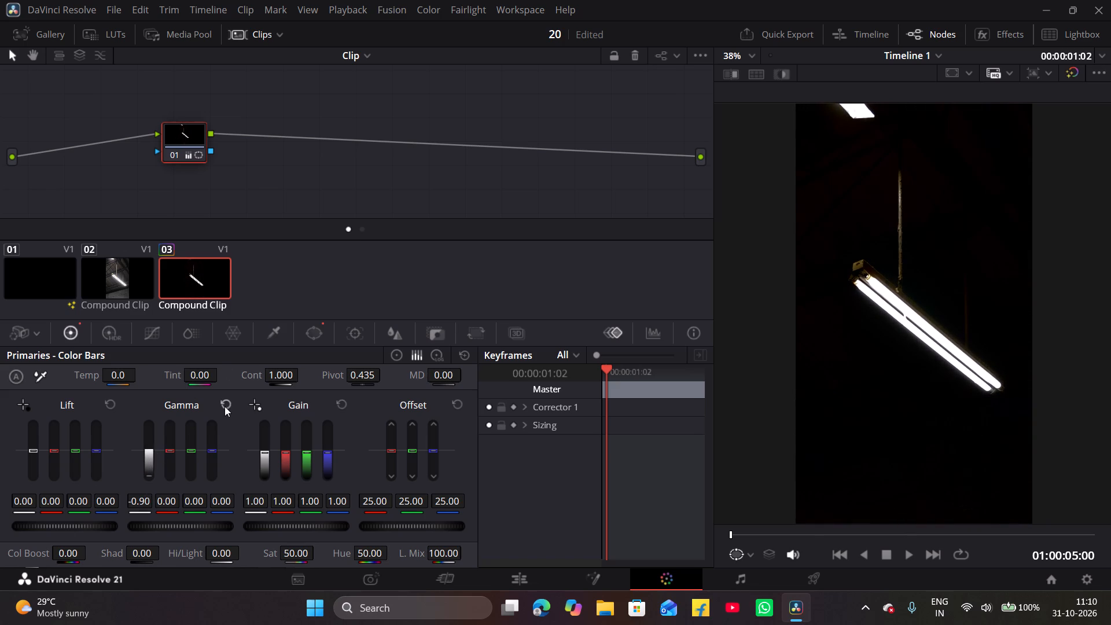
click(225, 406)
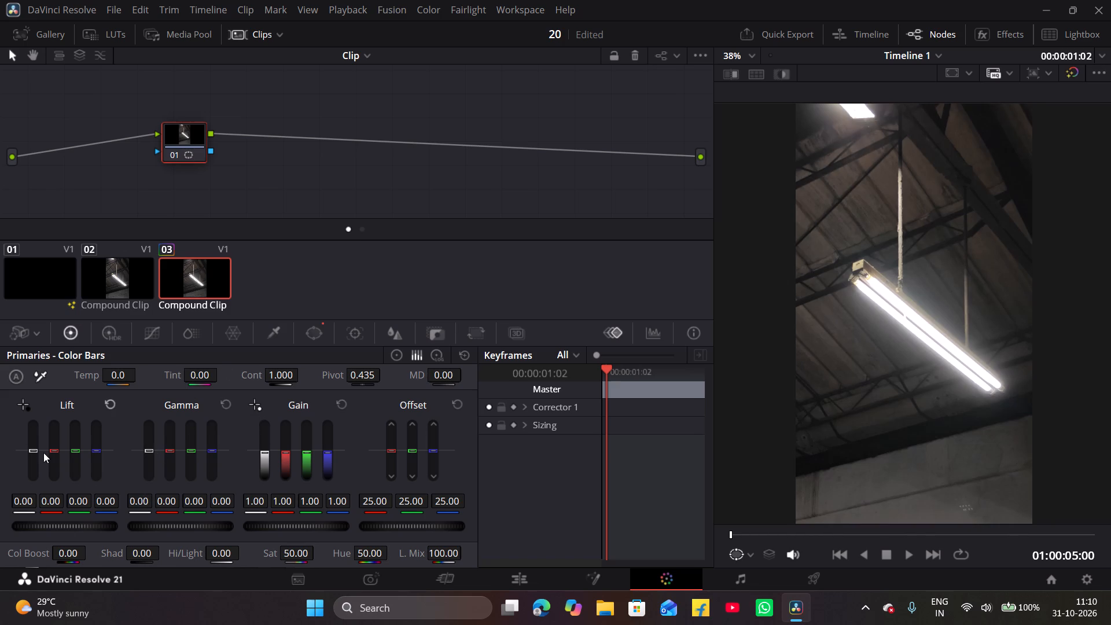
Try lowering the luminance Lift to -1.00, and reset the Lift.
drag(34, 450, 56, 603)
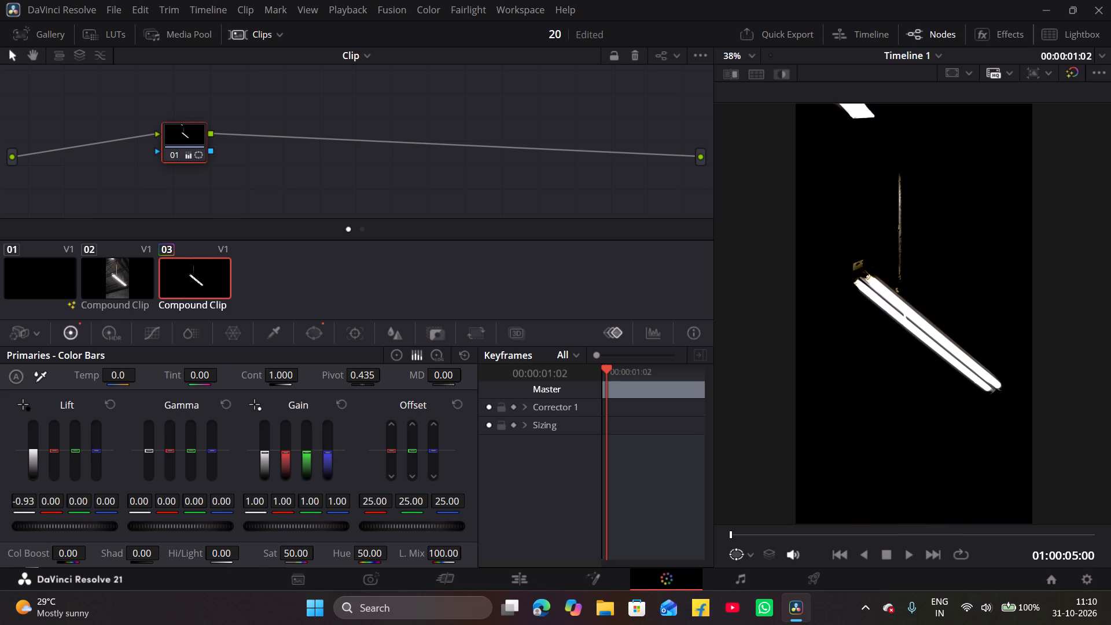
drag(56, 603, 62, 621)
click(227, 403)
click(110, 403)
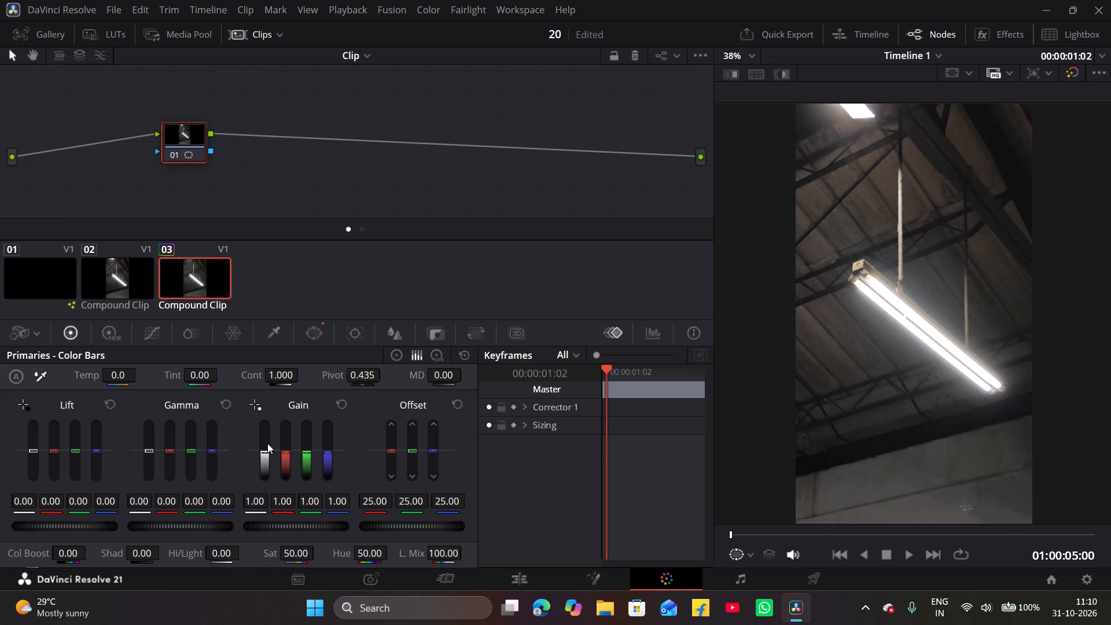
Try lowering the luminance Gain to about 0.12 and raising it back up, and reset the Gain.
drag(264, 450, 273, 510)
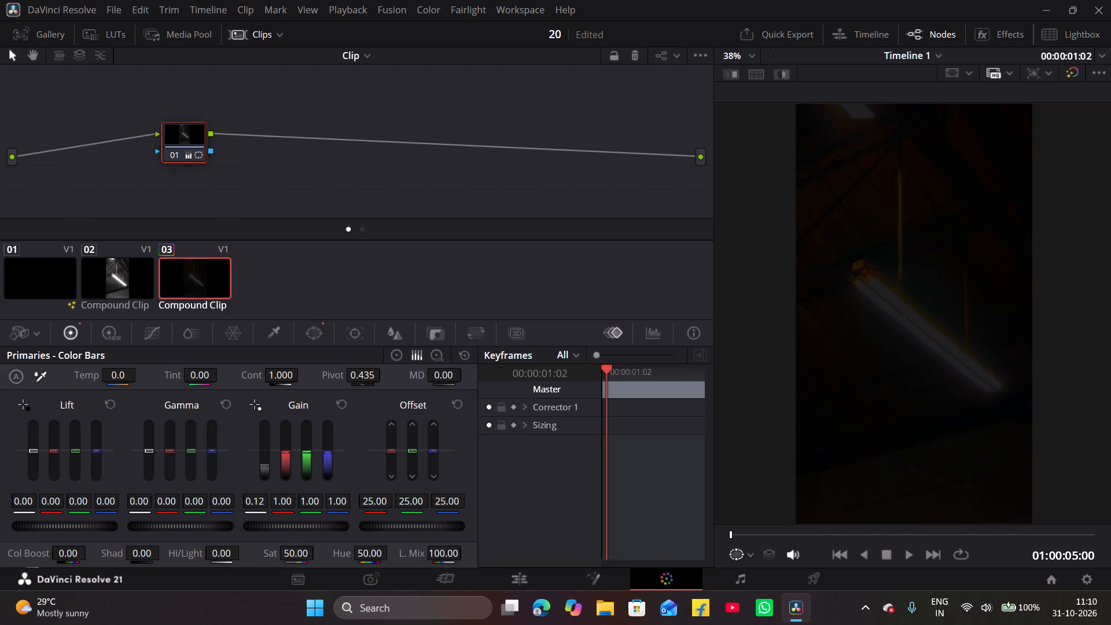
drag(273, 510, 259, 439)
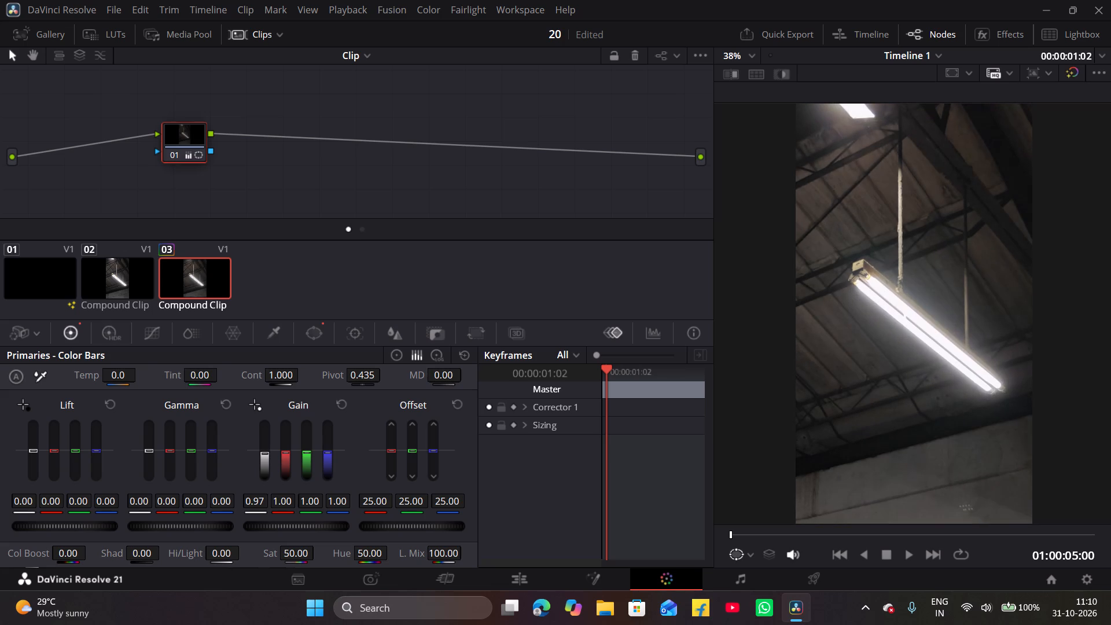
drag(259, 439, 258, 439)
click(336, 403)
Enable keyframing for Corrector 1 and create a keyframe at 01:00:05:00 with the luminance Gain at 1.00.
click(515, 408)
drag(262, 451, 270, 527)
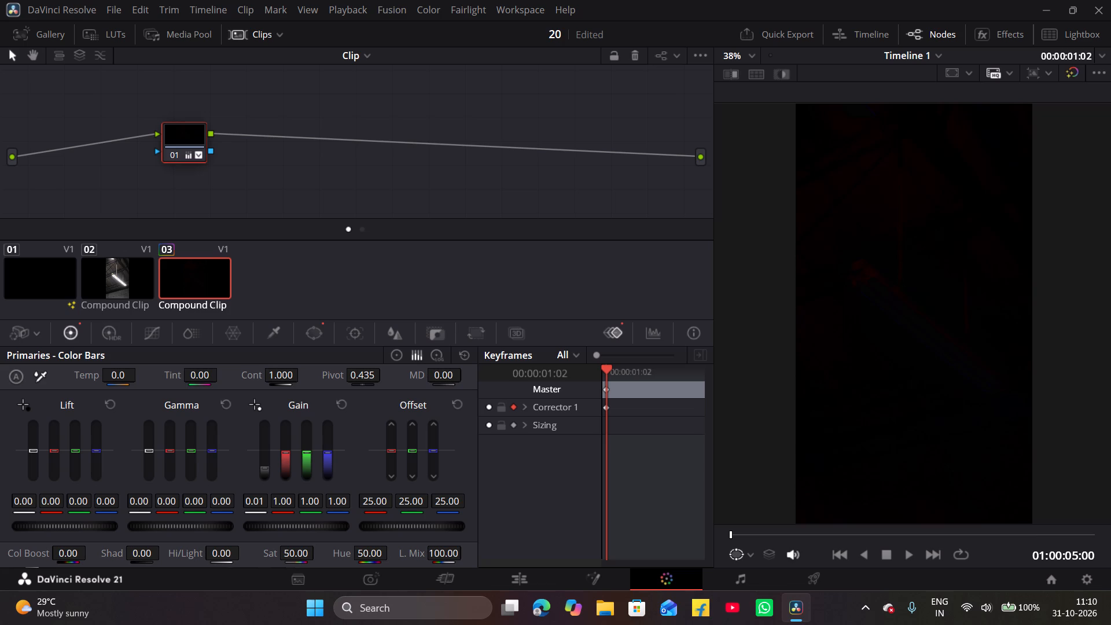
drag(270, 527, 270, 523)
drag(270, 523, 269, 437)
click(343, 404)
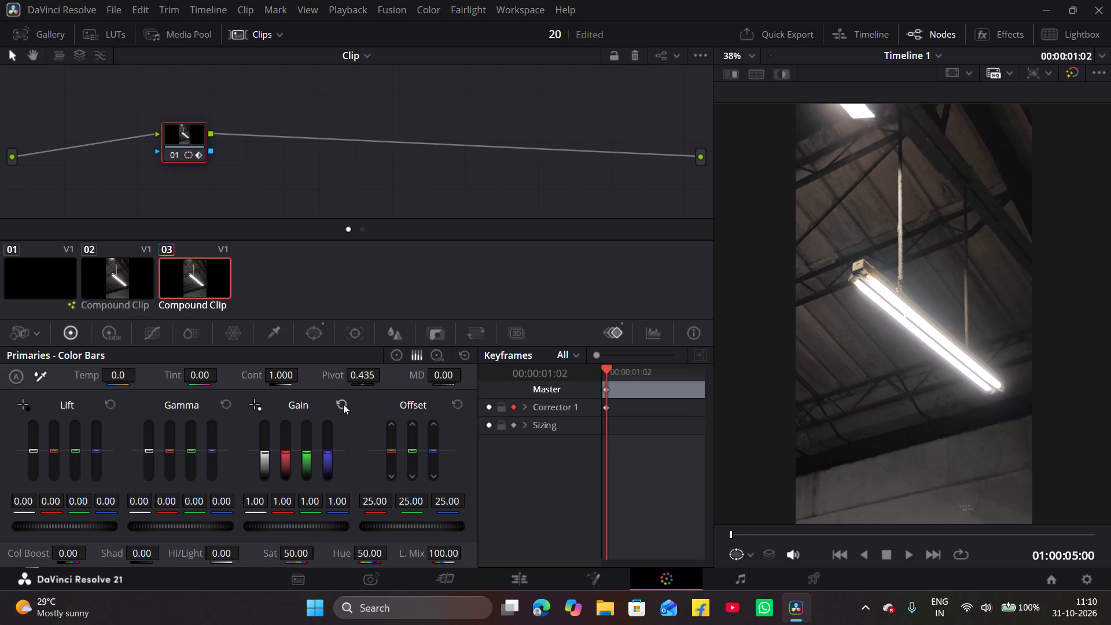
Keyframe the luminance Gain down to 0.01 at 01:00:05:04.
key(Right)
key(Right)
key(Right)
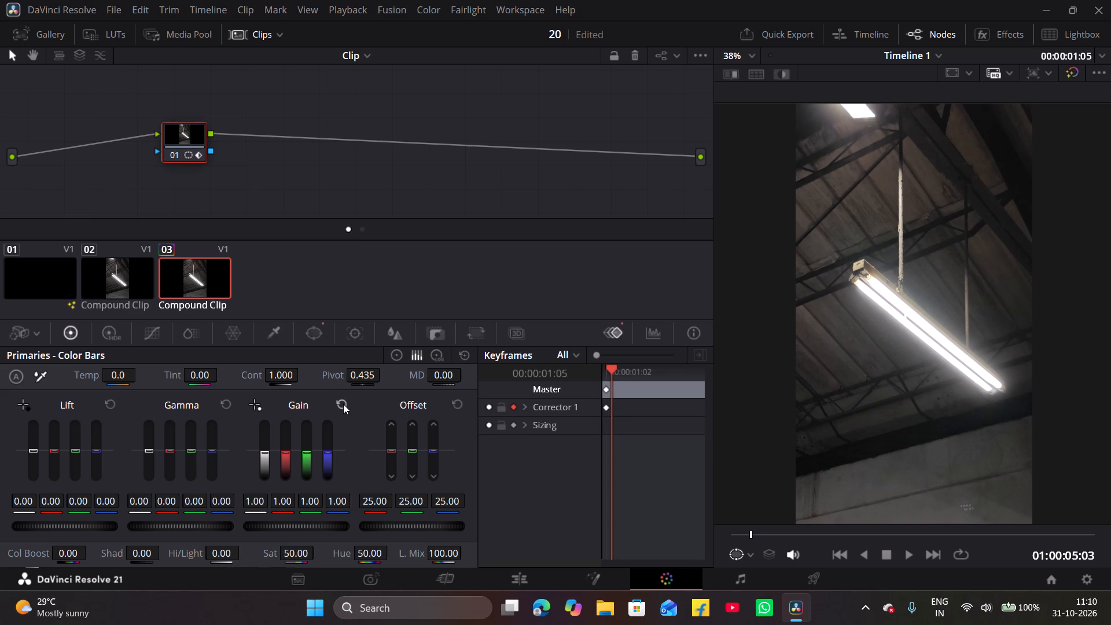
key(Right)
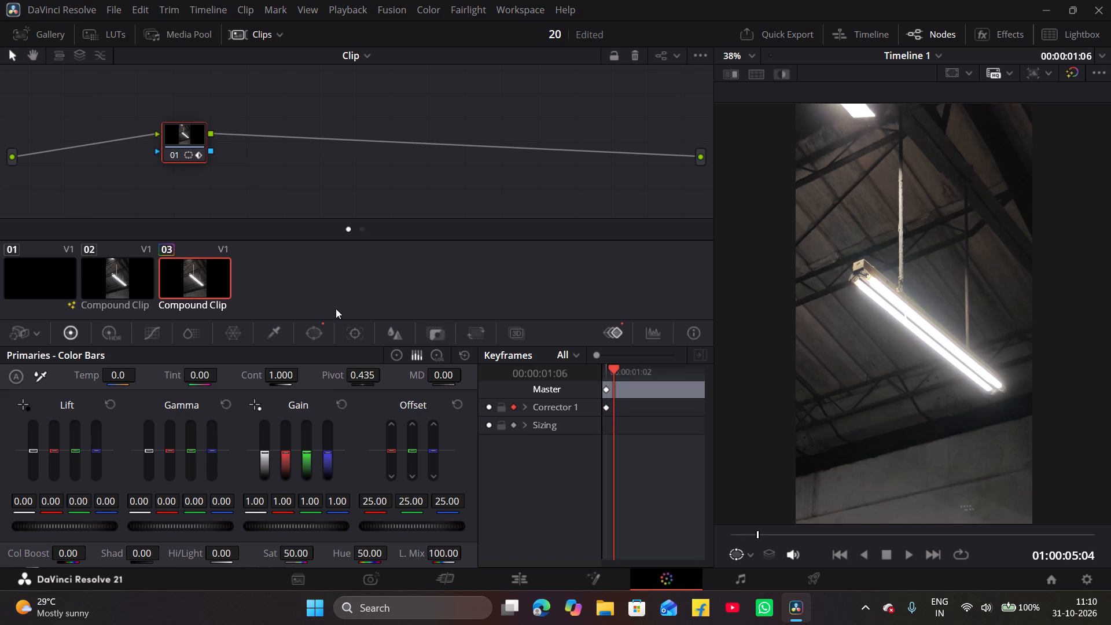
drag(263, 450, 263, 463)
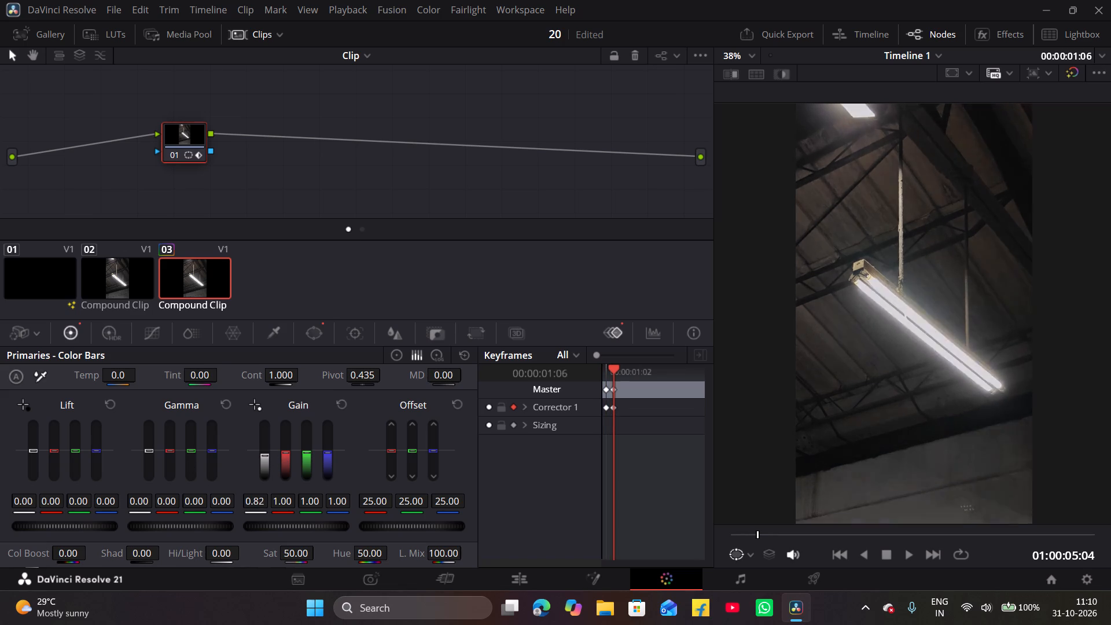
drag(263, 463, 275, 526)
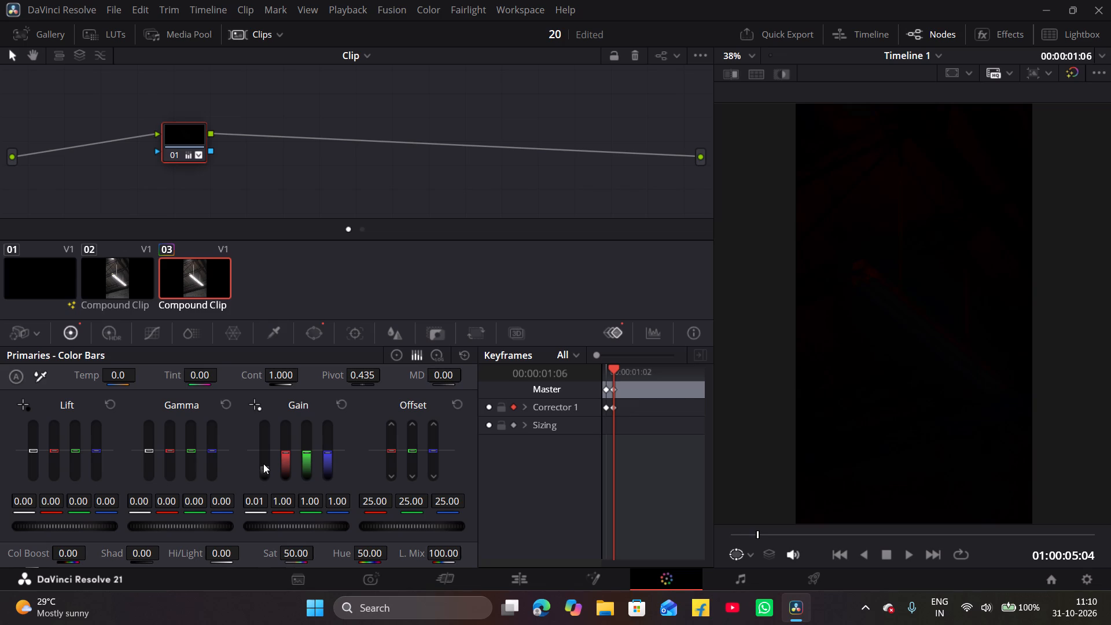
Keyframe the luminance Gain up to 1.11 at 01:00:05:10.
key(Right)
key(Right)
key(Right)
key(Right)
key(Right)
key(Right)
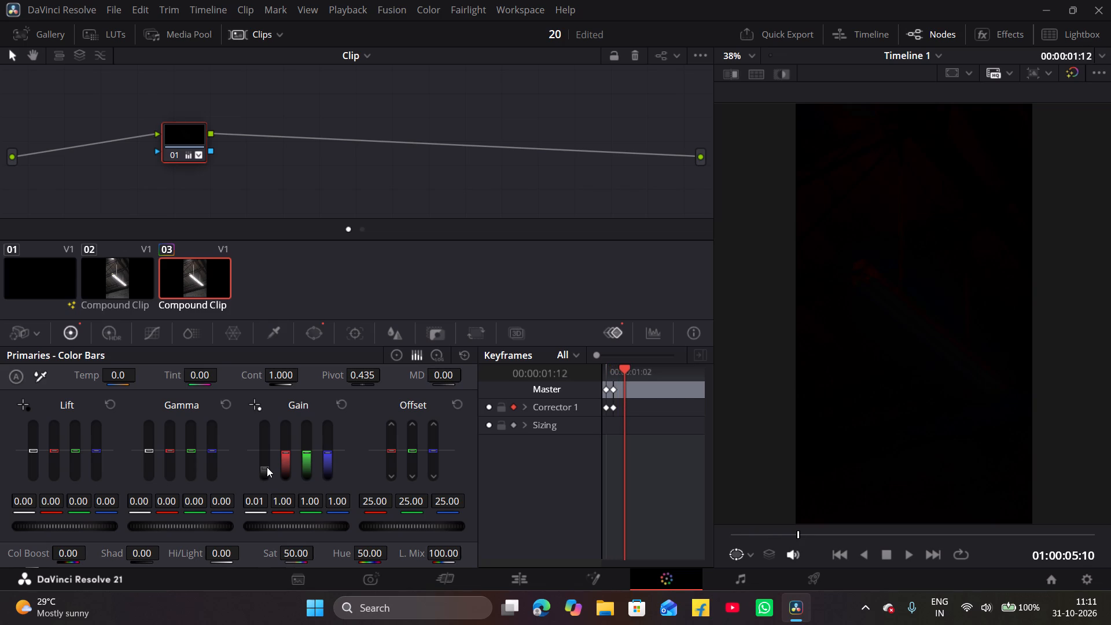
drag(267, 467, 252, 392)
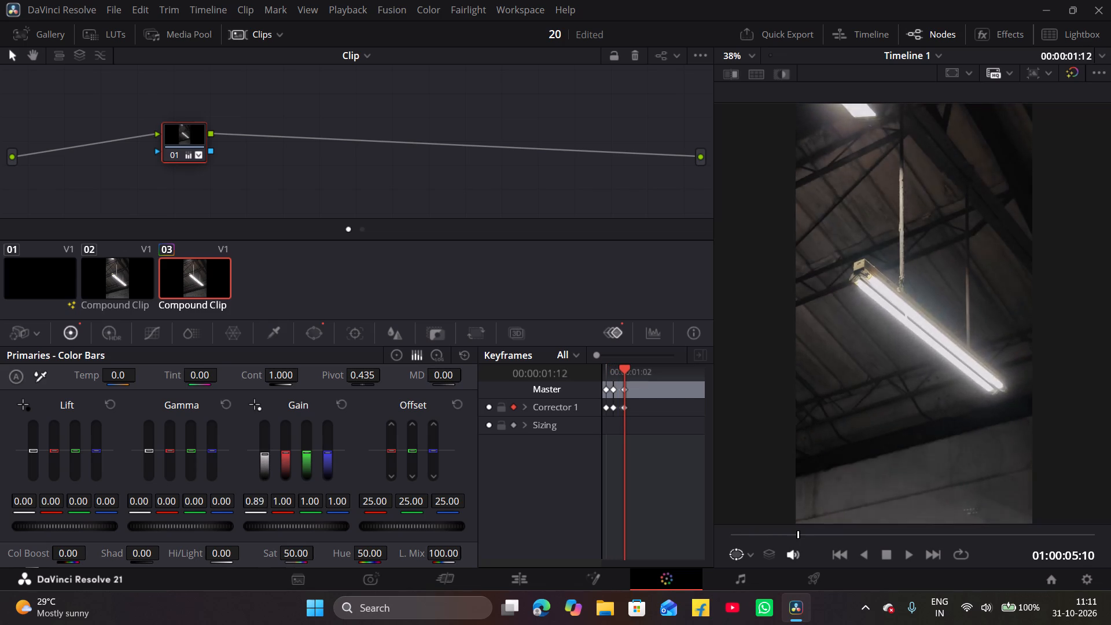
drag(252, 392, 249, 376)
Keyframe the luminance Gain down to 0.01 at 01:00:05:16.
key(Right)
key(Right)
key(Right)
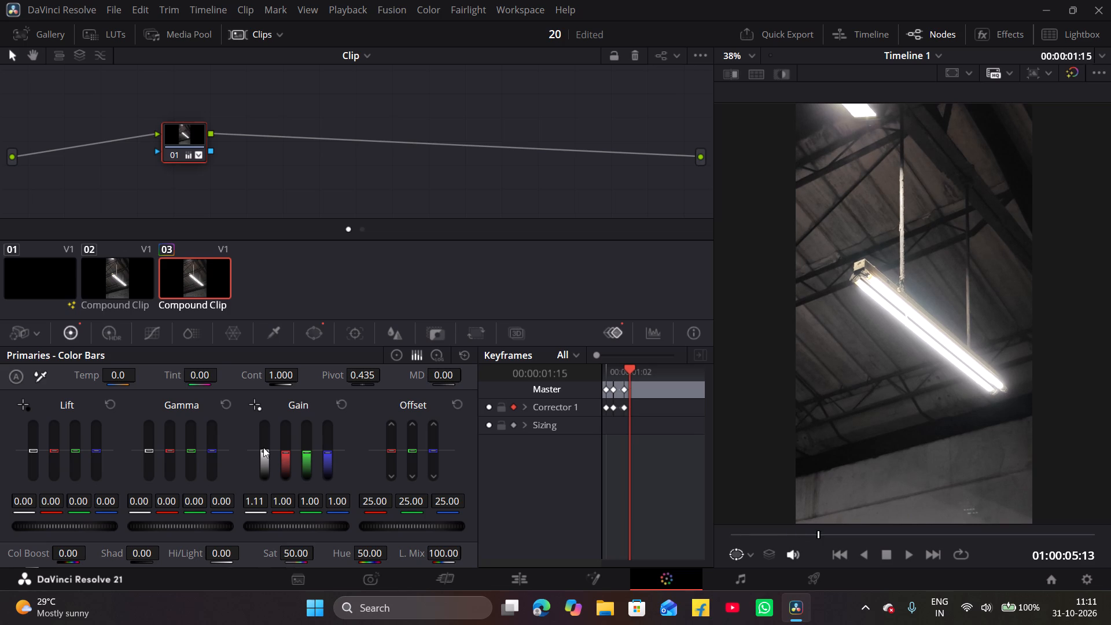
key(Right)
key(Right)
key(Right)
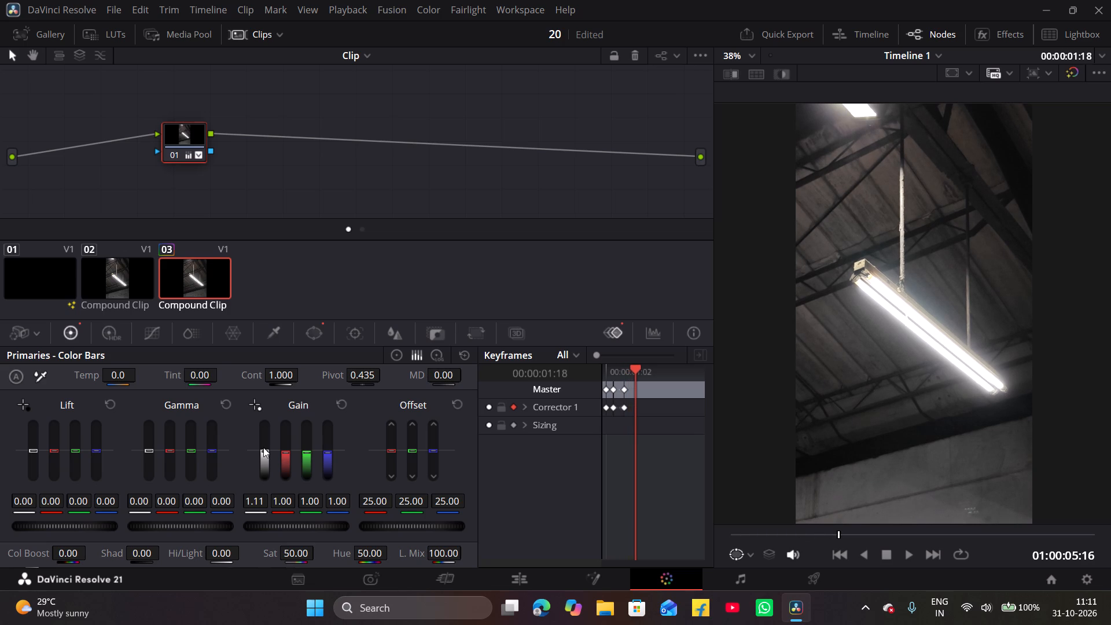
drag(266, 451, 275, 516)
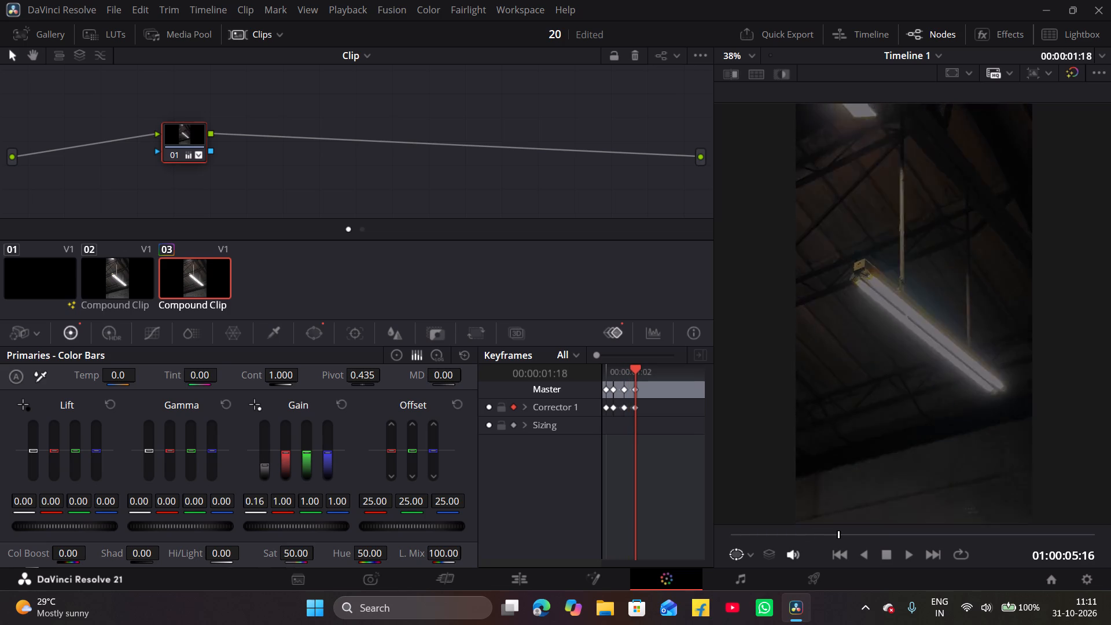
drag(275, 516, 280, 532)
Keyframe the luminance Gain up to 1.04 at 01:00:05:21.
key(Right)
key(Right)
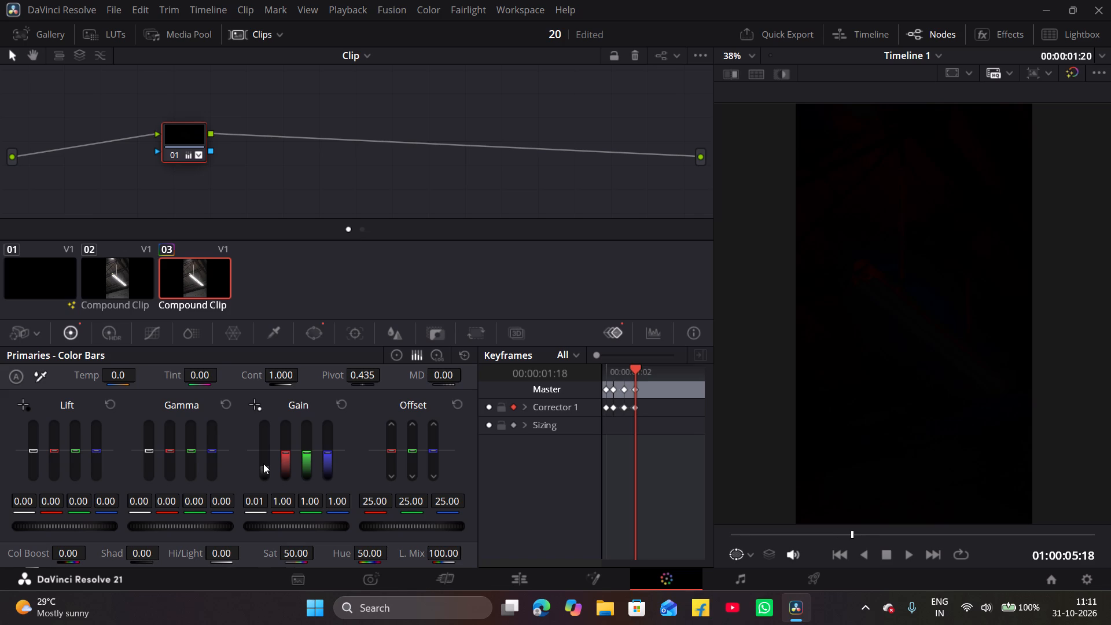
key(Right)
key(Right)
key(Right)
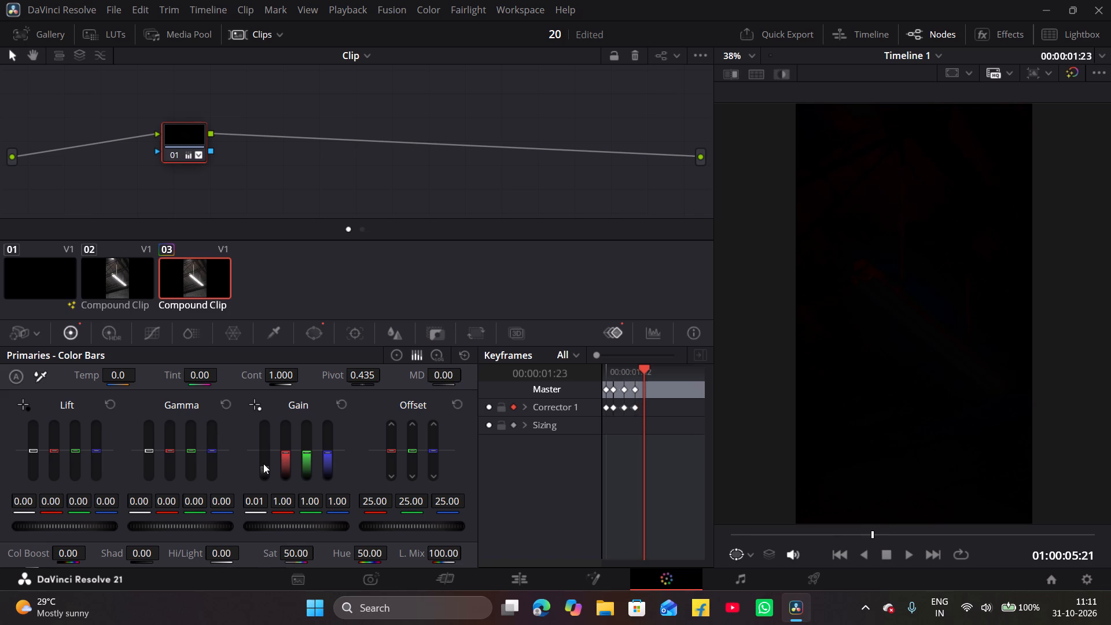
drag(263, 466, 262, 429)
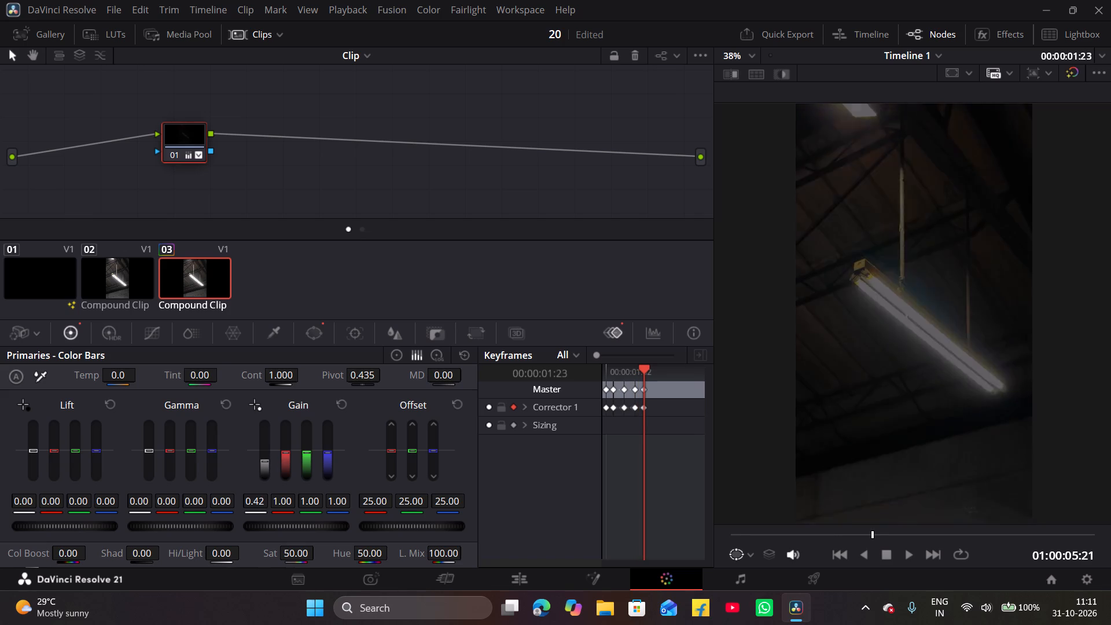
drag(262, 429, 260, 380)
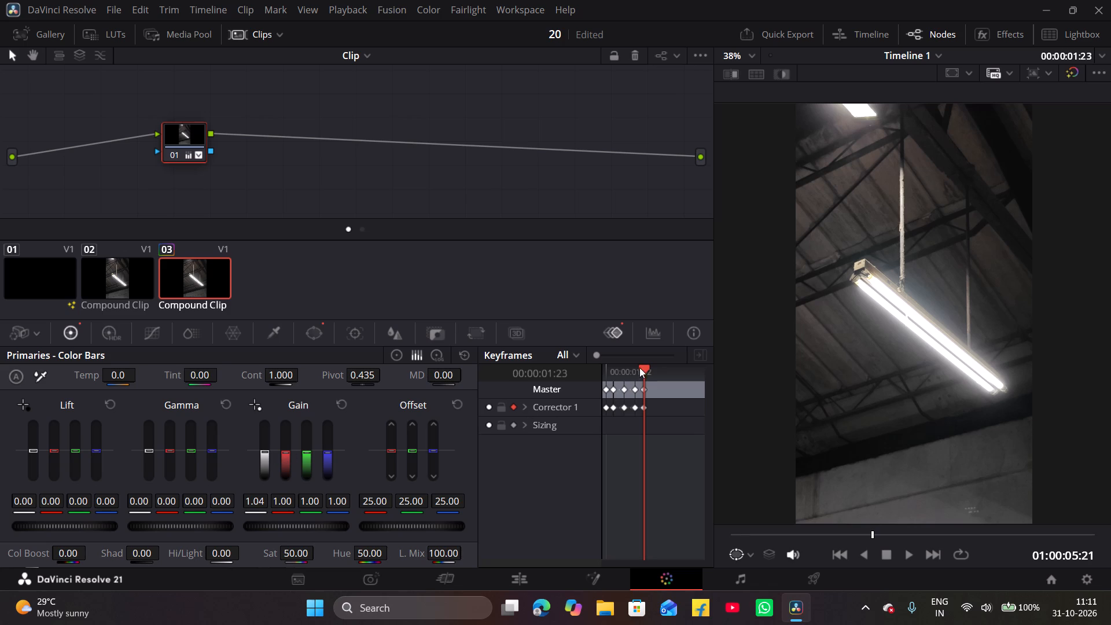
Play back the keyframed light flicker from 01:00:05:00, and return to the last keyframe at 01:00:05:21.
drag(641, 366, 565, 380)
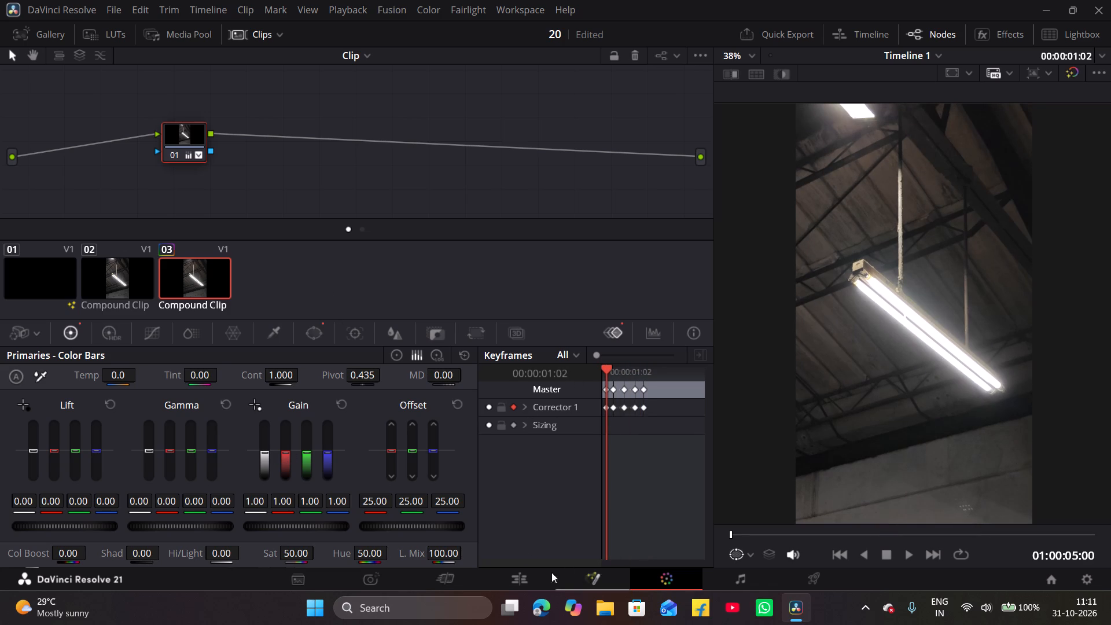
key(space)
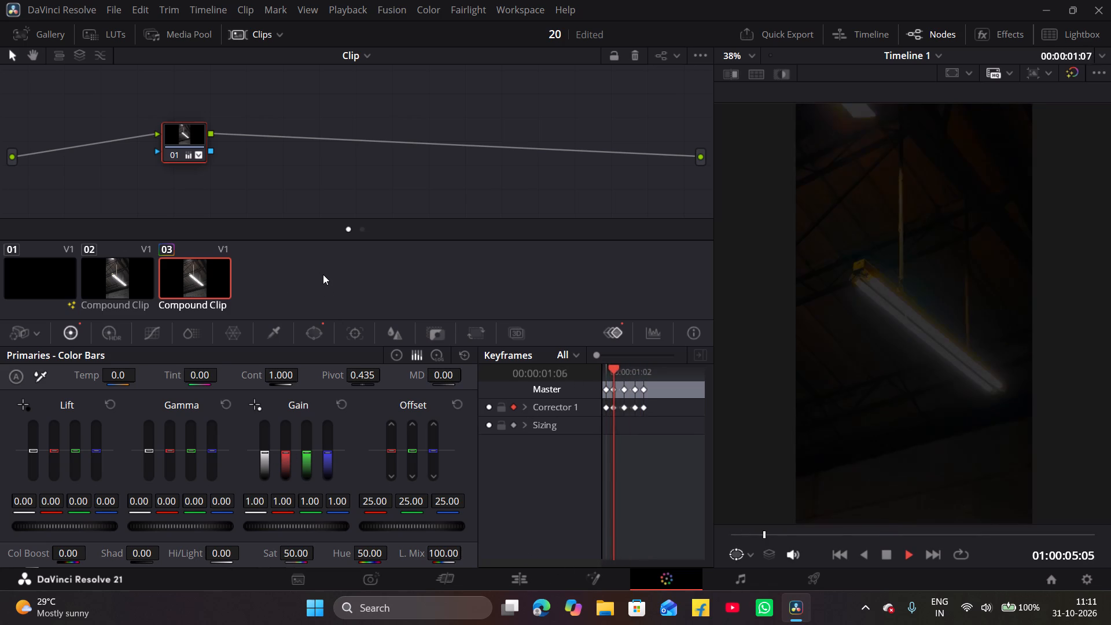
key(space)
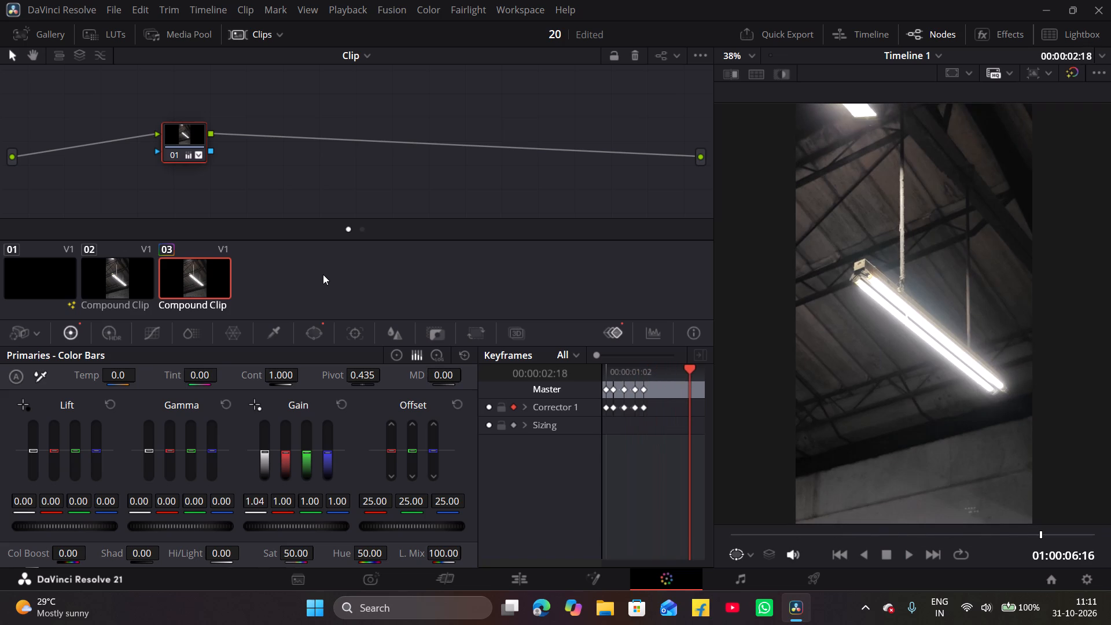
click(645, 369)
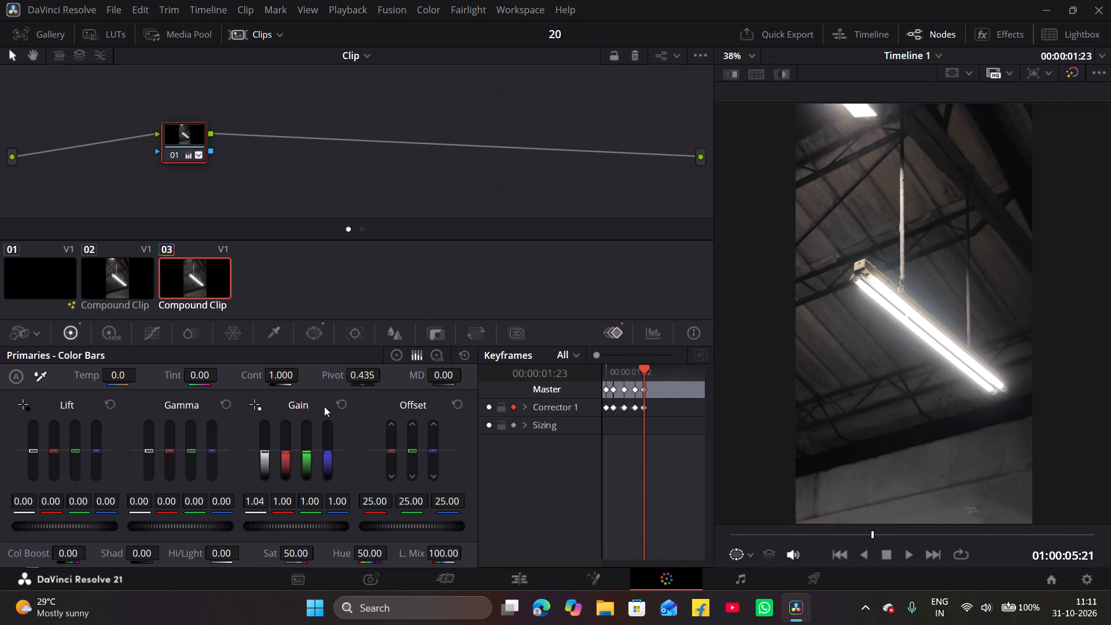
Keyframe the luminance Gain down to 0.06 at 01:00:05:26.
key(Right)
key(Right)
key(Right)
key(Right)
key(Right)
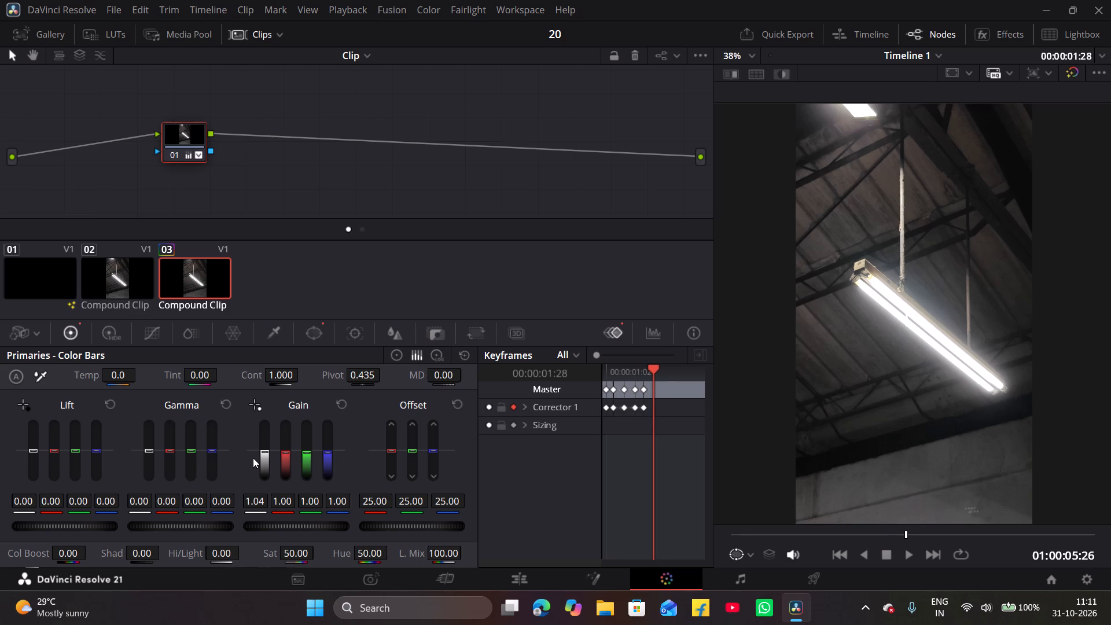
drag(265, 450, 269, 473)
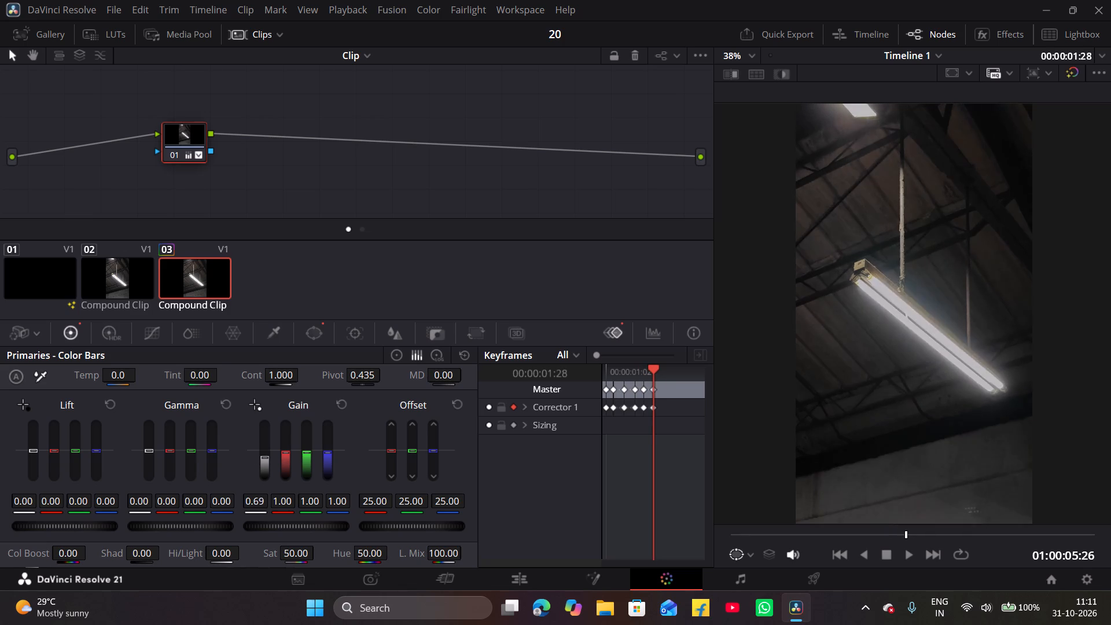
drag(269, 473, 278, 505)
drag(267, 464, 267, 464)
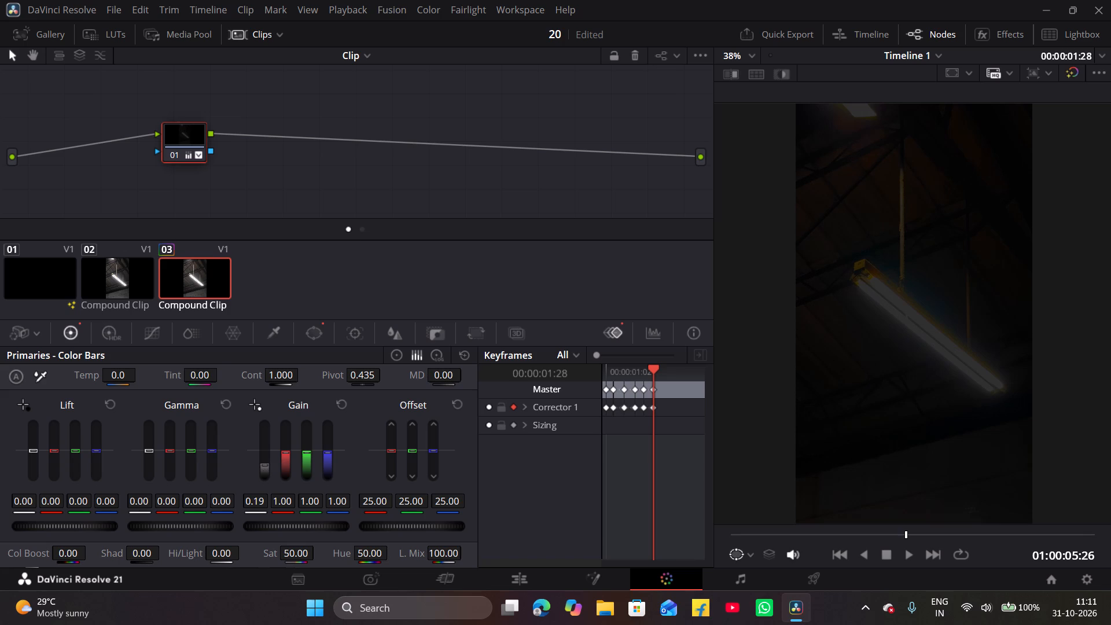
drag(267, 464, 268, 472)
Keyframe the luminance Gain up to 1.15 at 01:00:06:02.
key(Right)
key(Right)
key(Right)
key(Right)
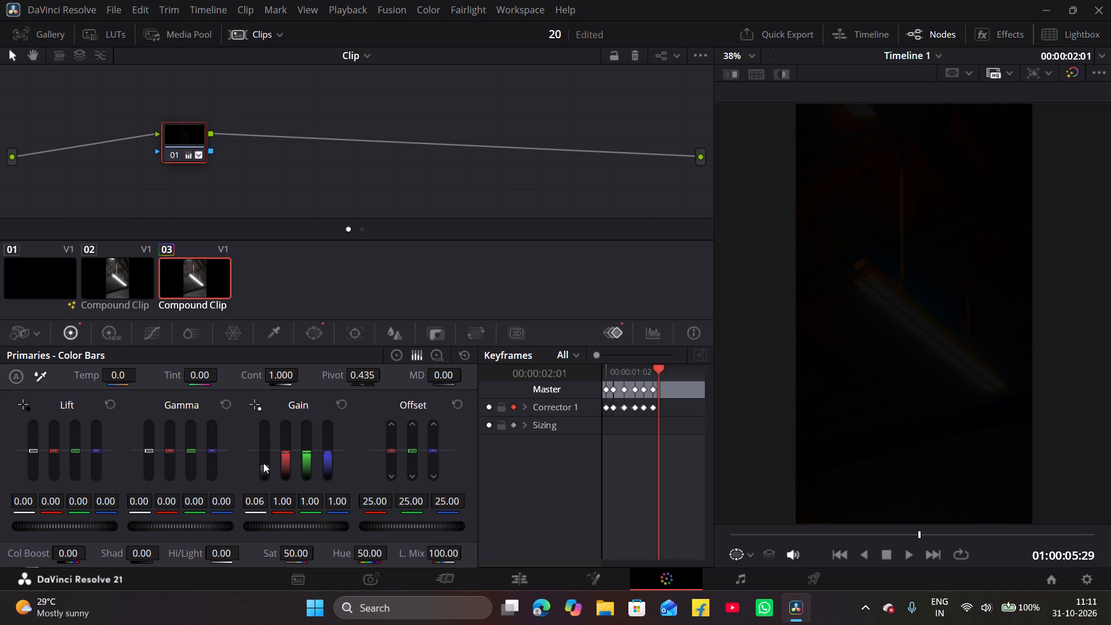
key(Right)
key(Right)
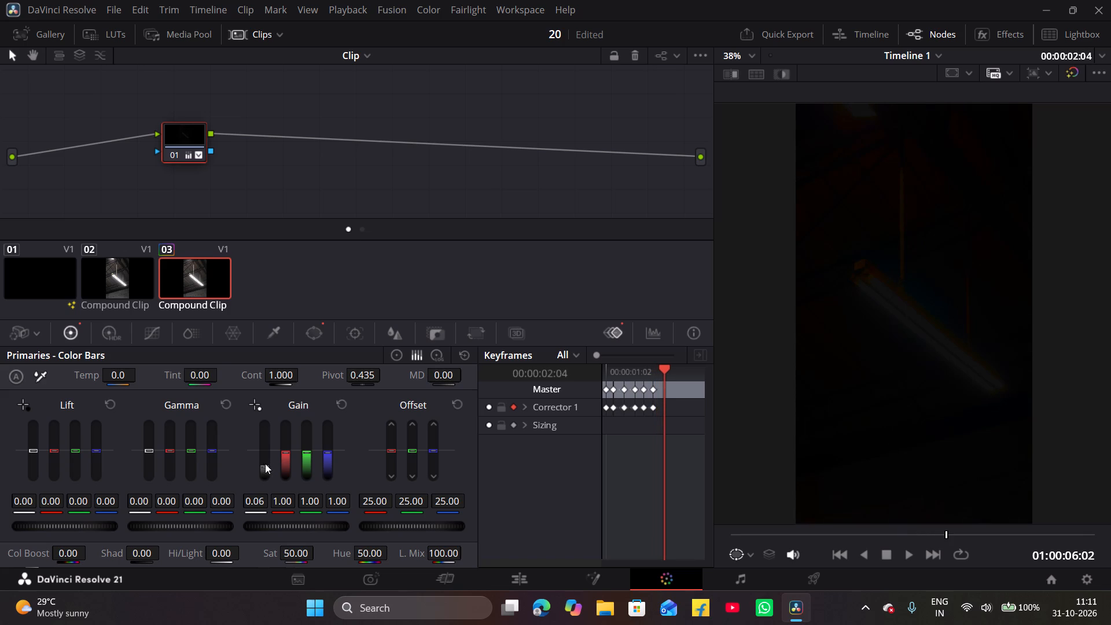
drag(266, 465, 266, 391)
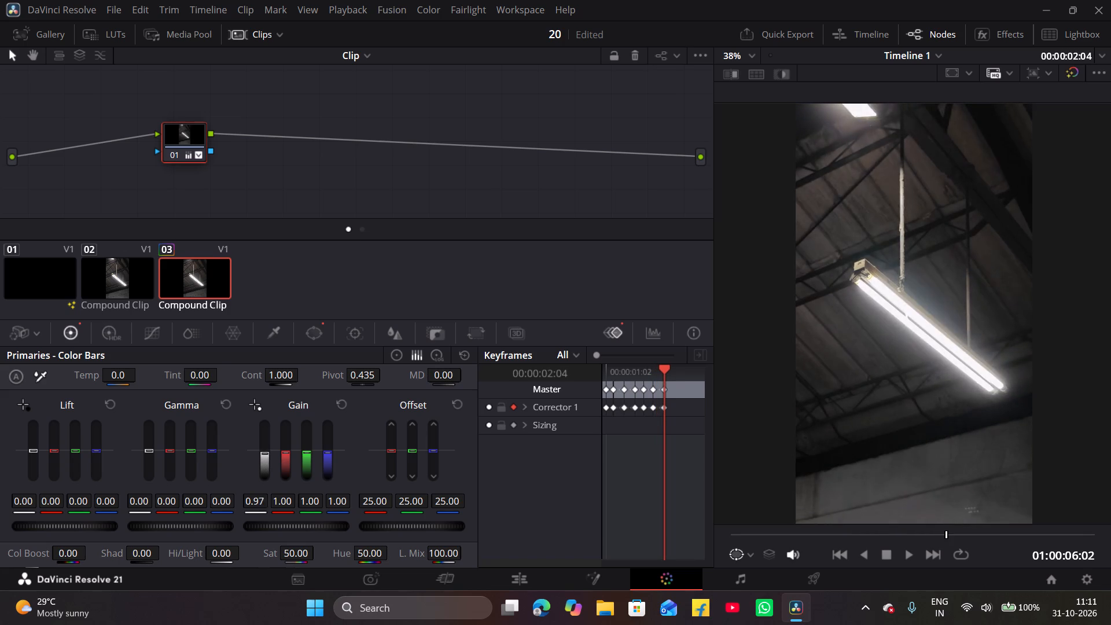
drag(266, 391, 270, 376)
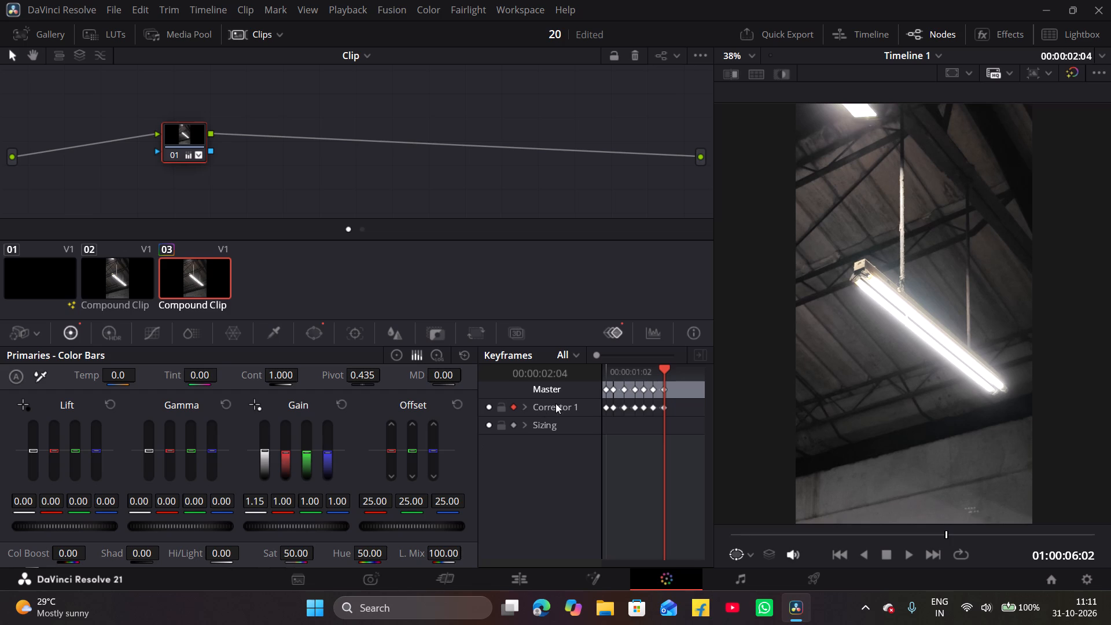
Set the luminance Gain of the keyframe at 01:00:05:10 to 1.00.
click(606, 389)
click(605, 373)
click(605, 370)
drag(662, 369, 607, 370)
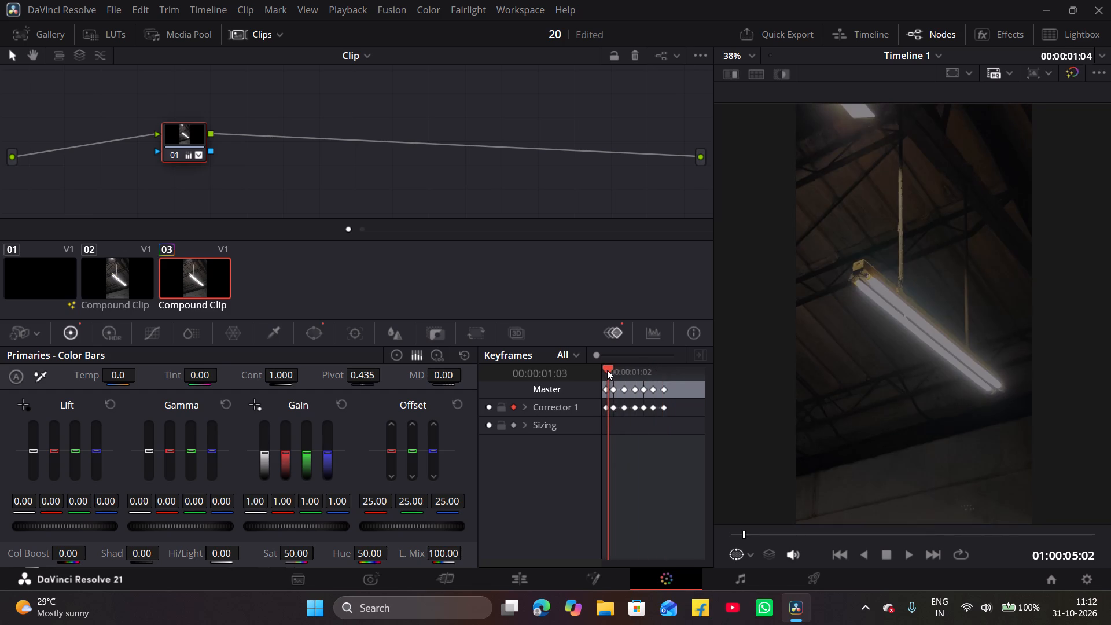
drag(607, 370, 605, 371)
click(615, 368)
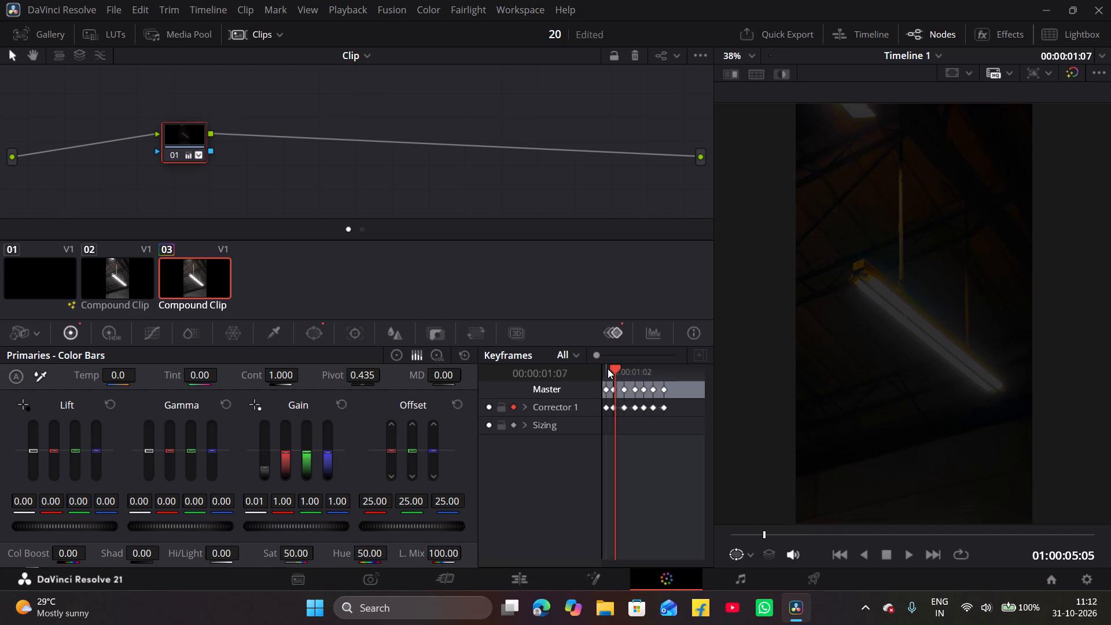
click(606, 370)
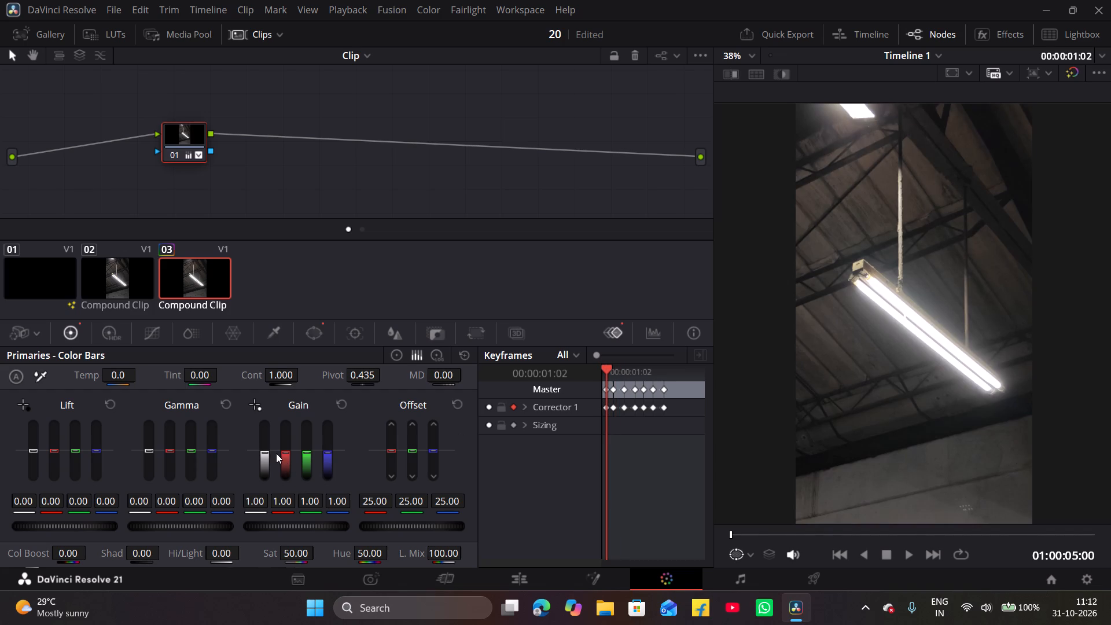
click(624, 370)
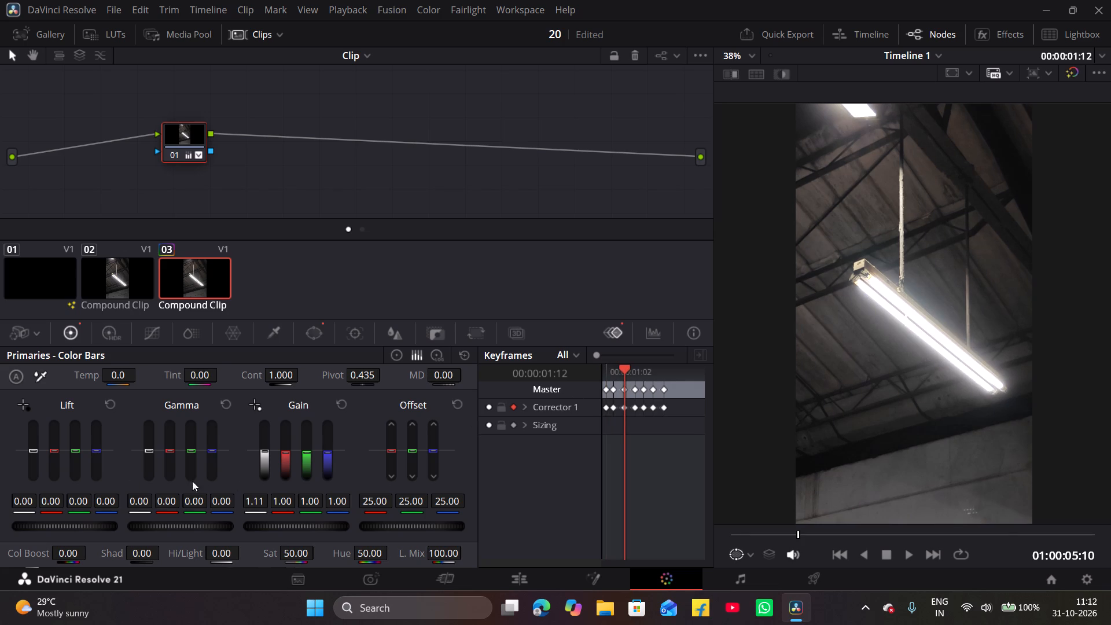
double_click(249, 502)
key(1)
click(360, 469)
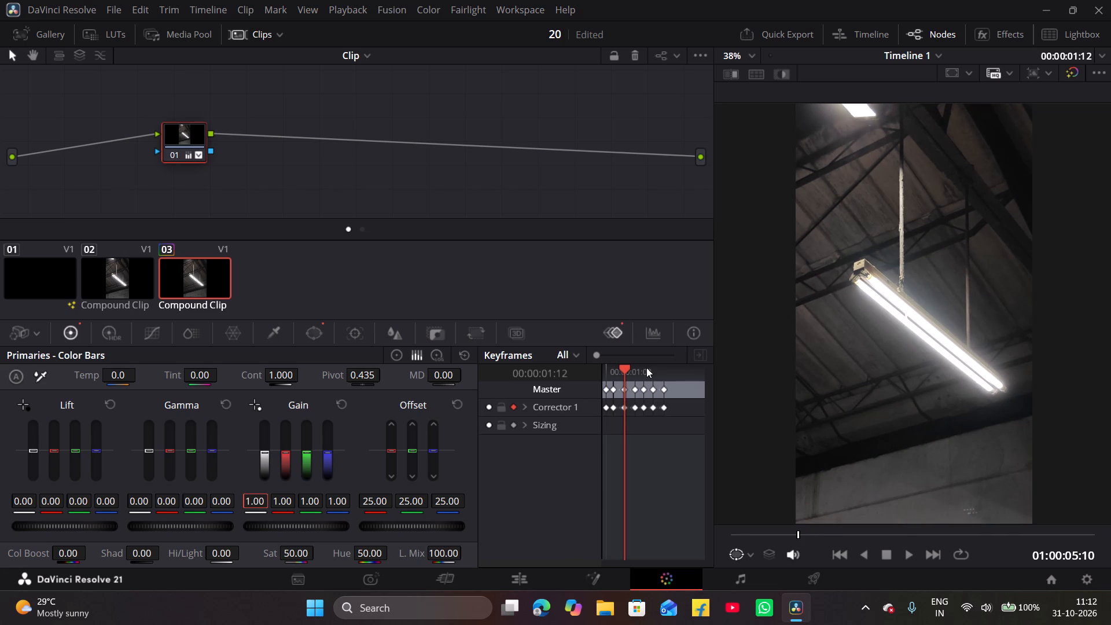
Set the luminance Gain of the keyframe at 01:00:05:21 to 1.00.
click(643, 368)
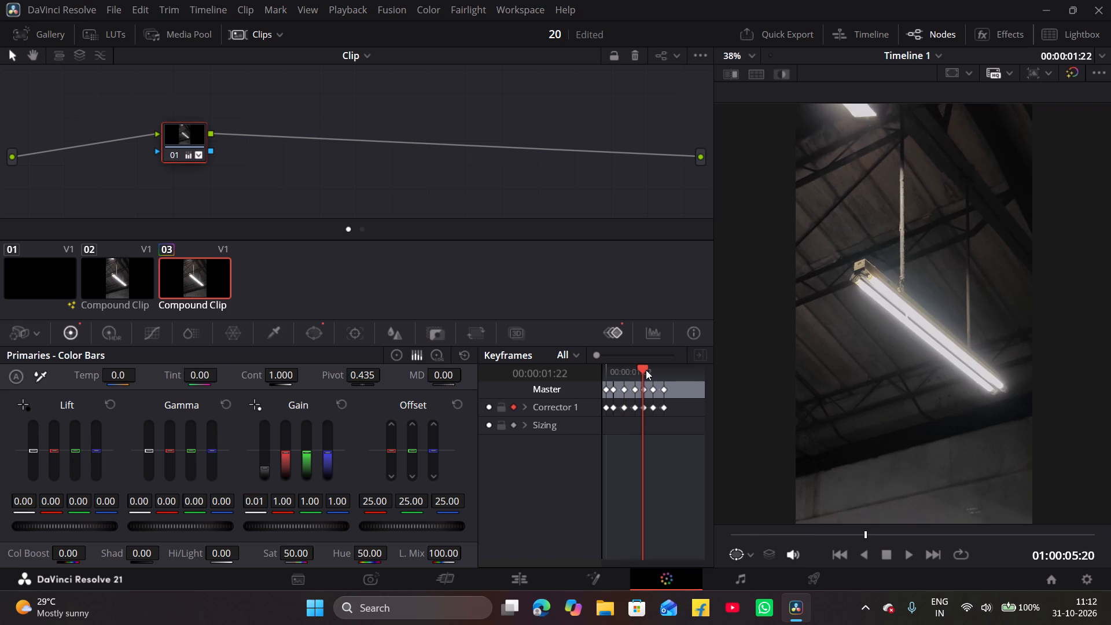
click(646, 370)
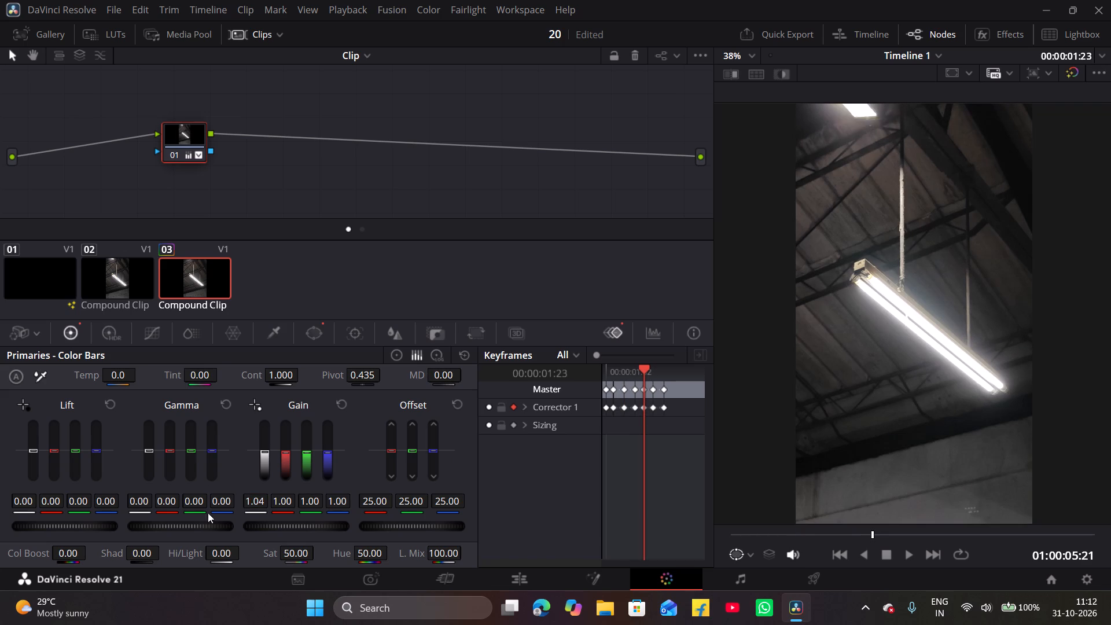
double_click(258, 501)
key(1)
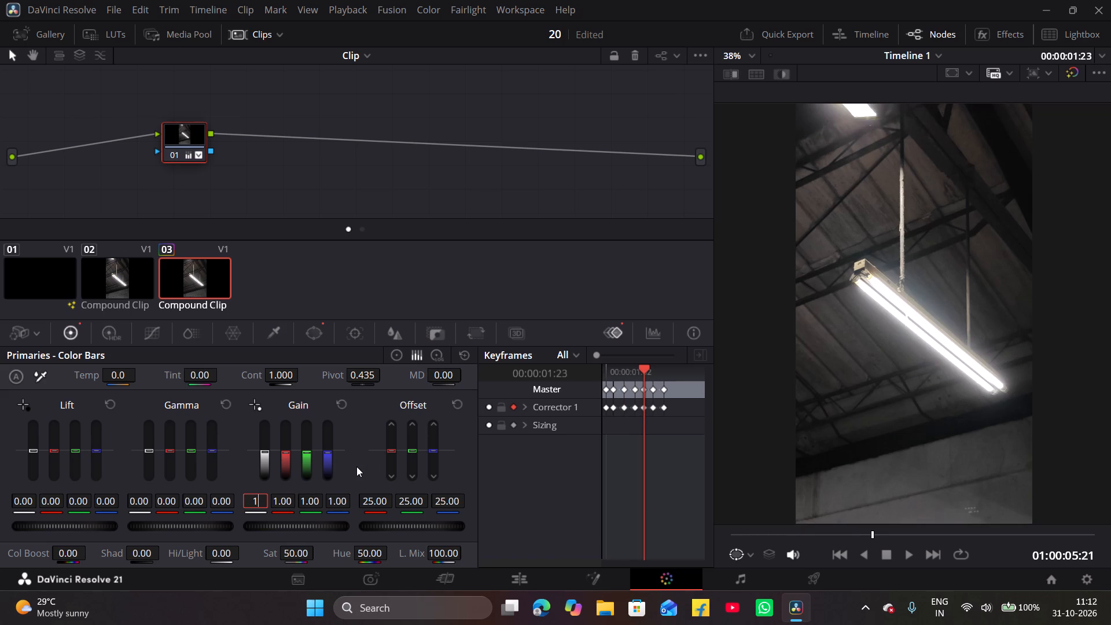
click(356, 466)
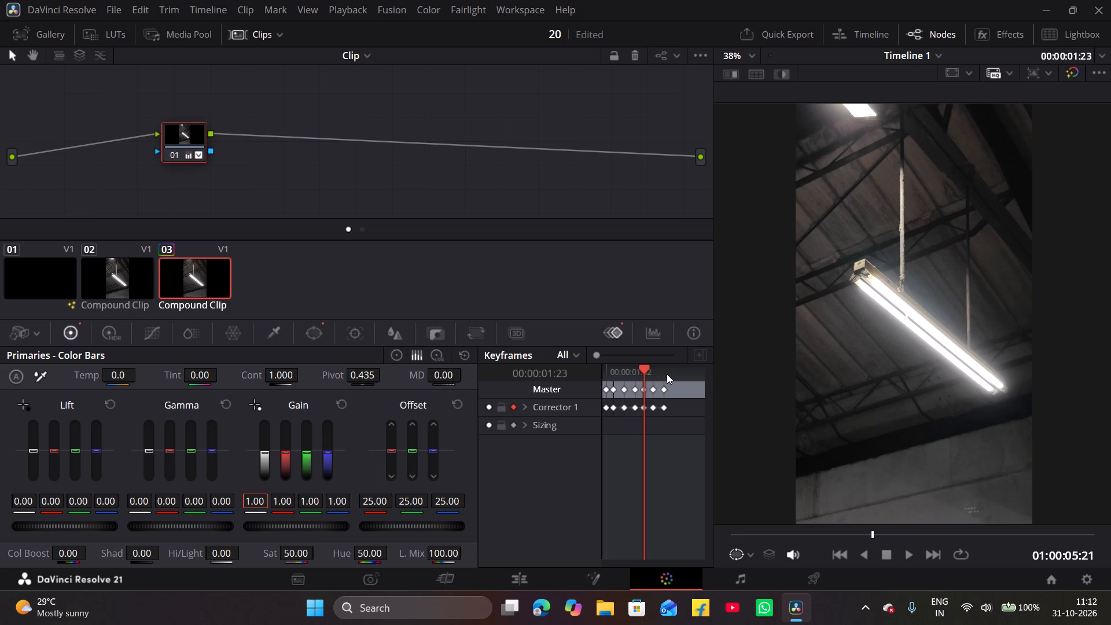
Check the luminance Gain of the last keyframe at 01:00:06:02.
click(664, 373)
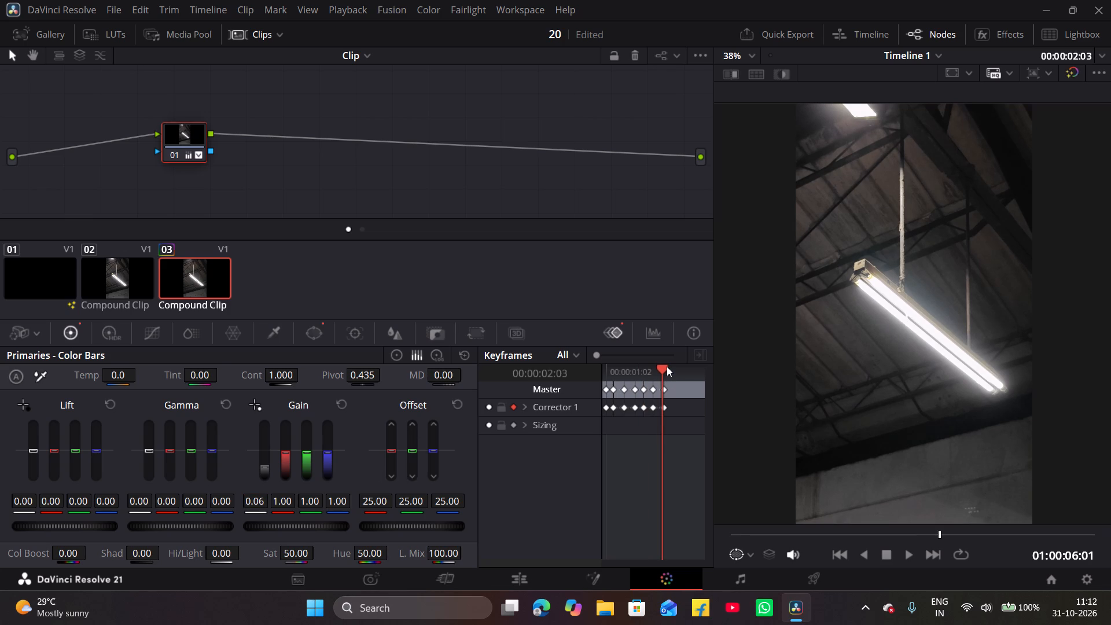
click(667, 366)
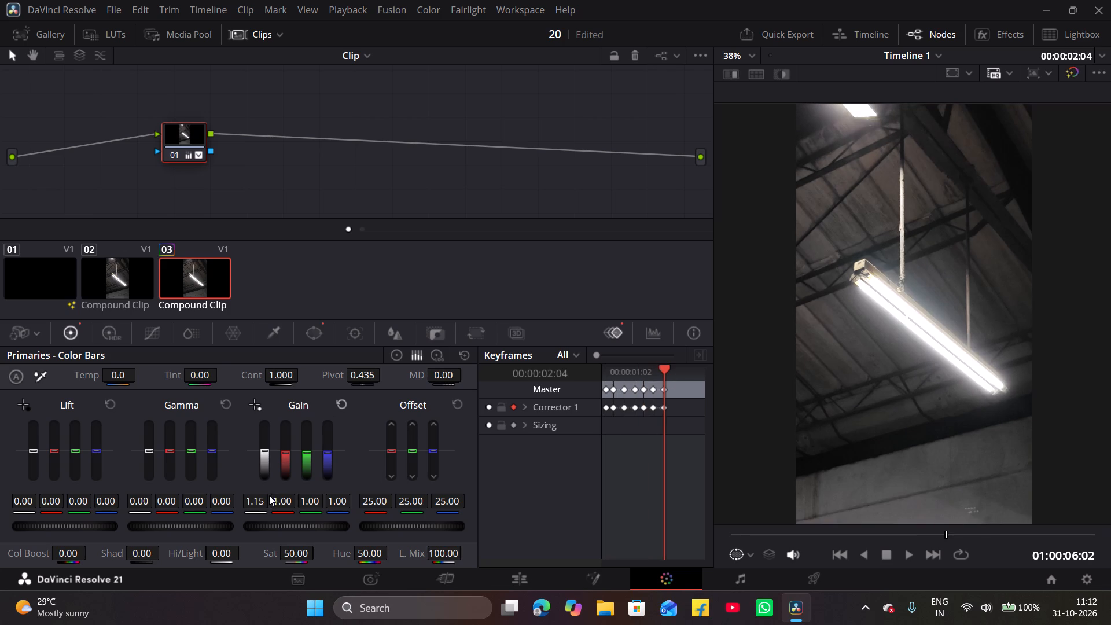
click(267, 451)
Play the start of the timeline briefly, and return to the start of the third clip at 01:00:05:00.
drag(945, 536, 942, 538)
drag(942, 538, 704, 567)
click(913, 554)
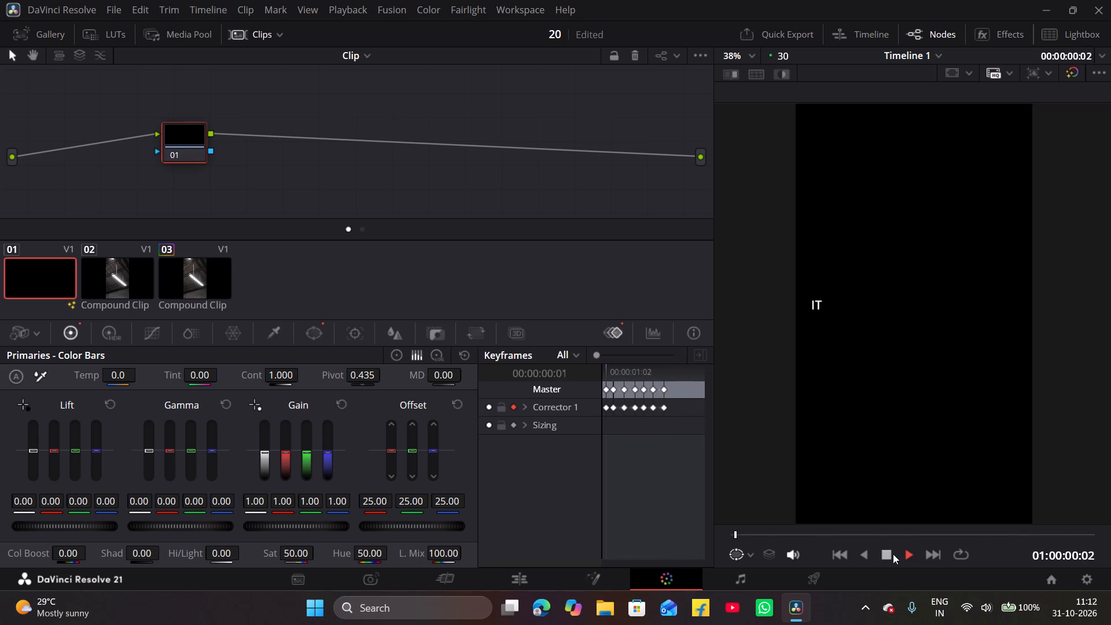
click(893, 554)
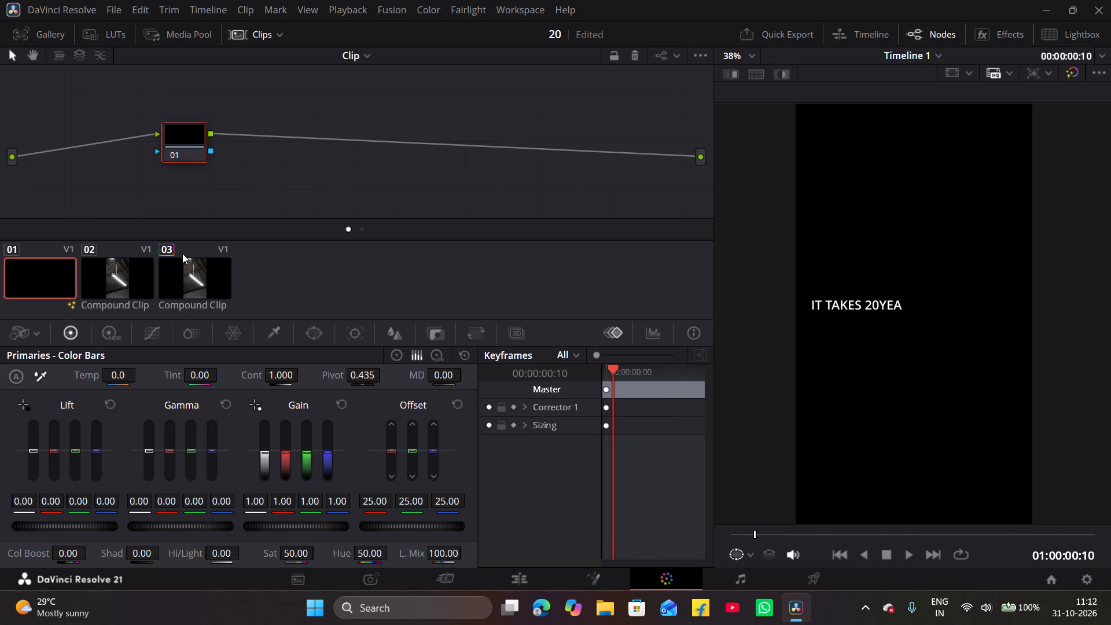
click(201, 293)
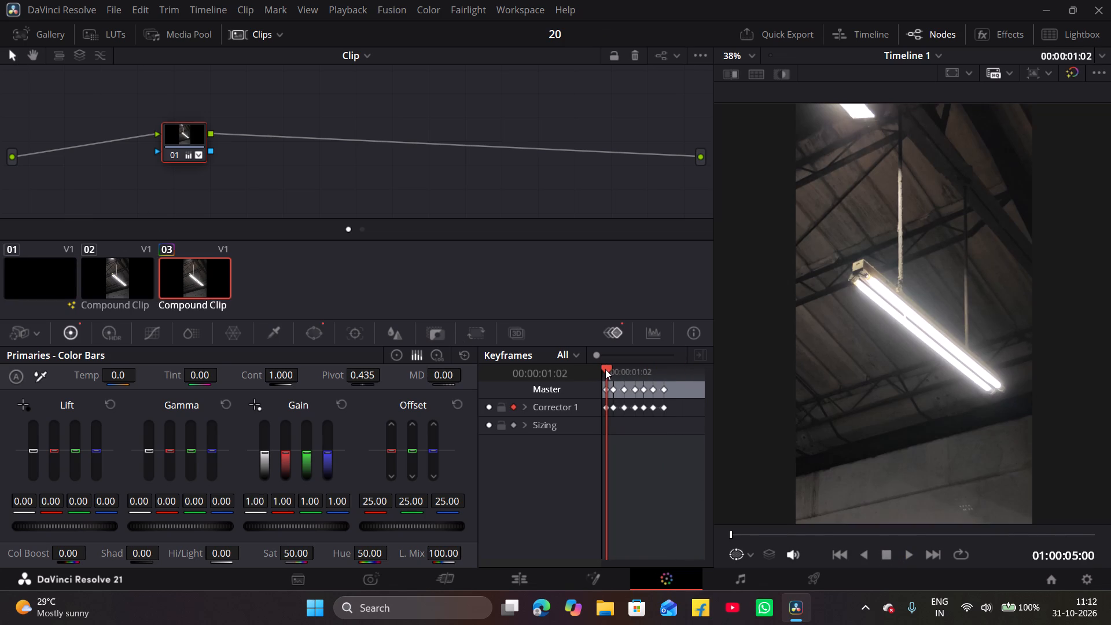
drag(605, 369, 587, 372)
drag(609, 372, 597, 374)
Examine the Corrector 1 keyframe tracks of the third clip, checking the scopes and the keyframe display options.
click(612, 336)
click(611, 329)
click(525, 407)
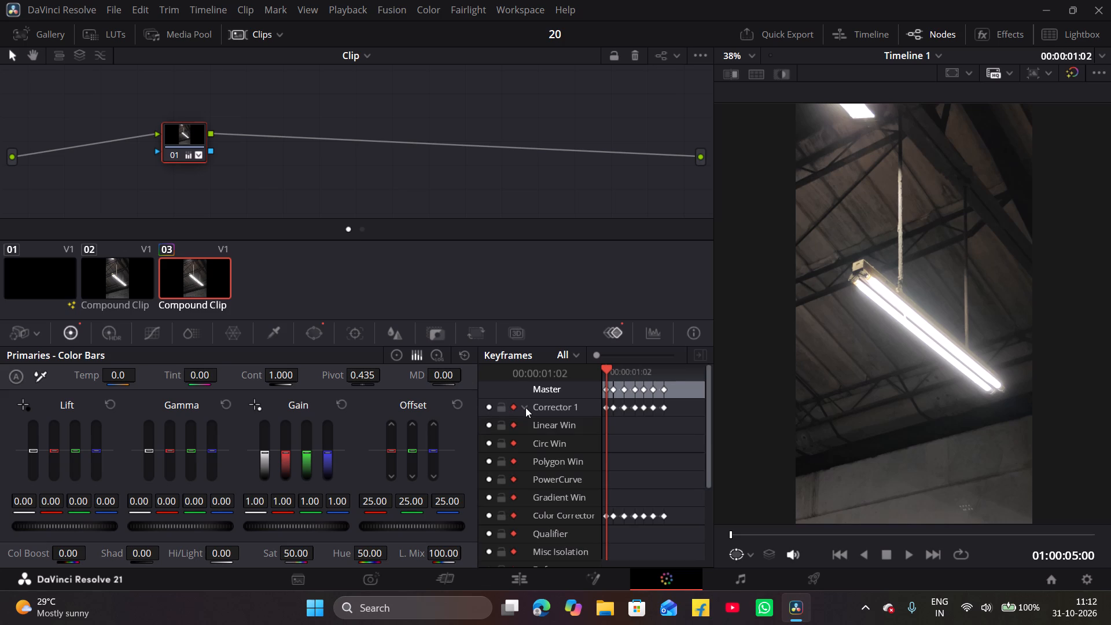
click(525, 407)
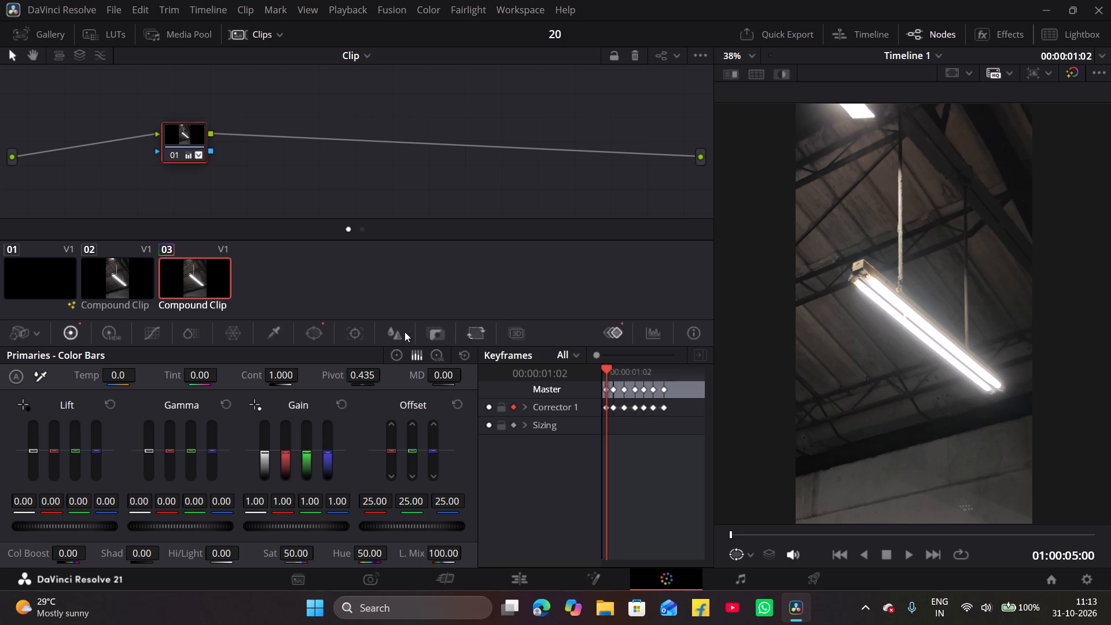
click(617, 333)
click(652, 332)
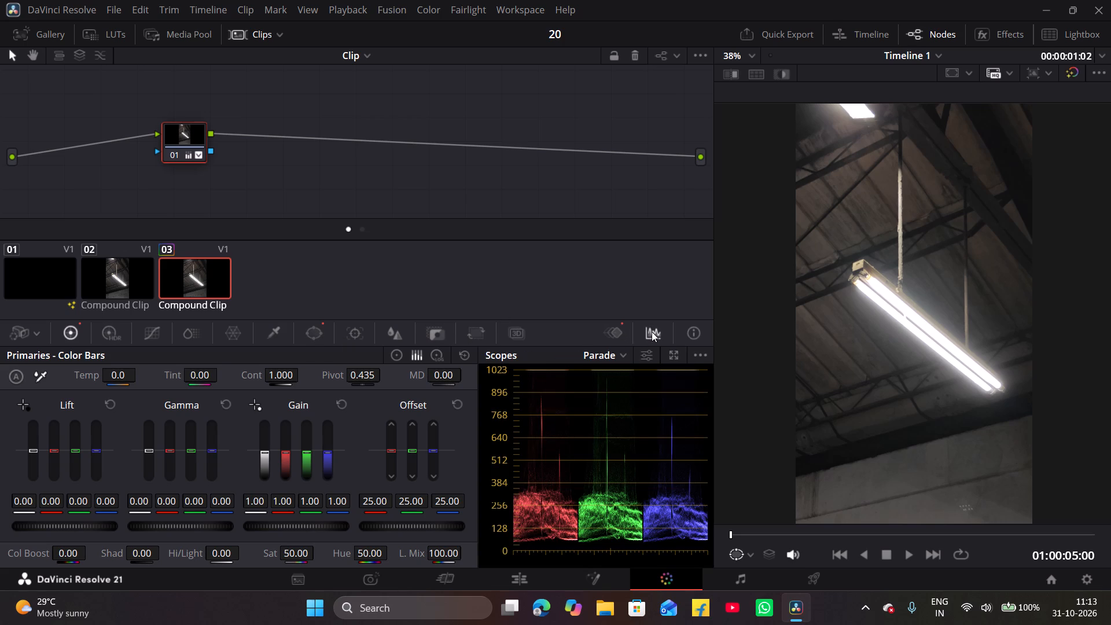
click(612, 331)
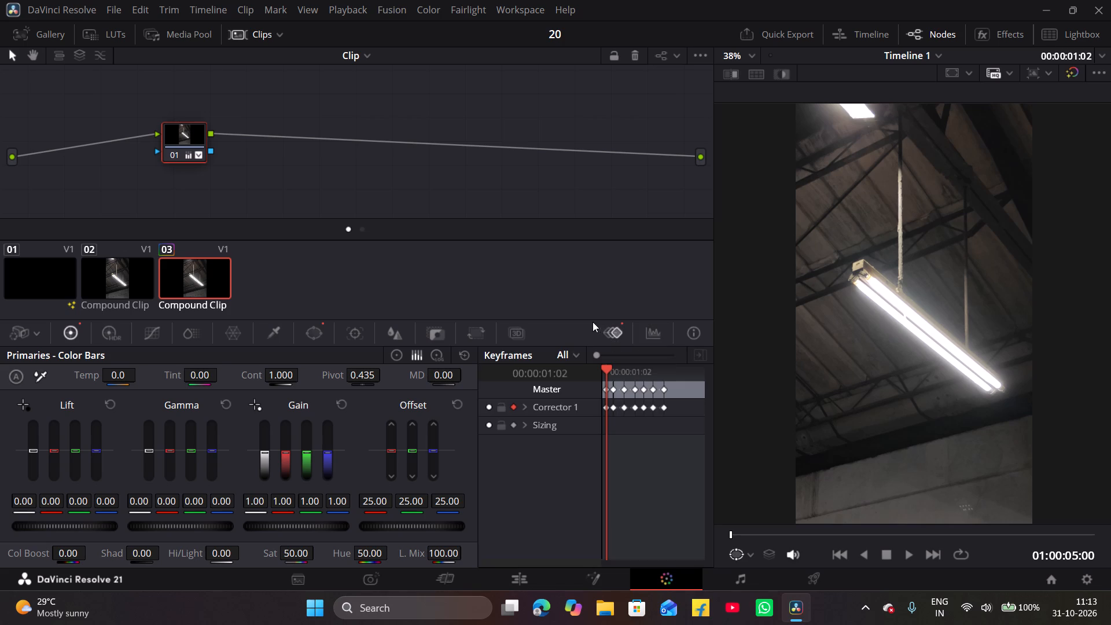
click(525, 409)
scroll(540, 435, down, 1)
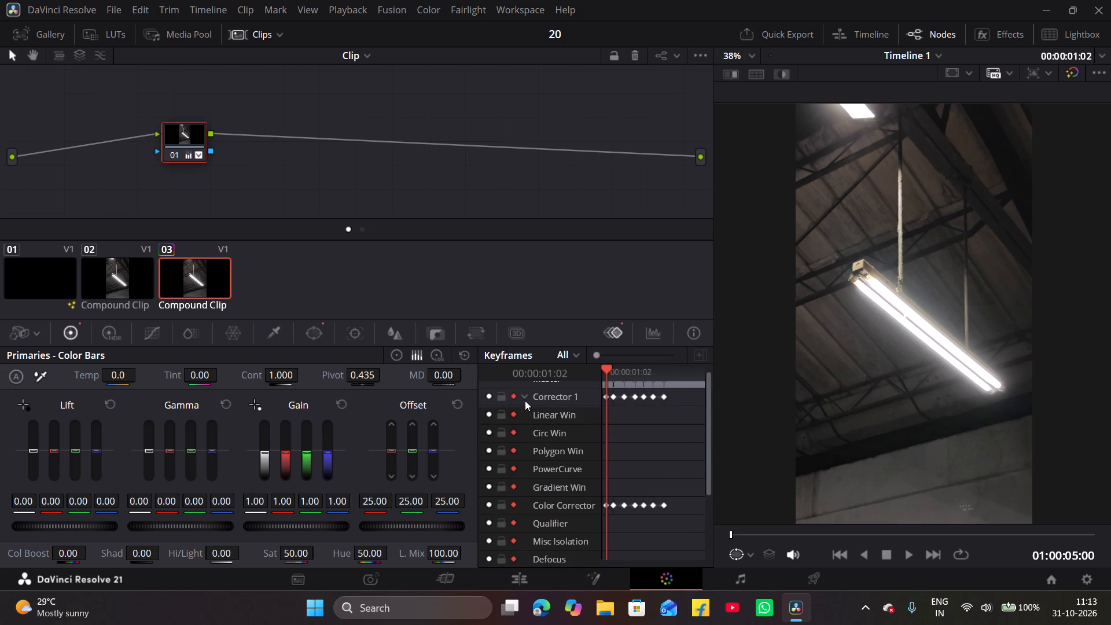
click(525, 398)
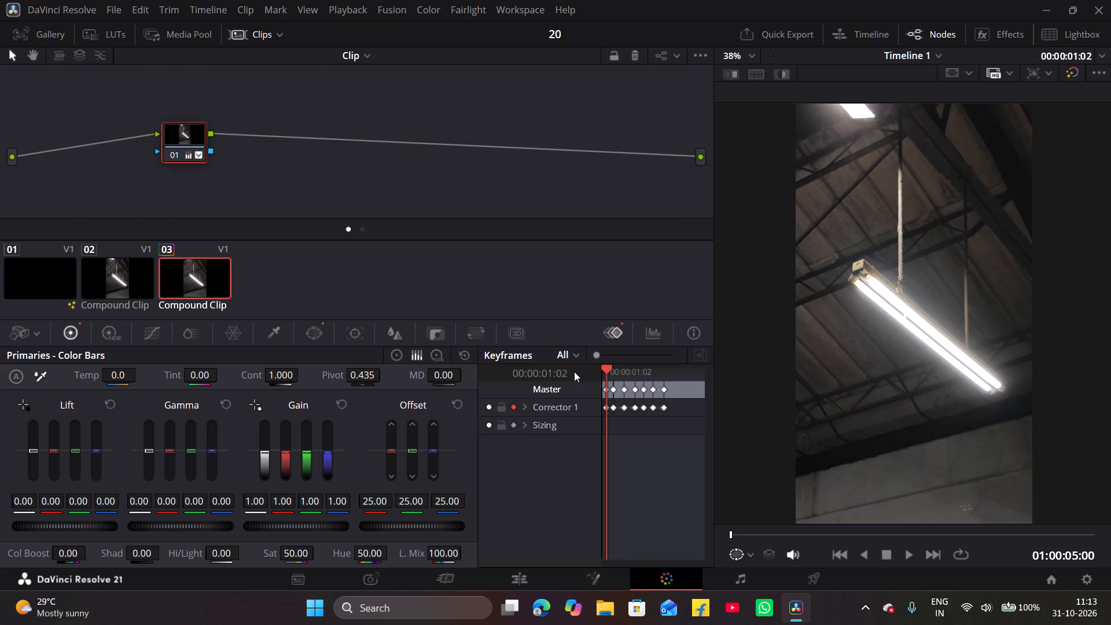
click(575, 355)
click(495, 353)
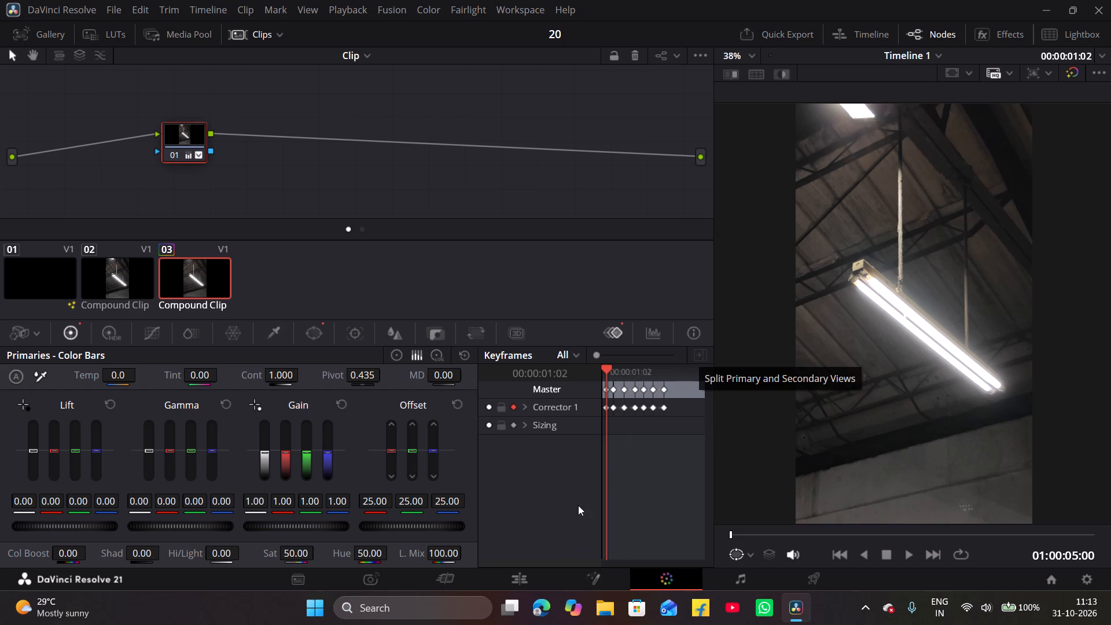
Switch to editing and examine the second compound clip part's available clip commands and keyframeable parameters at 01:00:05:27.
click(528, 573)
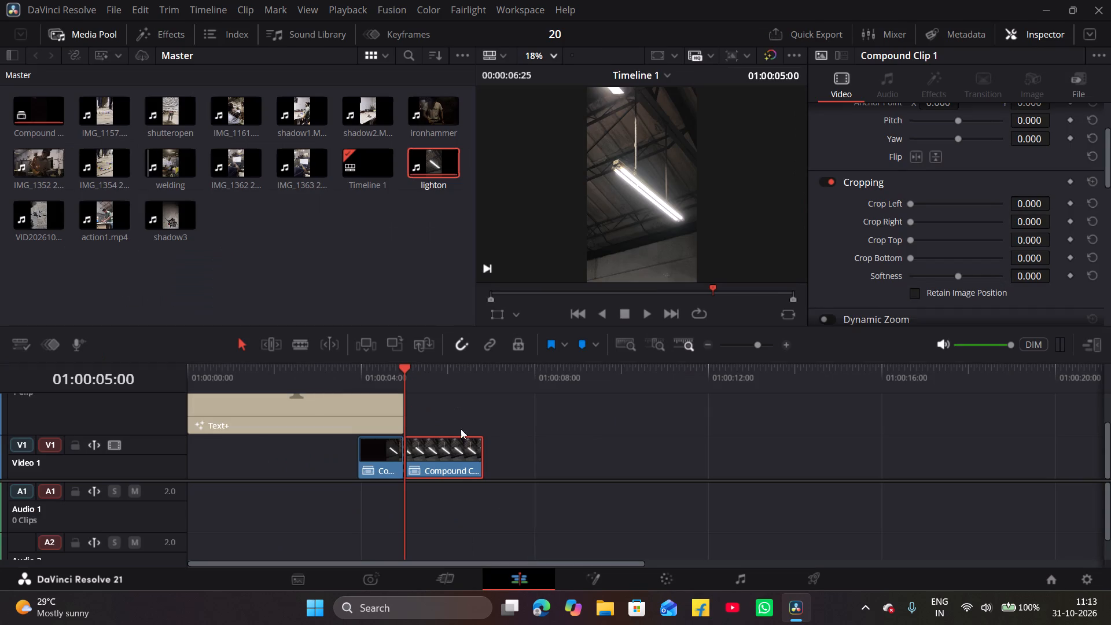
click(438, 377)
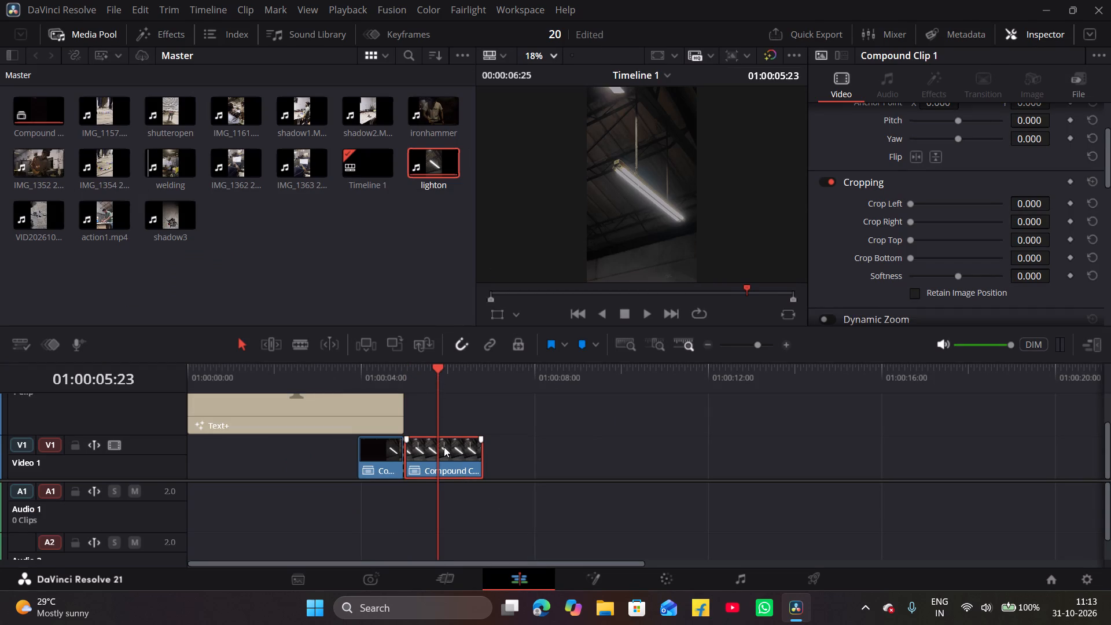
right_click(444, 447)
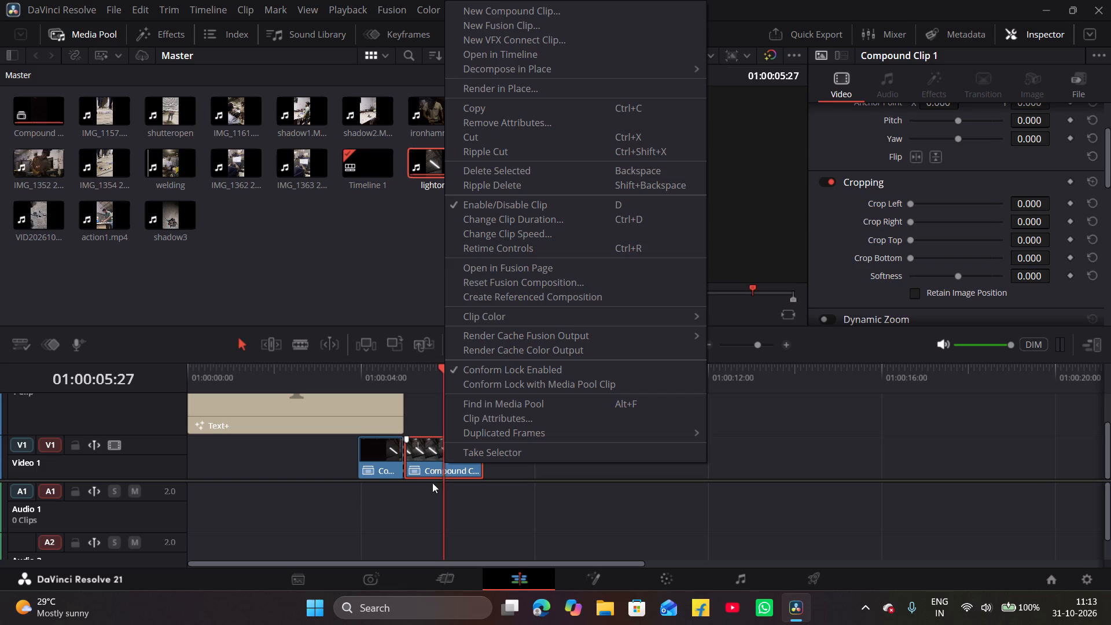
click(396, 506)
click(458, 452)
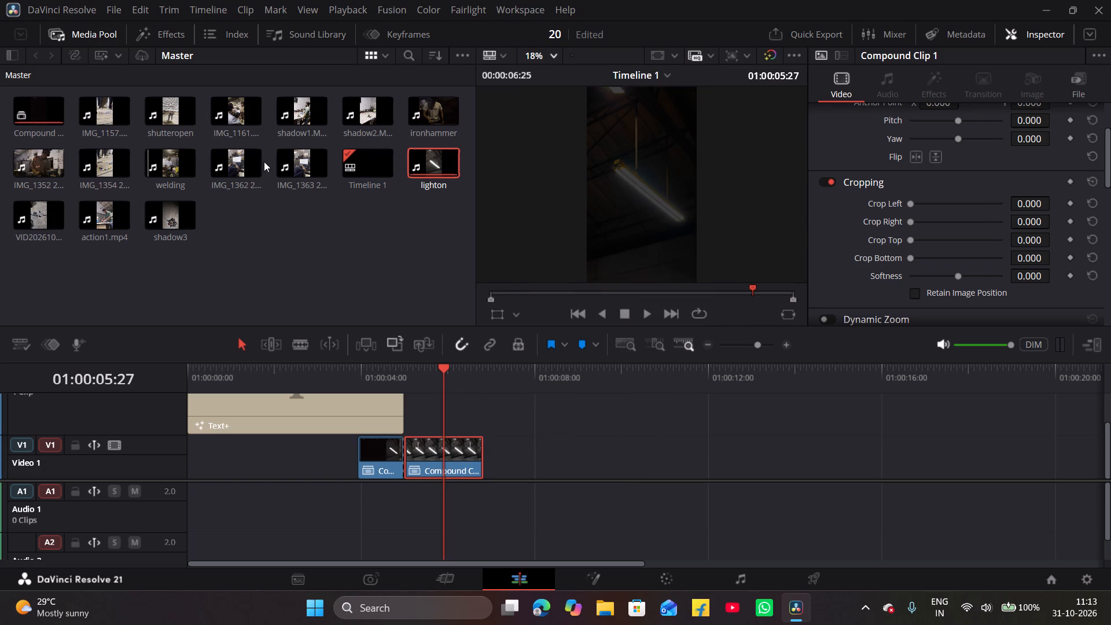
click(108, 6)
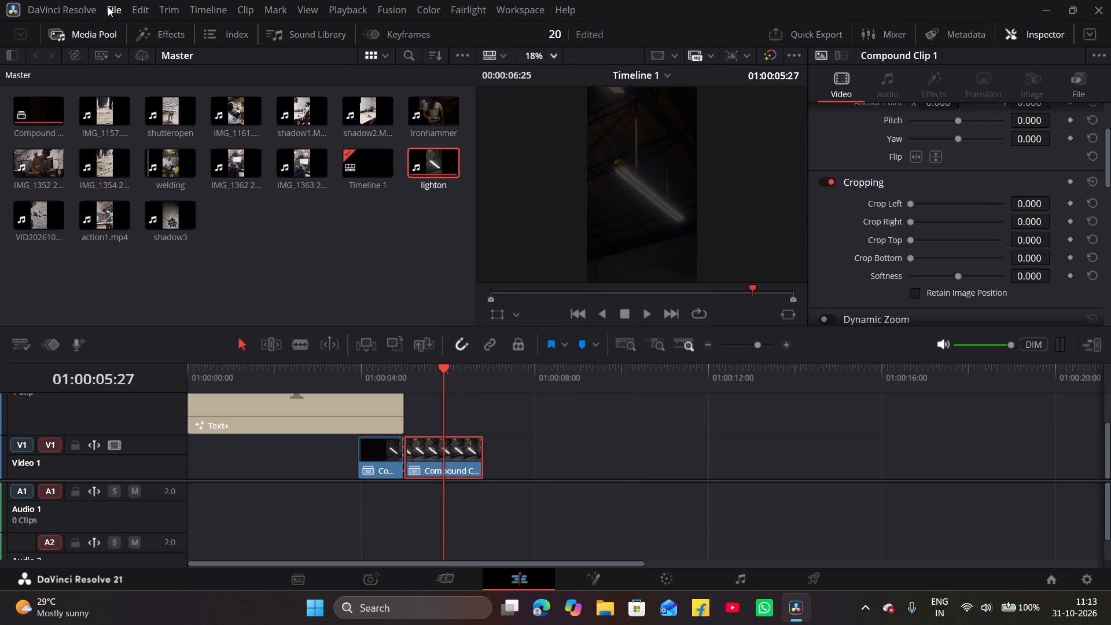
click(108, 6)
click(378, 38)
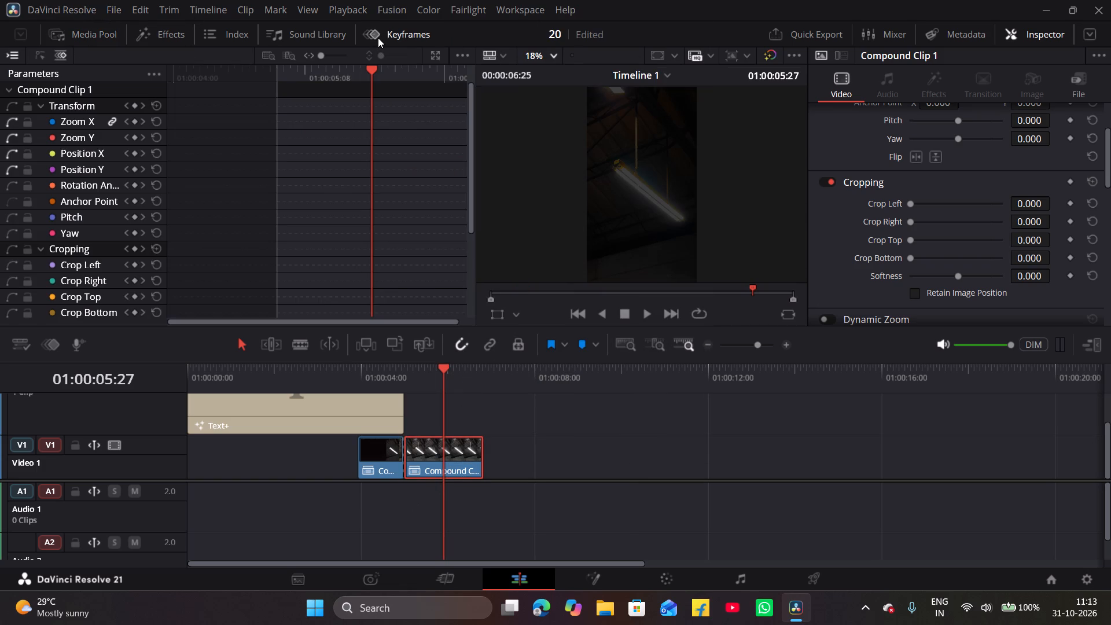
scroll(119, 212, down, 3)
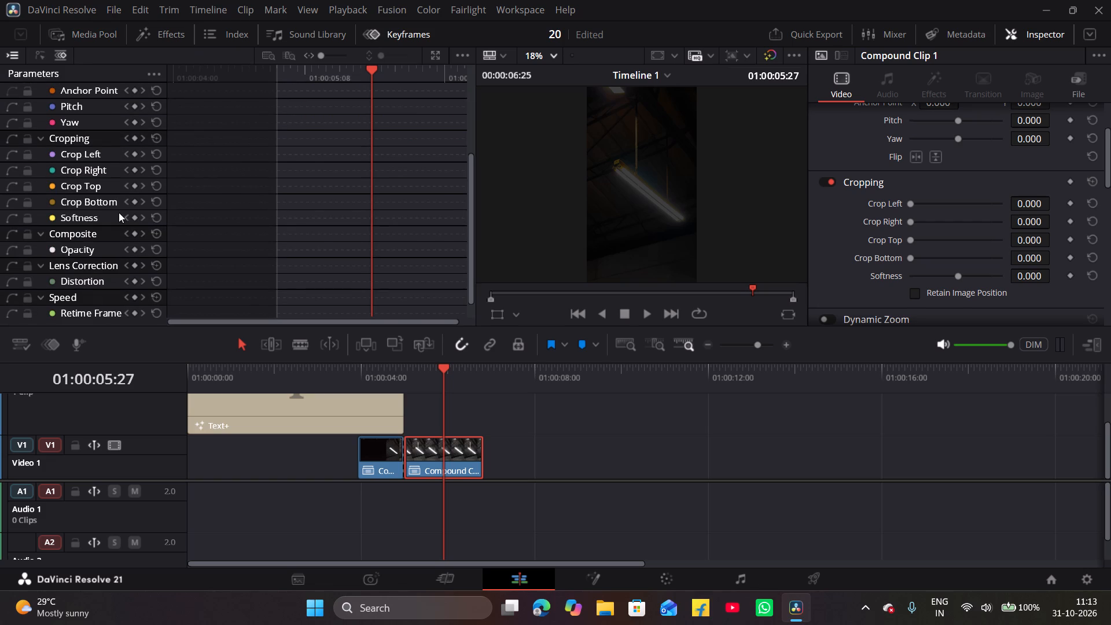
scroll(119, 212, down, 4)
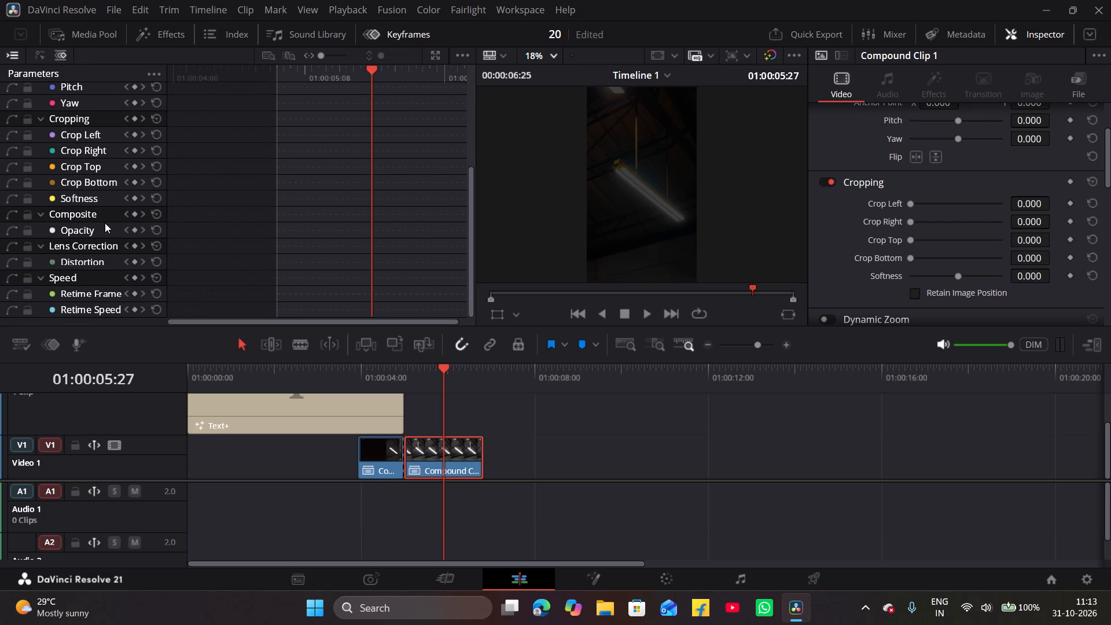
scroll(79, 256, up, 4)
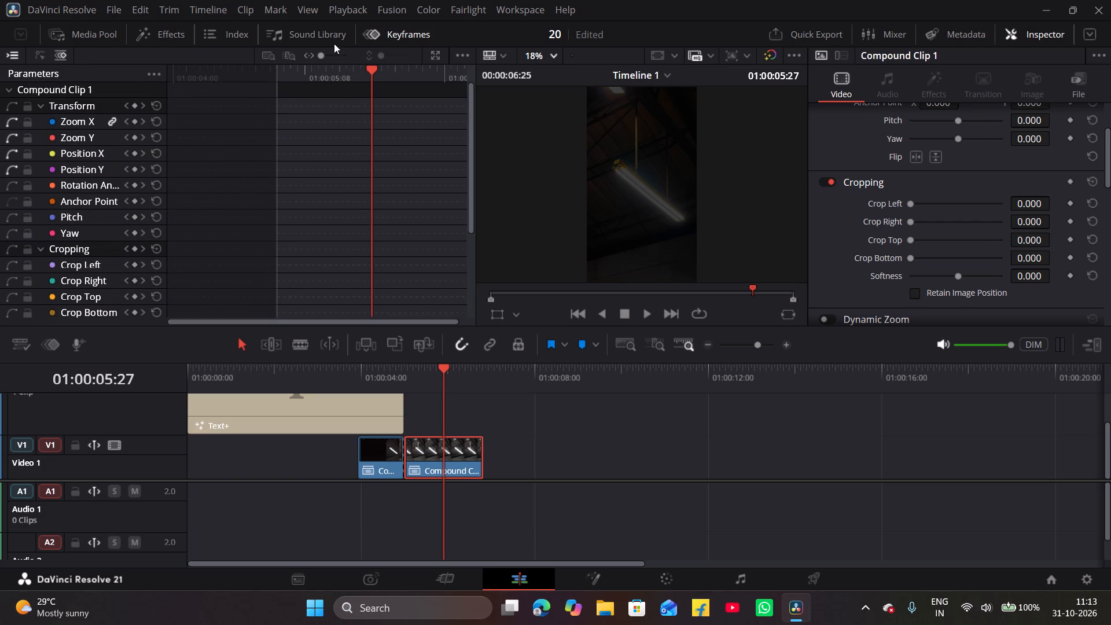
click(378, 31)
click(64, 32)
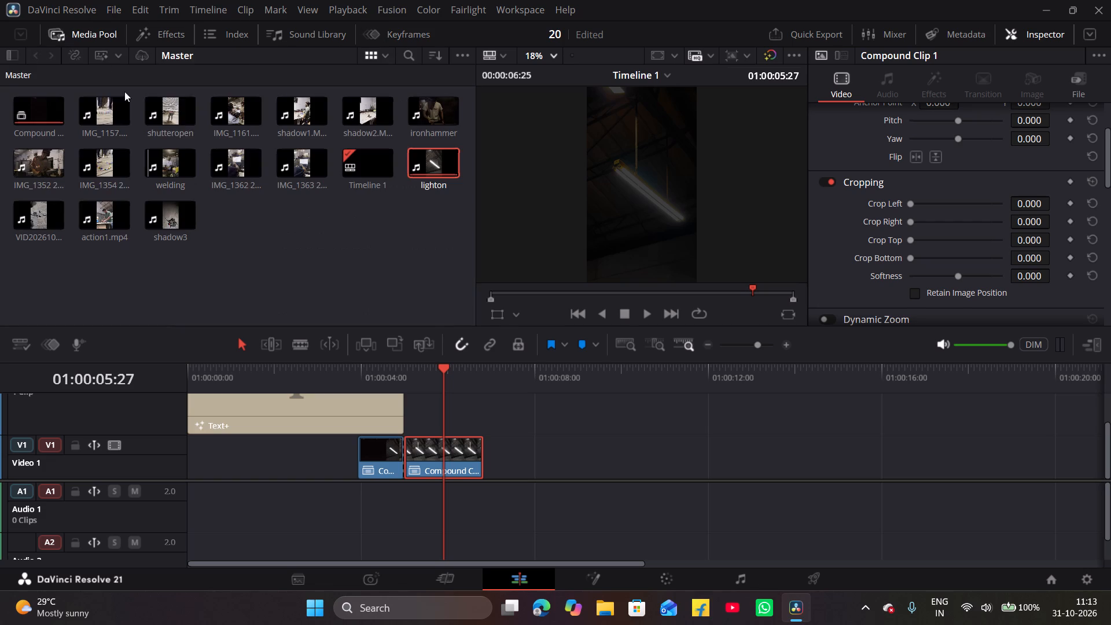
Return to grading, scrub the third clip back to 01:00:05:00, and examine its keyframes, their available options and the Corrector 1 sub-tracks.
click(436, 450)
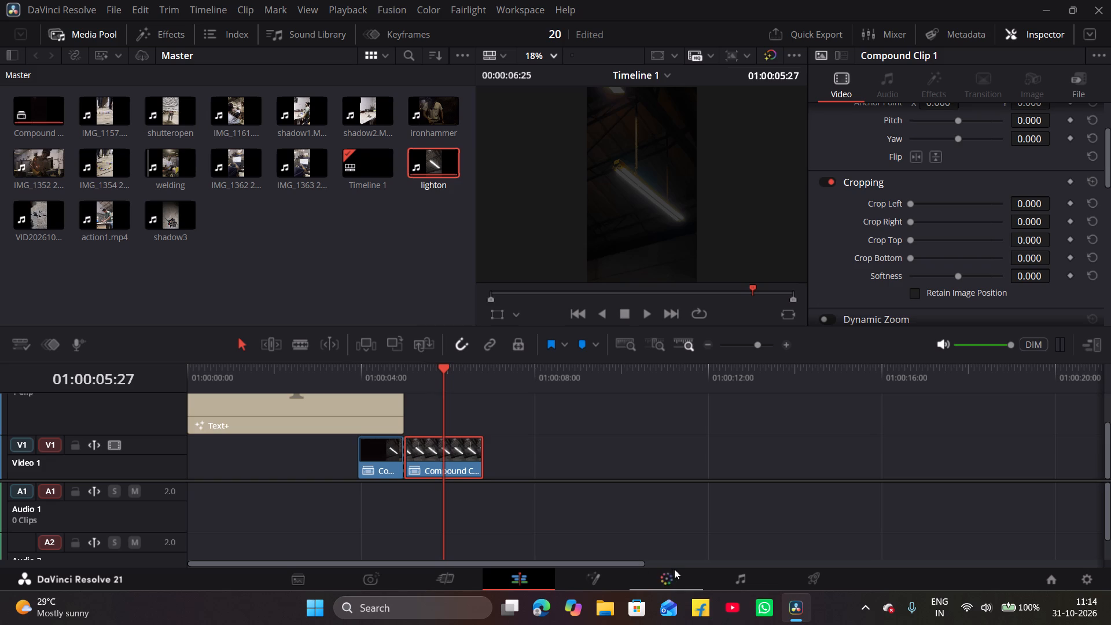
click(670, 581)
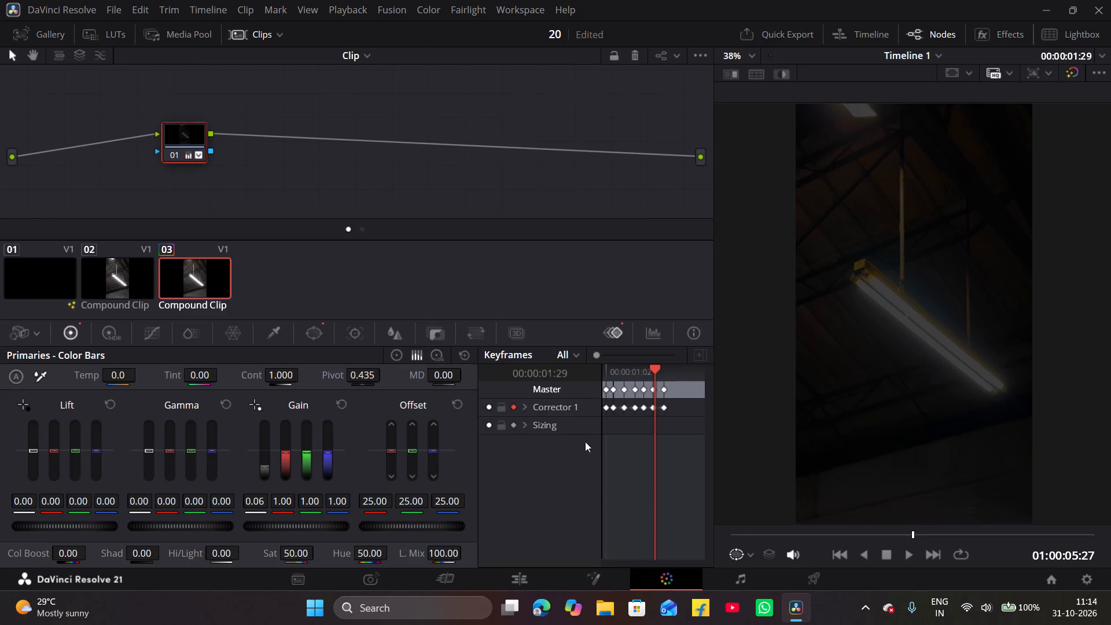
drag(665, 368, 658, 369)
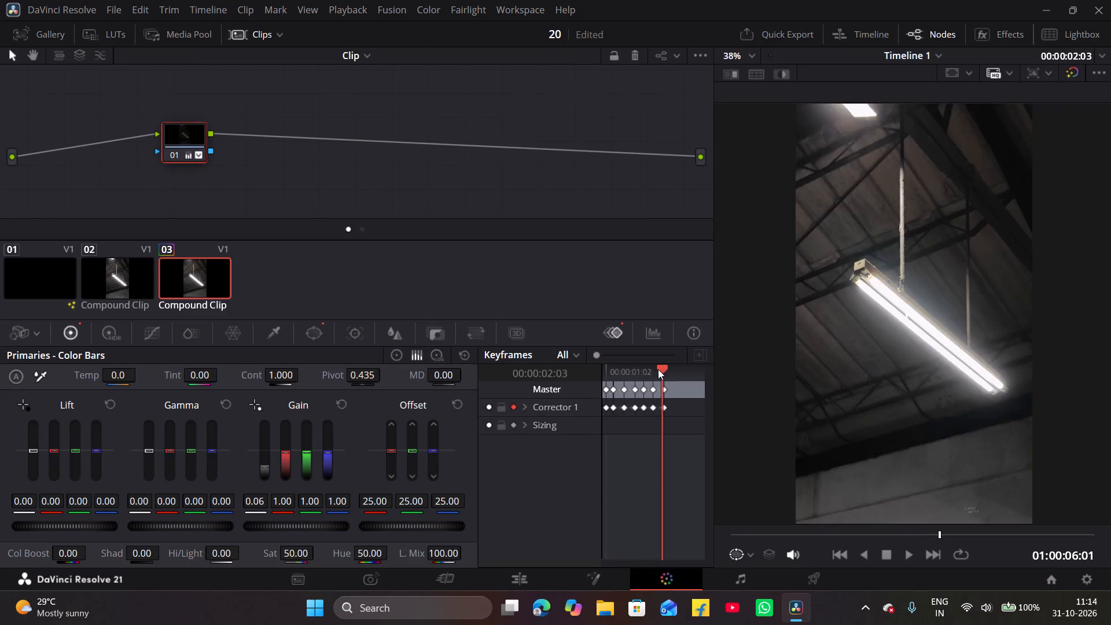
drag(658, 369, 584, 398)
drag(617, 447, 651, 351)
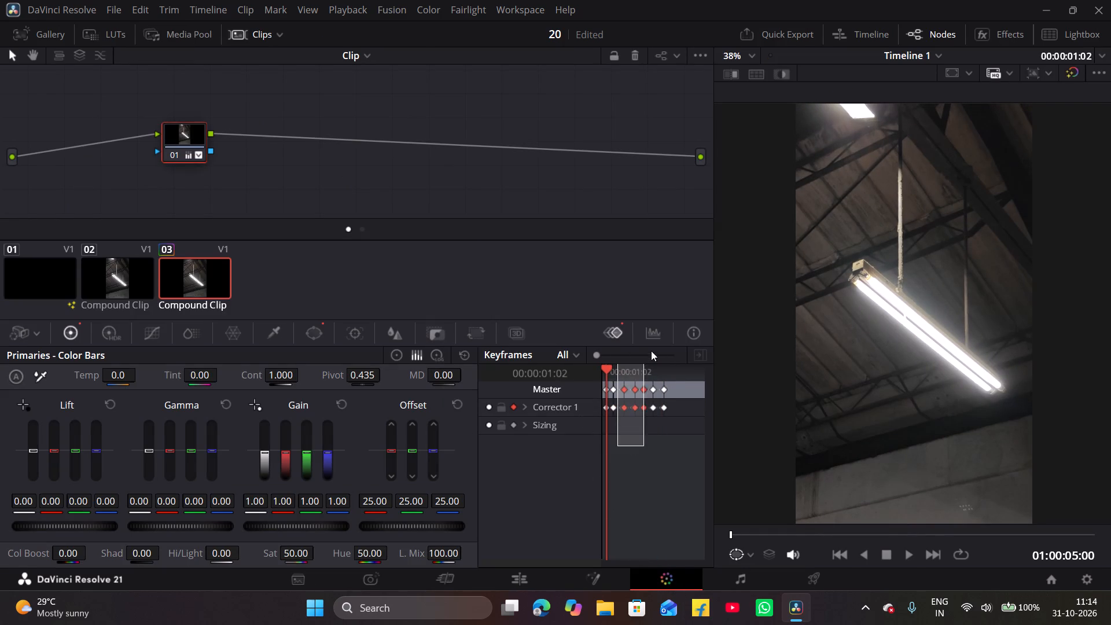
drag(651, 351, 679, 367)
click(667, 472)
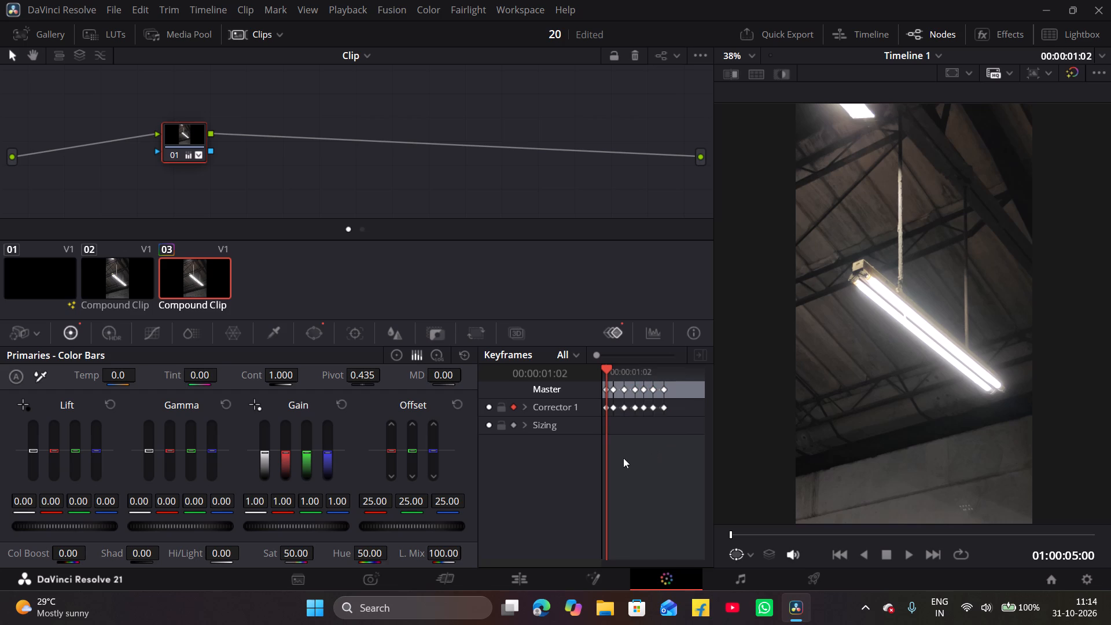
drag(615, 458, 628, 367)
click(594, 469)
drag(593, 456, 676, 381)
right_click(654, 391)
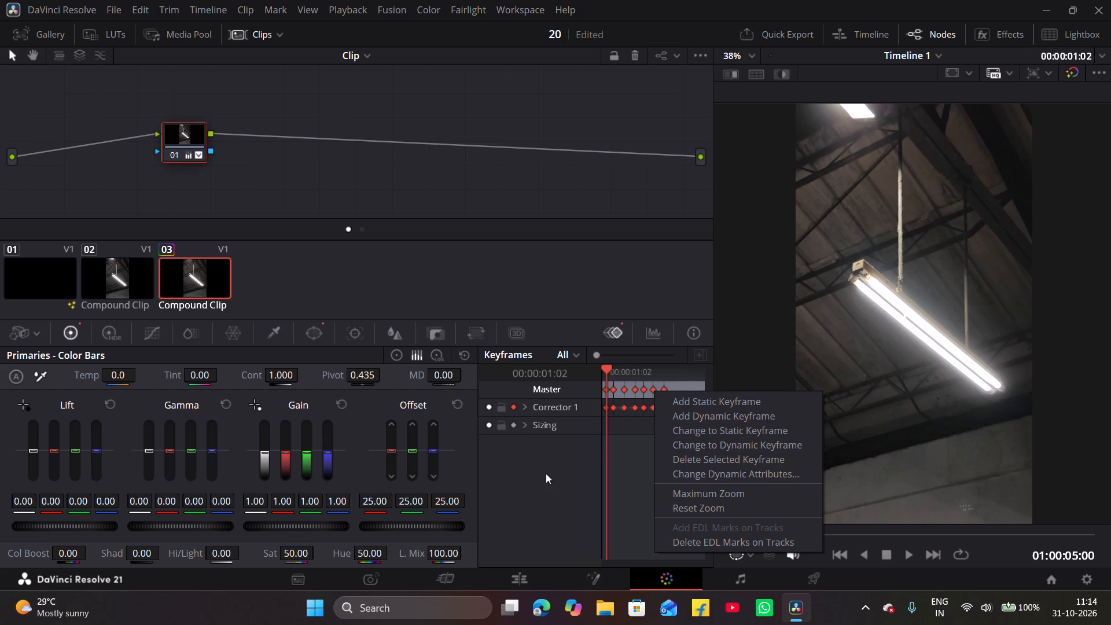
click(619, 464)
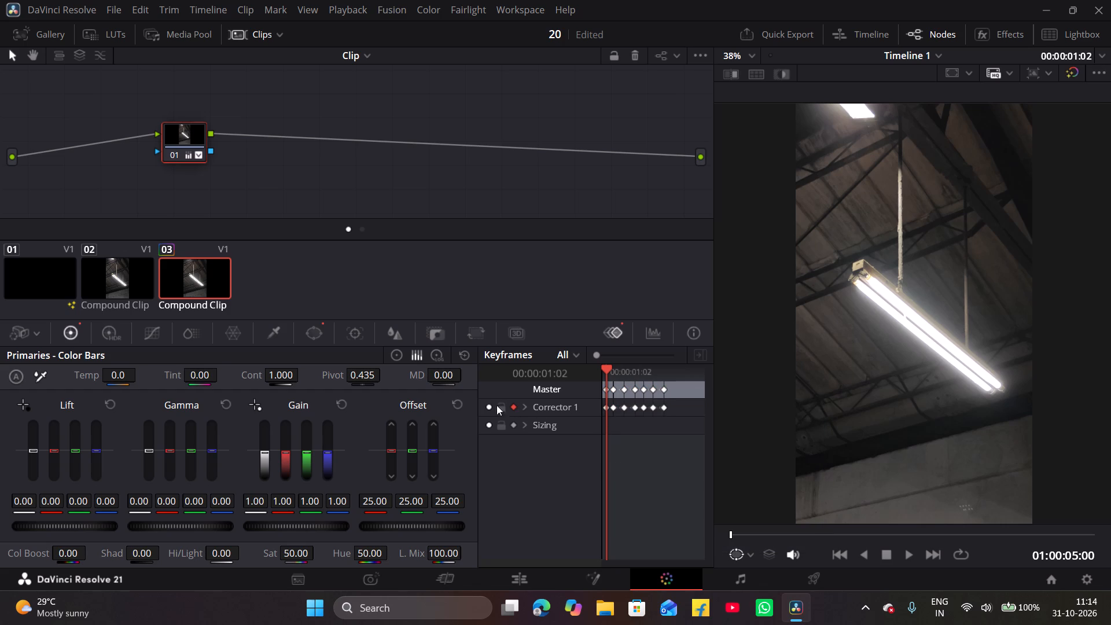
click(525, 407)
scroll(571, 454, down, 1)
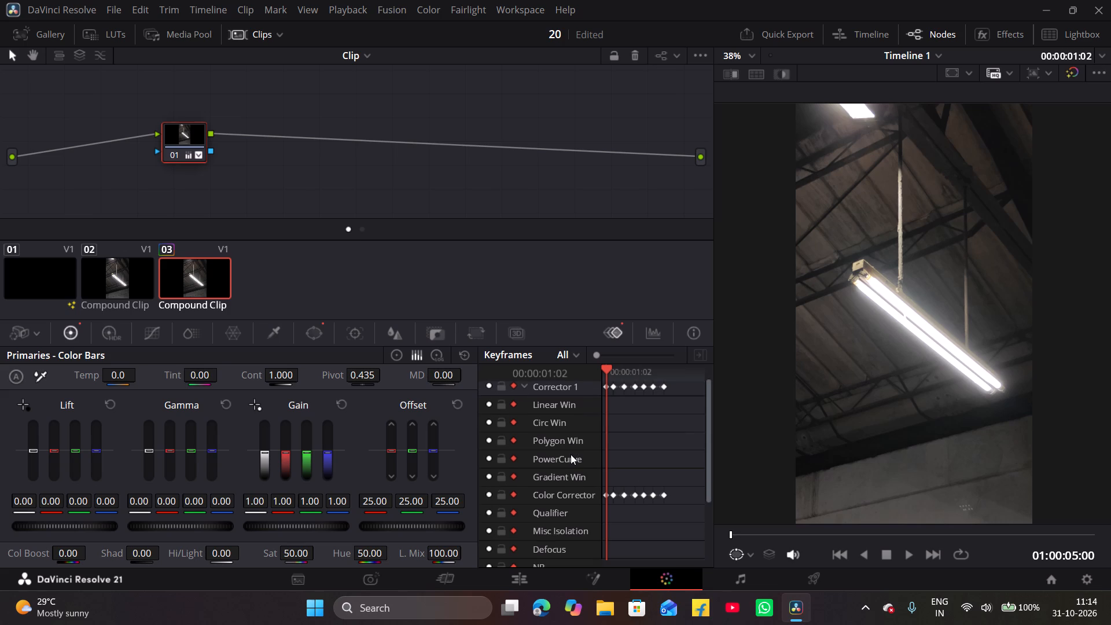
scroll(557, 421, up, 3)
click(524, 407)
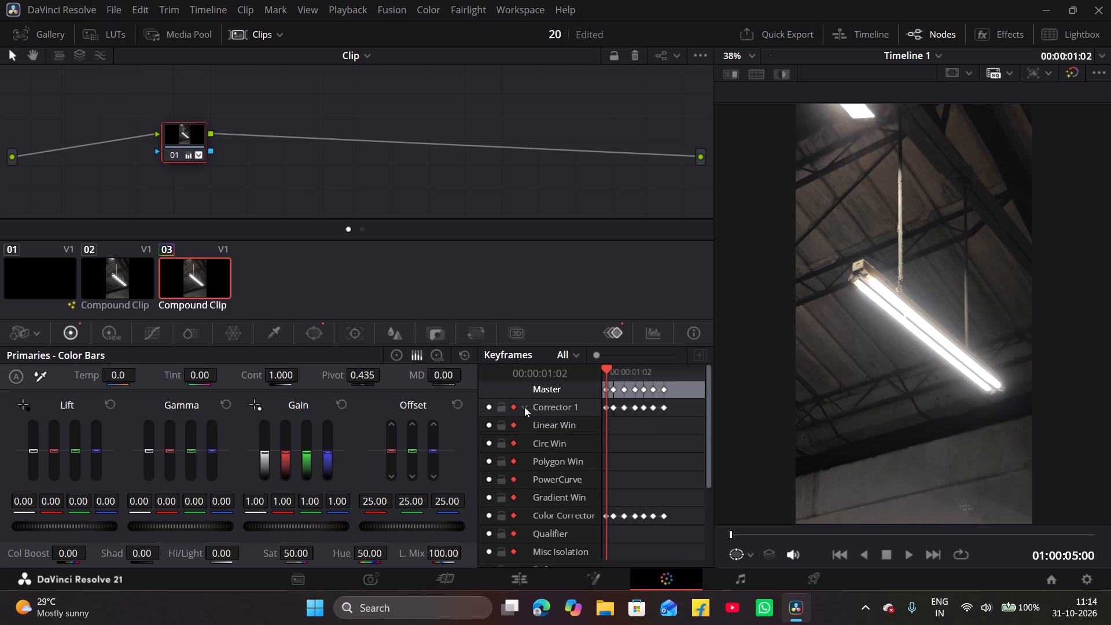
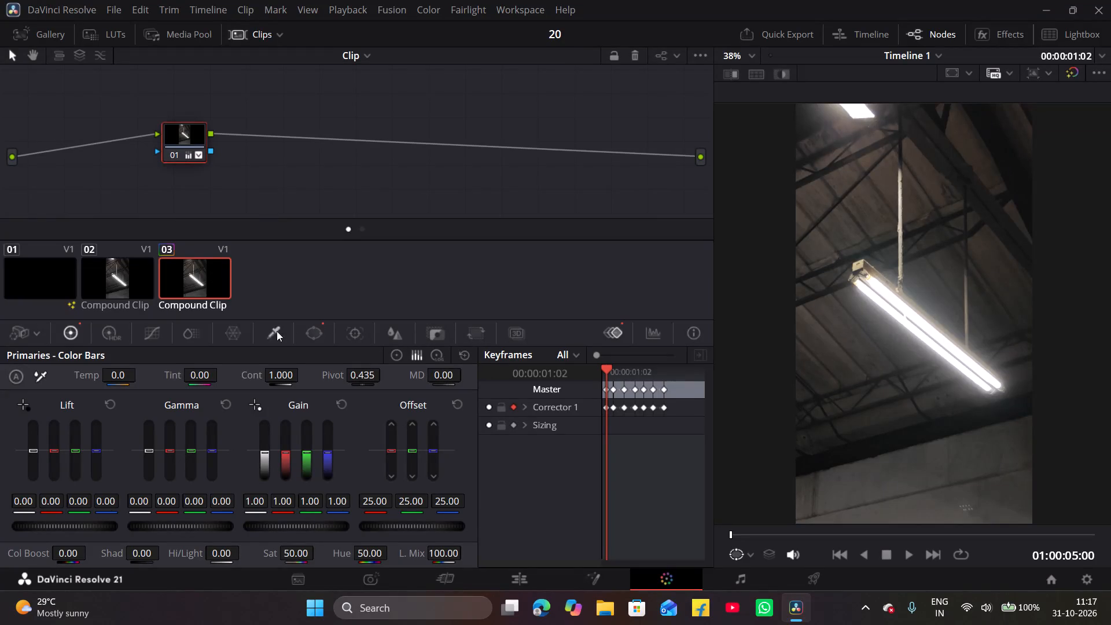
Examine the third clip's custom curves and its keyframe tracks, comparing the Color and All keyframe display filters and ending on All.
click(152, 336)
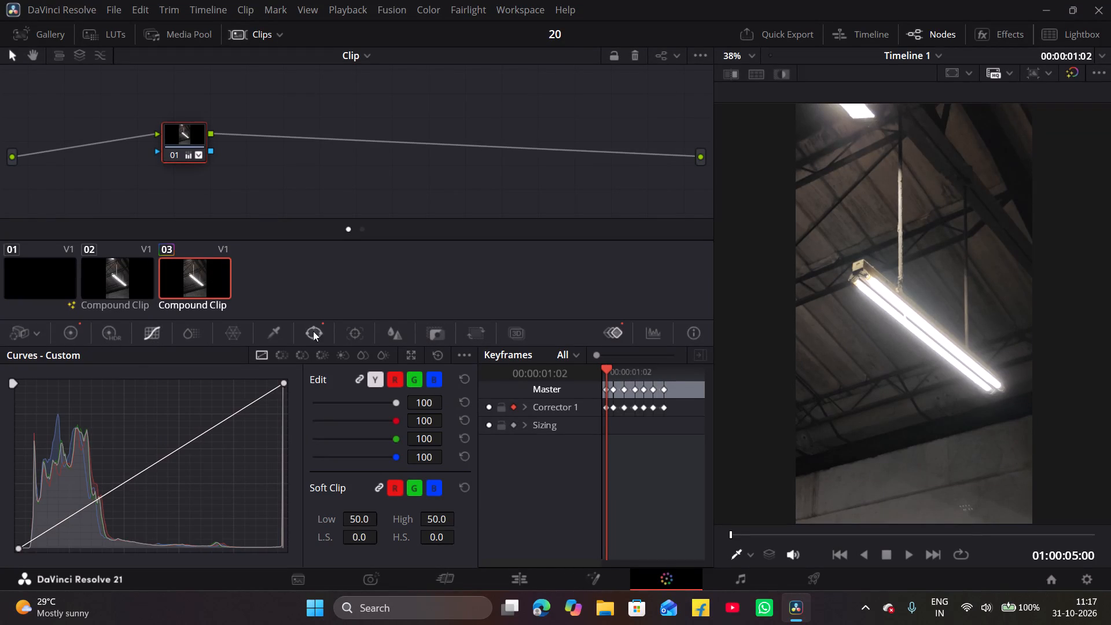
click(70, 329)
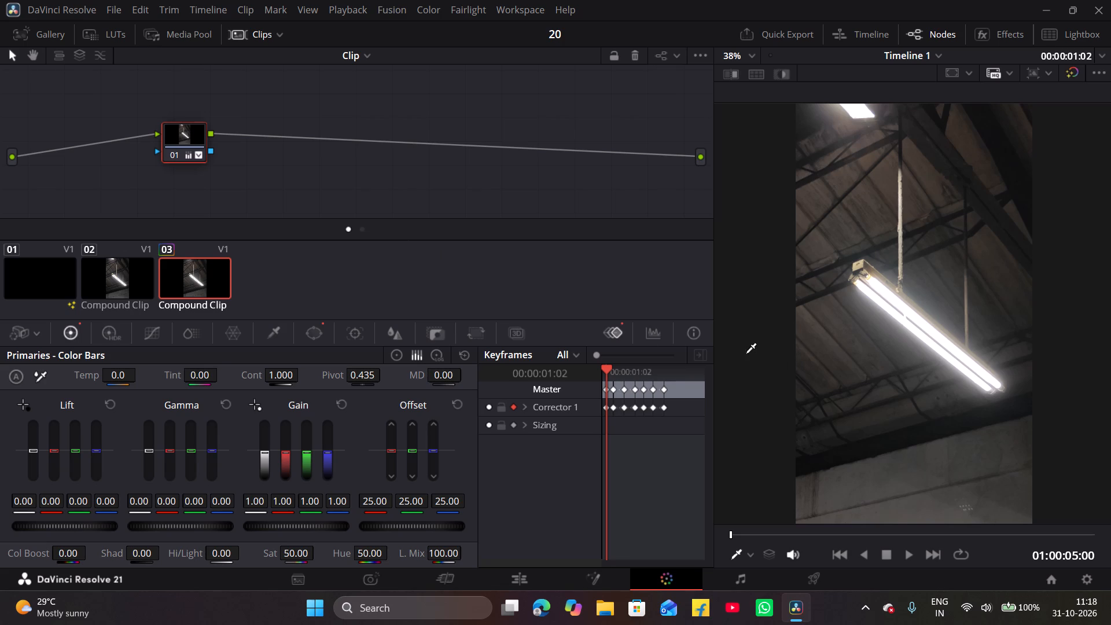
click(698, 353)
drag(598, 353, 613, 351)
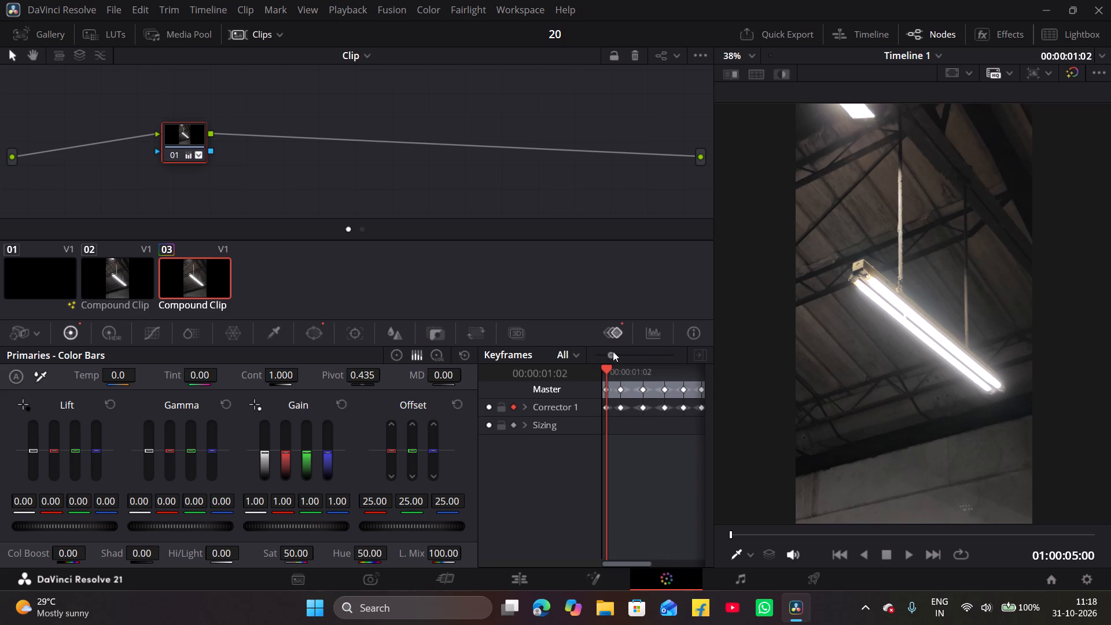
drag(613, 351, 664, 366)
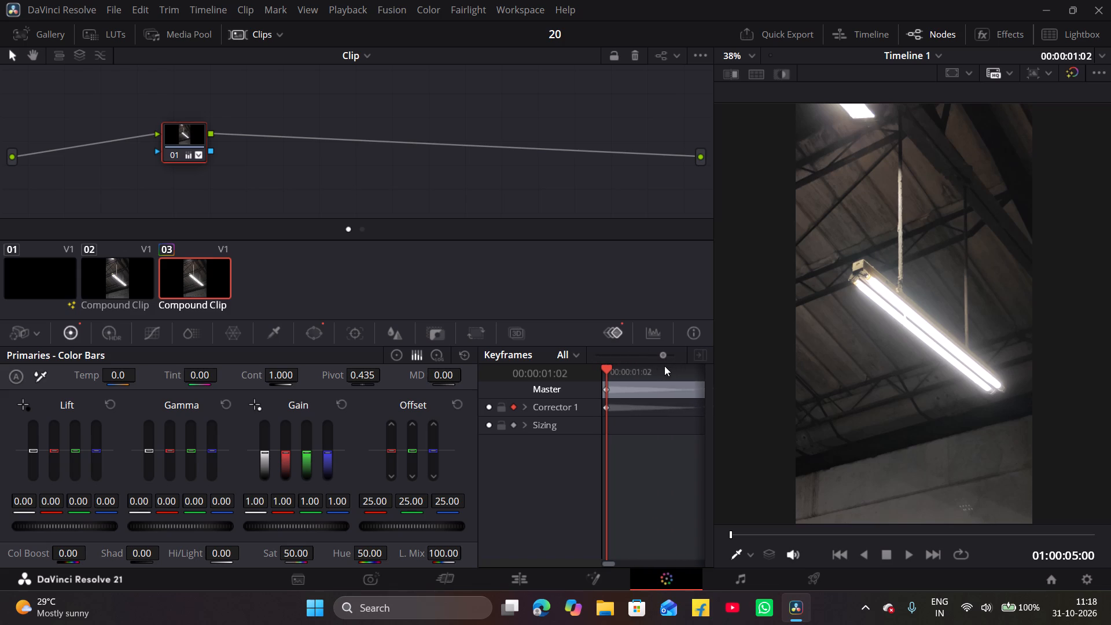
drag(664, 366, 554, 377)
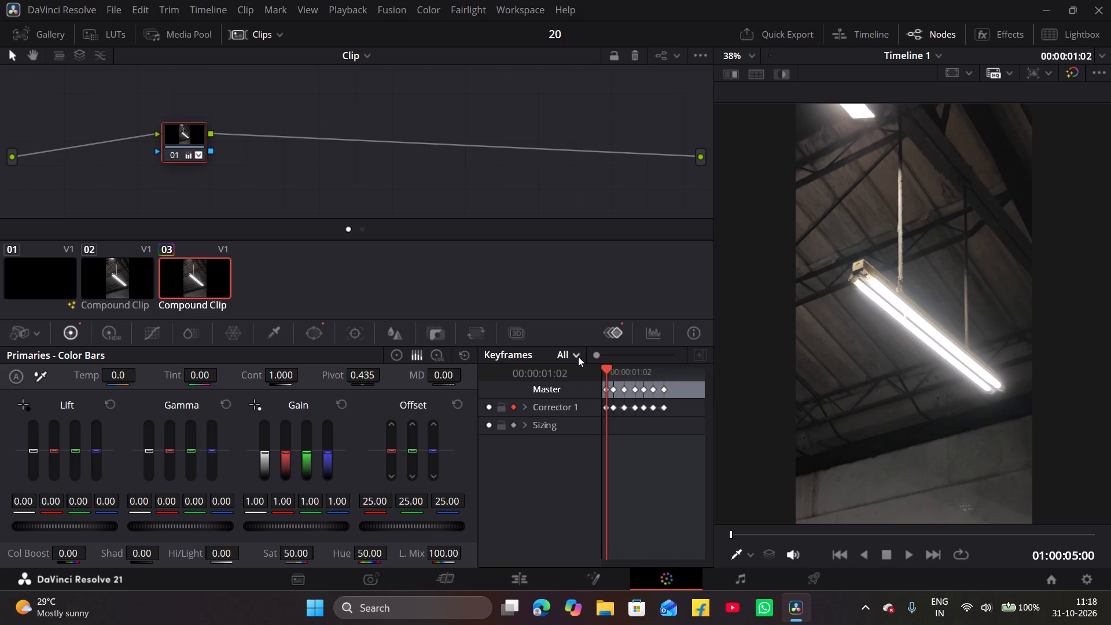
click(578, 356)
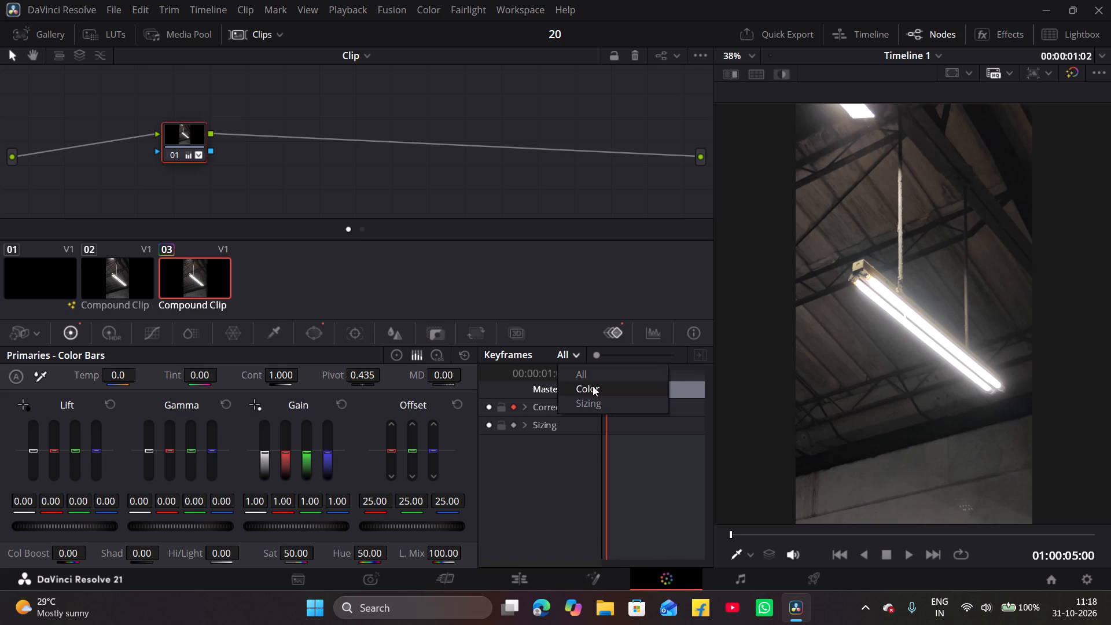
click(593, 386)
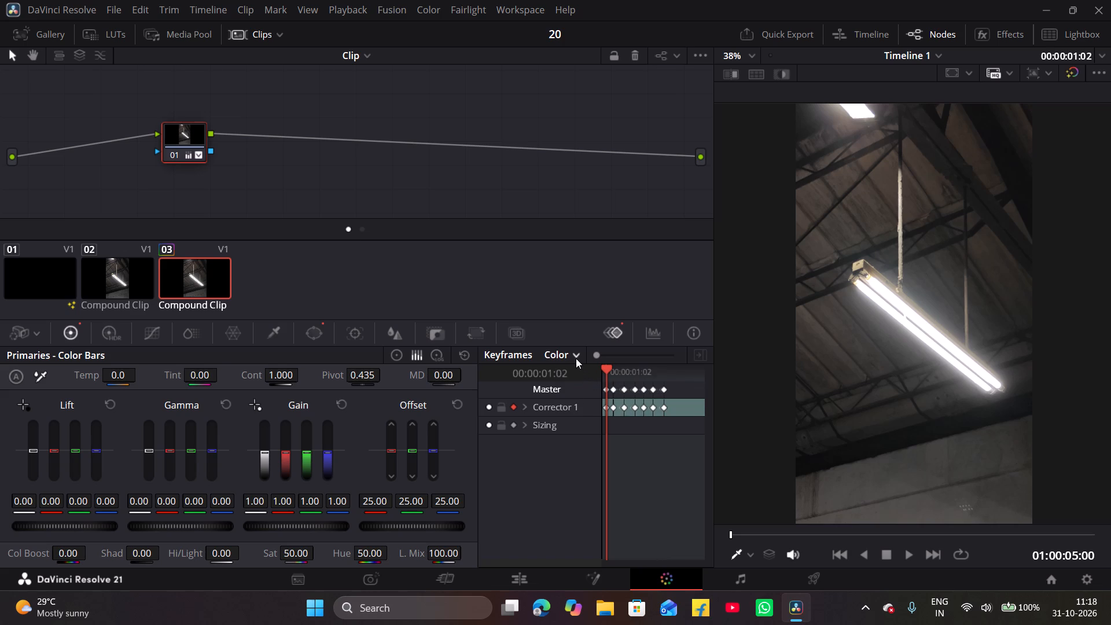
click(576, 358)
click(579, 370)
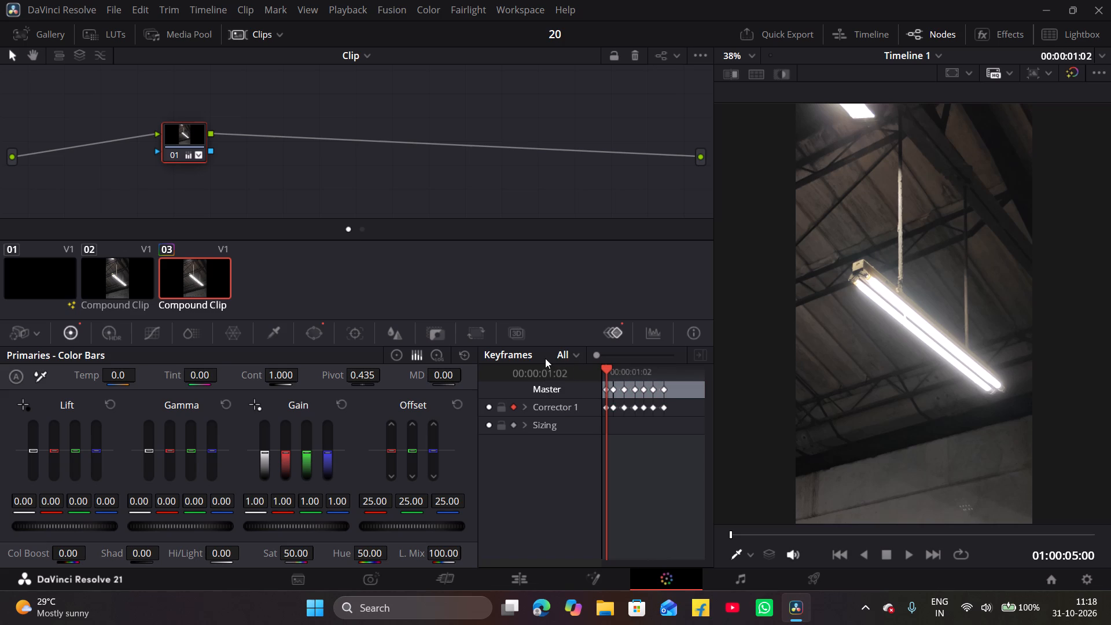
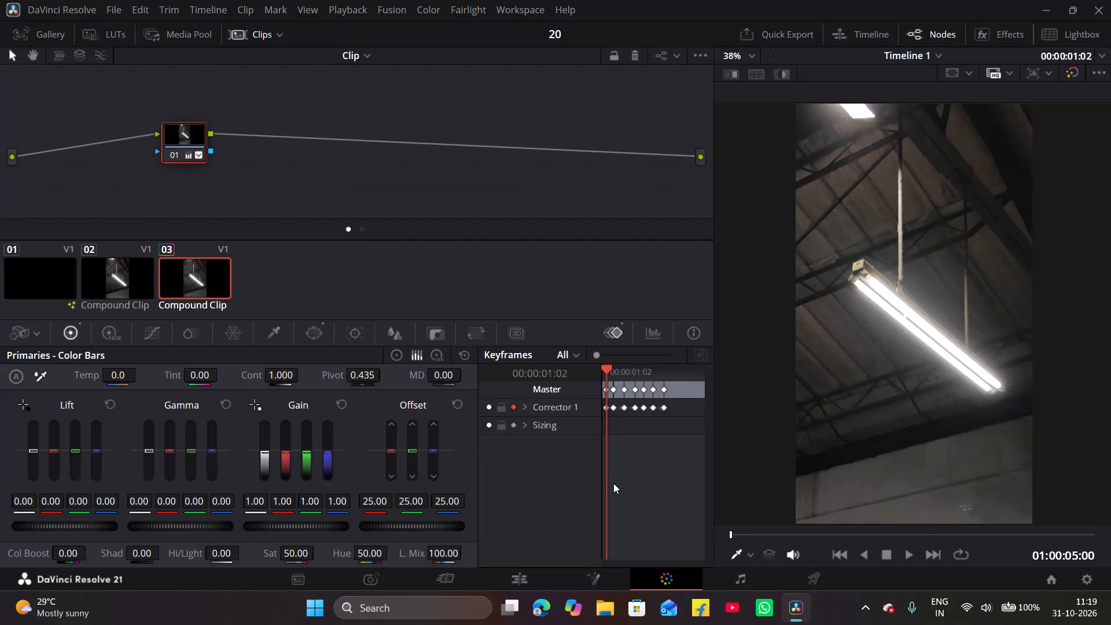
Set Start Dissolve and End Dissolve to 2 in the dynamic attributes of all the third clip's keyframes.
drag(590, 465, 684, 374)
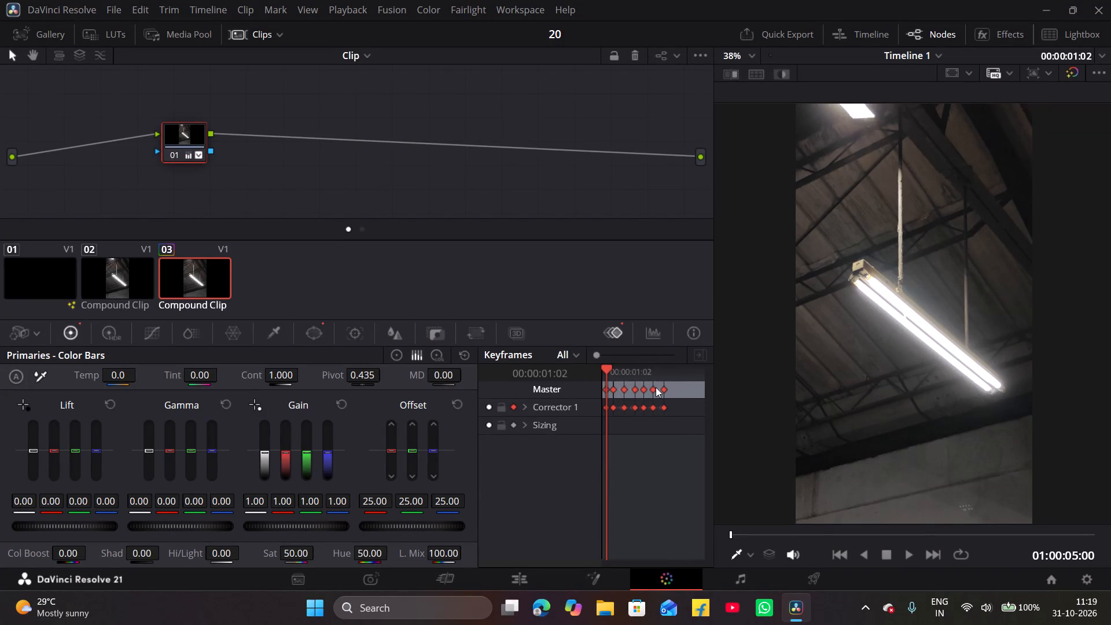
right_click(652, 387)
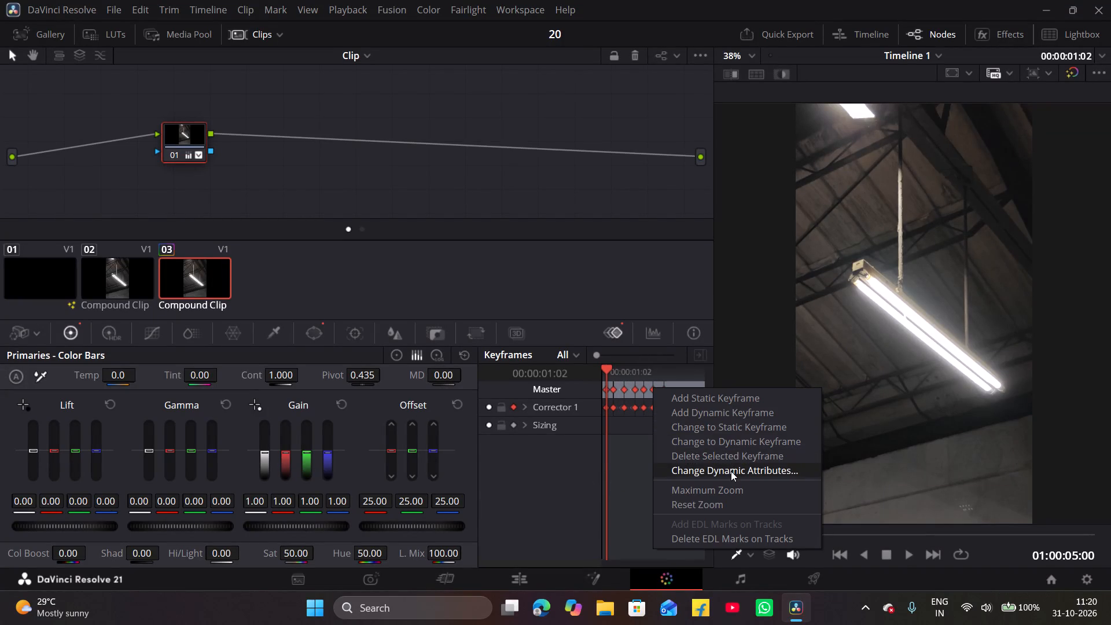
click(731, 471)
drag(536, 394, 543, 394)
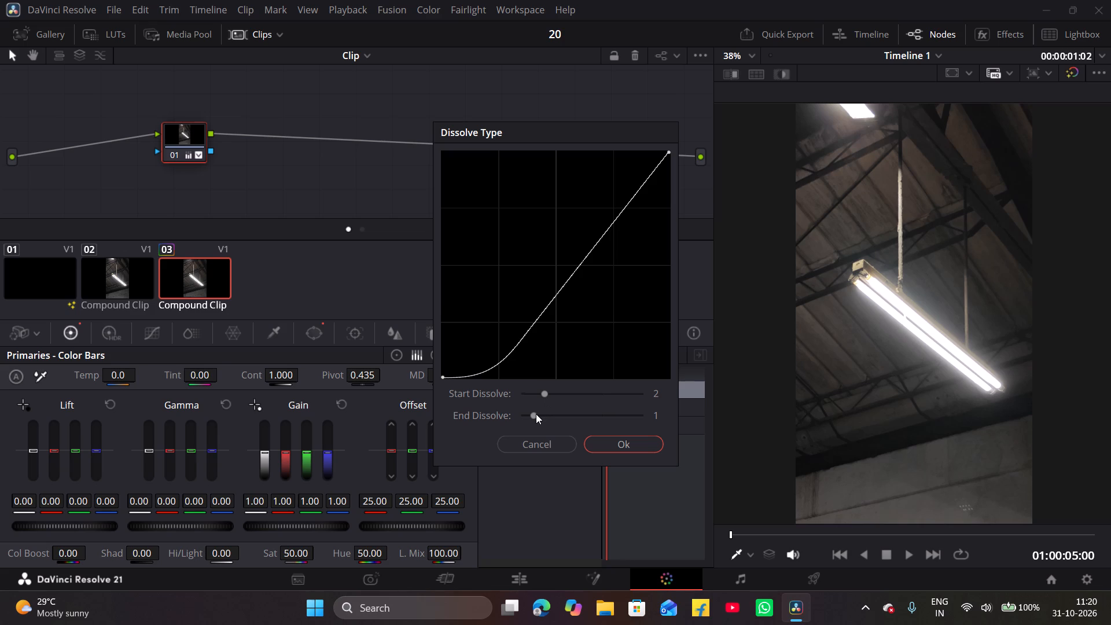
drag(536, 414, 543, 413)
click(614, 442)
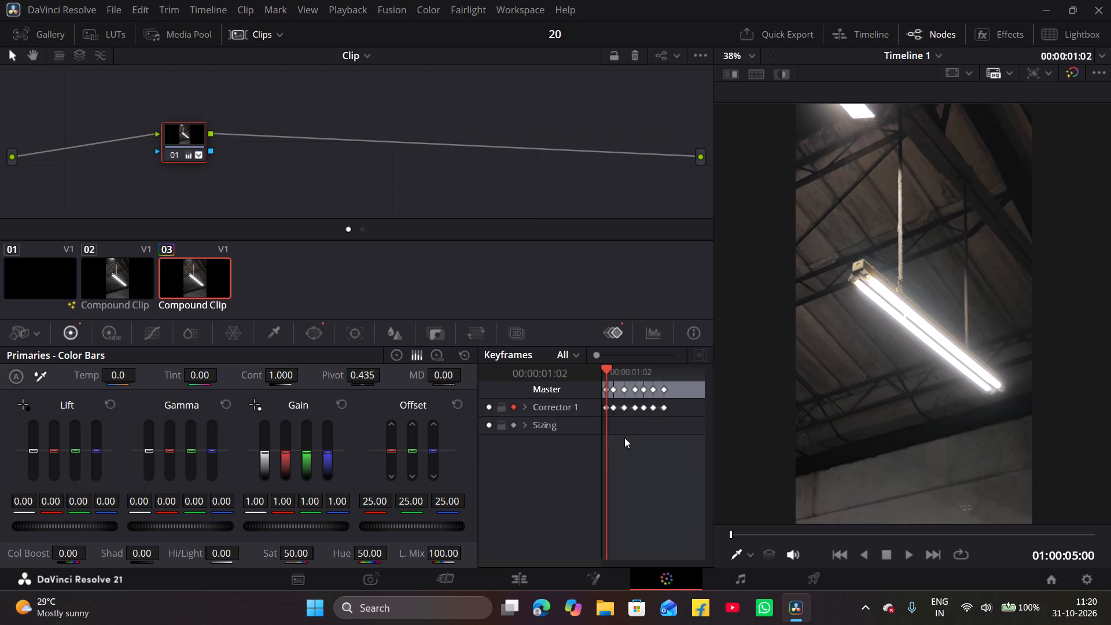
Play back the third clip's flicker on the Color page and the whole timeline from the start on the Edit page.
click(907, 553)
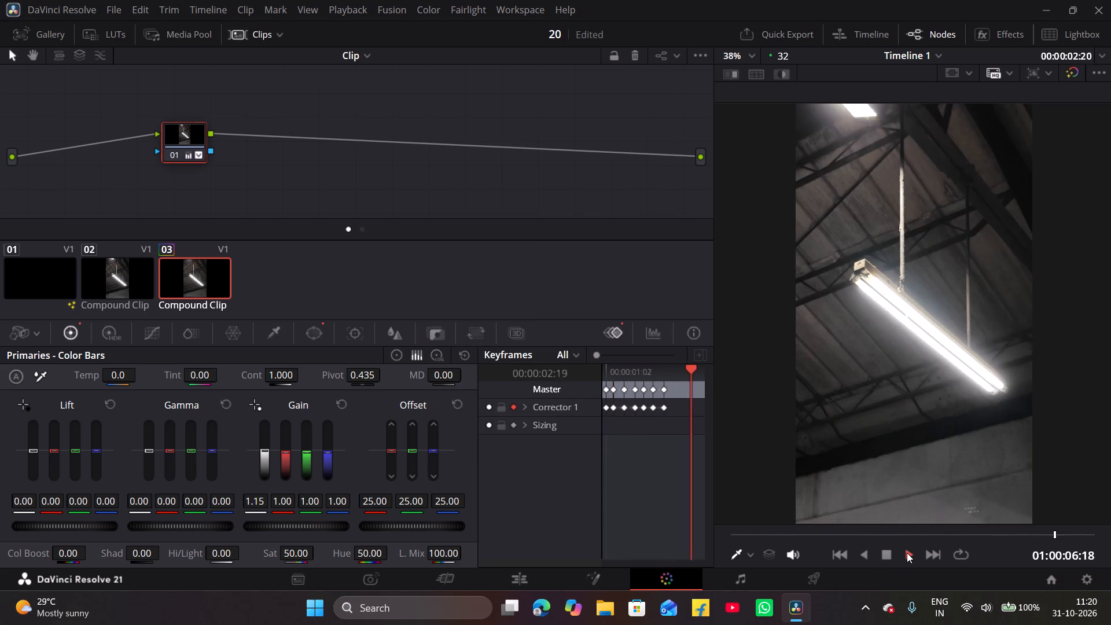
click(884, 554)
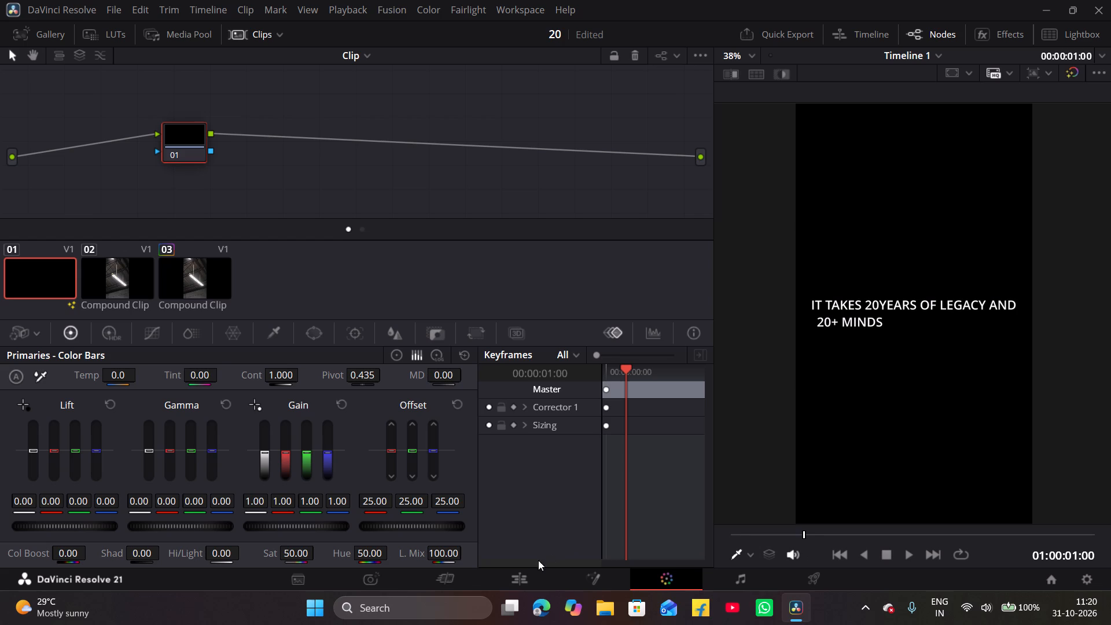
click(527, 580)
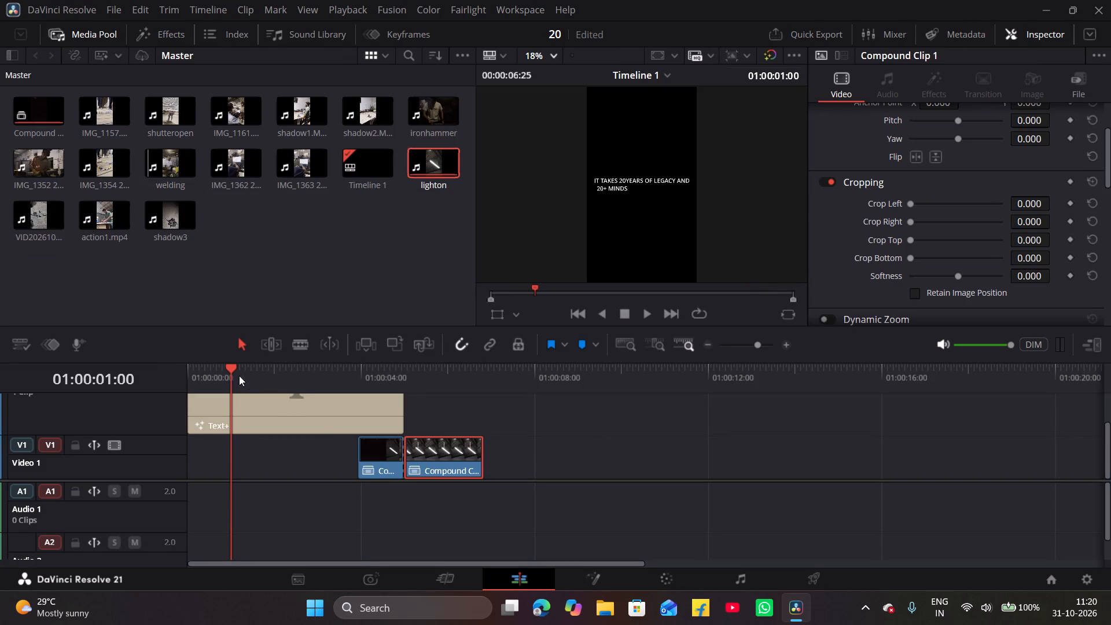
drag(230, 363, 165, 371)
drag(233, 365, 219, 369)
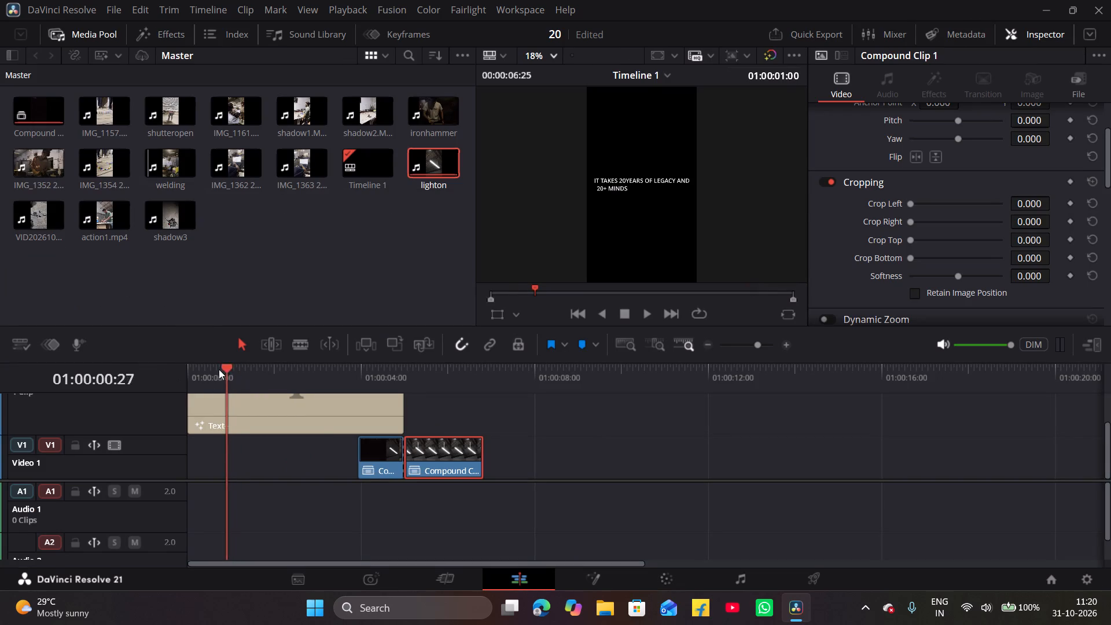
drag(219, 369, 186, 376)
click(644, 319)
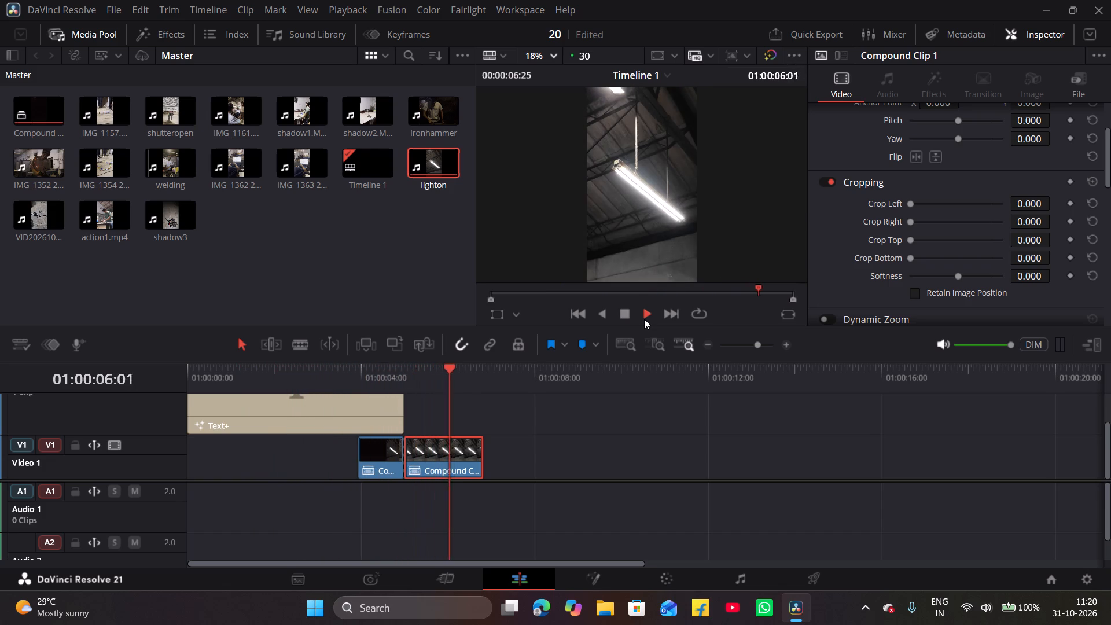
click(628, 311)
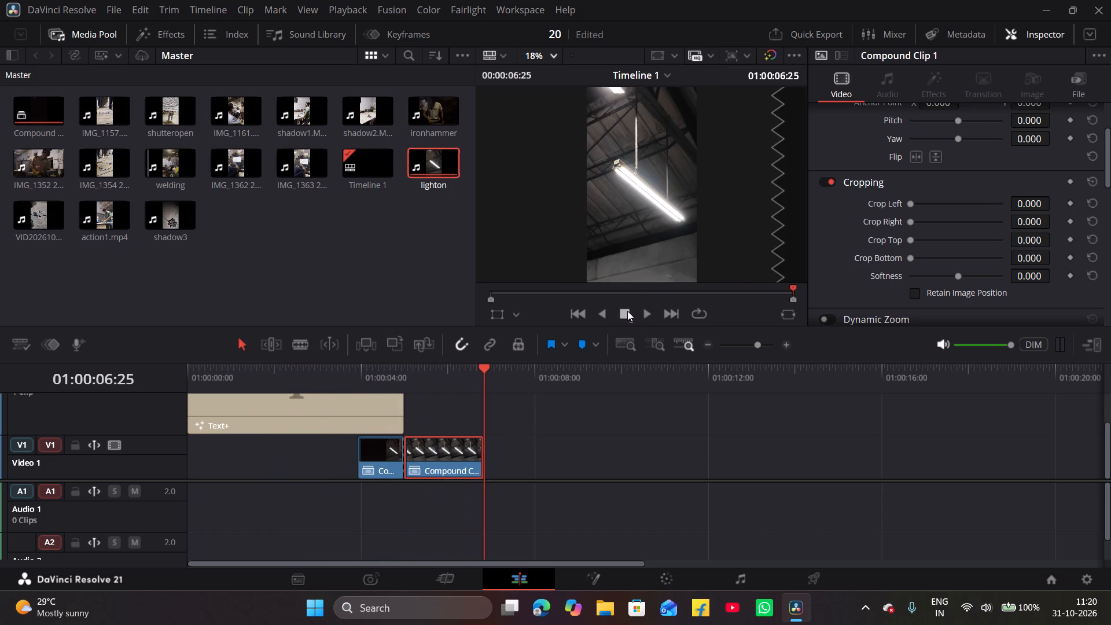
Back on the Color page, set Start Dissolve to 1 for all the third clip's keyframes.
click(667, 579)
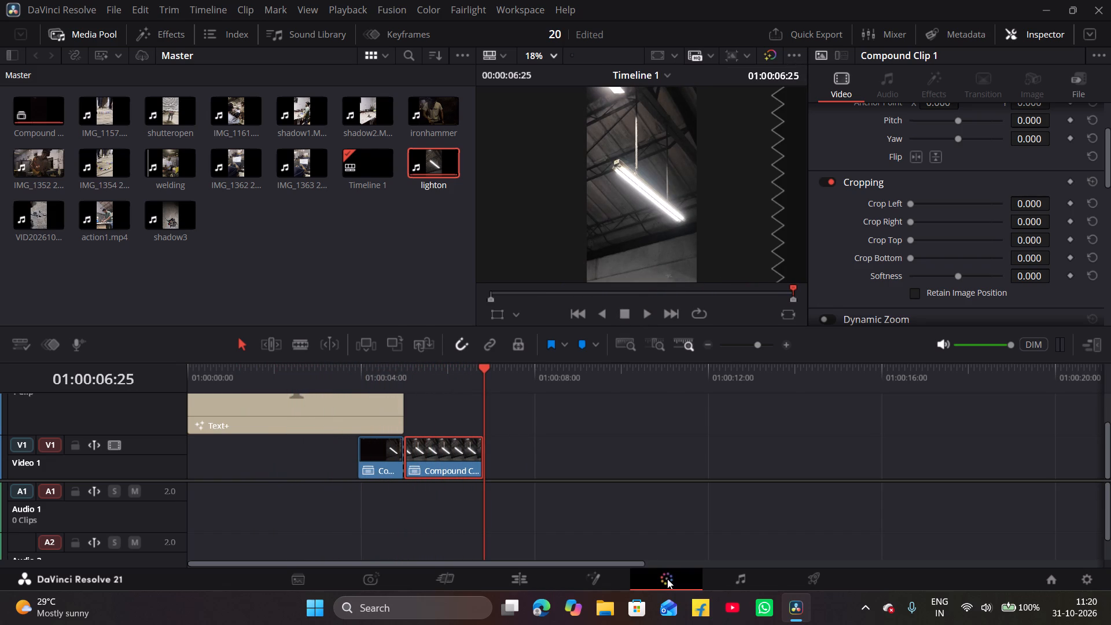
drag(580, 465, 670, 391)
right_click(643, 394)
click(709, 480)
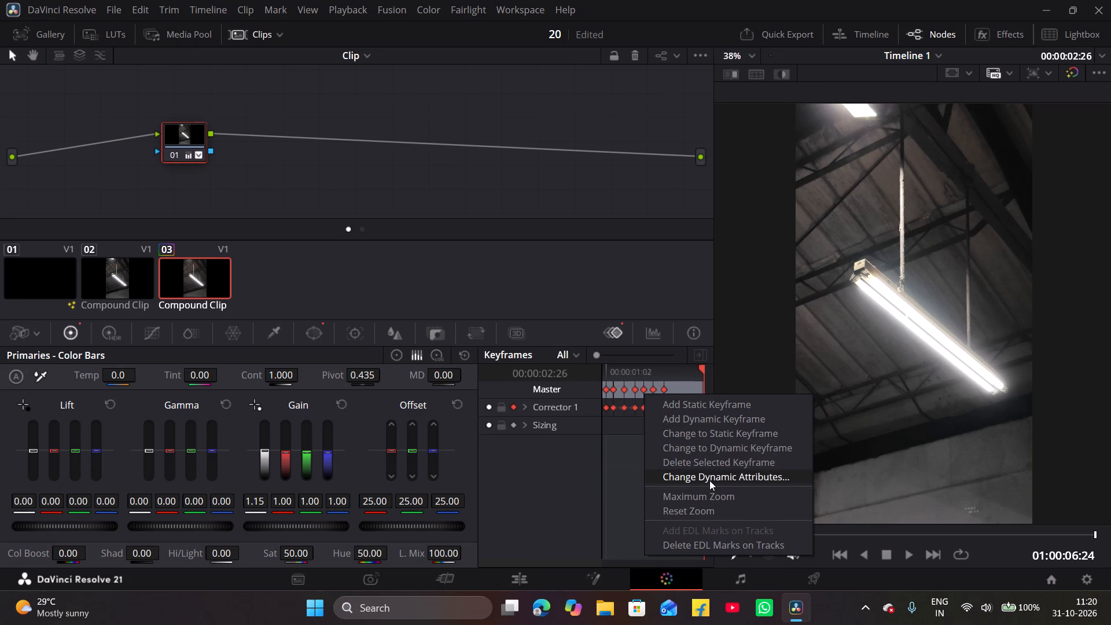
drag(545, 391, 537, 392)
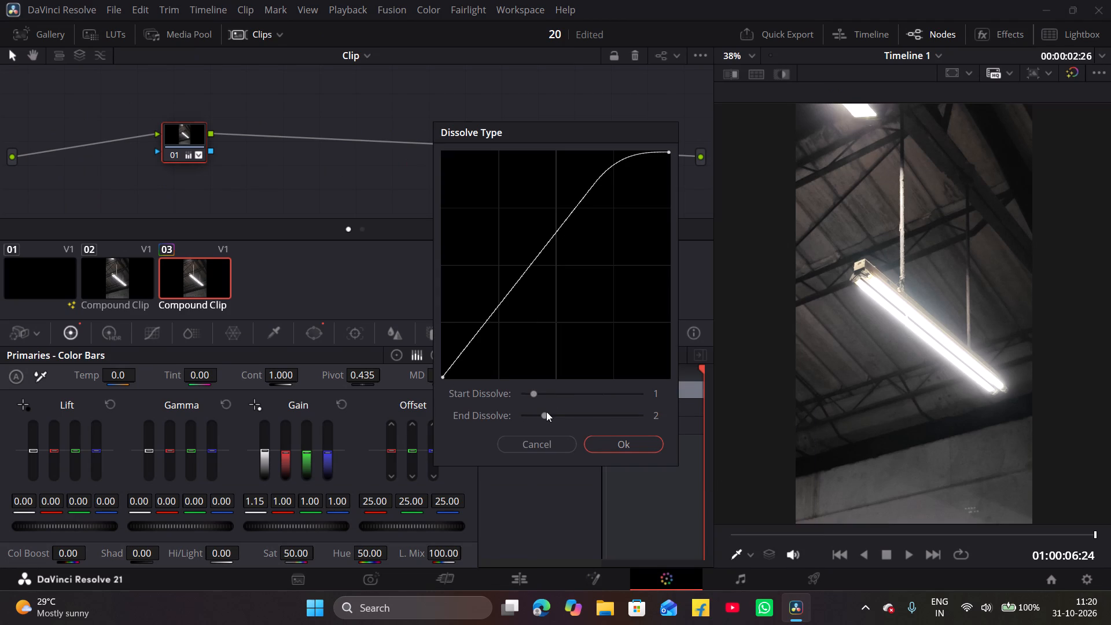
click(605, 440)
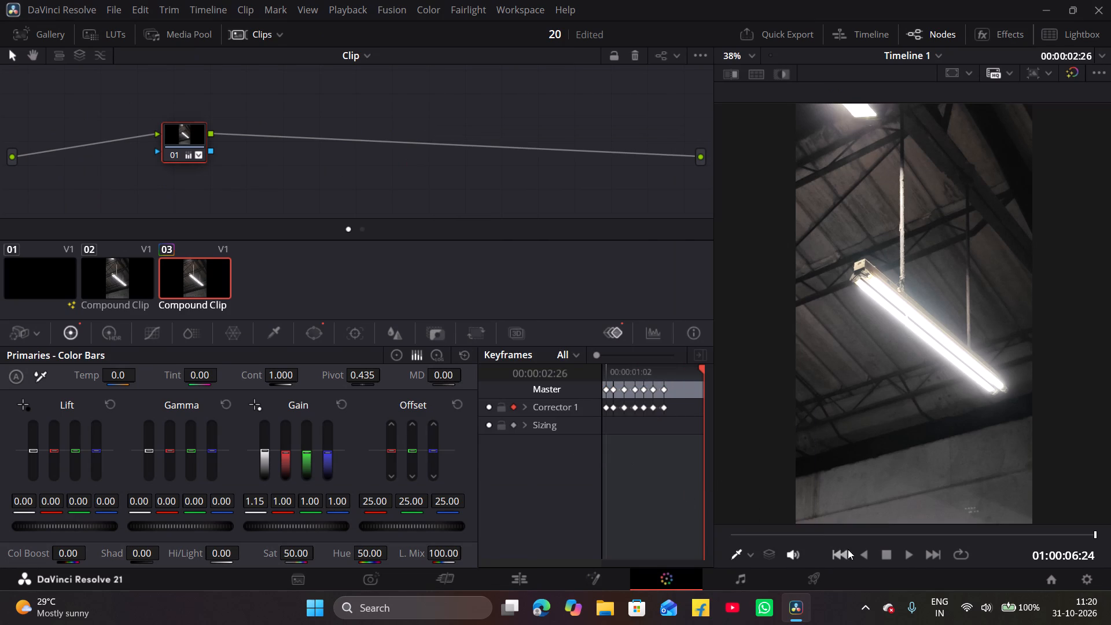
Play back the third clip from its first frame to check the flicker with the changed dissolve.
drag(914, 531, 712, 541)
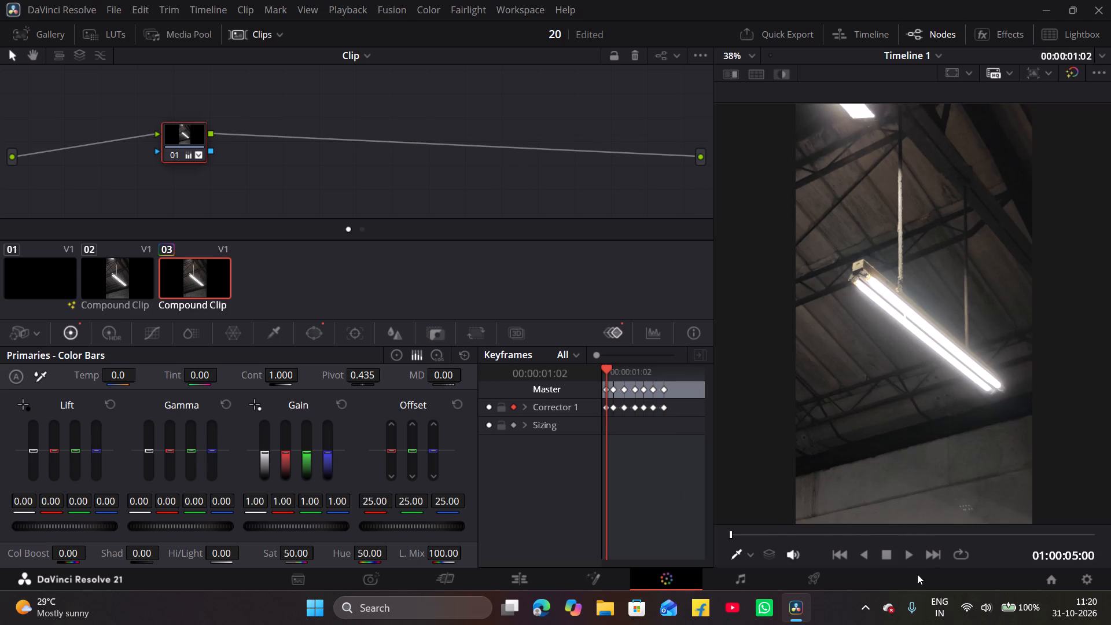
click(906, 553)
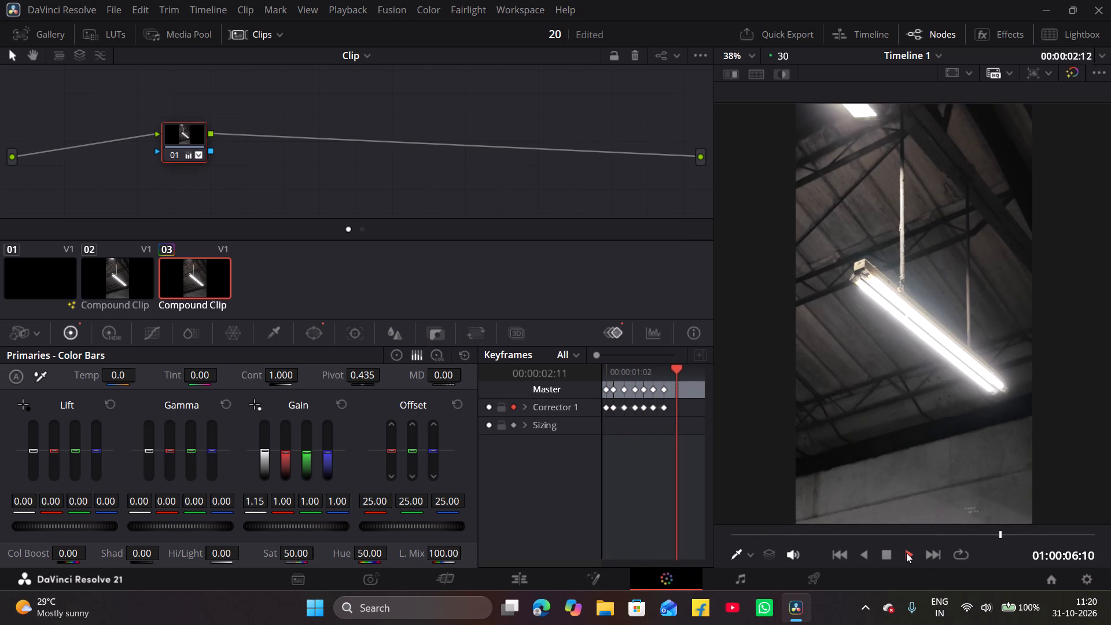
click(891, 551)
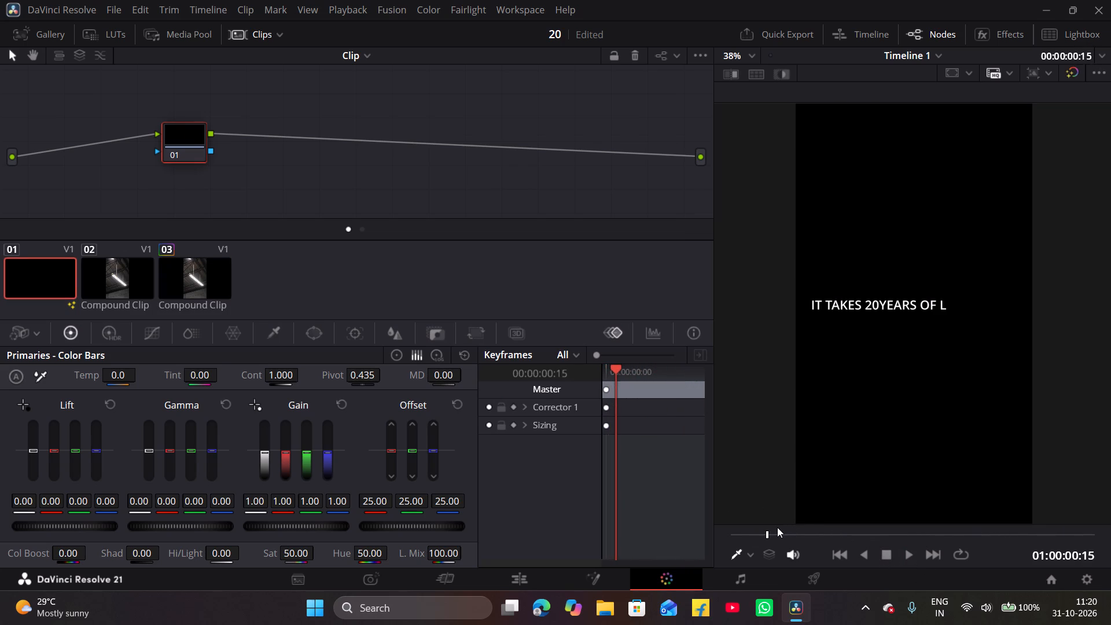
drag(766, 532, 702, 549)
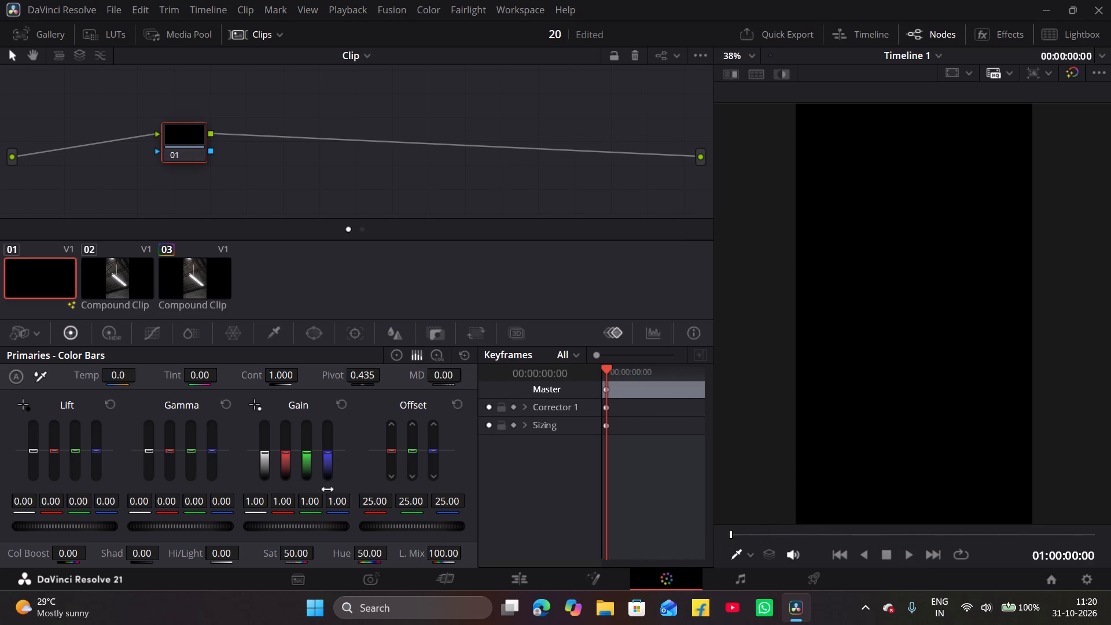
Lower the End Dissolve in the dynamic attributes of all the third clip's keyframes.
click(194, 287)
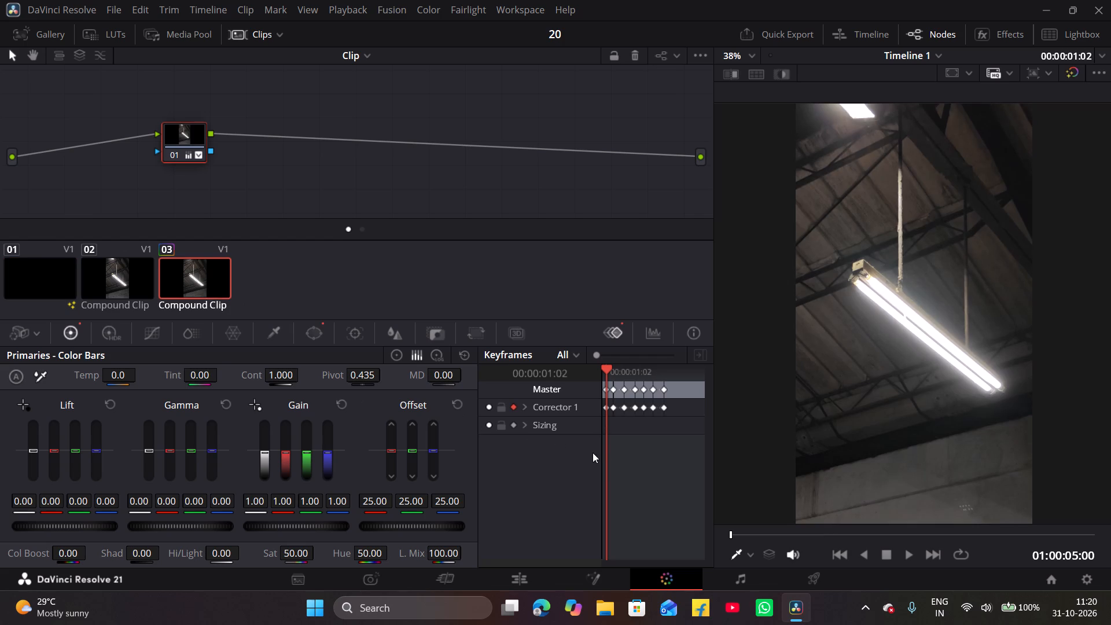
drag(590, 453, 668, 388)
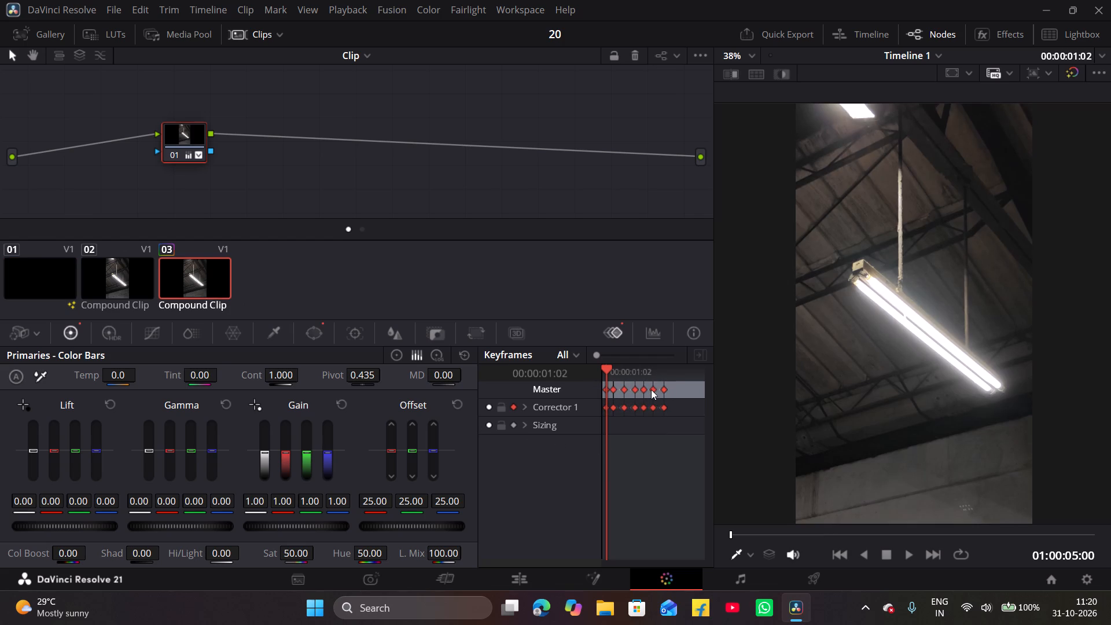
right_click(651, 389)
click(705, 468)
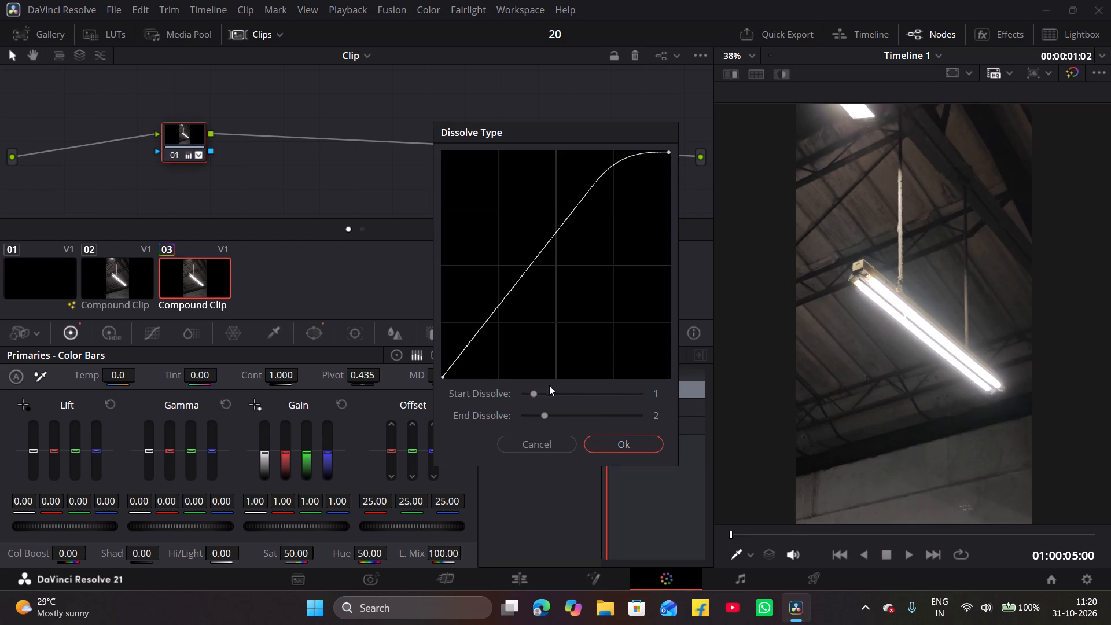
drag(532, 389, 524, 393)
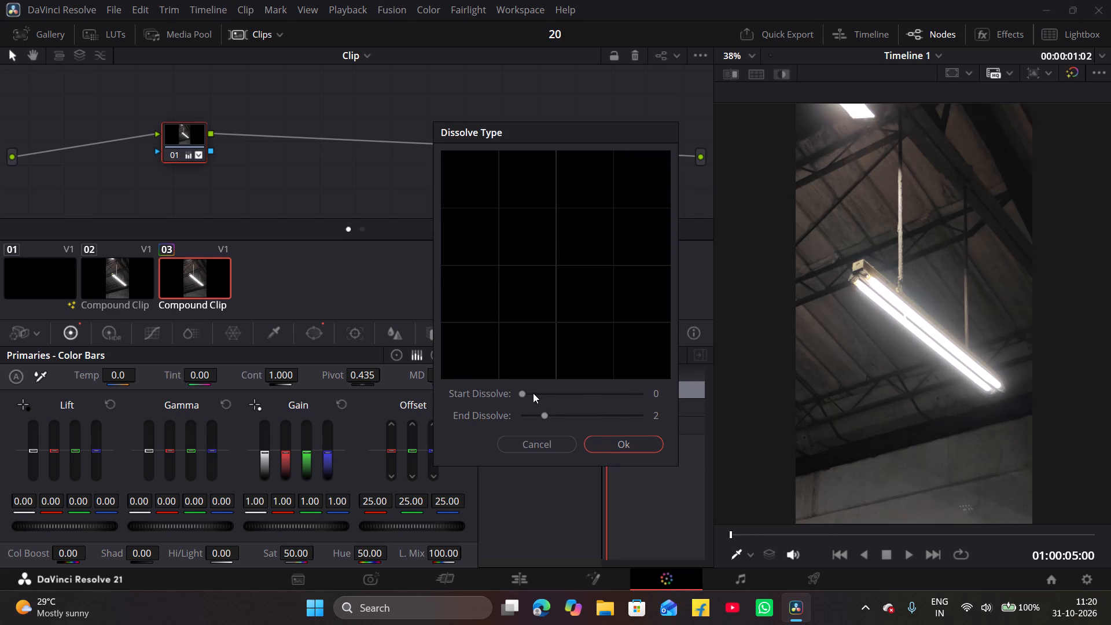
drag(525, 393, 532, 391)
drag(542, 414, 536, 414)
click(627, 439)
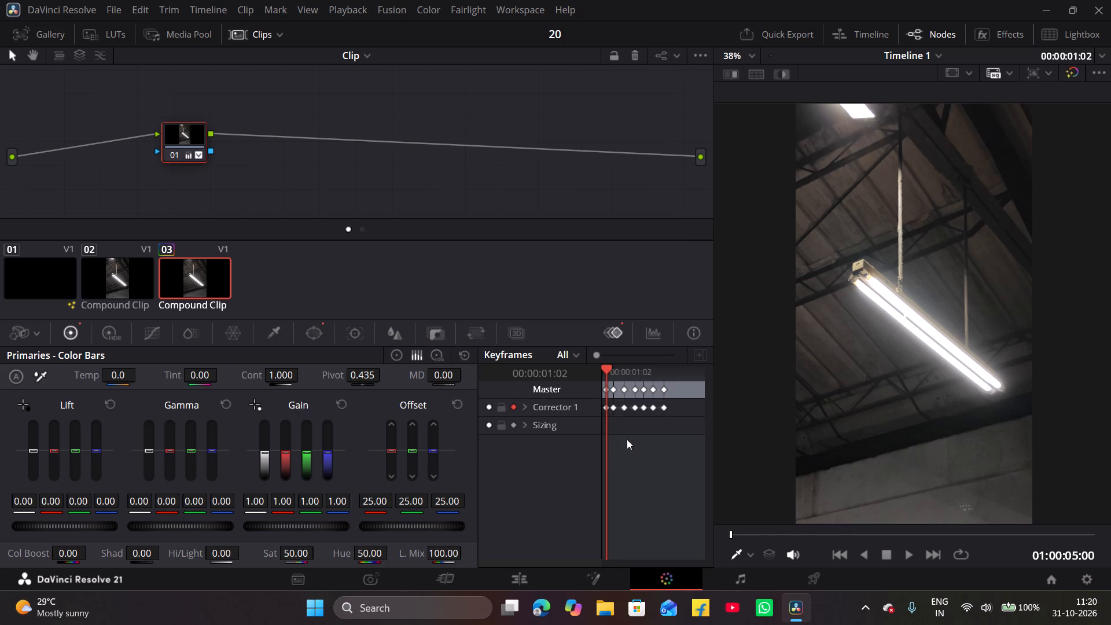
Review the flicker by playing the third clip on the Color page and the full timeline on the Edit page.
click(910, 557)
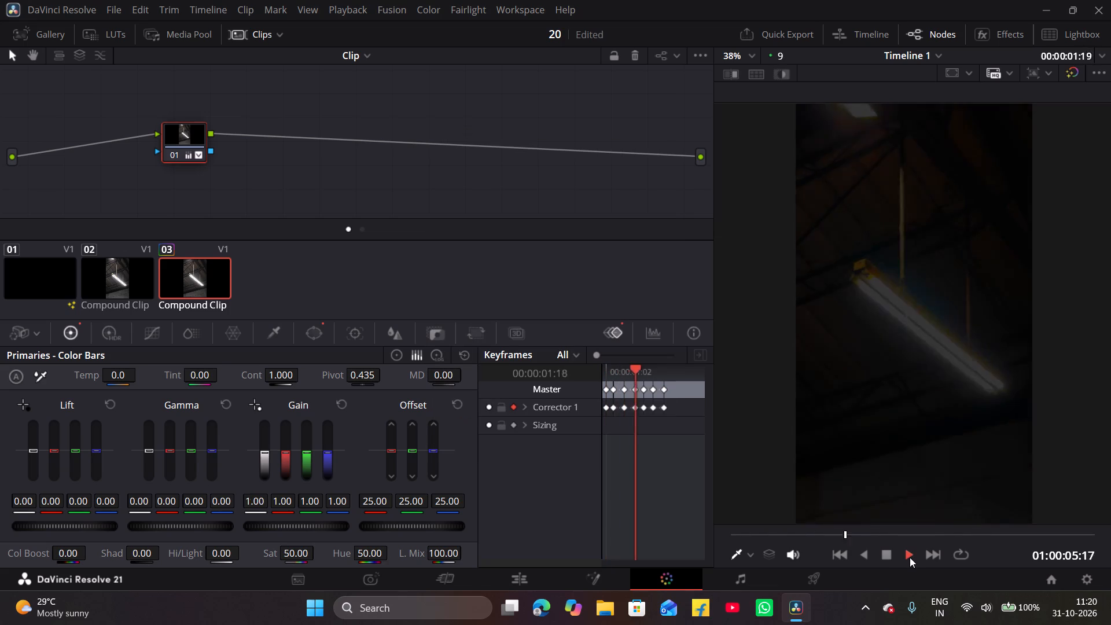
click(886, 549)
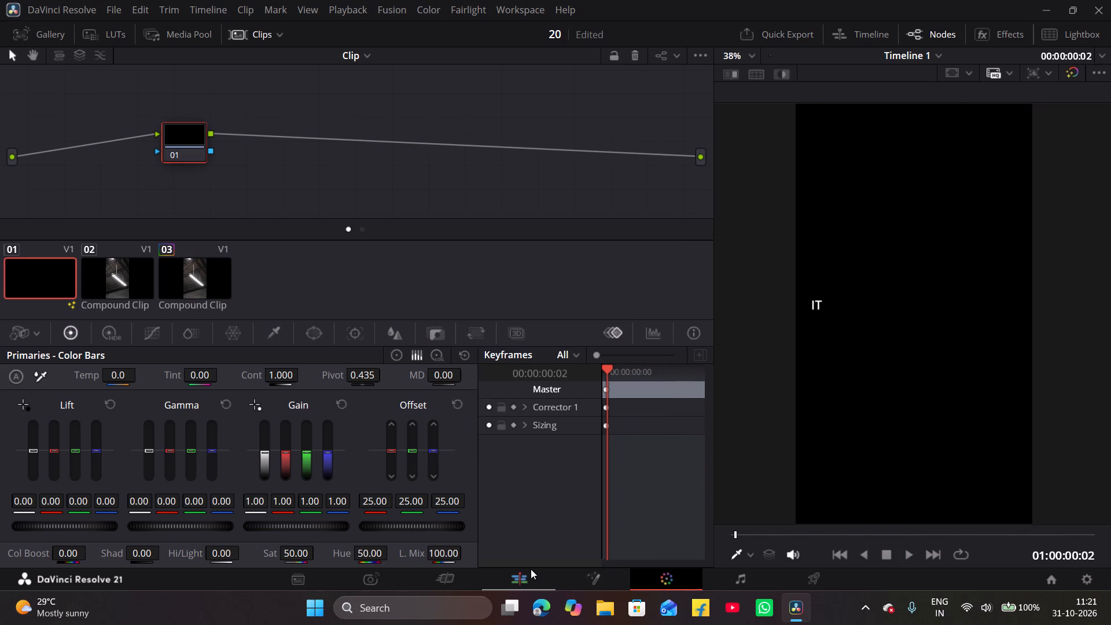
click(525, 572)
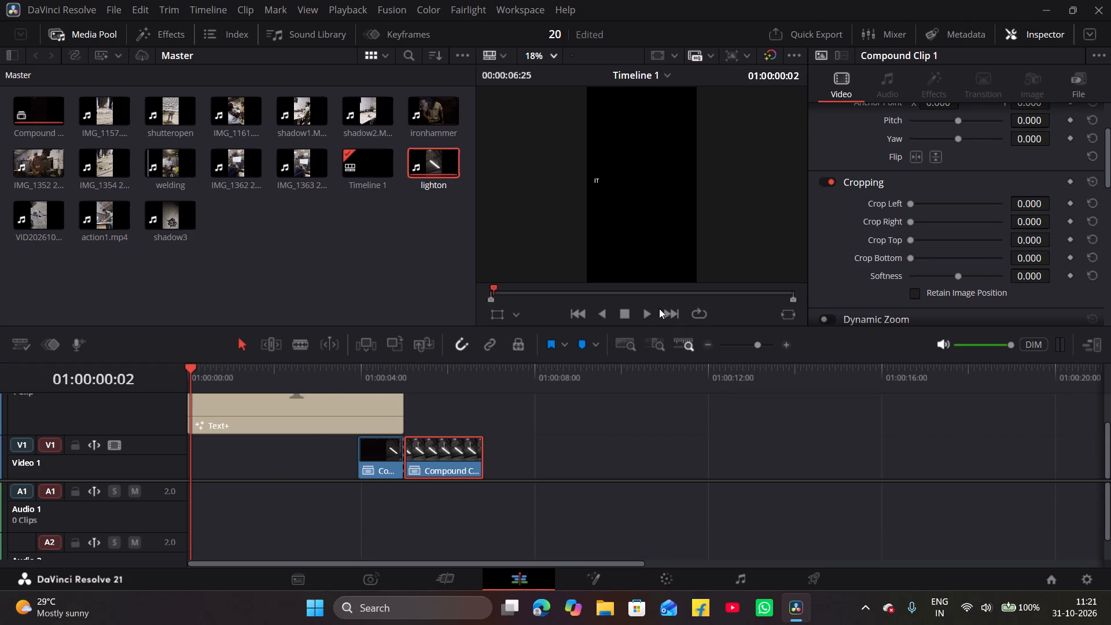
click(643, 314)
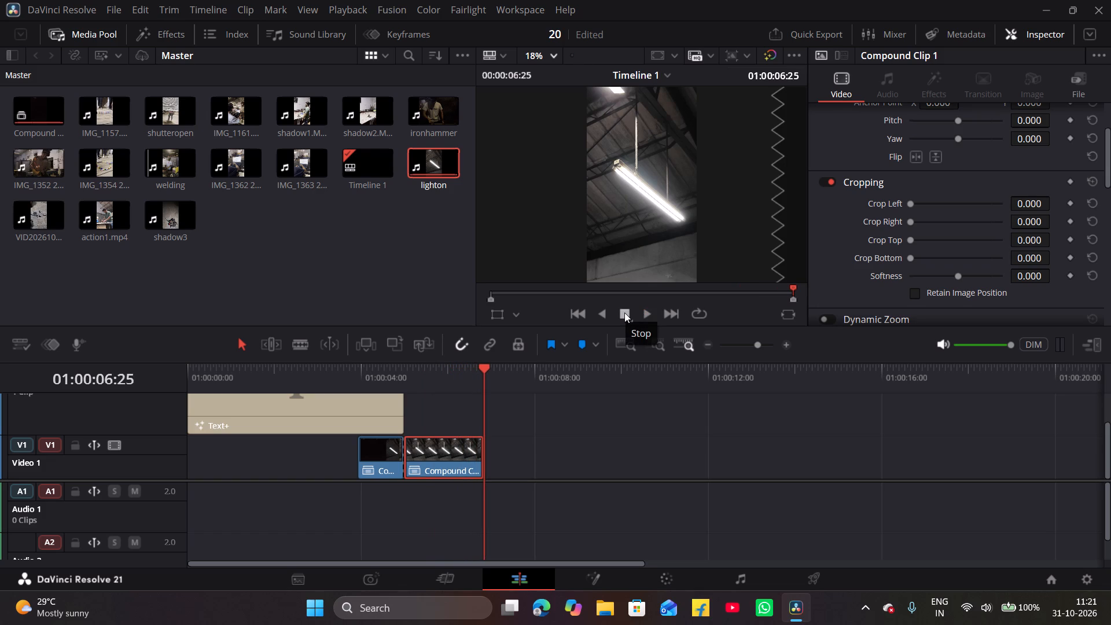
Replay the flickering second compound clip from 01:00:05:00 at half speed to examine its light changes.
drag(487, 366, 426, 380)
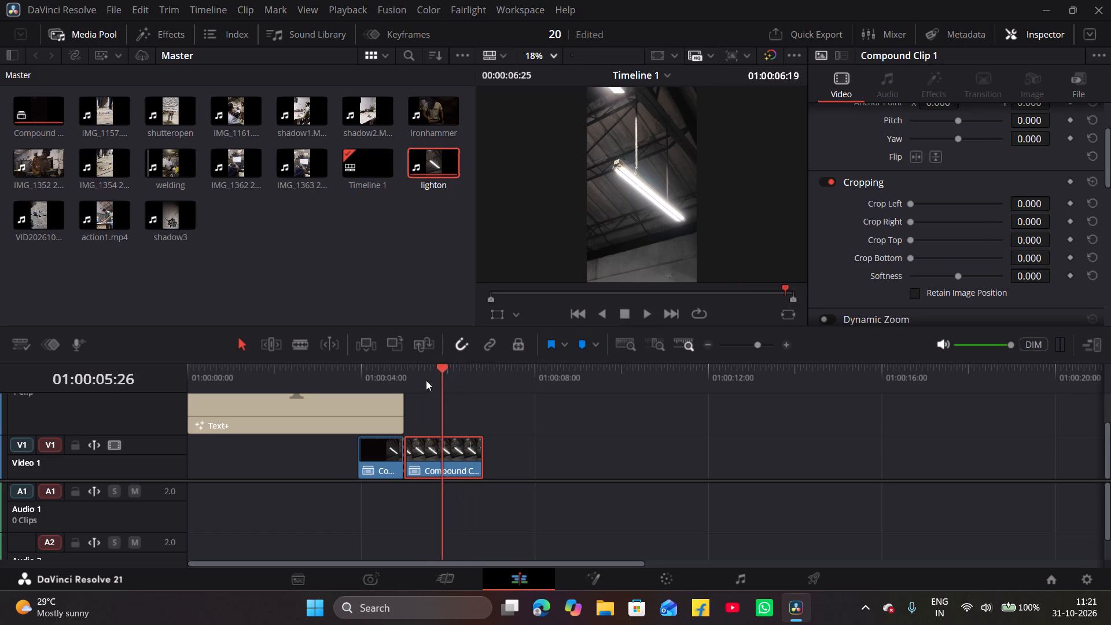
drag(426, 380, 405, 384)
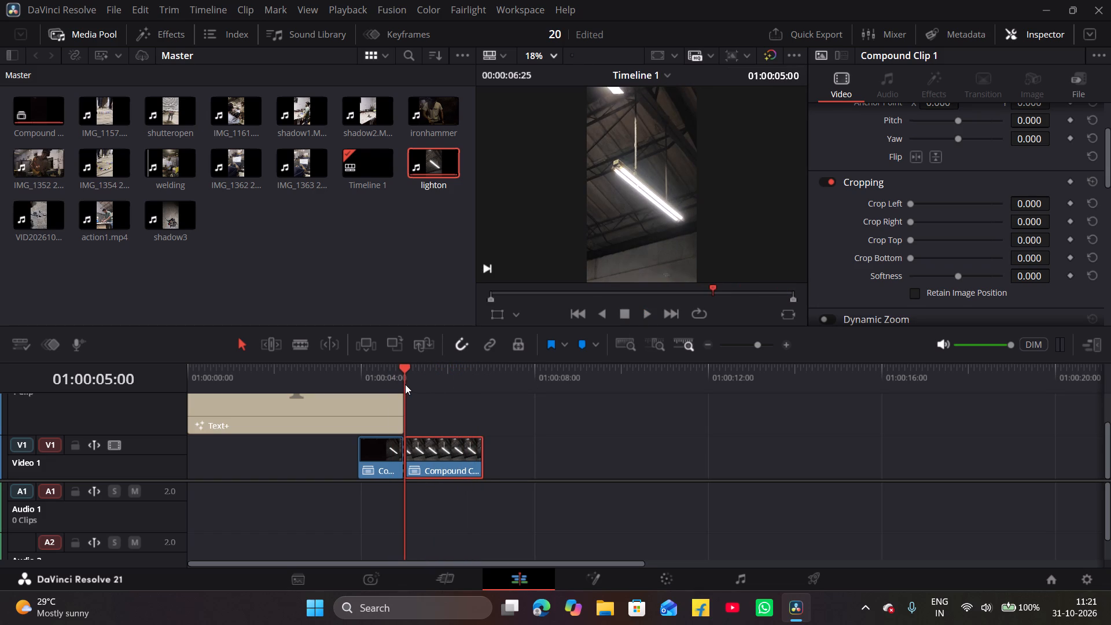
key(shift+k)
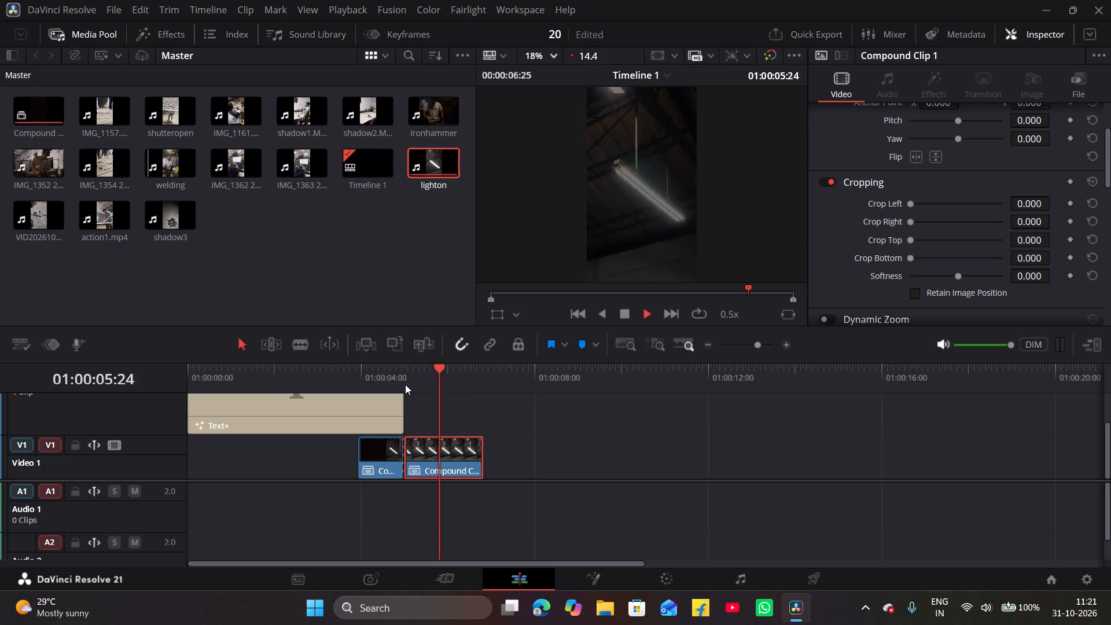
key(space)
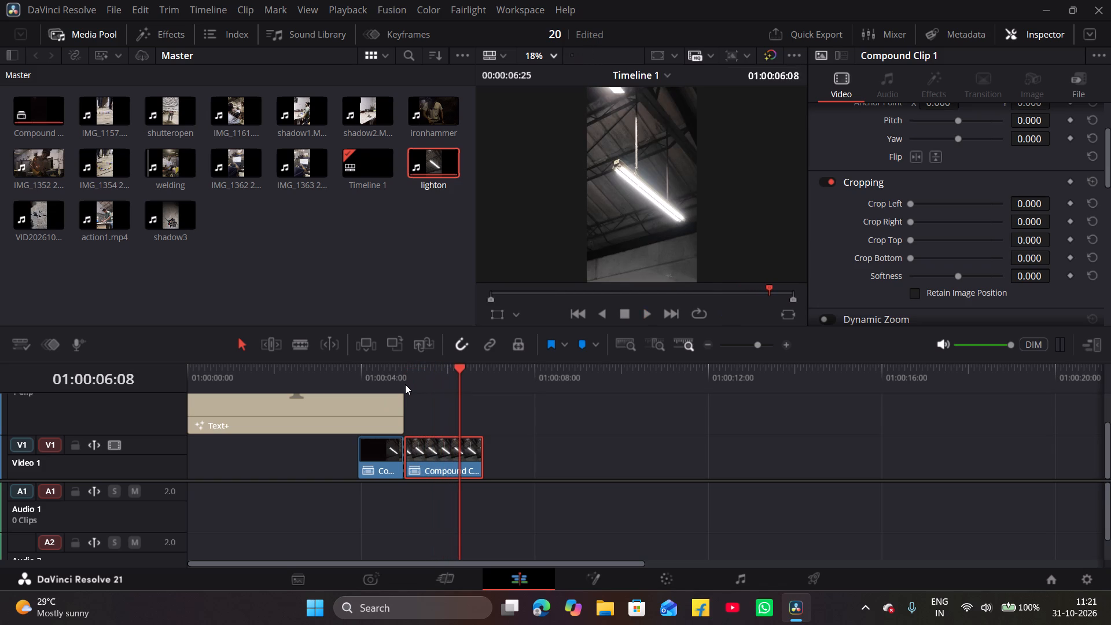
Import the FLIKERING.mp3 sound effect from the data user folder into the Master bin.
click(259, 273)
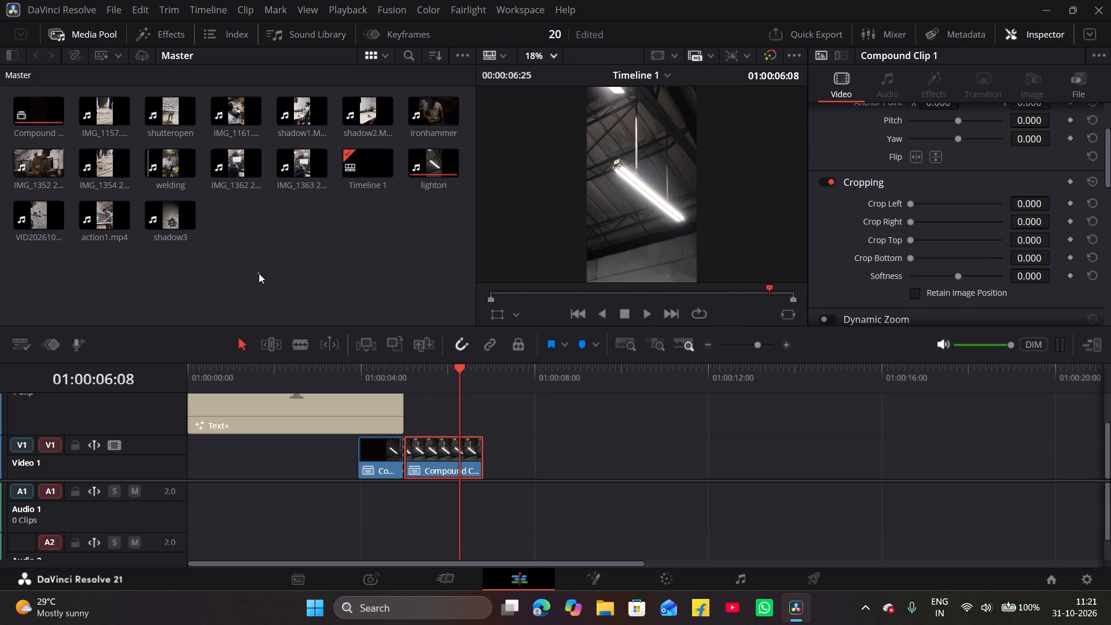
key(ctrl+i)
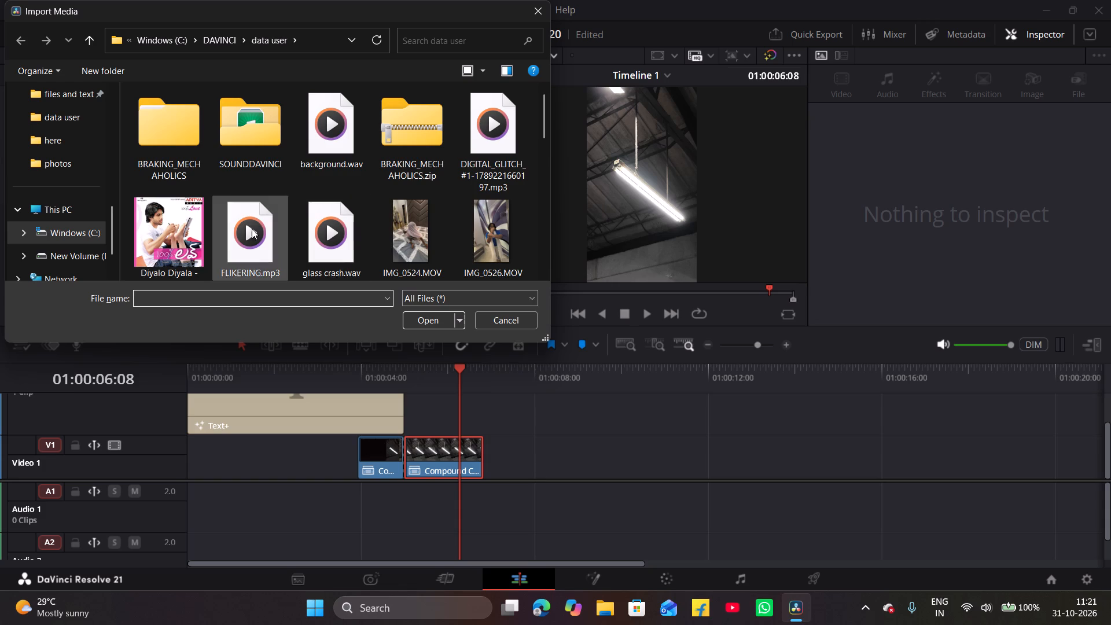
click(247, 231)
click(435, 322)
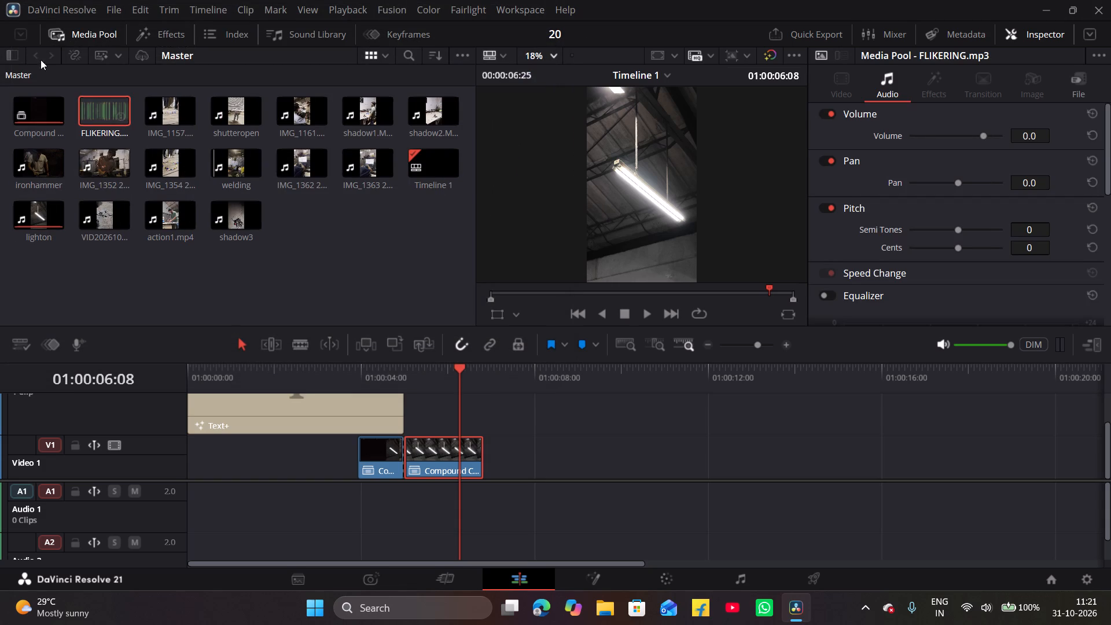
Preview FLIKERING.mp3 from its beginning in the source viewer.
double_click(96, 101)
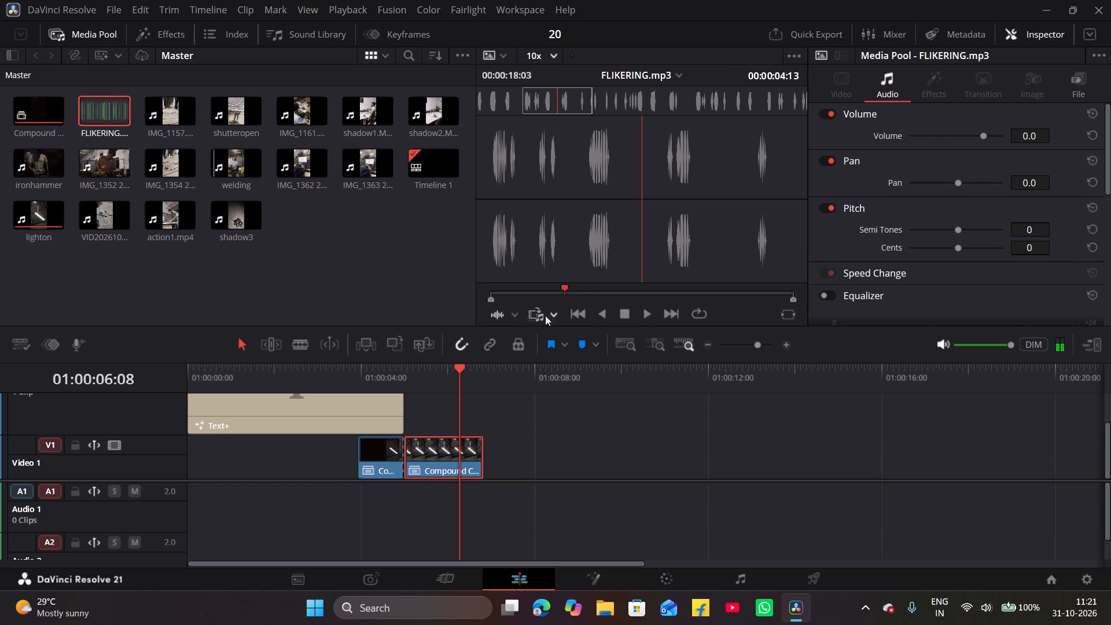
drag(565, 289, 438, 307)
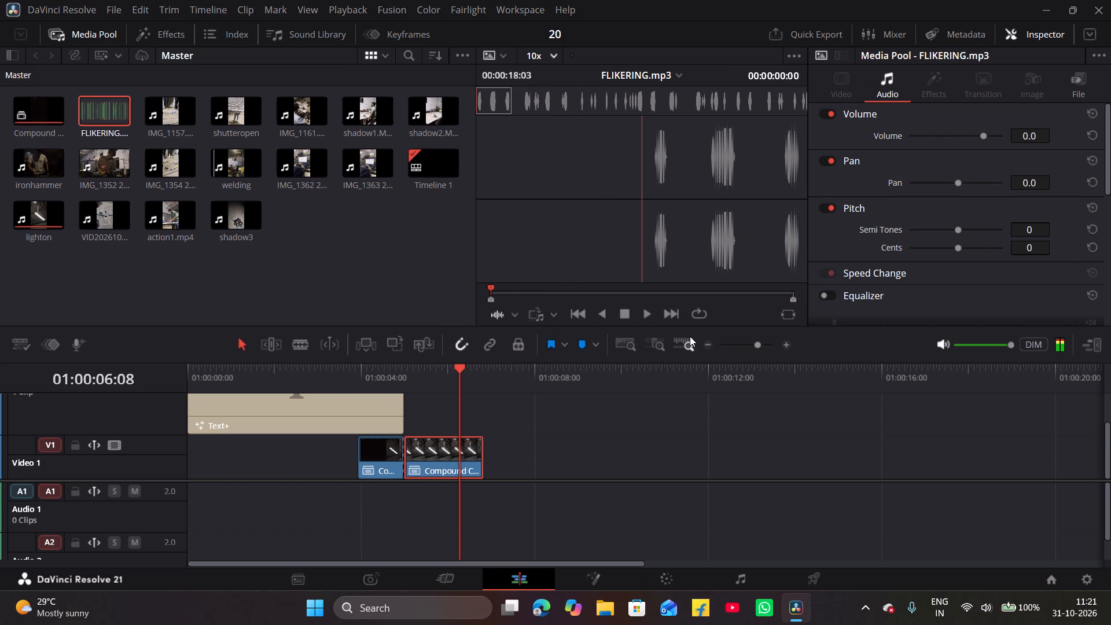
click(646, 311)
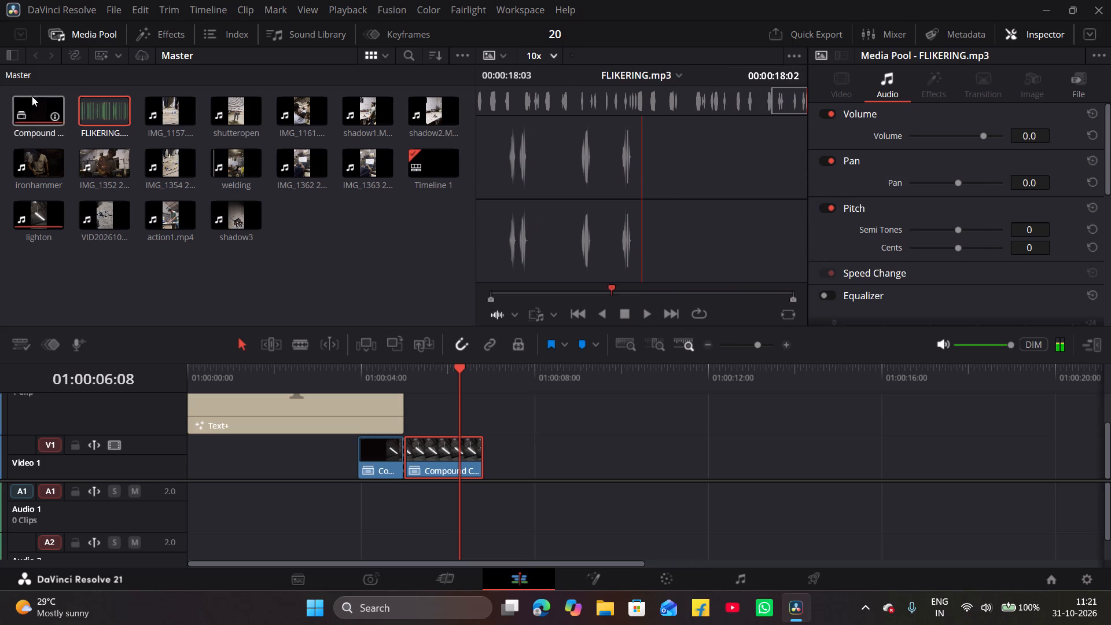
Import the DIGITAL_GLITCH_#1-1789221660197.mp3 sound effect from the data user folder into the Master bin.
click(244, 287)
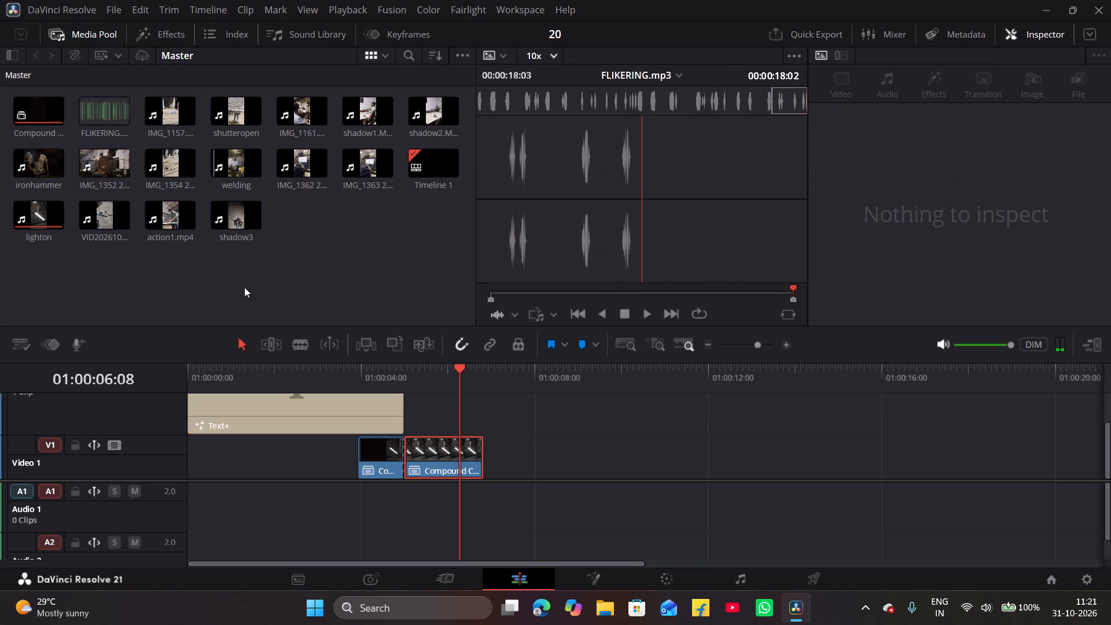
key(ctrl+i)
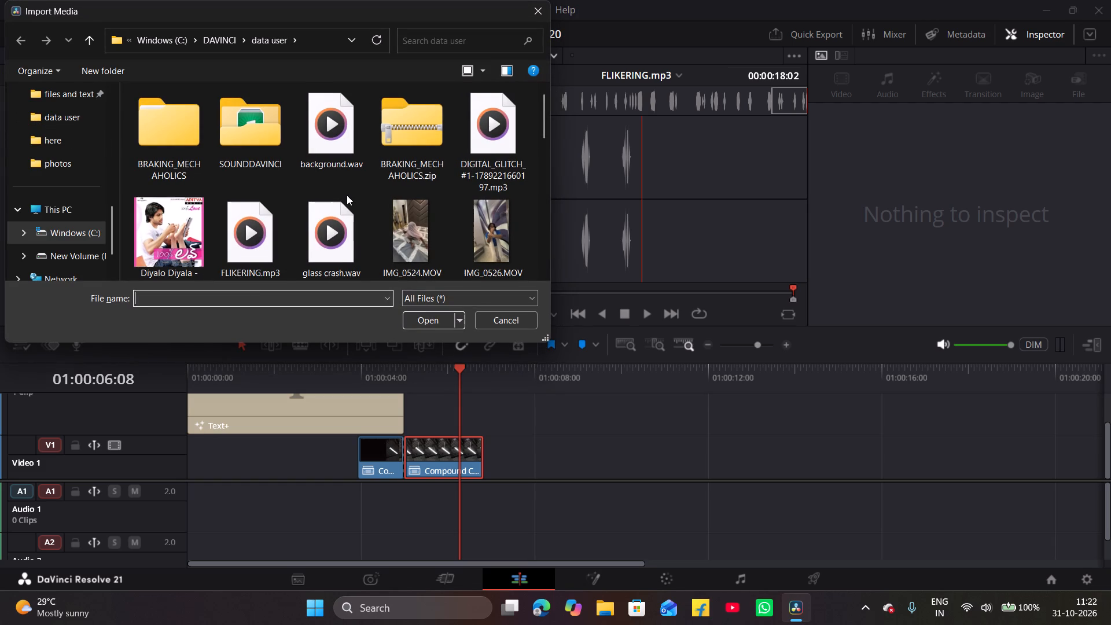
click(512, 139)
scroll(417, 223, down, 2)
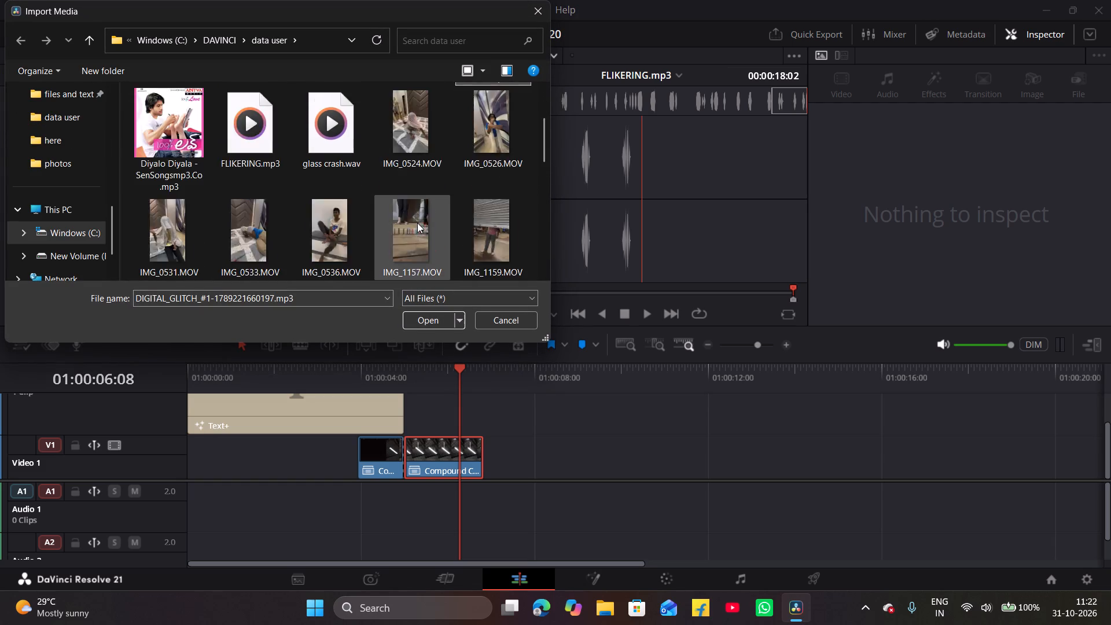
scroll(417, 223, down, 1)
scroll(418, 221, up, 1)
scroll(418, 221, down, 6)
scroll(418, 221, up, 3)
scroll(418, 221, down, 3)
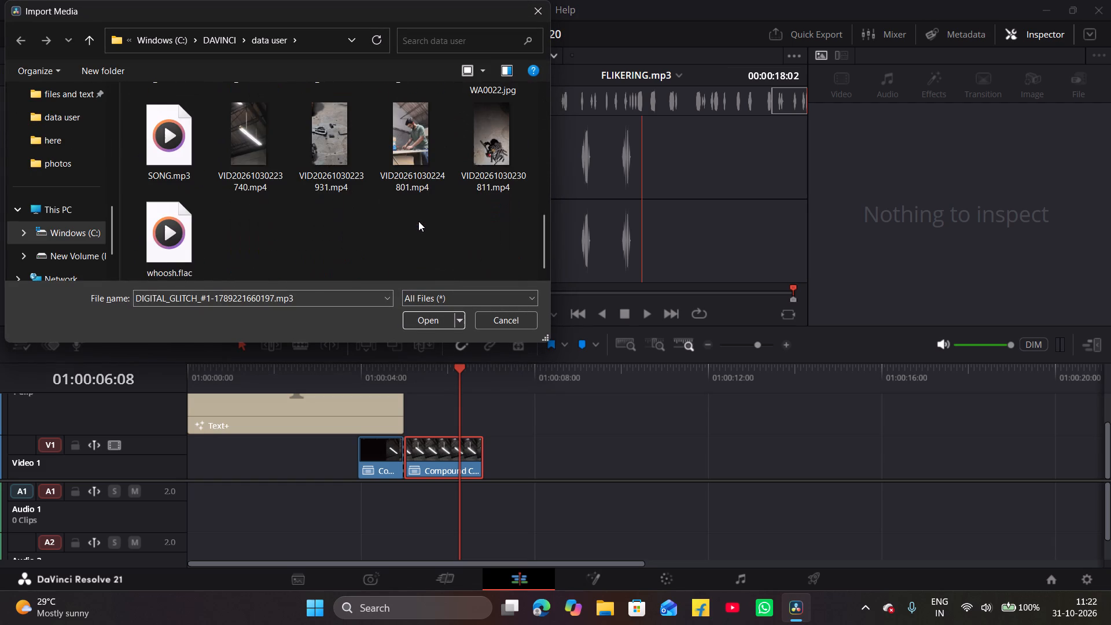
scroll(418, 221, up, 8)
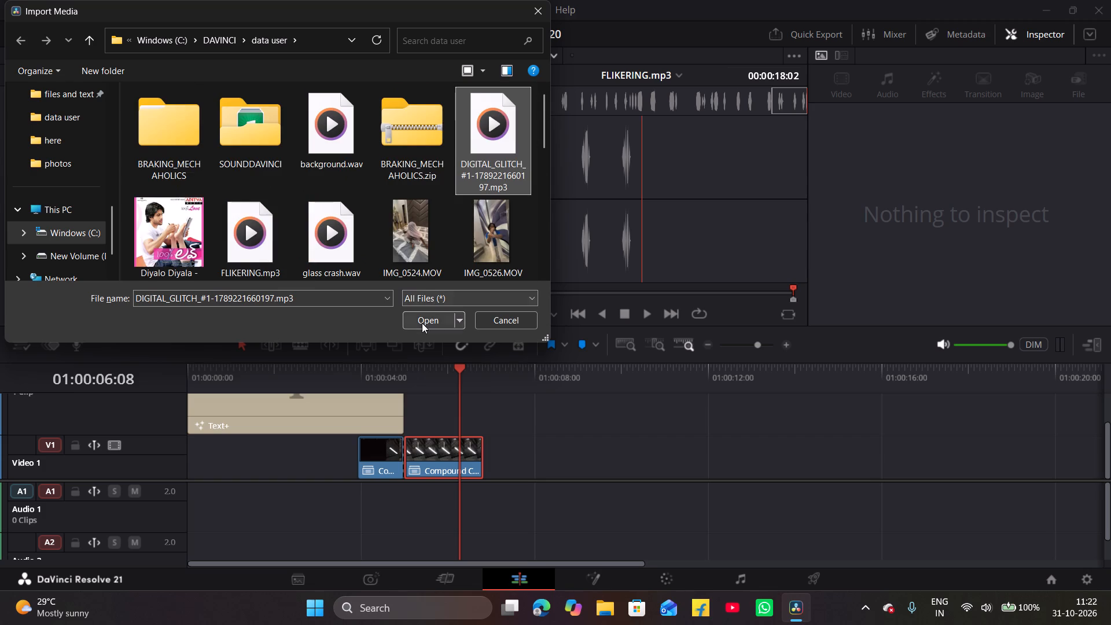
click(422, 323)
Preview FLIKERING.mp3 and the DIGITAL_GLITCH sound from their beginnings in the source viewer to compare them.
click(96, 106)
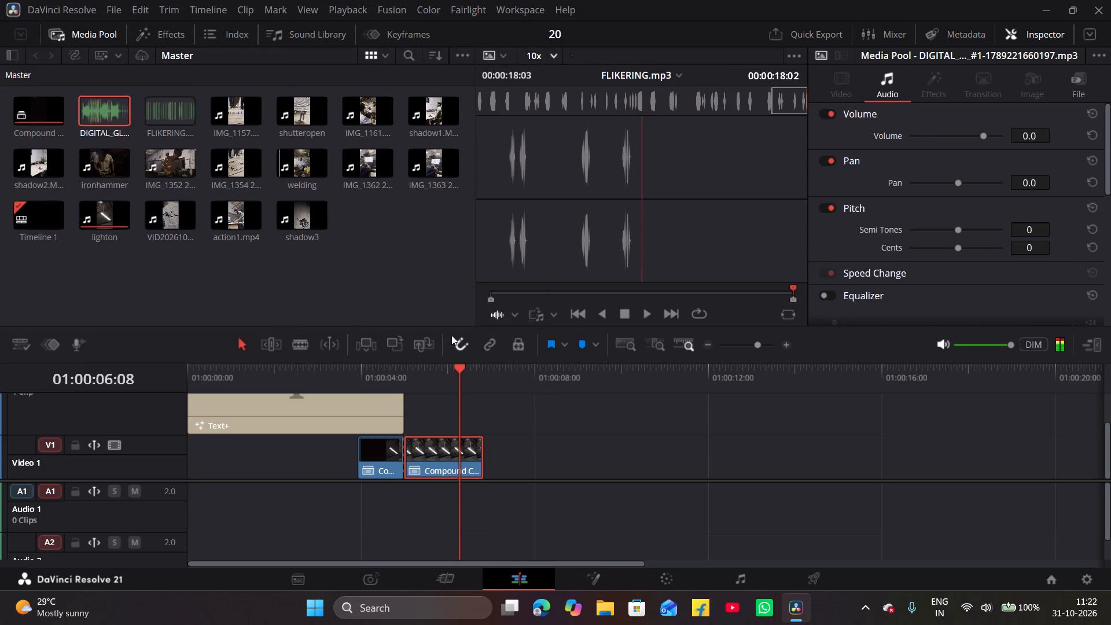
drag(518, 284, 471, 287)
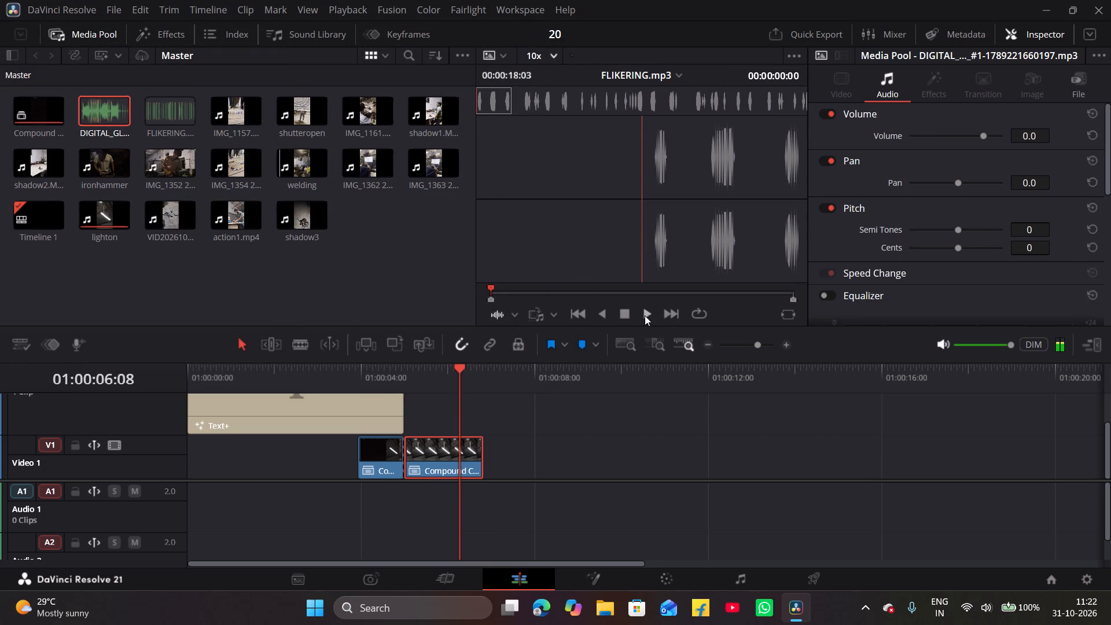
click(645, 315)
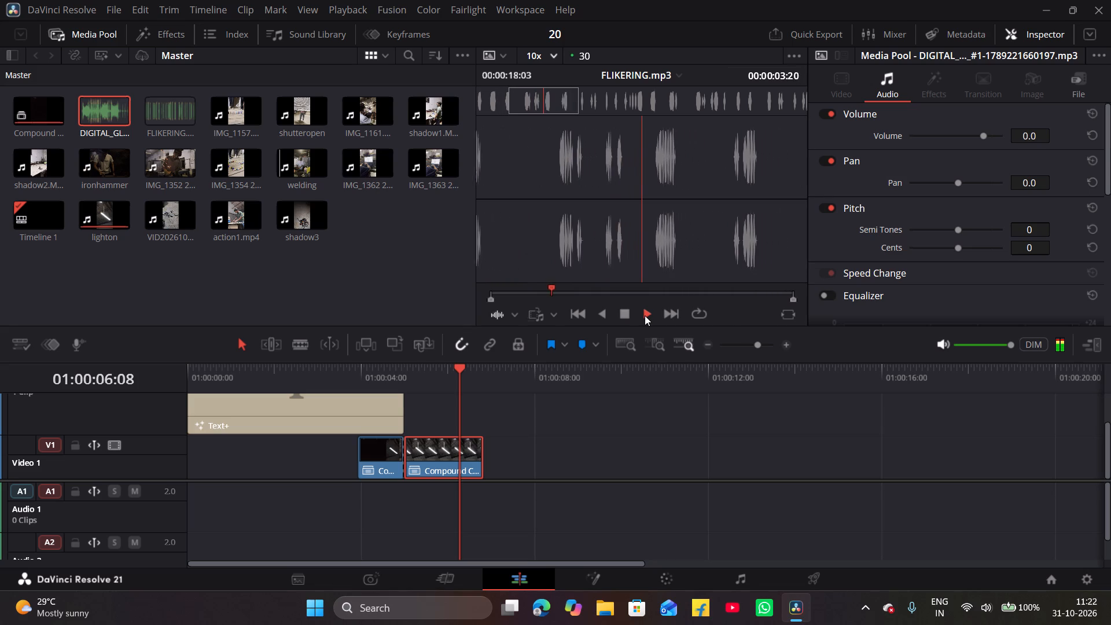
triple_click(94, 109)
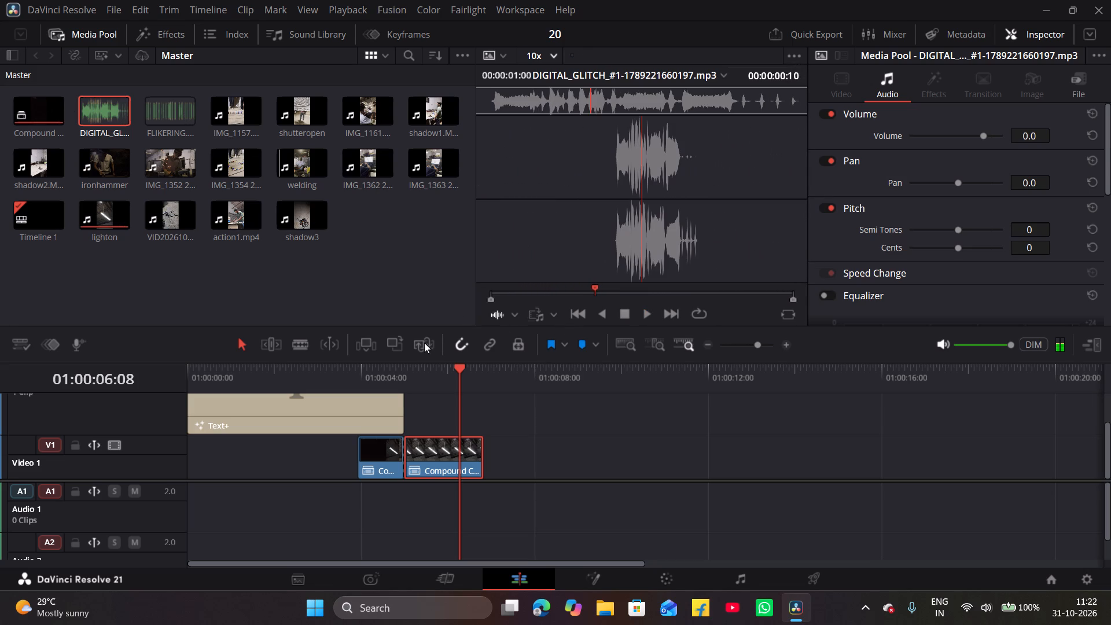
drag(594, 287, 459, 299)
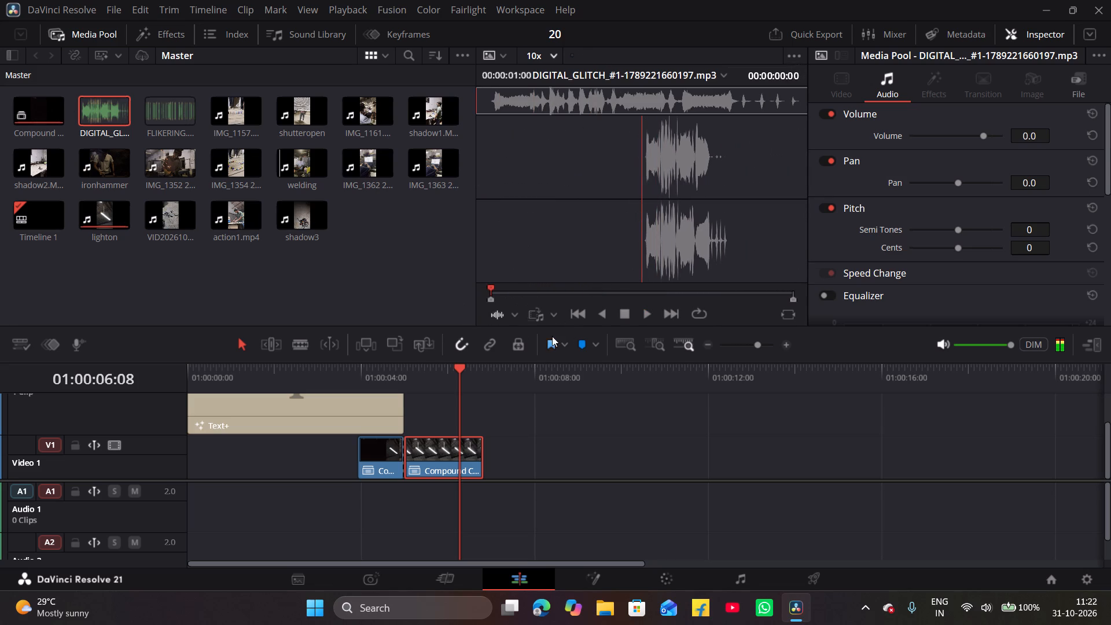
click(645, 312)
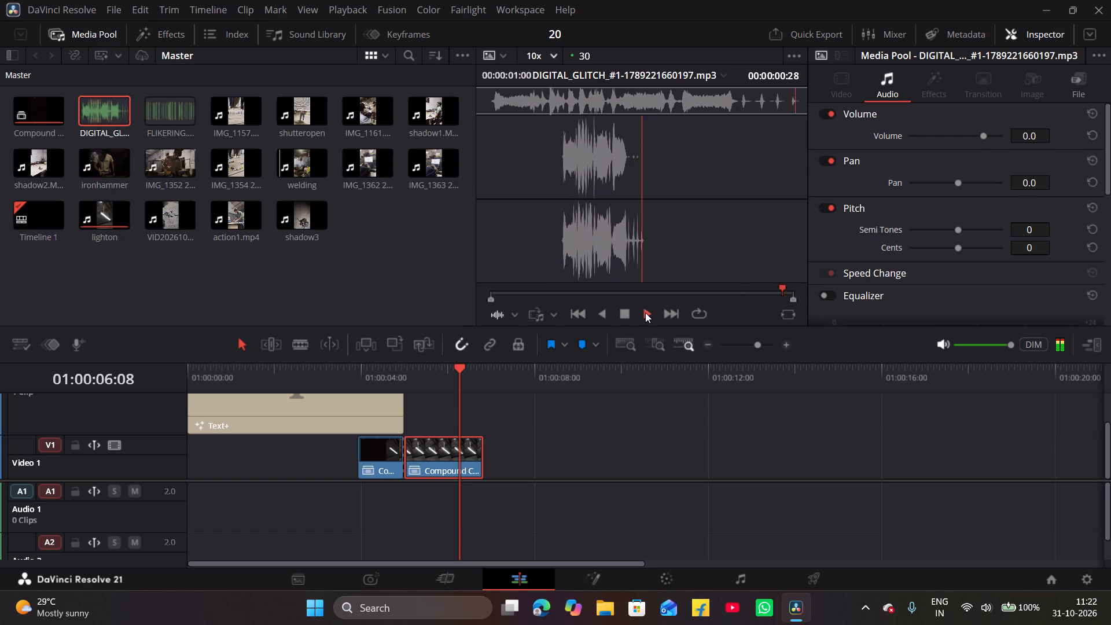
Place FLIKERING.mp3 on track Audio 1, starting at the beginning of the first compound clip.
click(170, 117)
drag(170, 117, 255, 235)
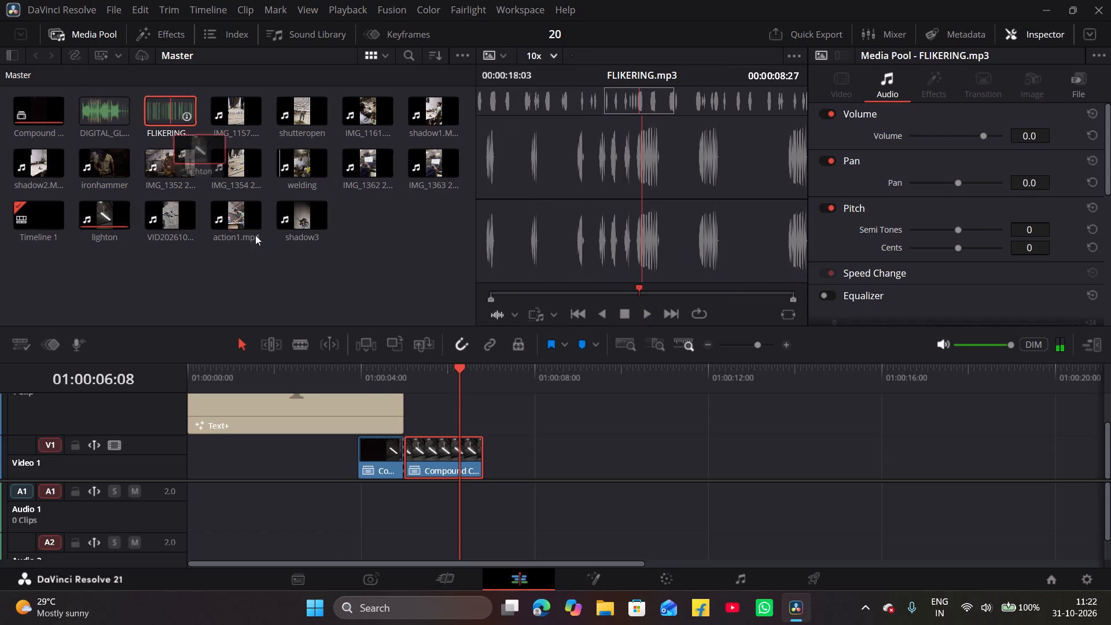
drag(255, 235, 358, 516)
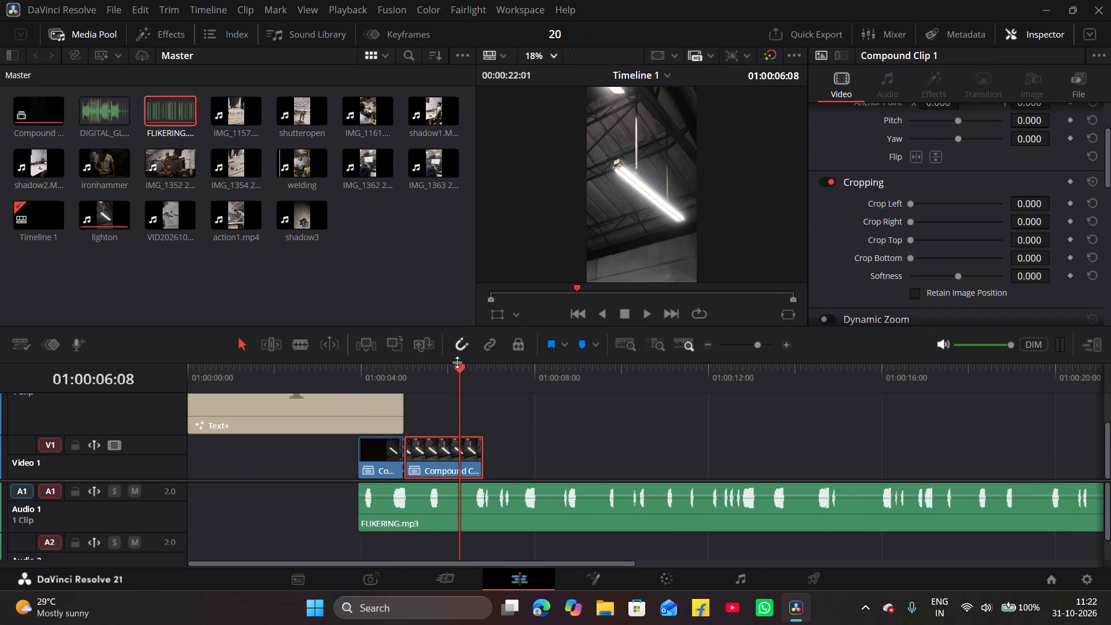
Play the timeline from 01:00:03:28 to check the flicker sound against the compound clips.
drag(458, 368, 360, 403)
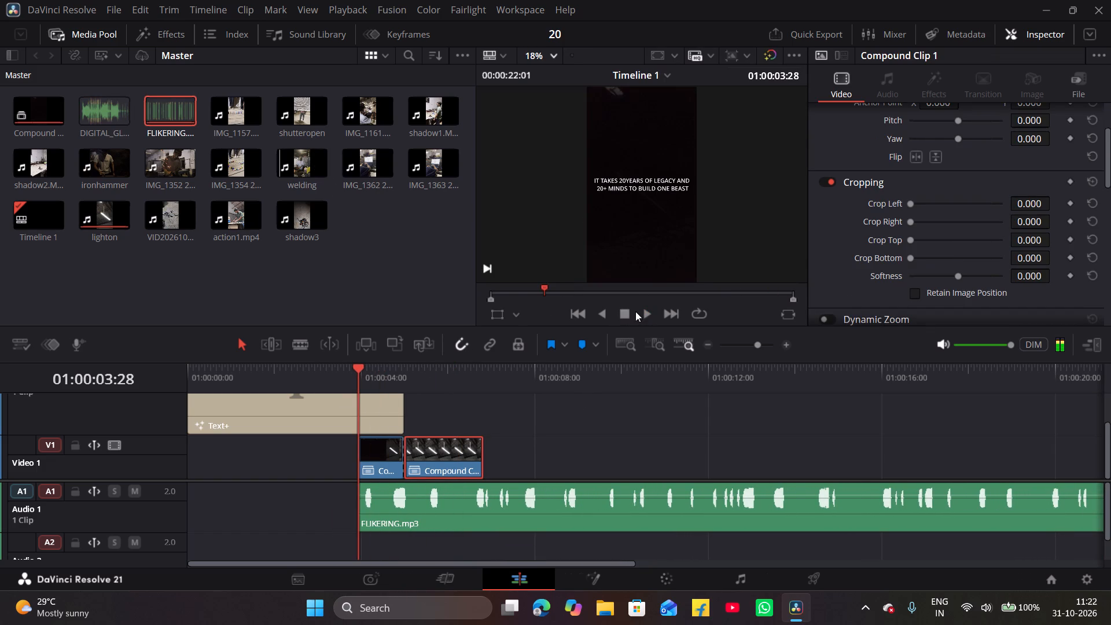
click(642, 311)
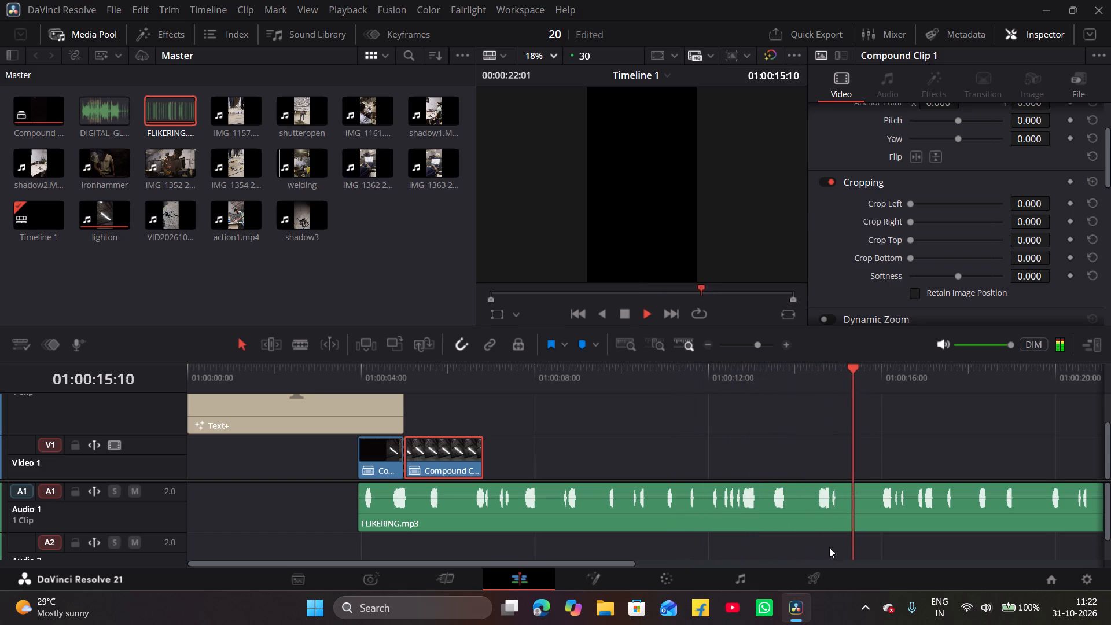
click(623, 314)
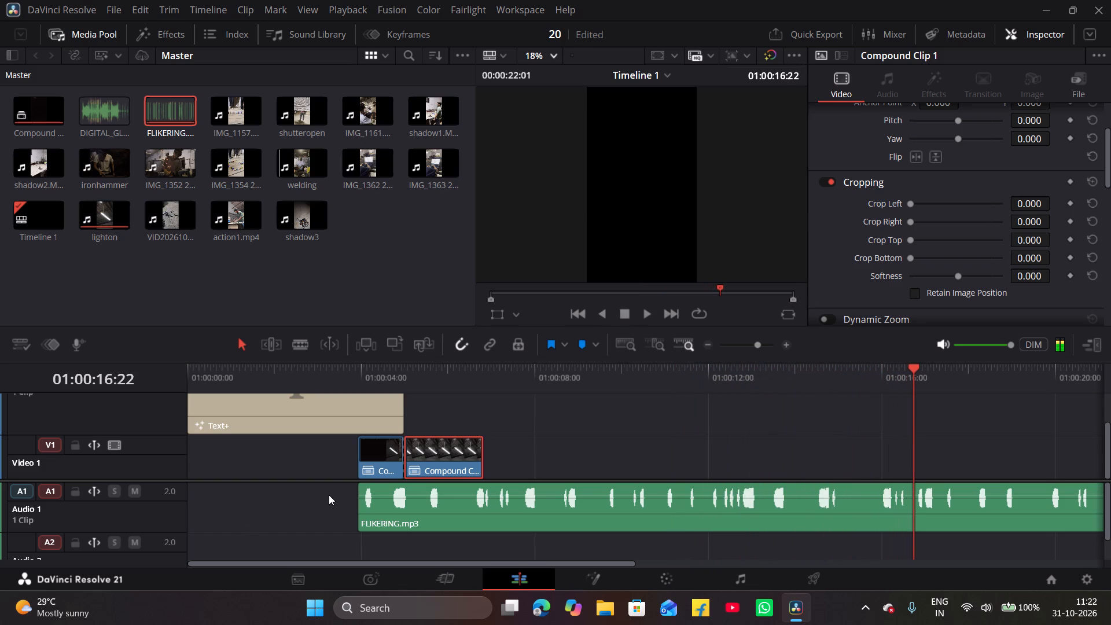
key(Up)
key(Up)
key(Up)
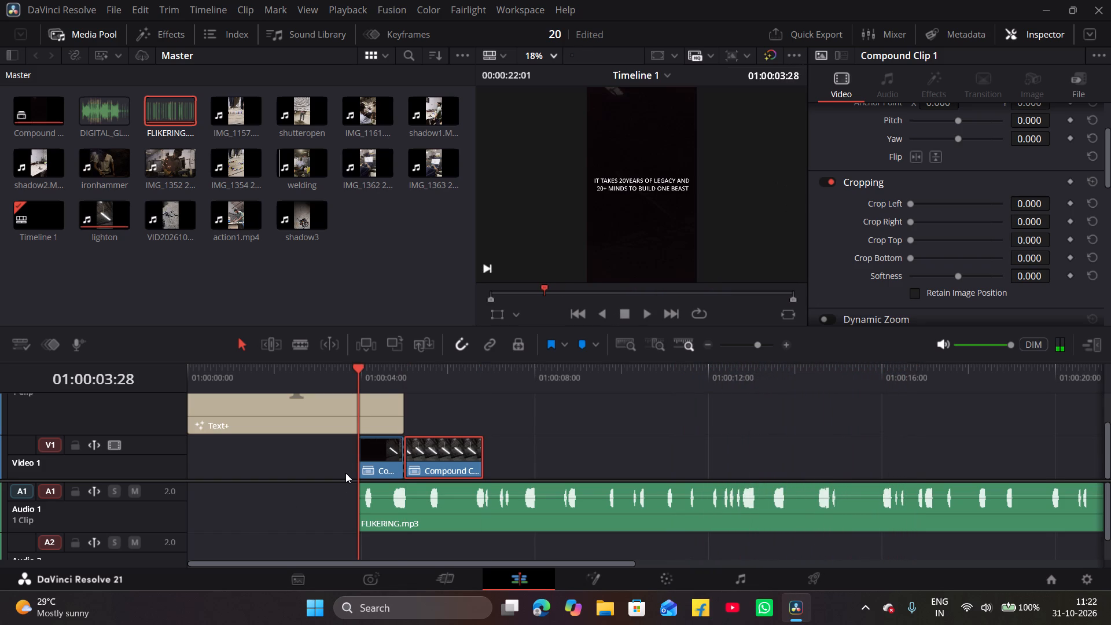
key(space)
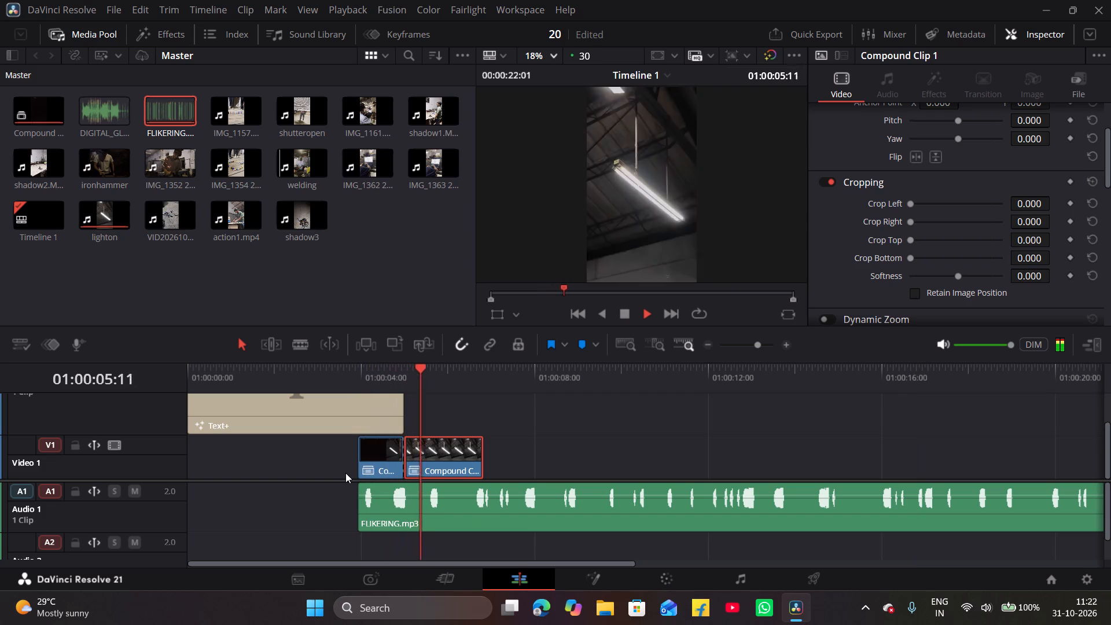
key(space)
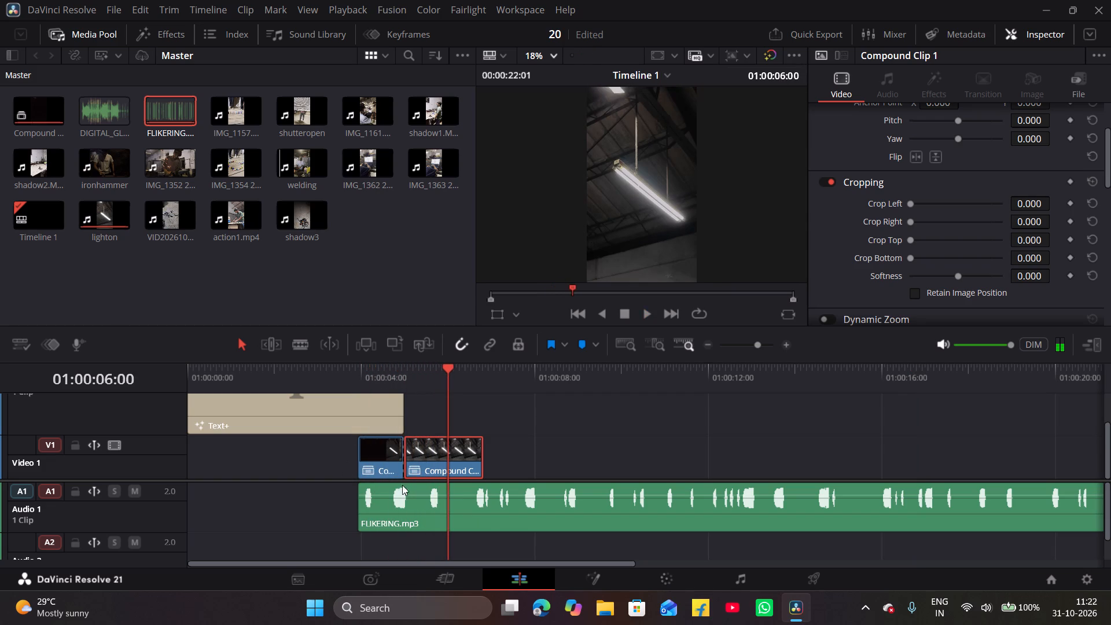
Split FLIKERING.mp3 on Audio 1 at 01:00:06:00 and delete the part after the cut.
click(487, 517)
key(ctrl+b)
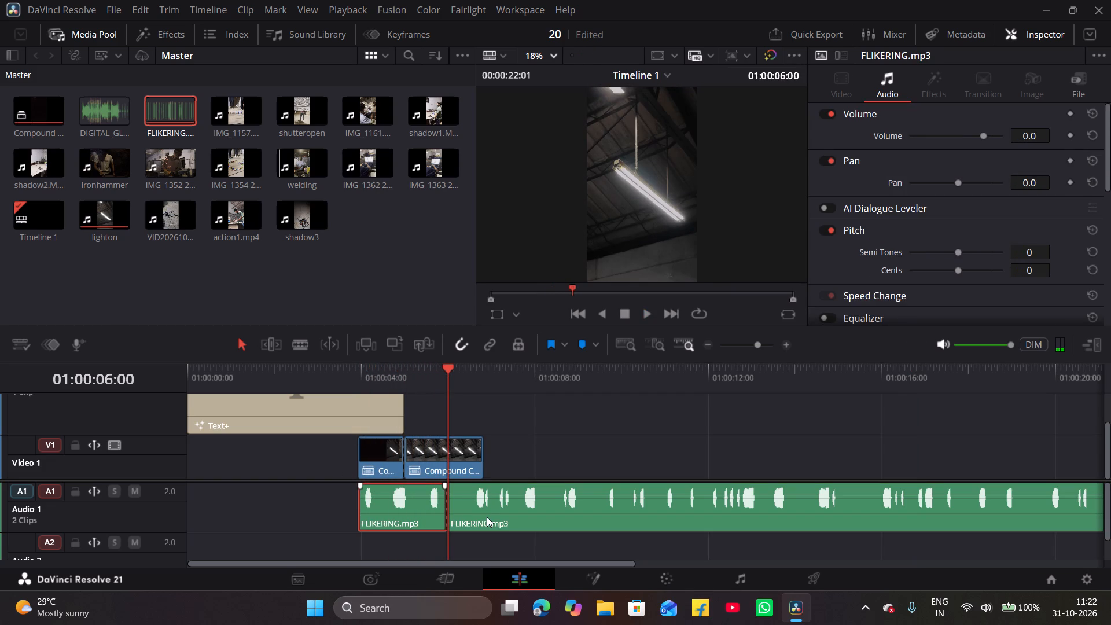
click(487, 517)
key(BackSpace)
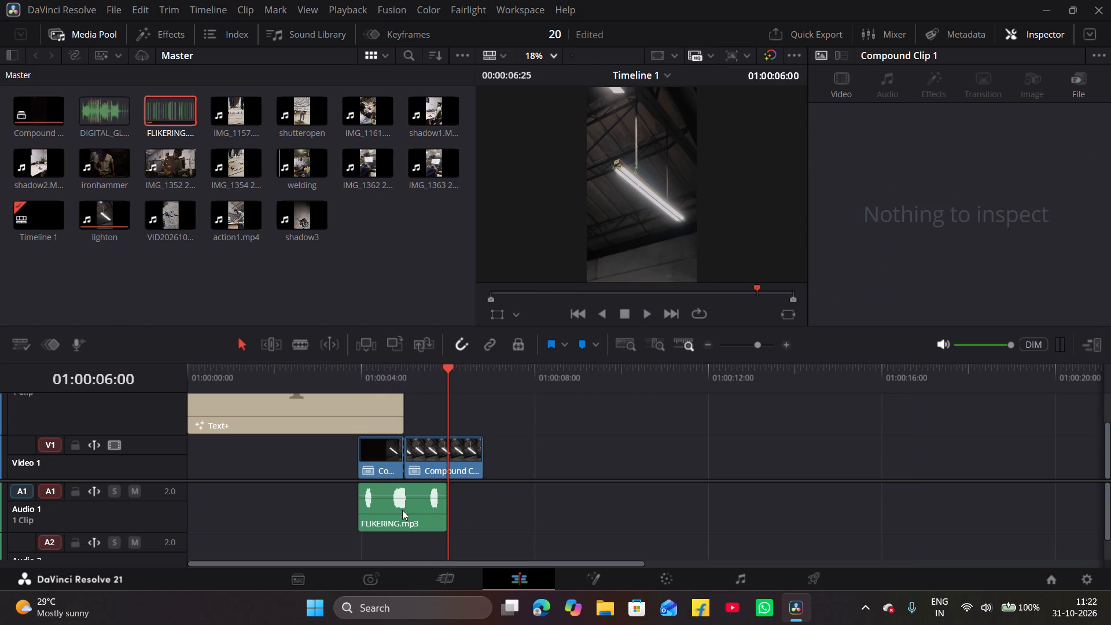
Move the trimmed FLIKERING.mp3 clip to start with the second compound clip at 01:00:05:00, and play it back.
drag(402, 510, 453, 509)
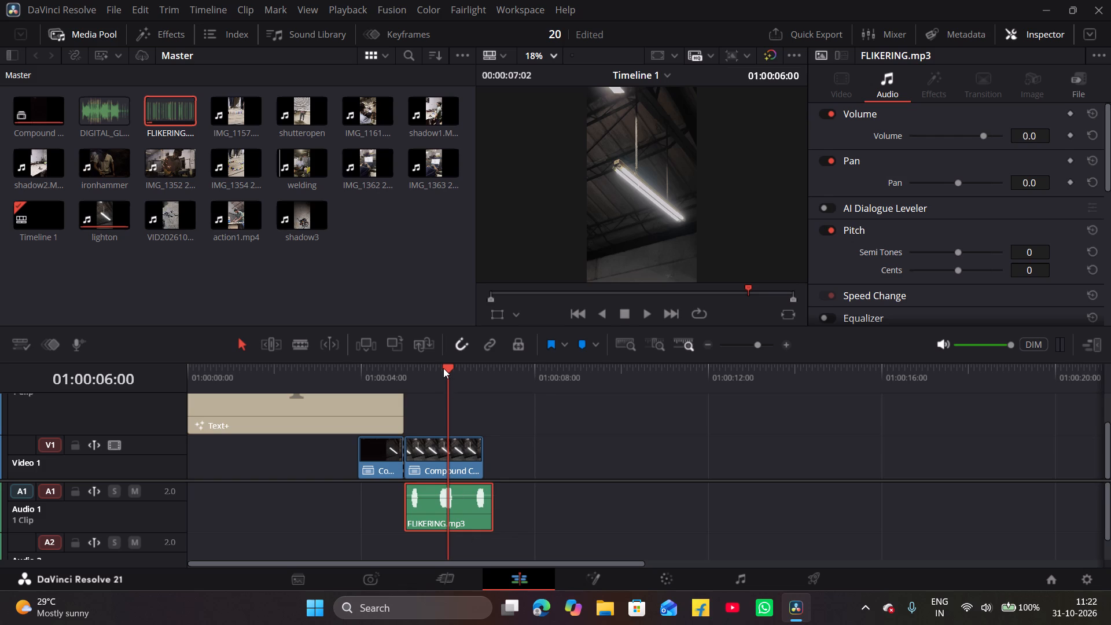
drag(443, 368, 406, 378)
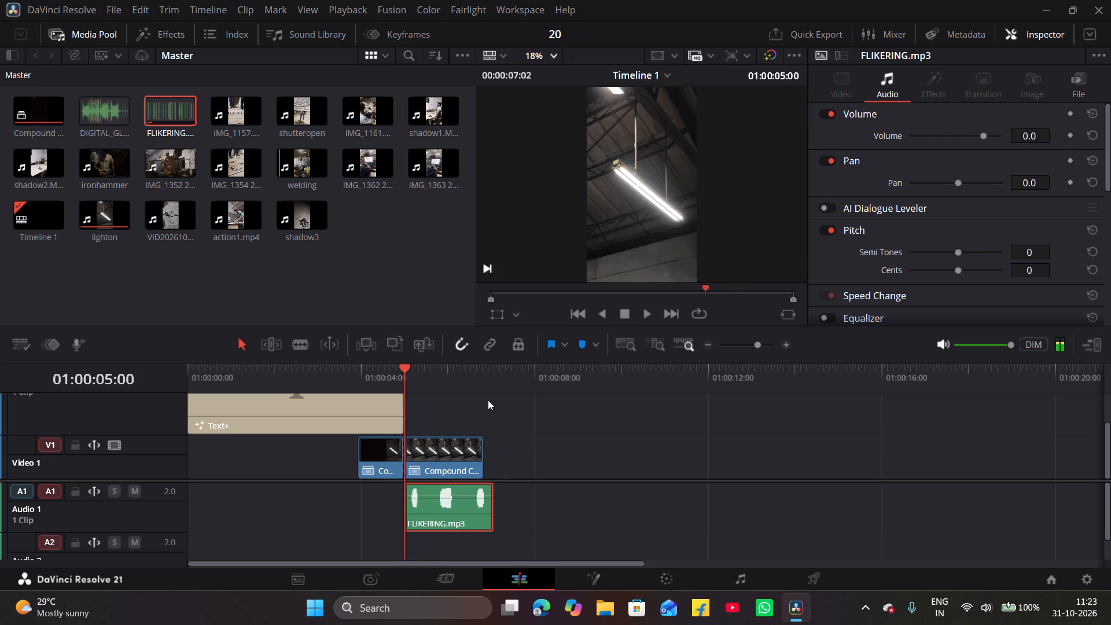
key(space)
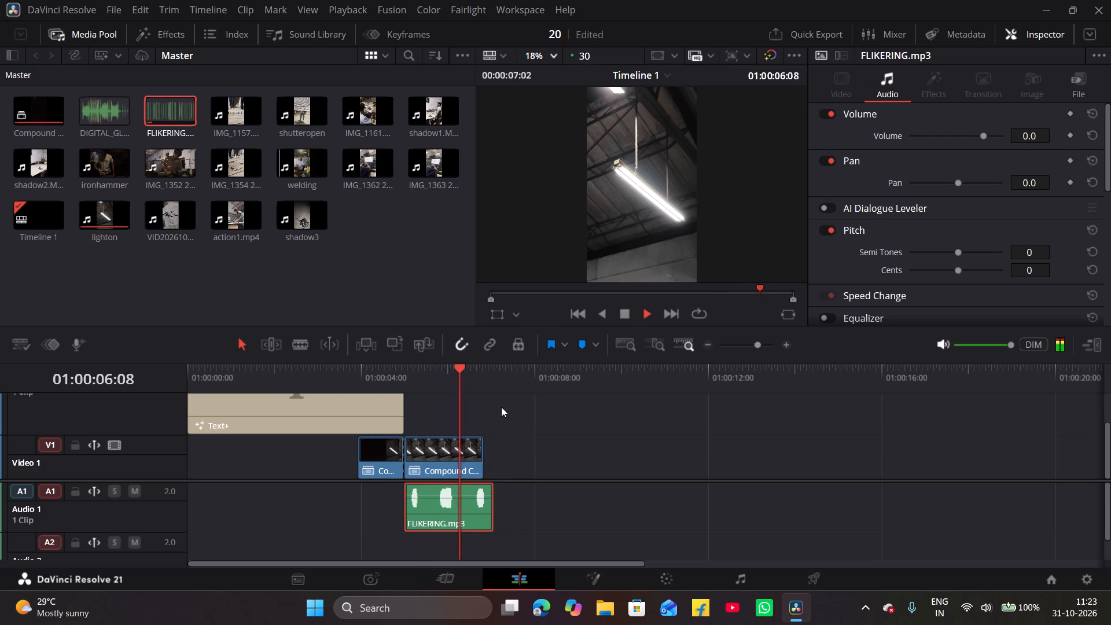
key(space)
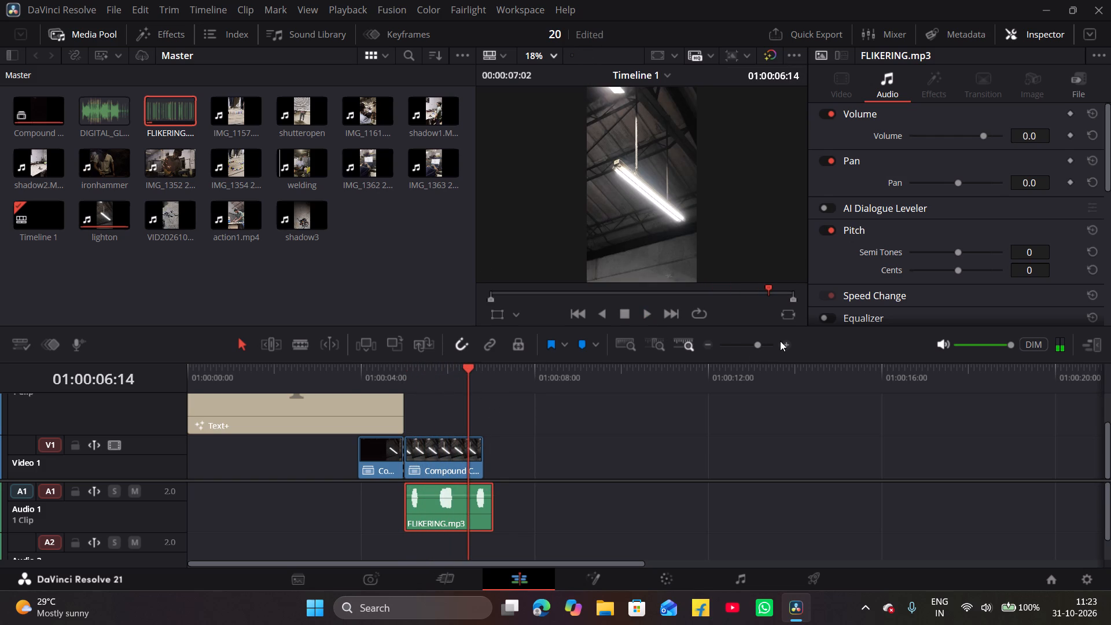
Play the second compound clip from its start and shift the FLIKERING.mp3 clip about two frames earlier.
double_click(783, 341)
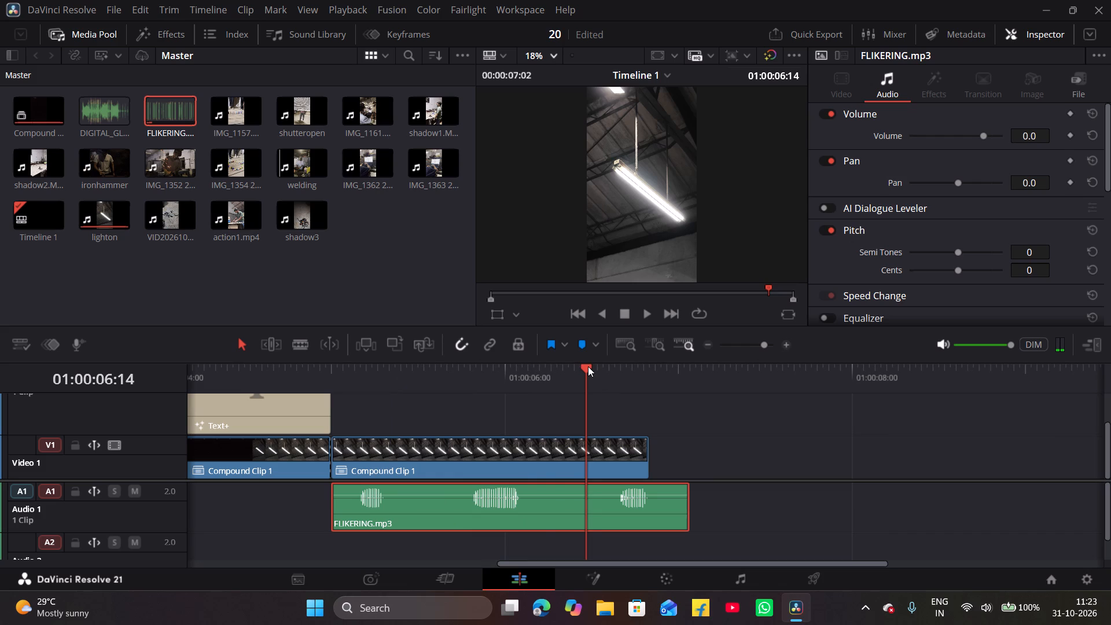
drag(588, 366, 330, 397)
key(space)
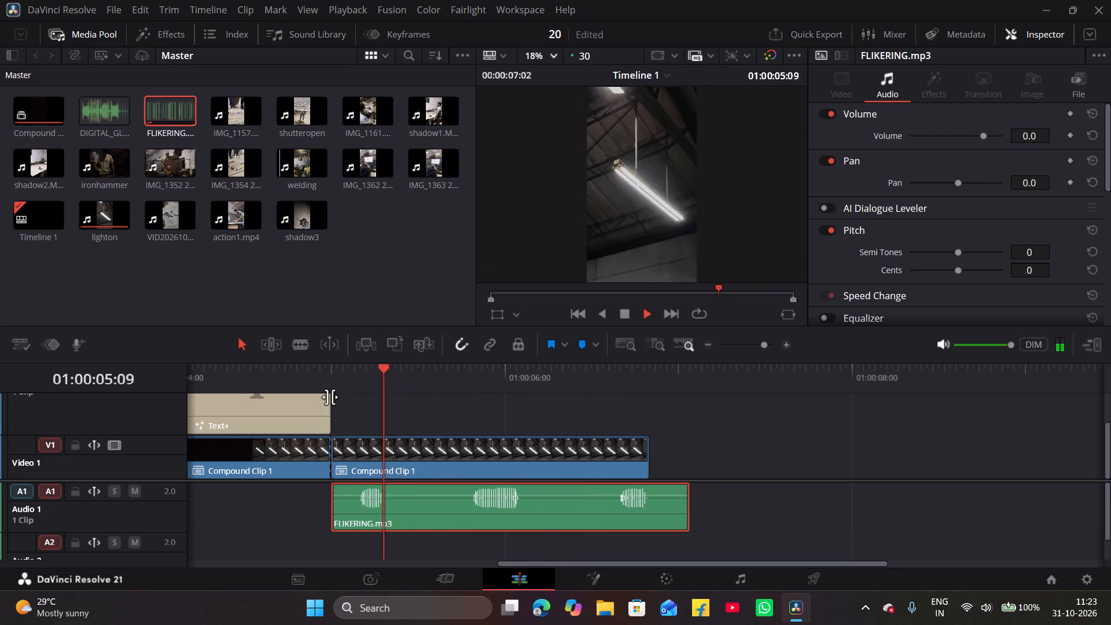
key(space)
drag(385, 507, 377, 509)
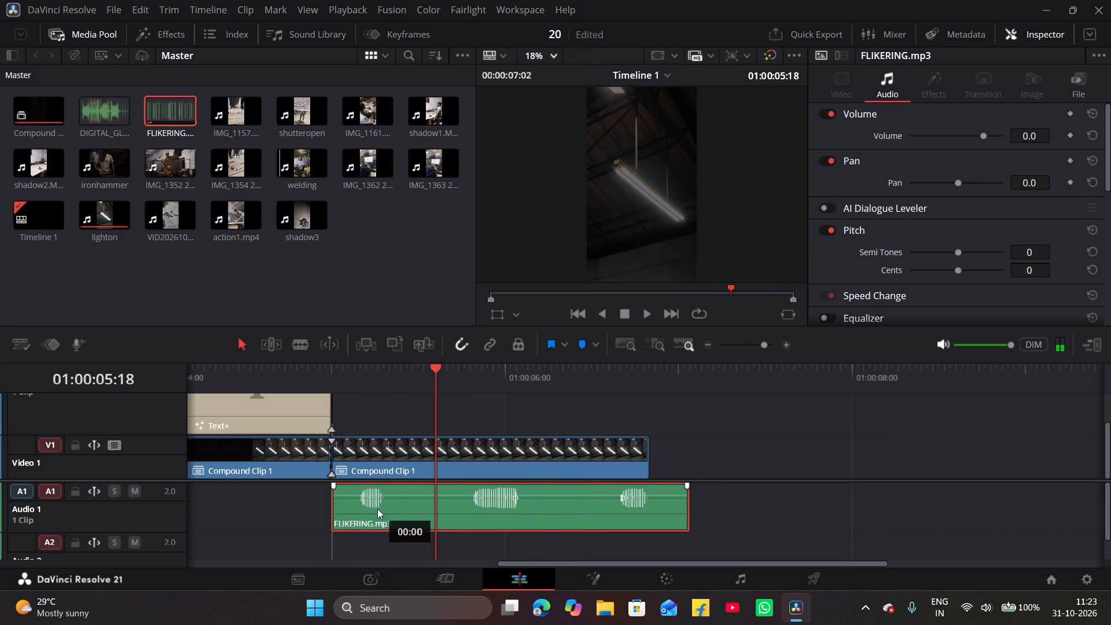
drag(377, 509, 368, 512)
Play the second compound clip from its start to check the shifted flicker sound against the picture.
drag(436, 366, 404, 374)
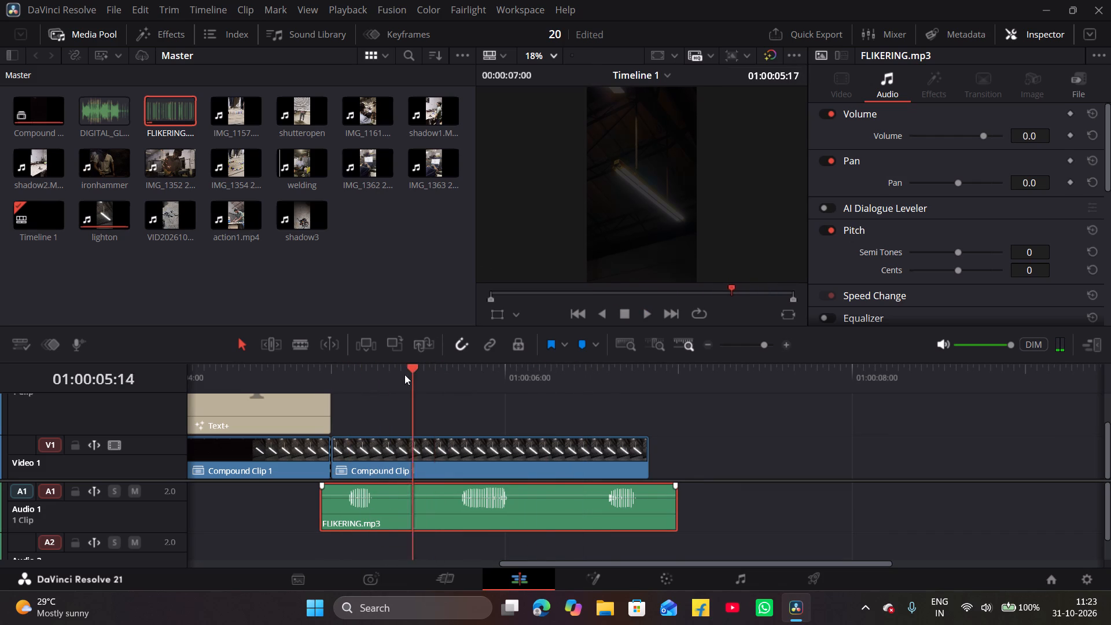
drag(404, 374, 334, 394)
key(space)
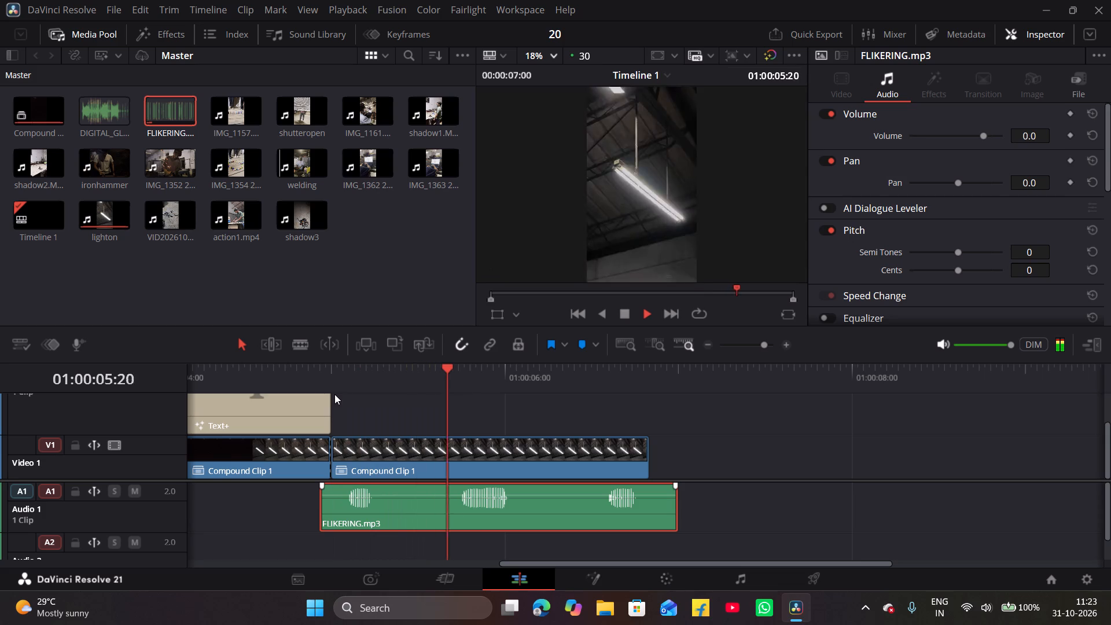
key(space)
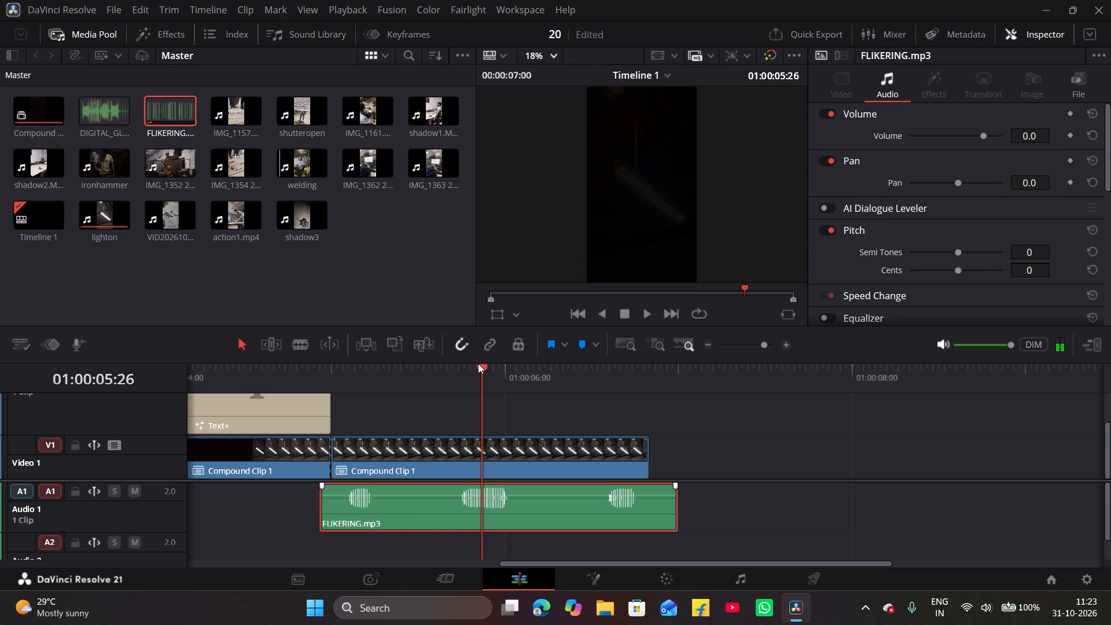
Split FLIKERING.mp3 on Audio 1 at 01:00:05:10 and 01:00:05:20, and delete the silent section between the cuts.
drag(478, 363, 376, 394)
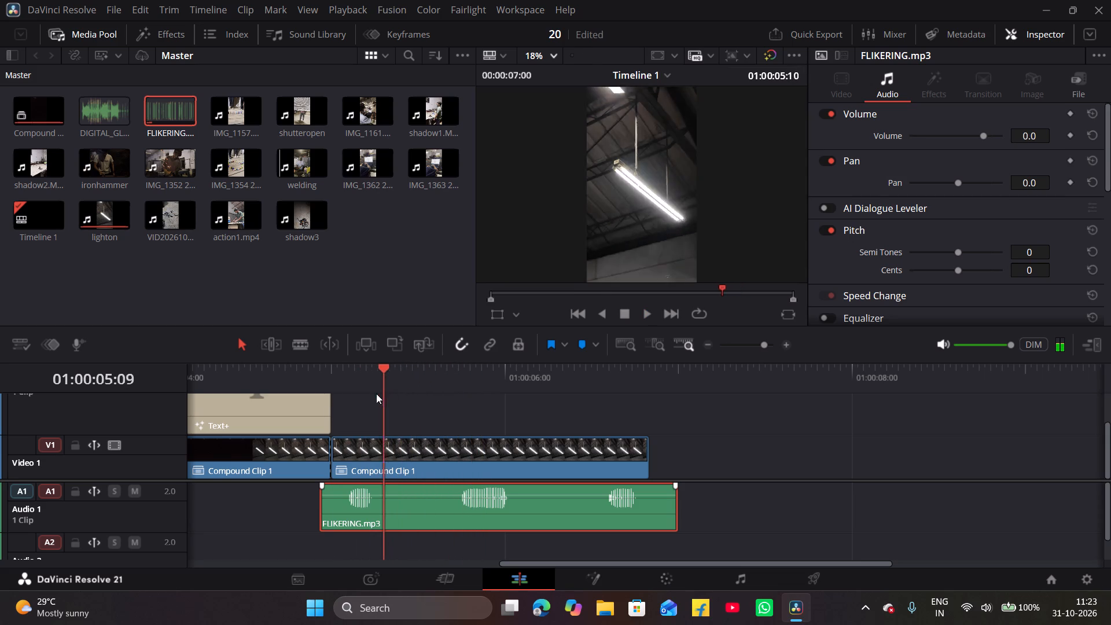
drag(376, 394, 380, 392)
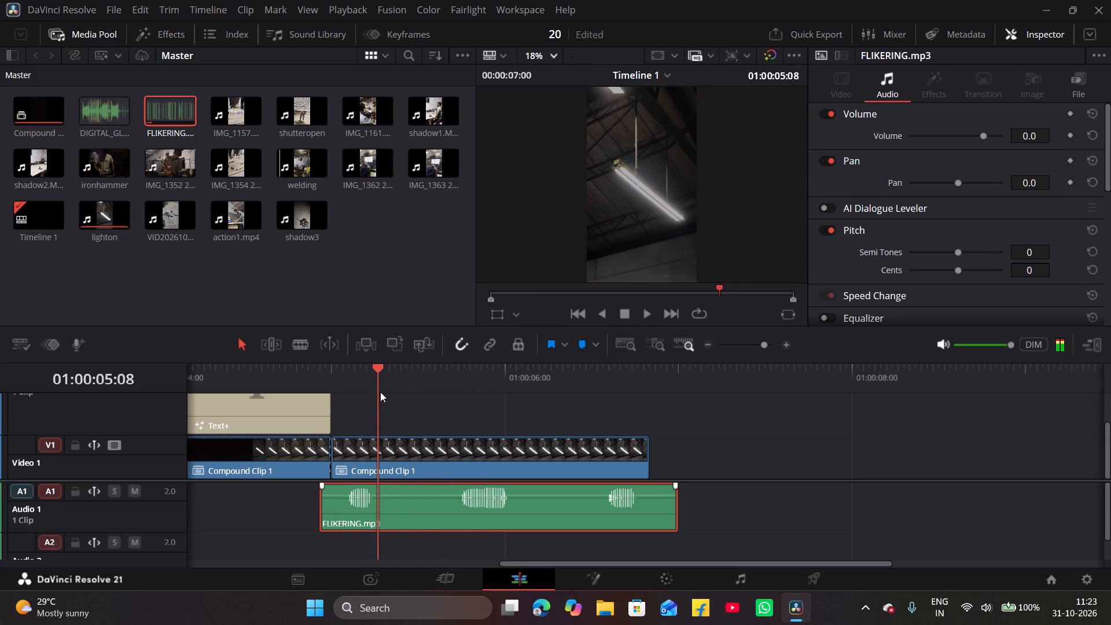
drag(380, 392, 396, 390)
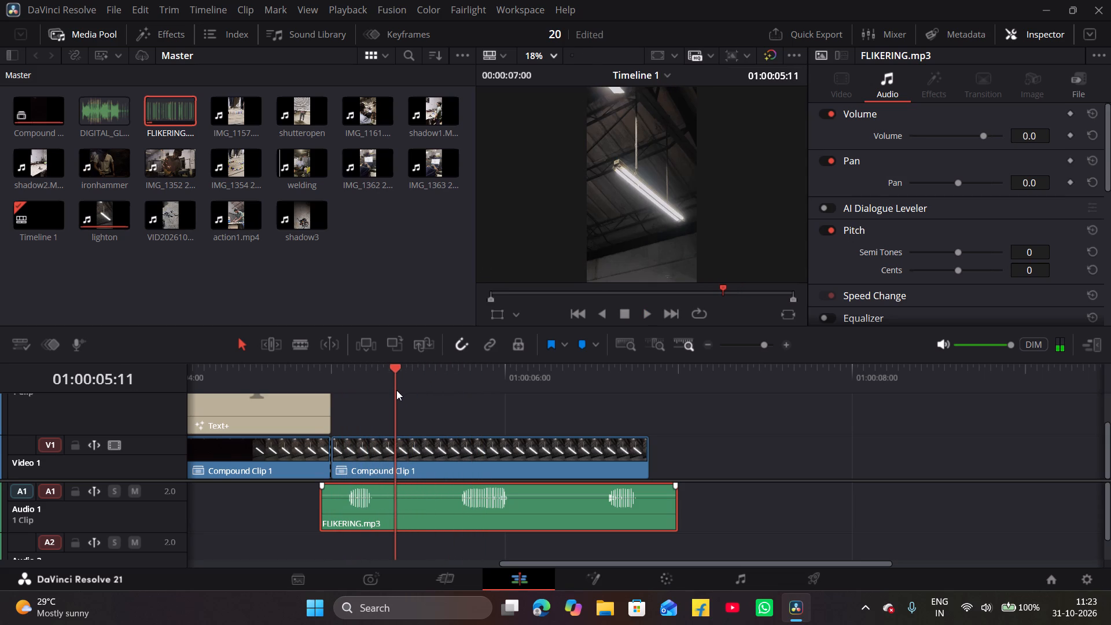
drag(396, 390, 390, 393)
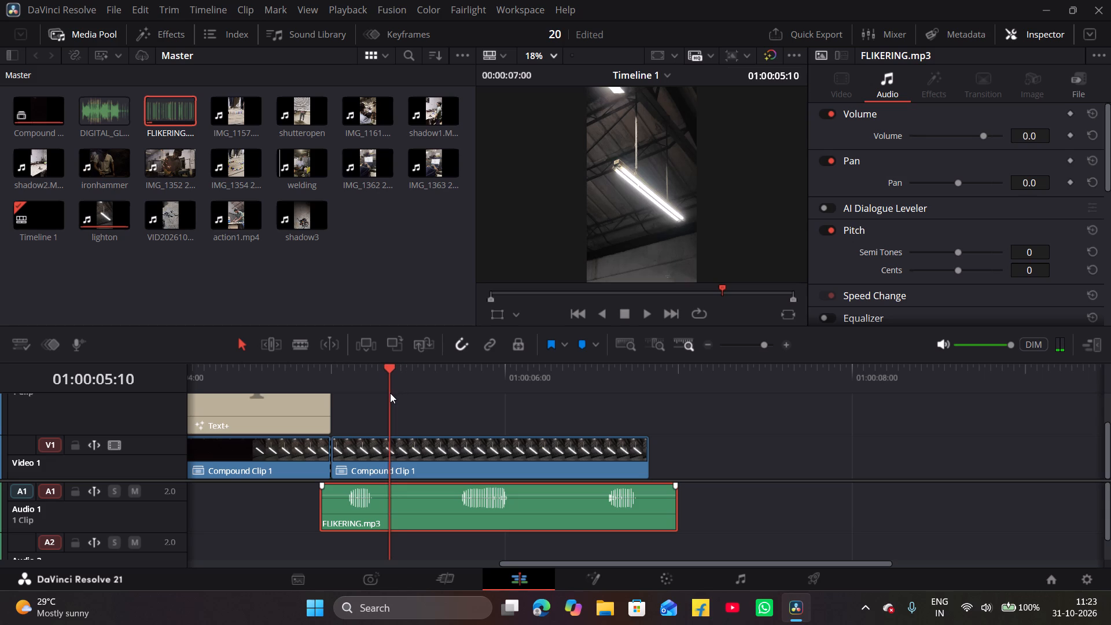
key(ctrl+b)
drag(392, 365, 395, 365)
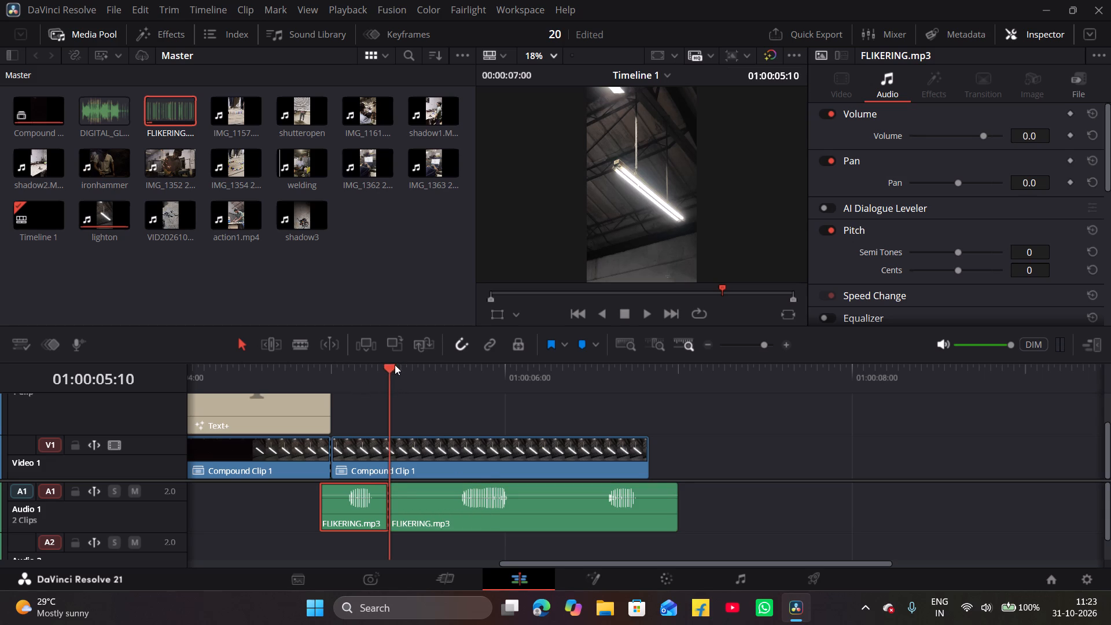
drag(395, 365, 402, 362)
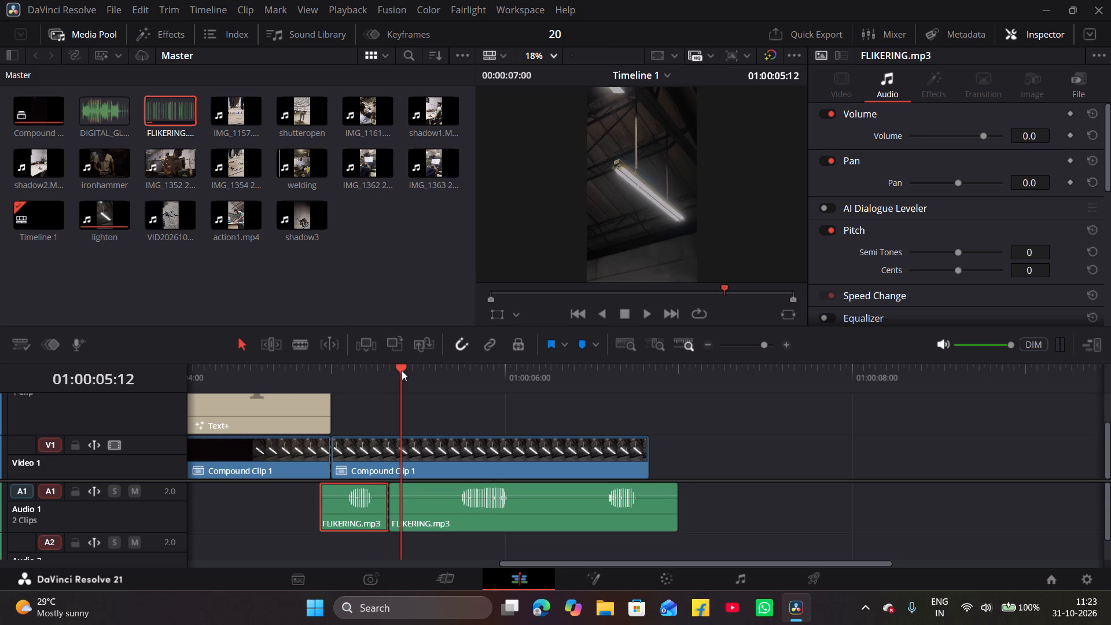
drag(402, 370, 444, 361)
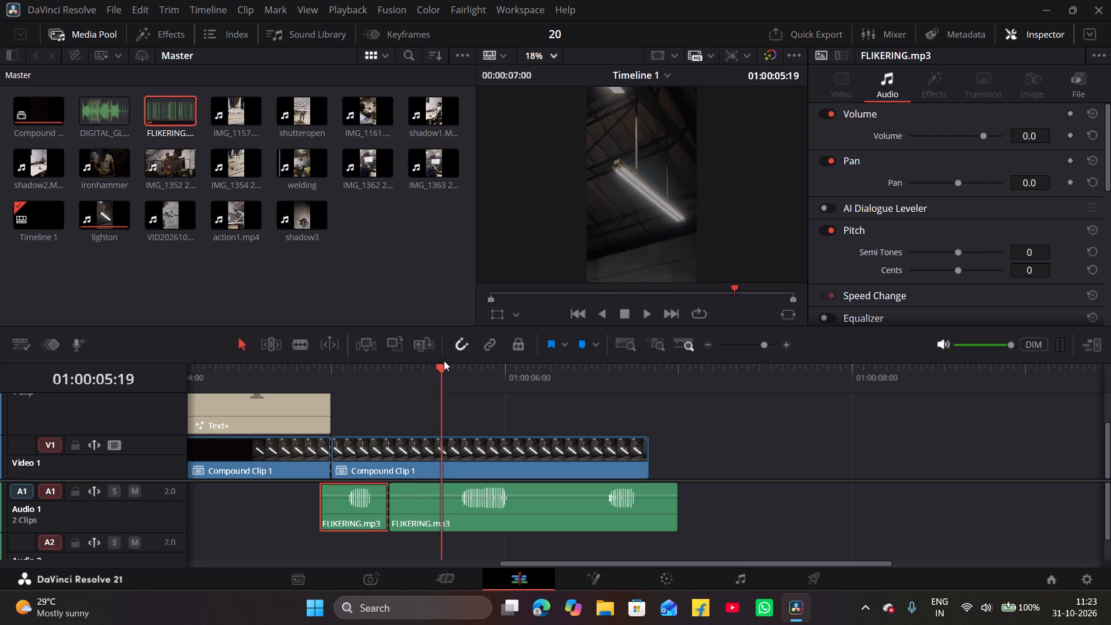
drag(444, 361, 446, 360)
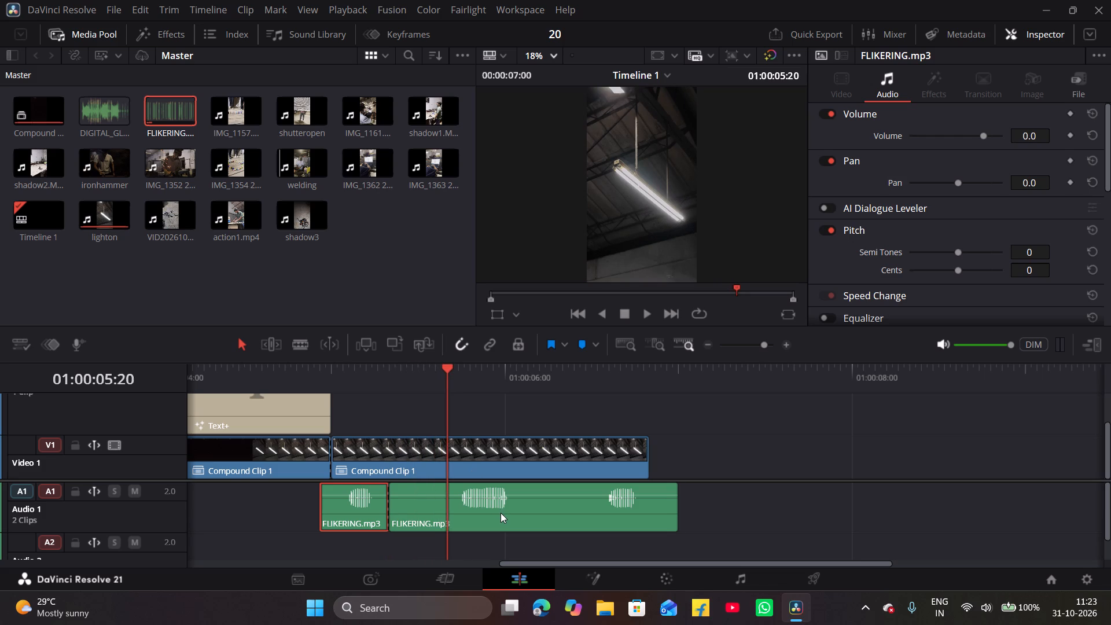
click(501, 513)
key(ctrl+b)
click(433, 514)
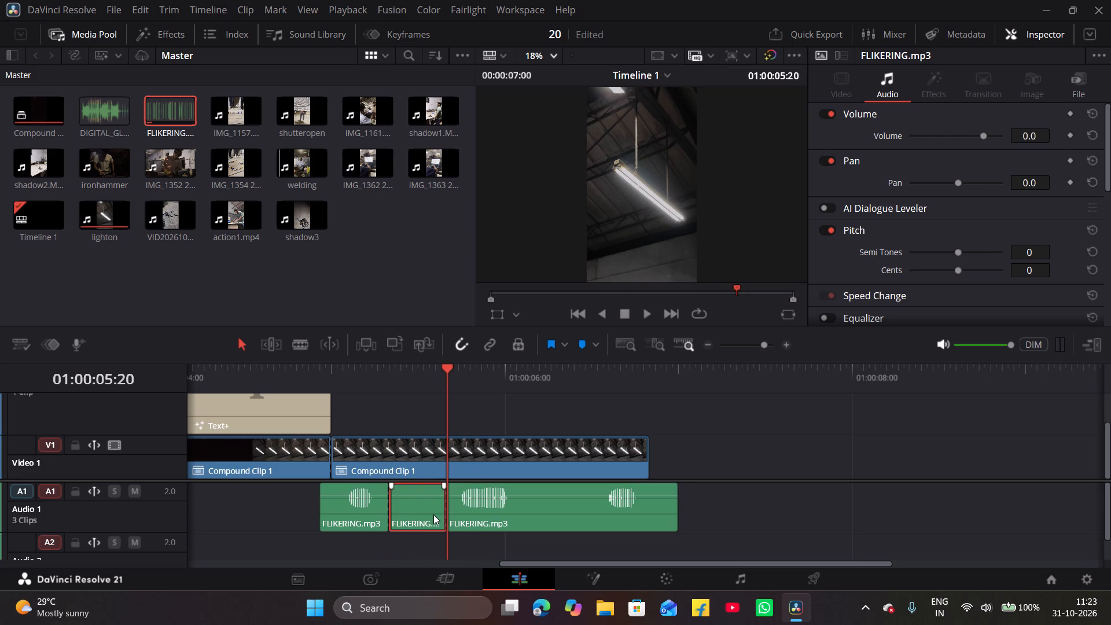
key(BackSpace)
Move the remaining second FLIKERING.mp3 piece back to 01:00:05:10 to close the gap, and play back the flicker section.
drag(484, 509, 433, 517)
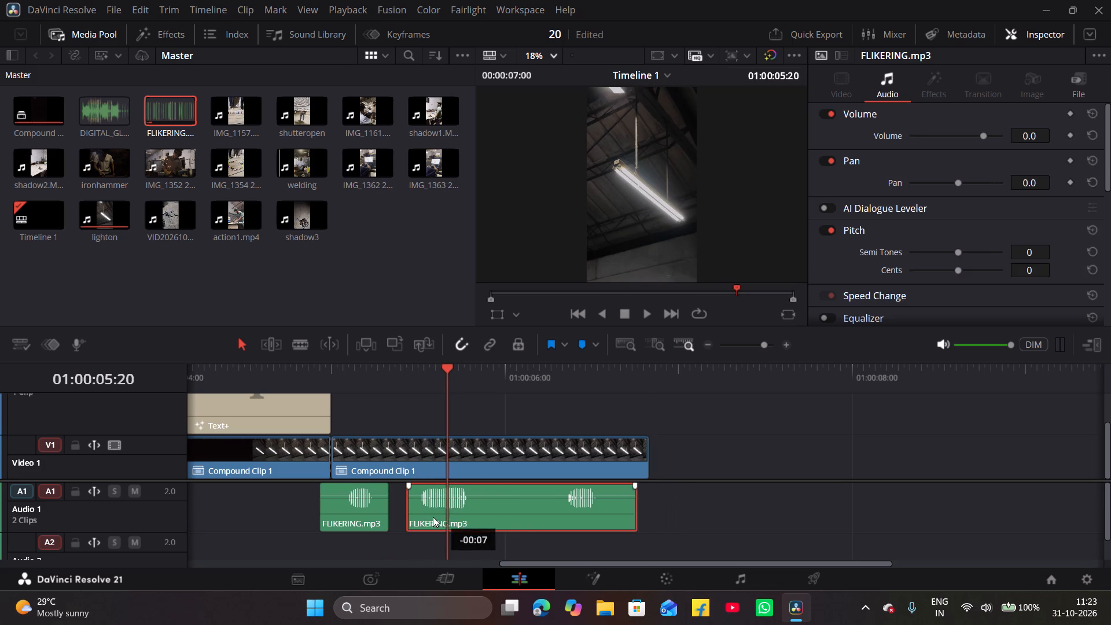
drag(433, 517, 429, 517)
drag(443, 370, 399, 388)
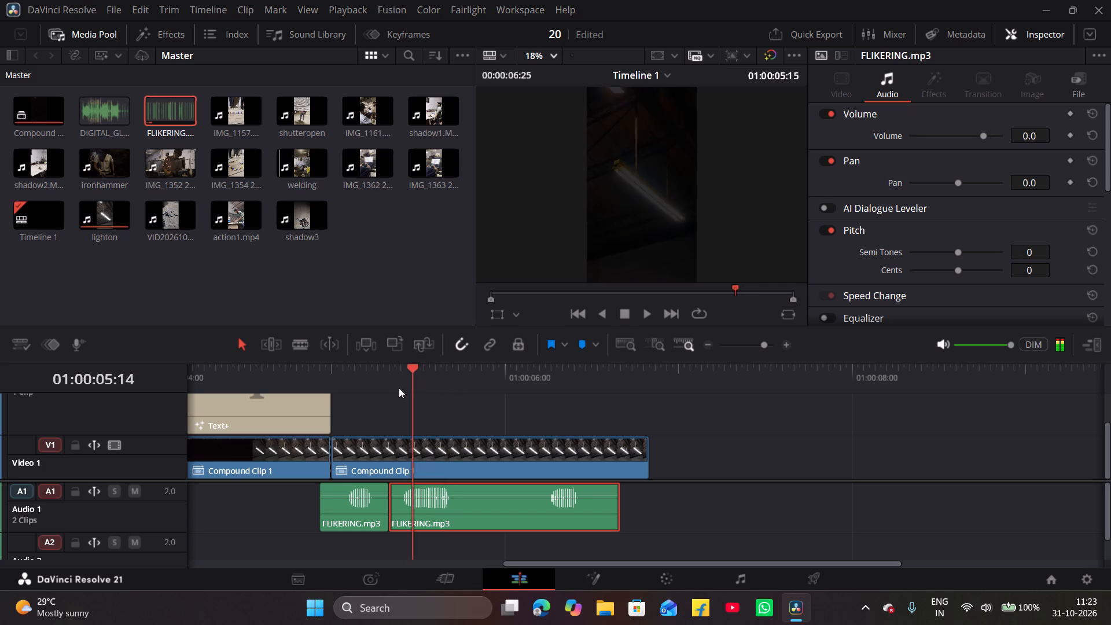
drag(399, 388, 339, 403)
key(space)
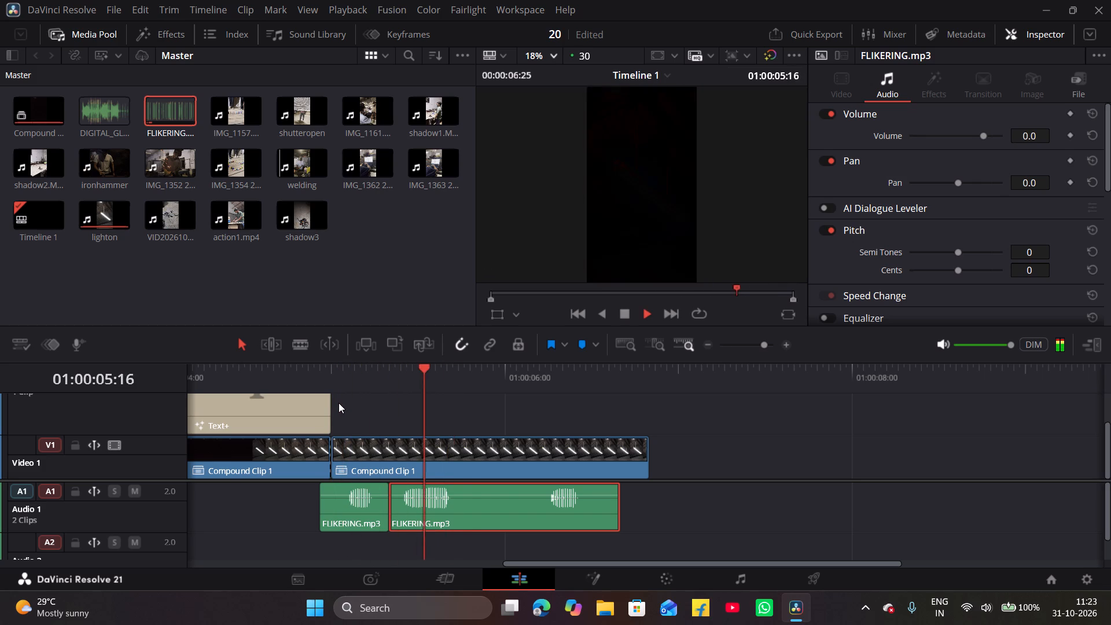
key(space)
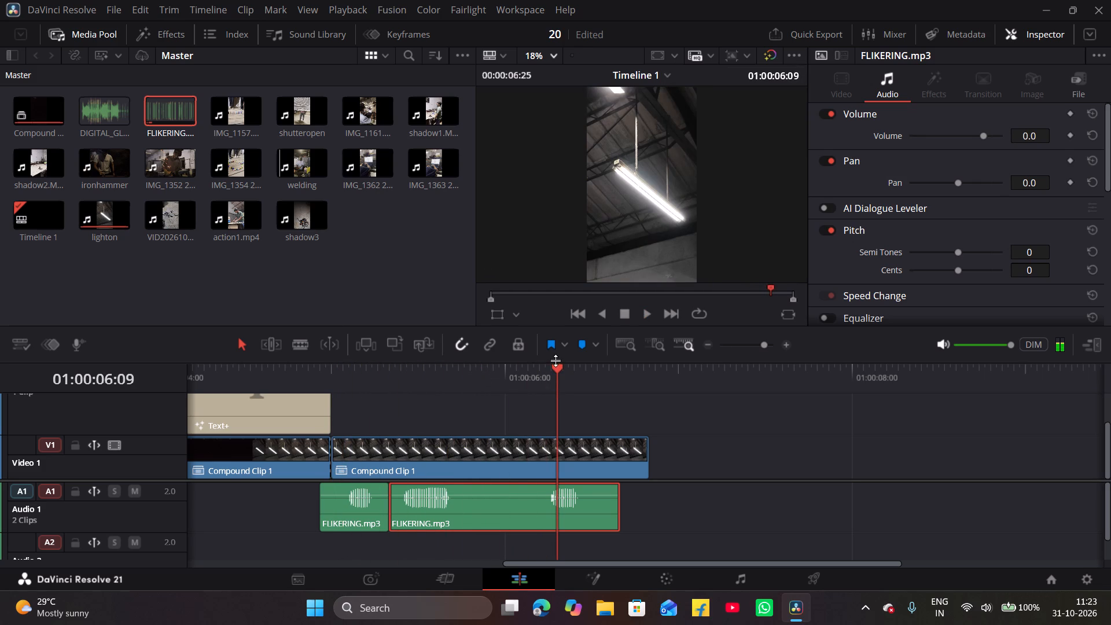
drag(553, 370, 319, 402)
key(space)
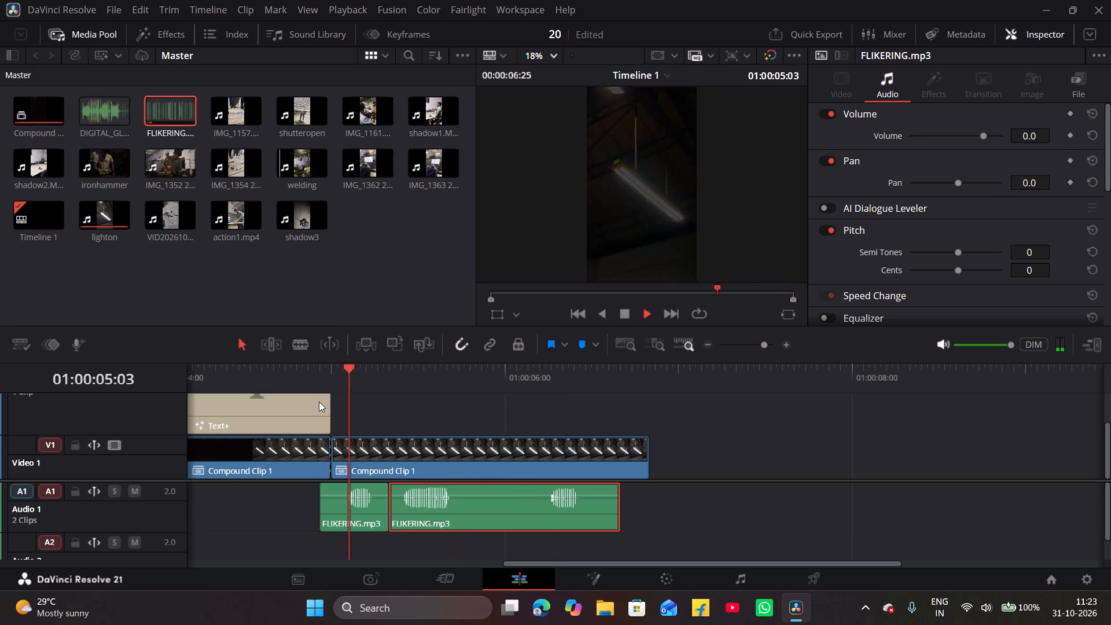
key(space)
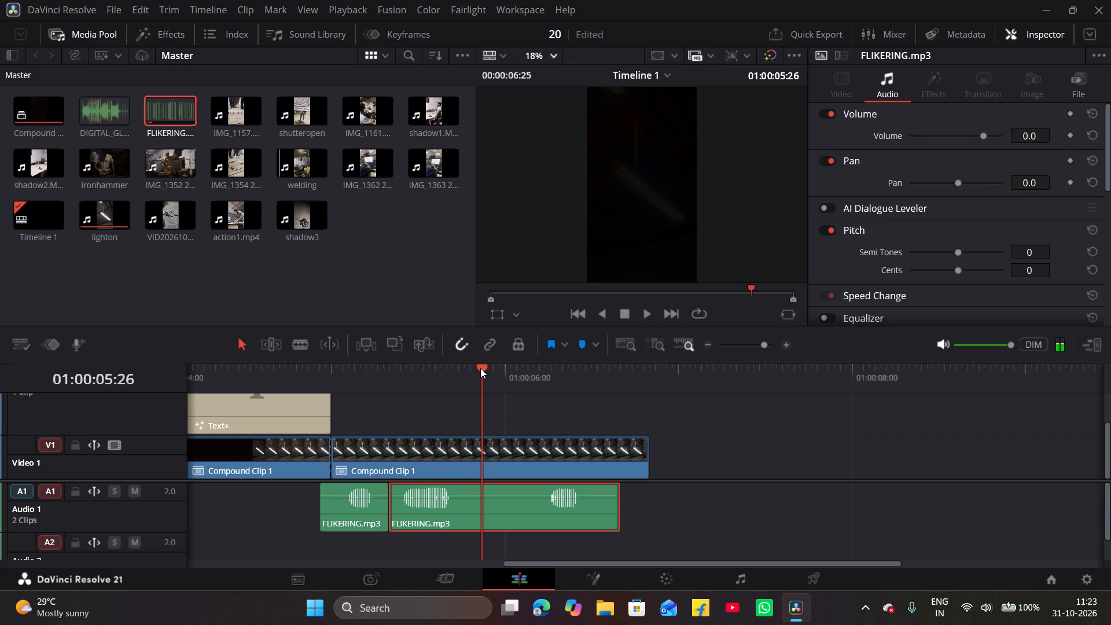
Split the second FLIKERING.mp3 piece at 01:00:05:22 and 01:00:06:06, and delete the silent section between the cuts.
drag(480, 368, 462, 375)
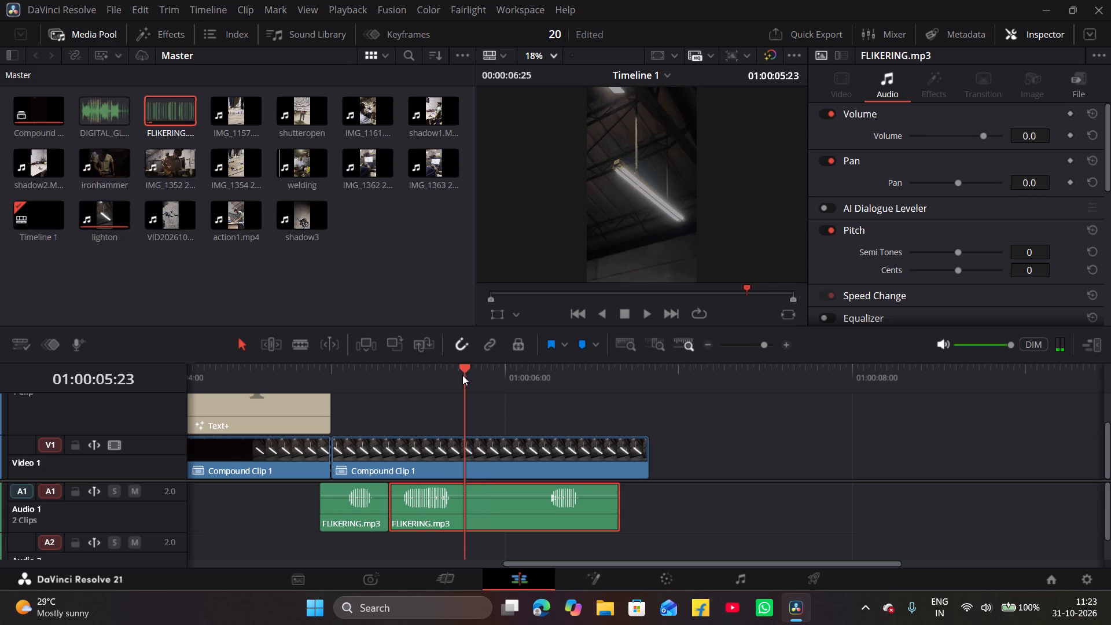
drag(462, 375, 459, 377)
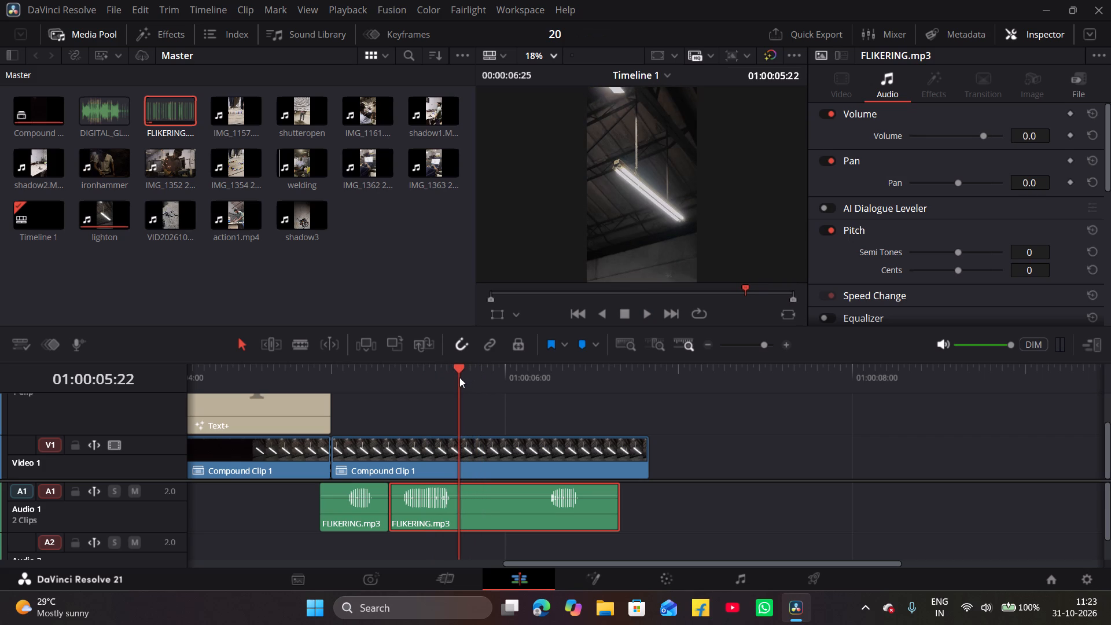
key(ctrl+b)
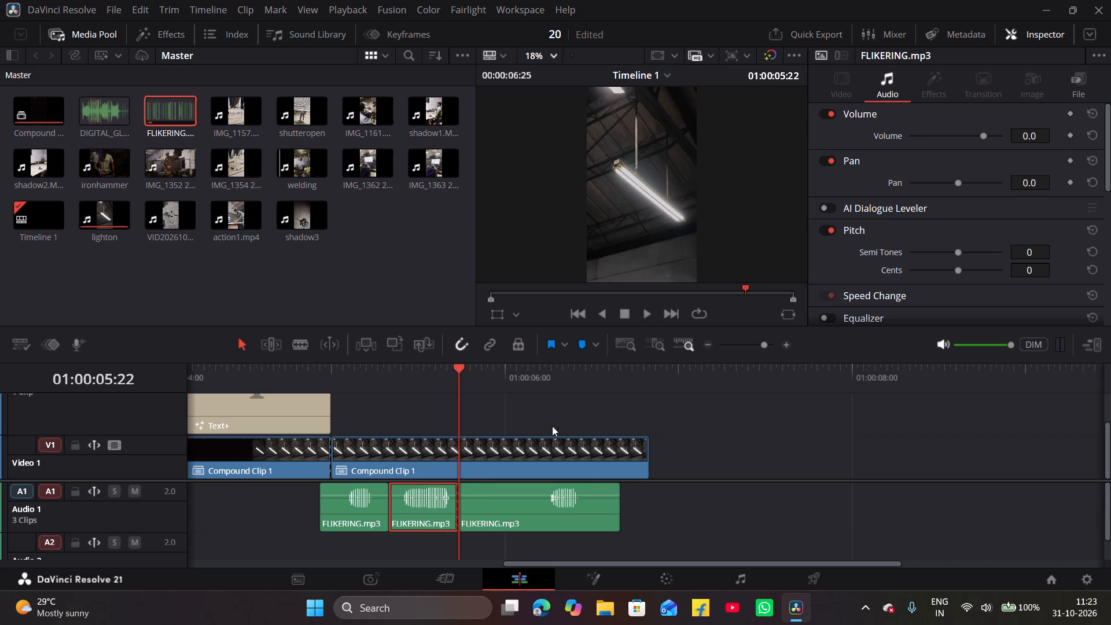
click(523, 374)
drag(523, 370, 539, 372)
ctrl+click(575, 505)
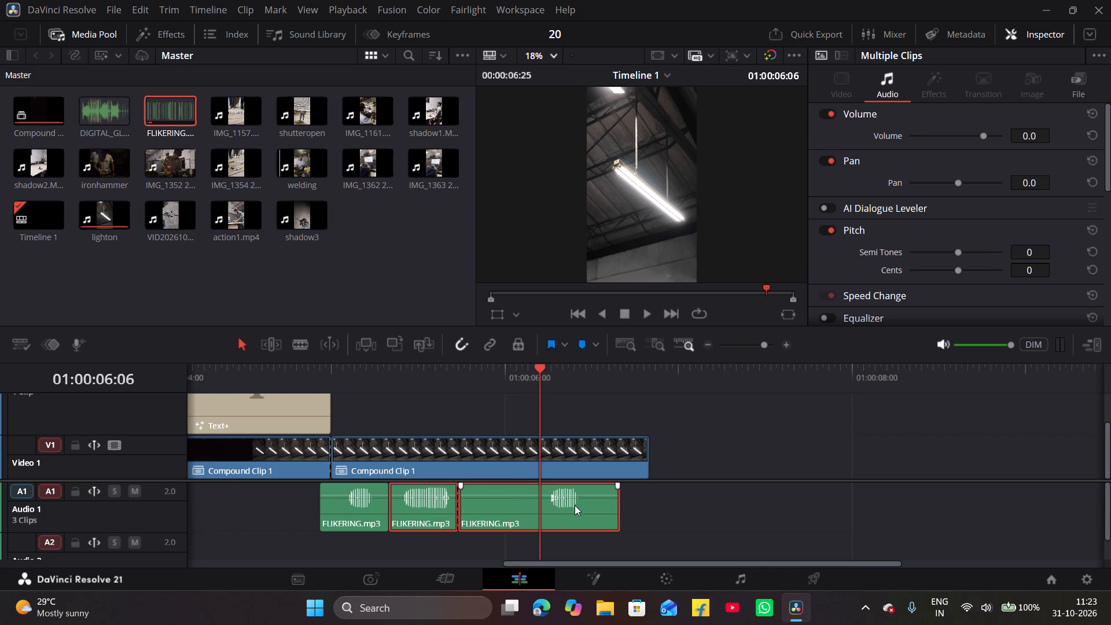
key(ctrl+b)
click(511, 520)
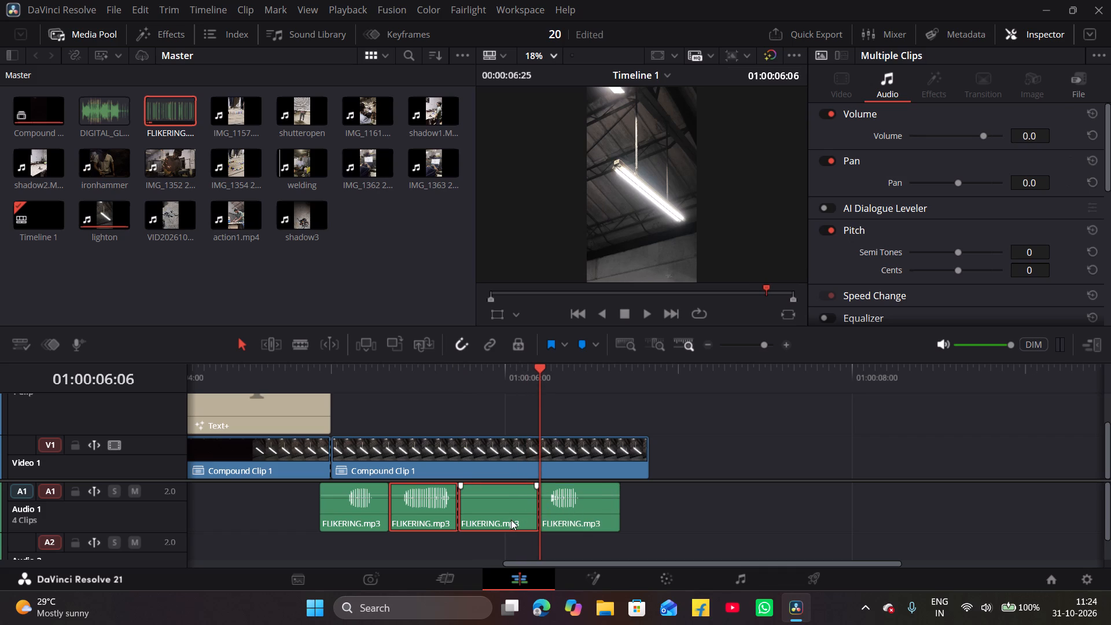
click(436, 503)
click(696, 498)
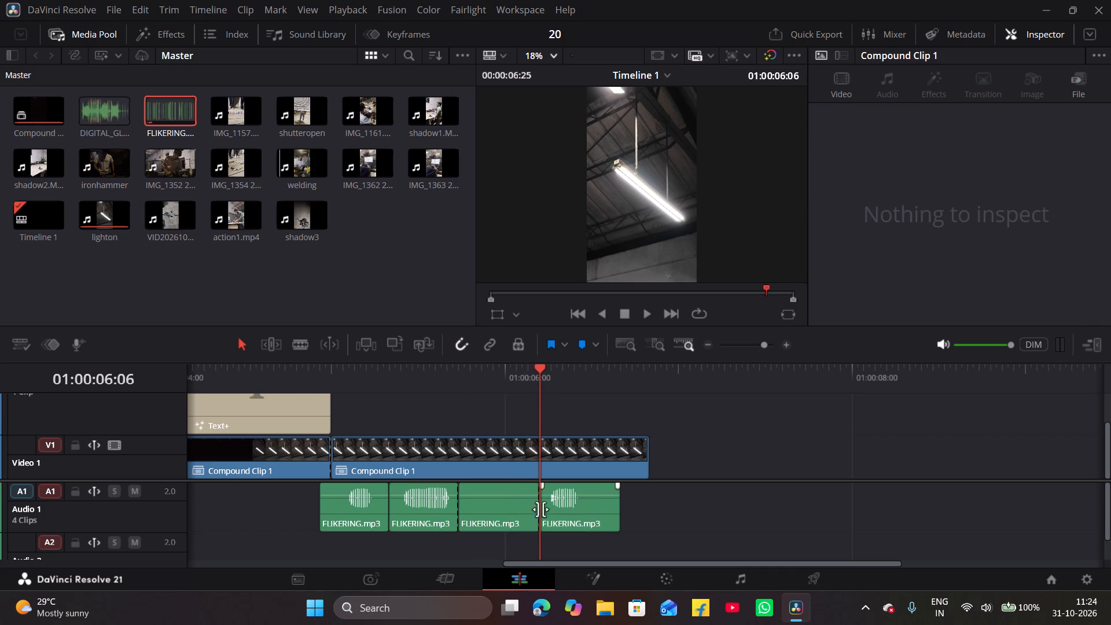
click(517, 510)
key(BackSpace)
Move the last FLIKERING.mp3 piece back to 01:00:05:22, directly after the second piece, and play back the flicker section.
drag(583, 513, 538, 518)
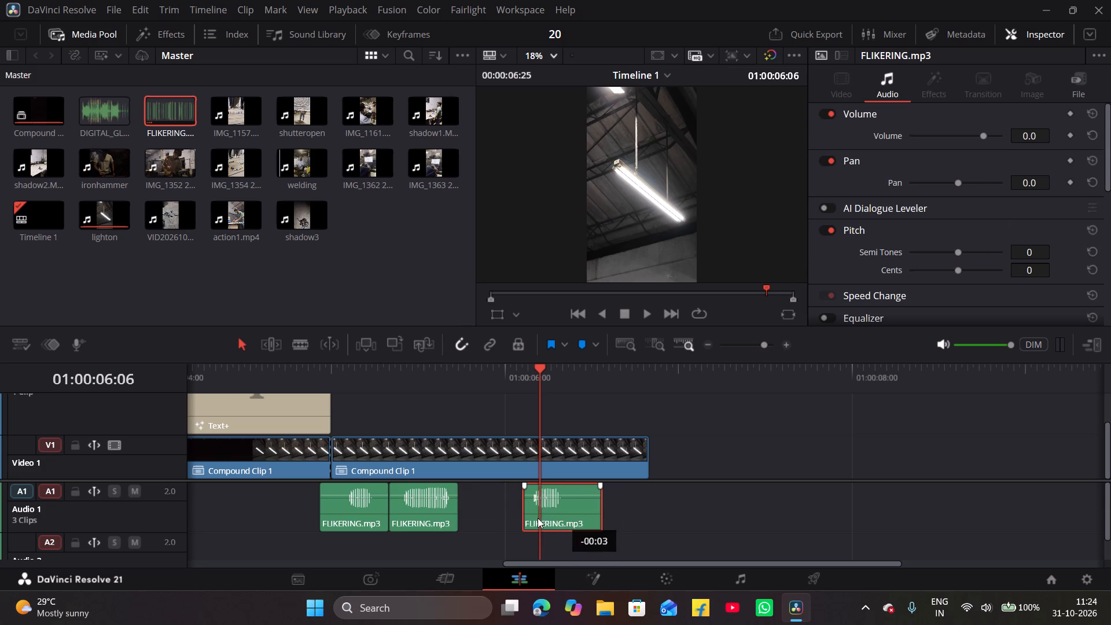
drag(538, 518, 502, 515)
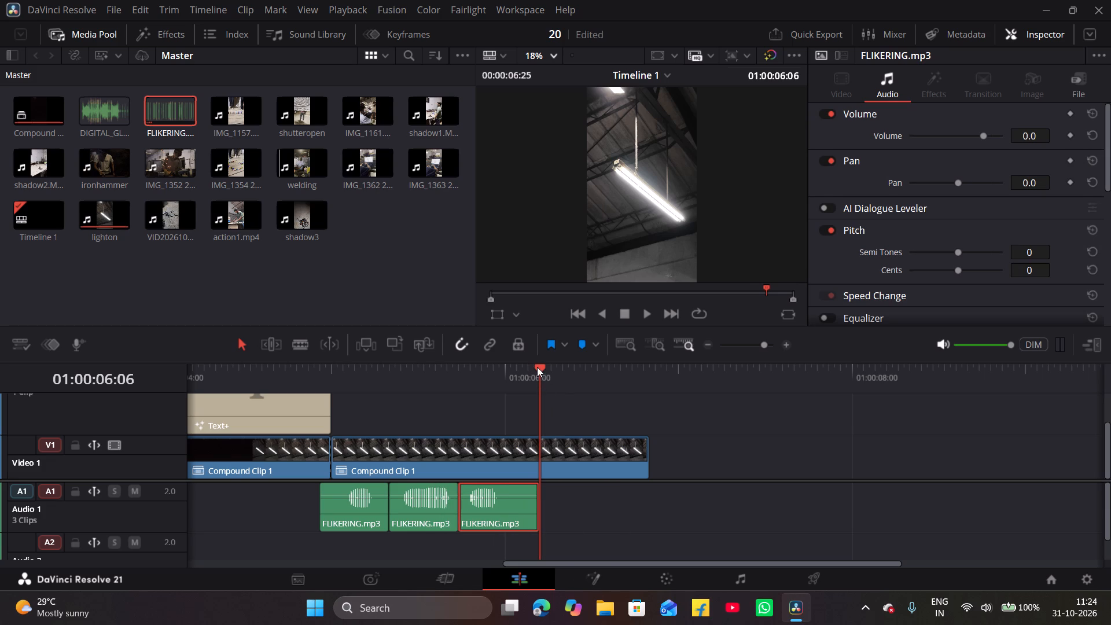
drag(537, 367, 334, 411)
key(space)
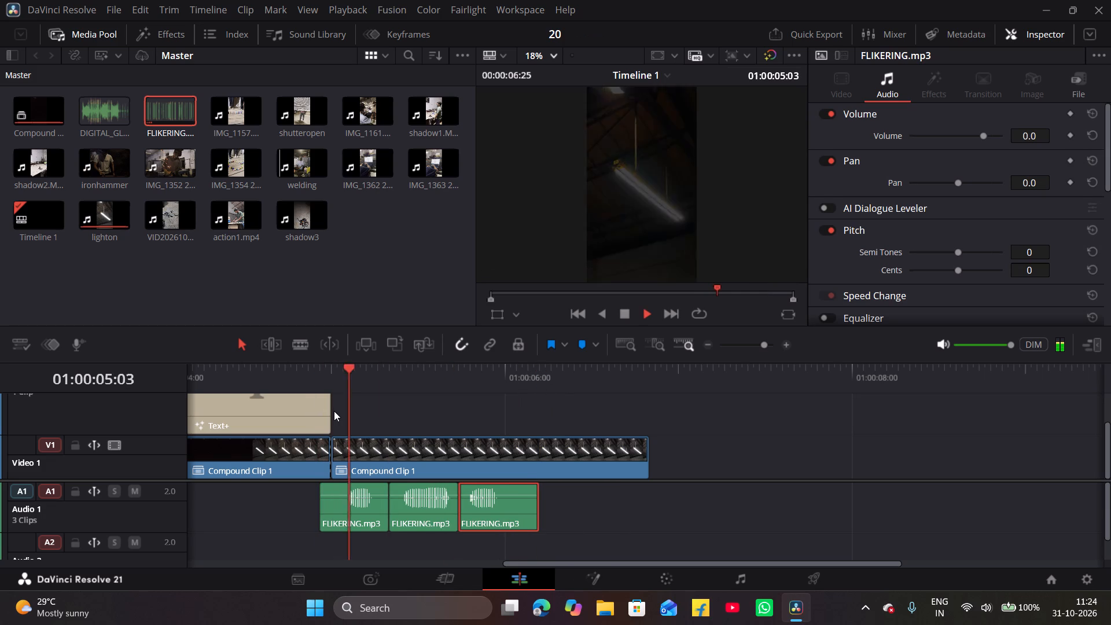
key(space)
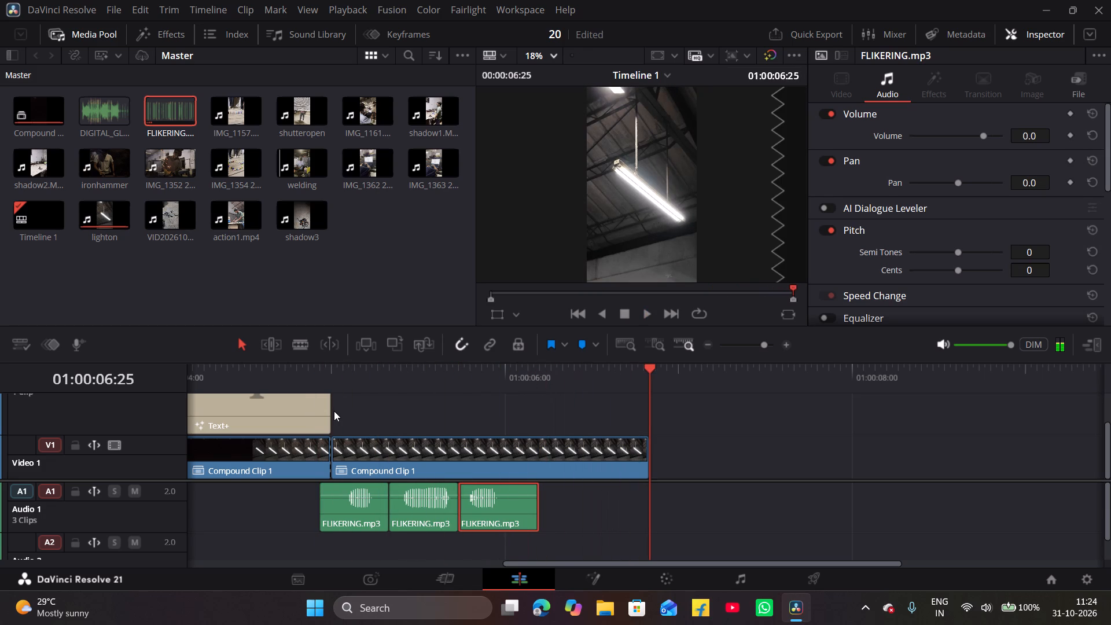
Split the last FLIKERING.mp3 piece at 01:00:06:00 and delete the part after the cut.
click(502, 377)
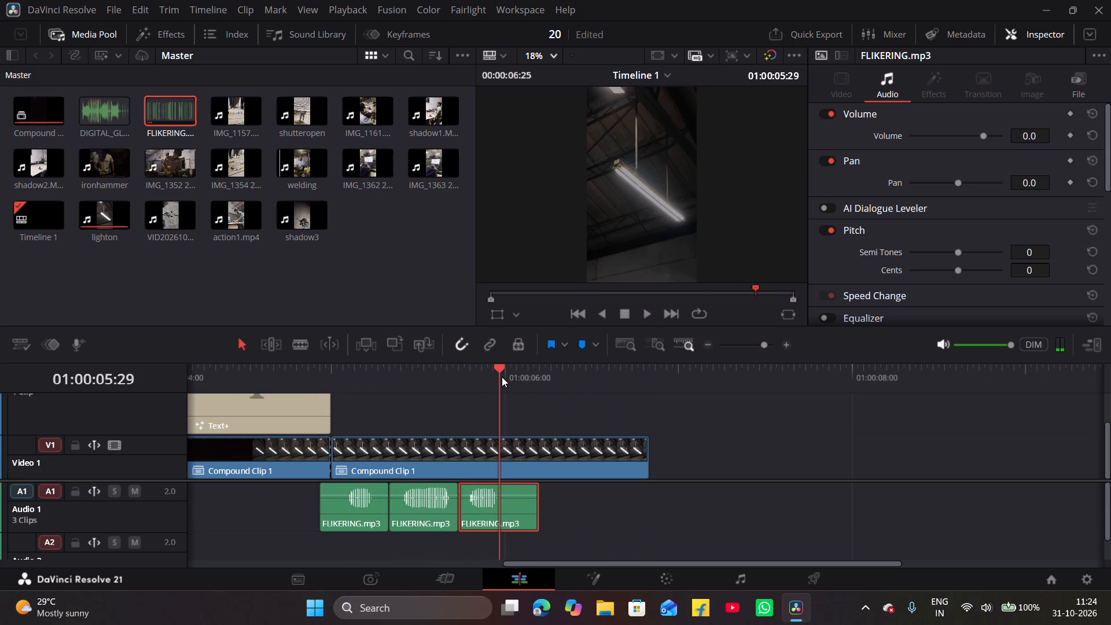
drag(501, 365, 506, 365)
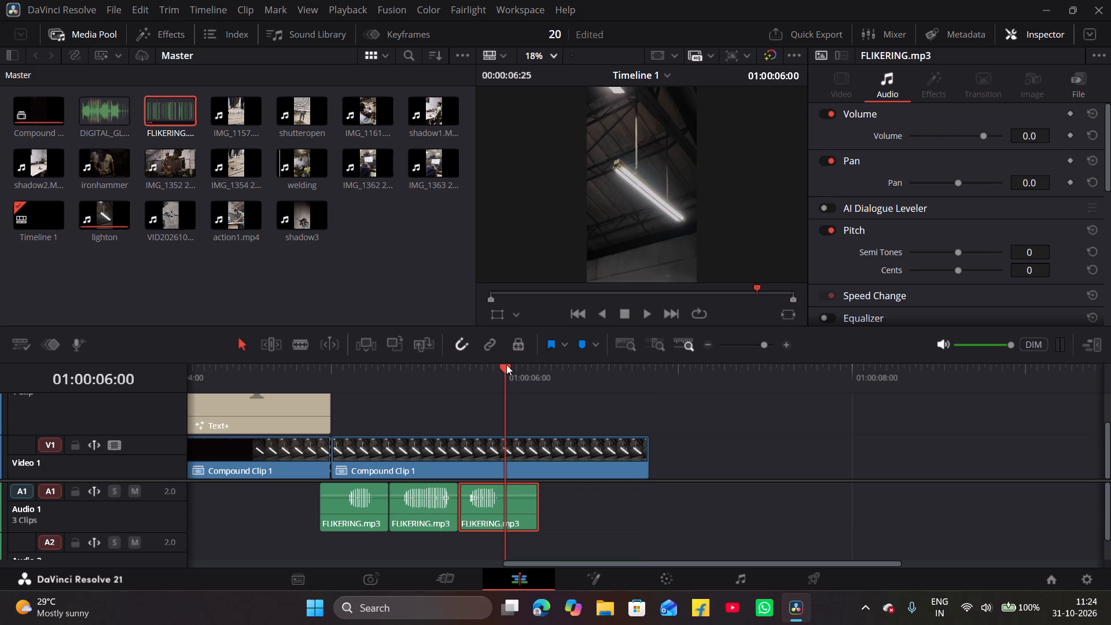
key(ctrl+b)
click(523, 507)
key(BackSpace)
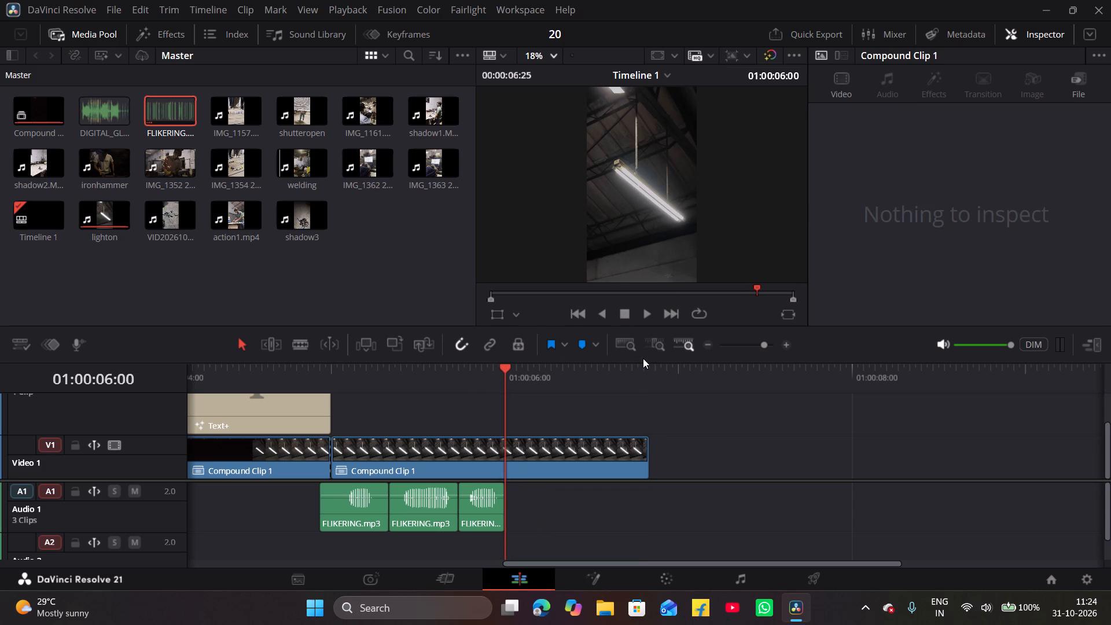
Play the whole timeline from the beginning to check the title, compound clips and flicker sound together.
double_click(710, 342)
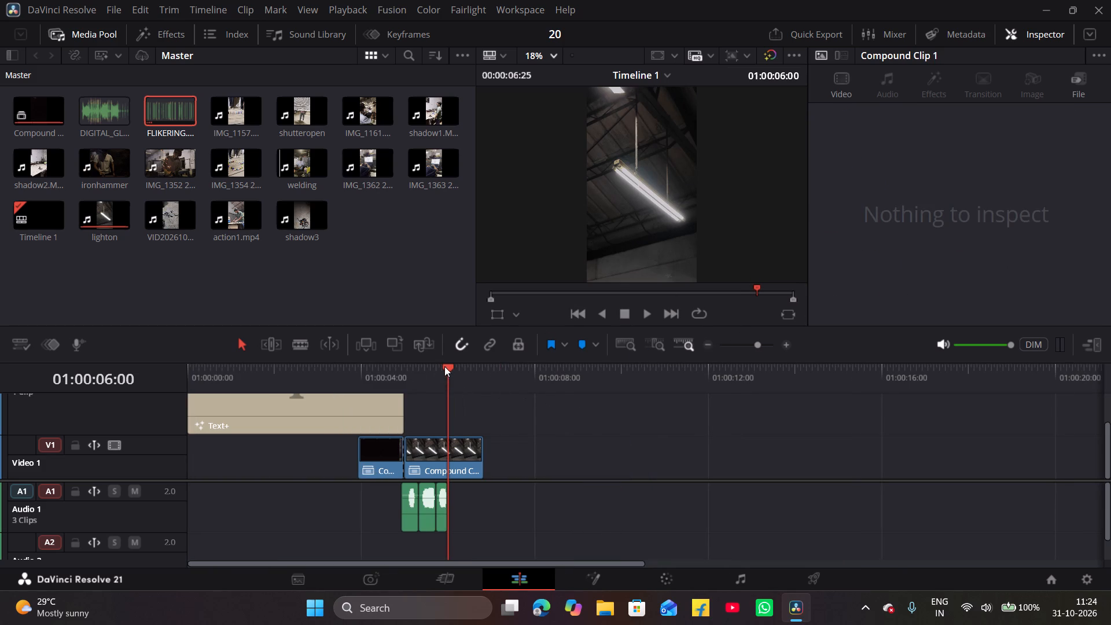
drag(446, 365, 110, 385)
key(space)
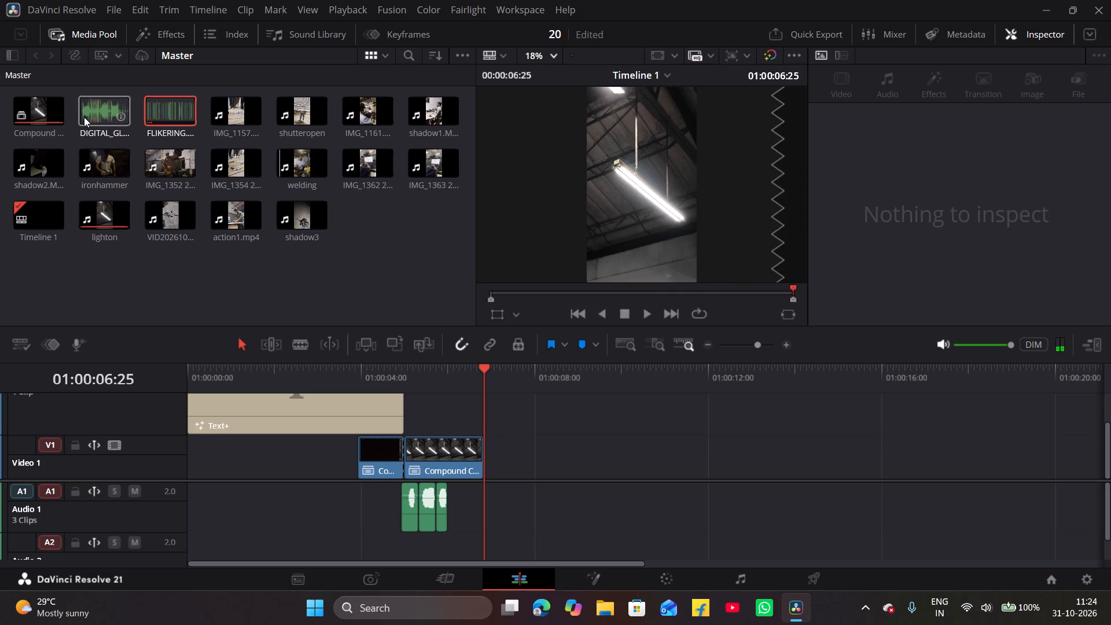
Delete the DIGITAL_GLITCH MP3 from the media pool.
click(102, 123)
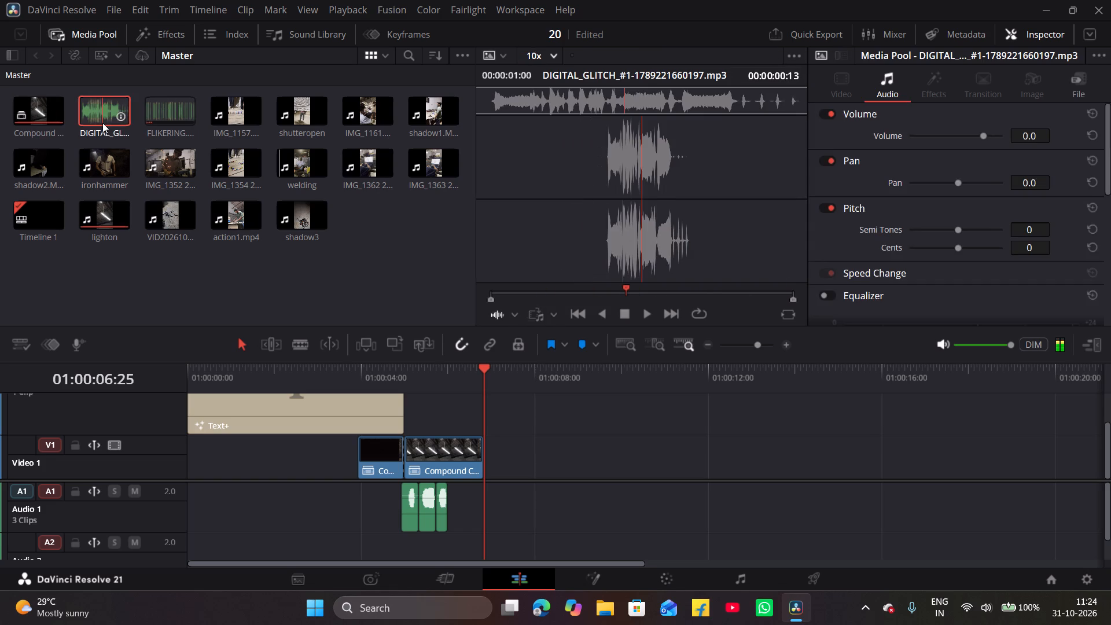
key(BackSpace)
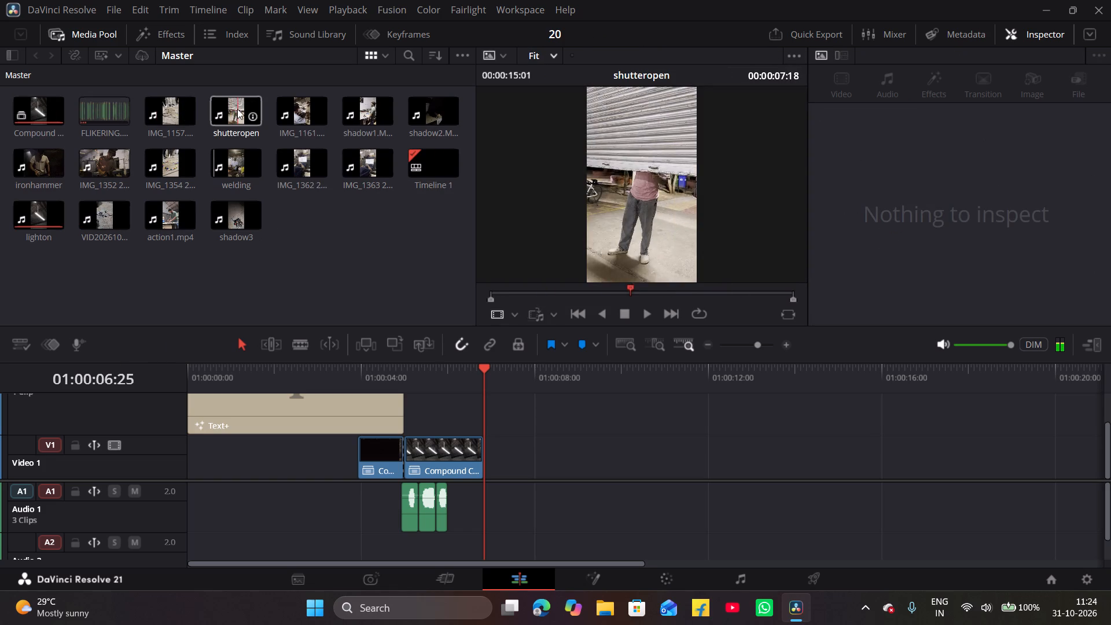
Place the shutteropen clip on Video 1 and Audio 1 at about 01:00:08:24, leaving a gap after the compound clips.
drag(234, 111, 582, 419)
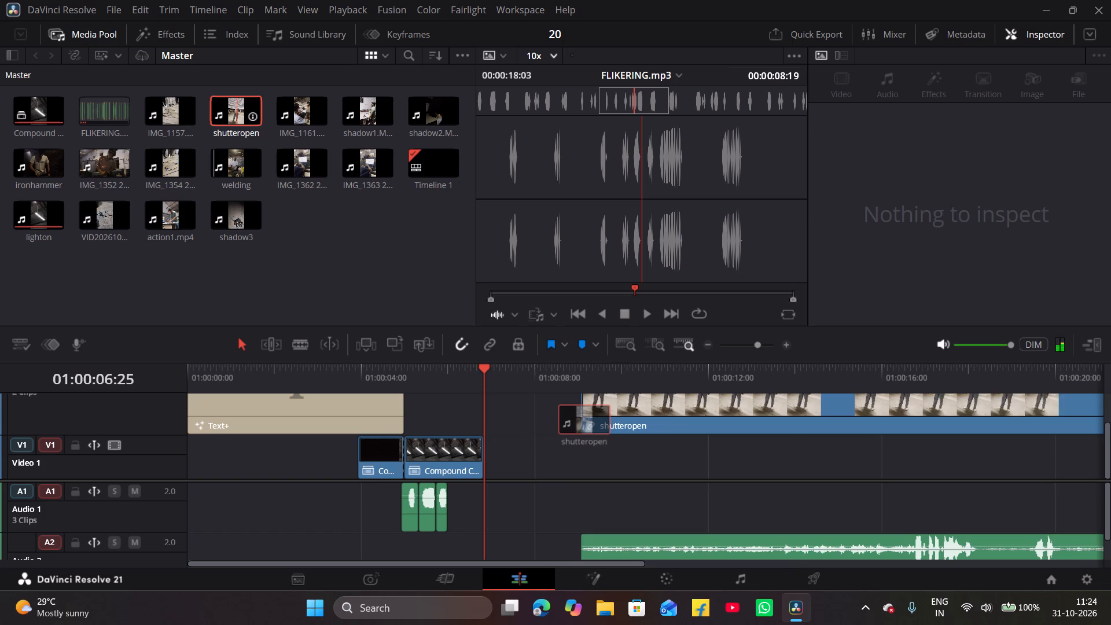
drag(582, 419, 570, 458)
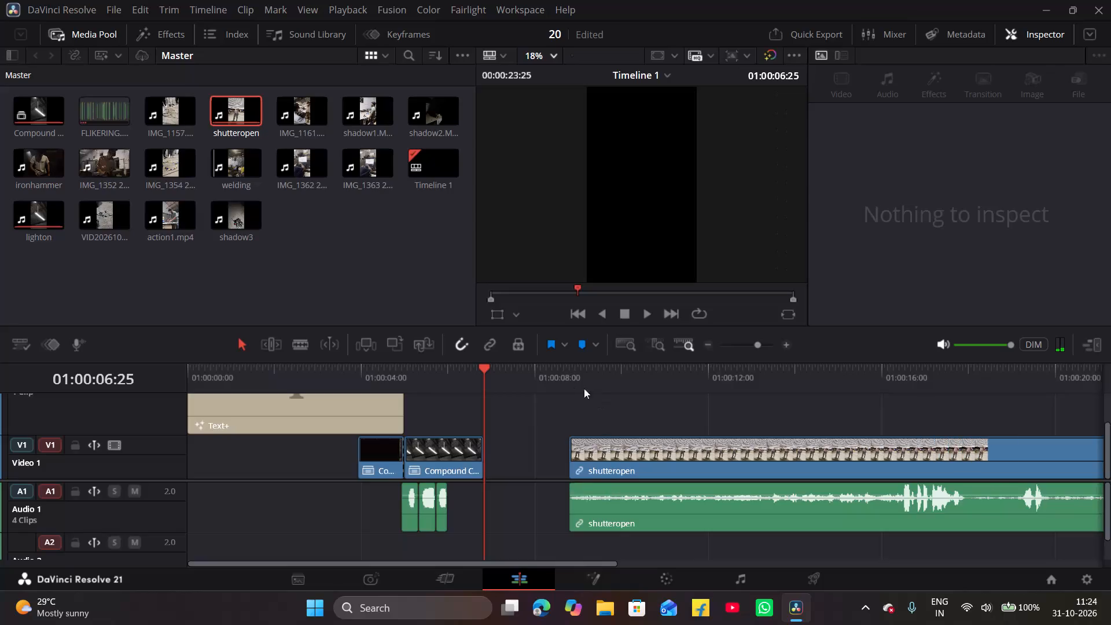
Play through shutteropen, split only its audio at 01:00:15:29 and delete the audio after the cut.
key(Up)
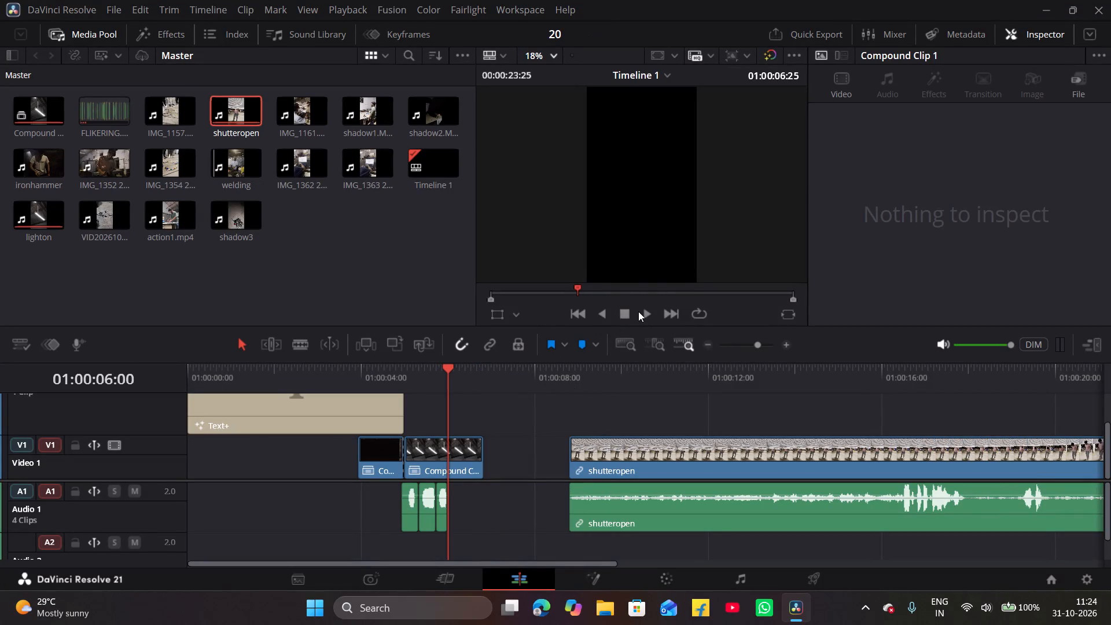
key(Down)
key(Down)
key(space)
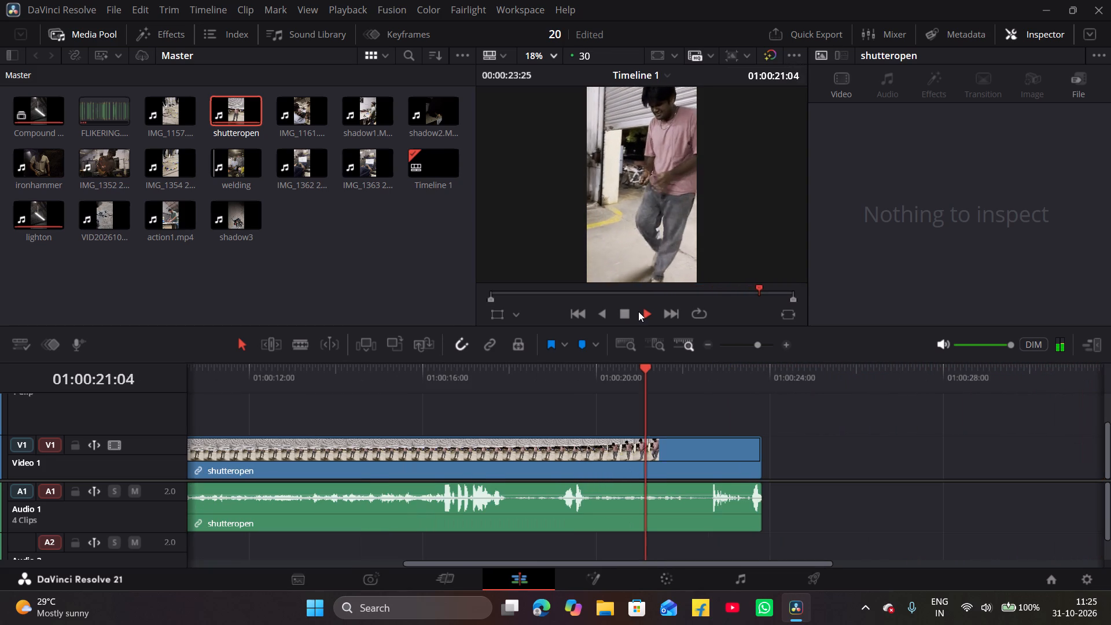
key(space)
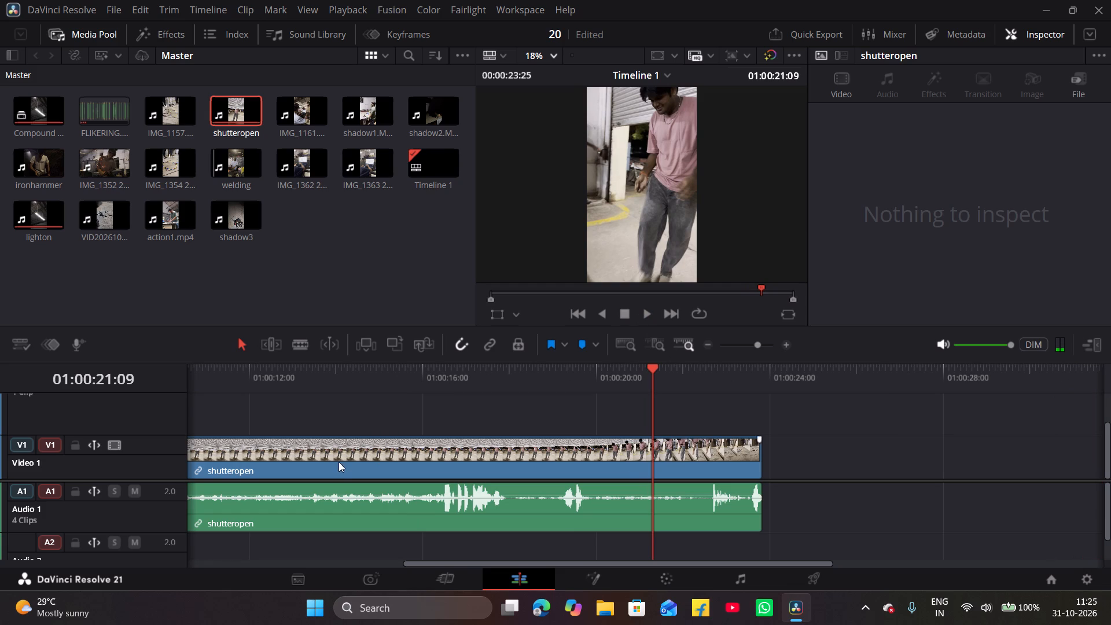
click(422, 372)
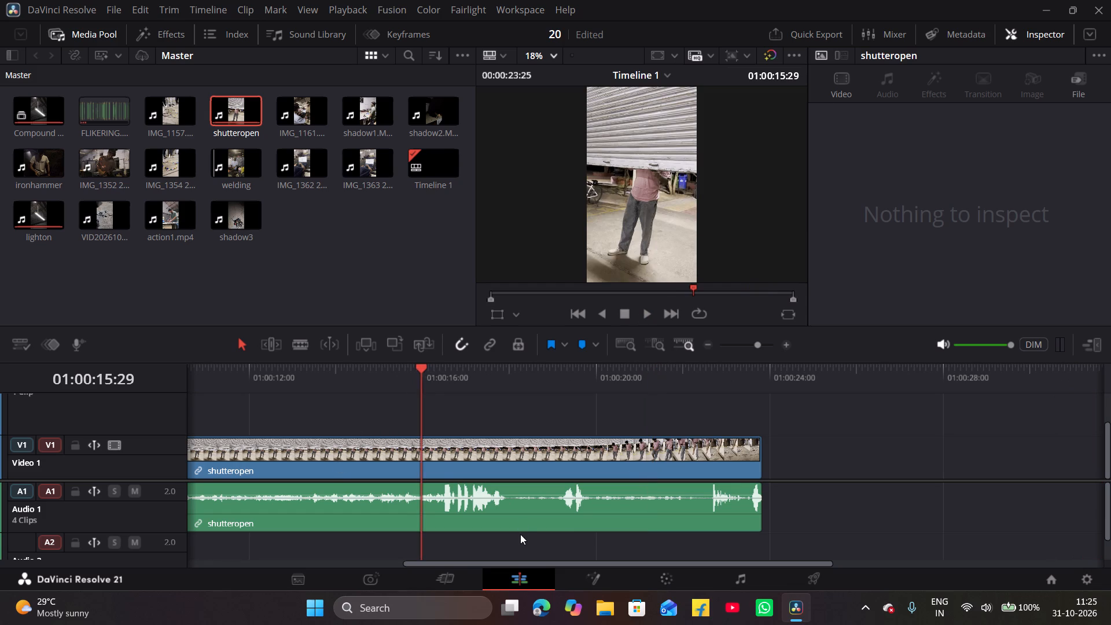
click(514, 530)
key(ctrl+b)
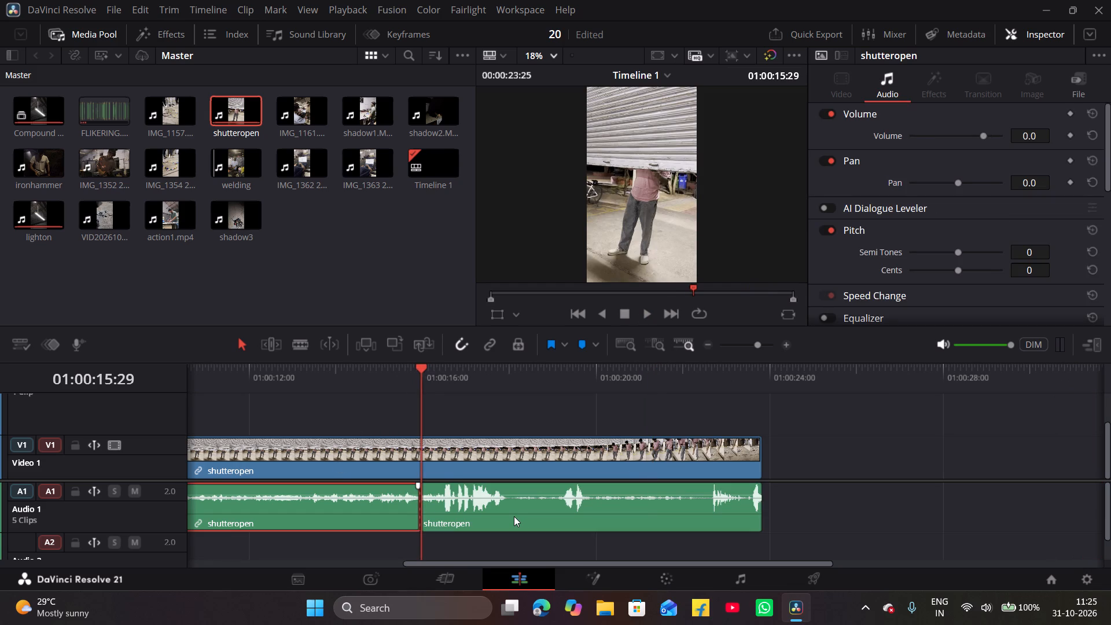
click(514, 516)
key(BackSpace)
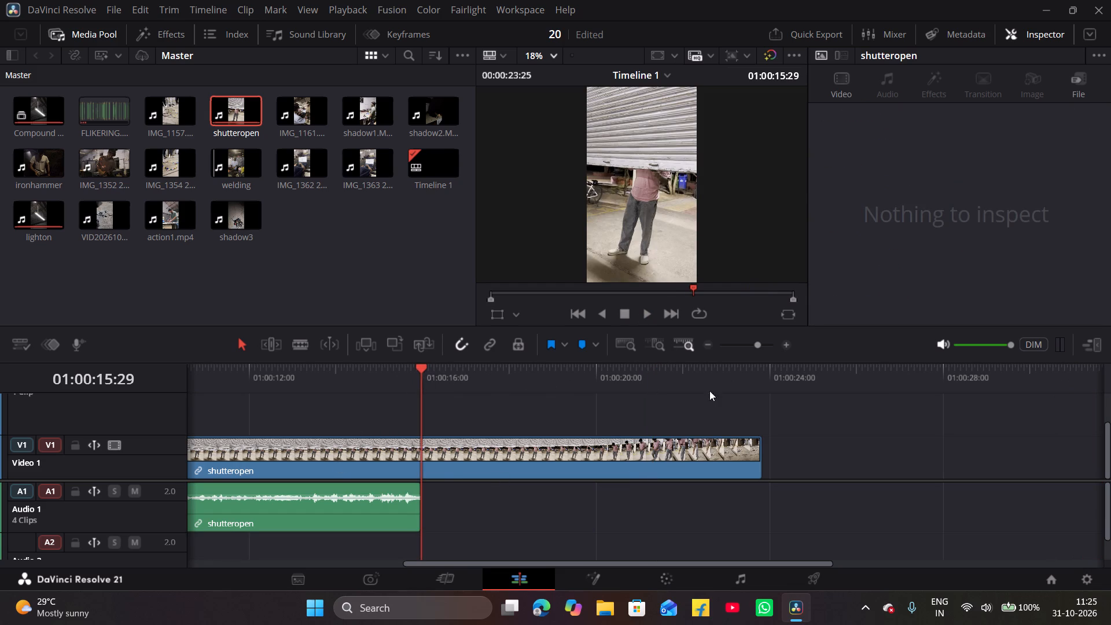
Play the shutteropen clip repeatedly from its start and around 01:00:12:07 to examine the shutter sound for a cut point.
click(711, 343)
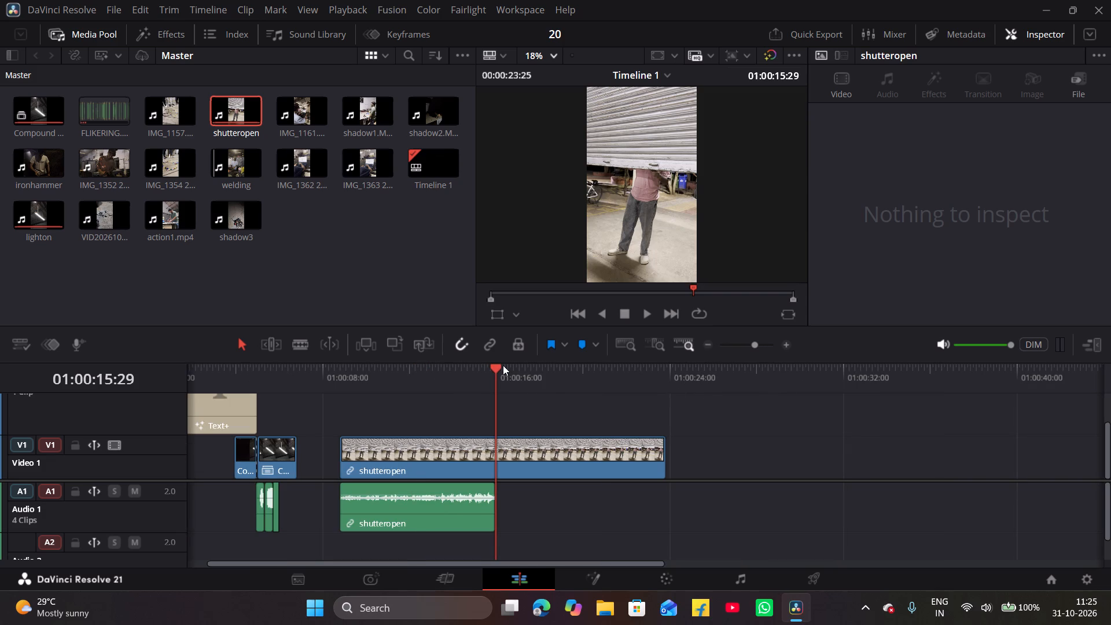
key(Up)
key(space)
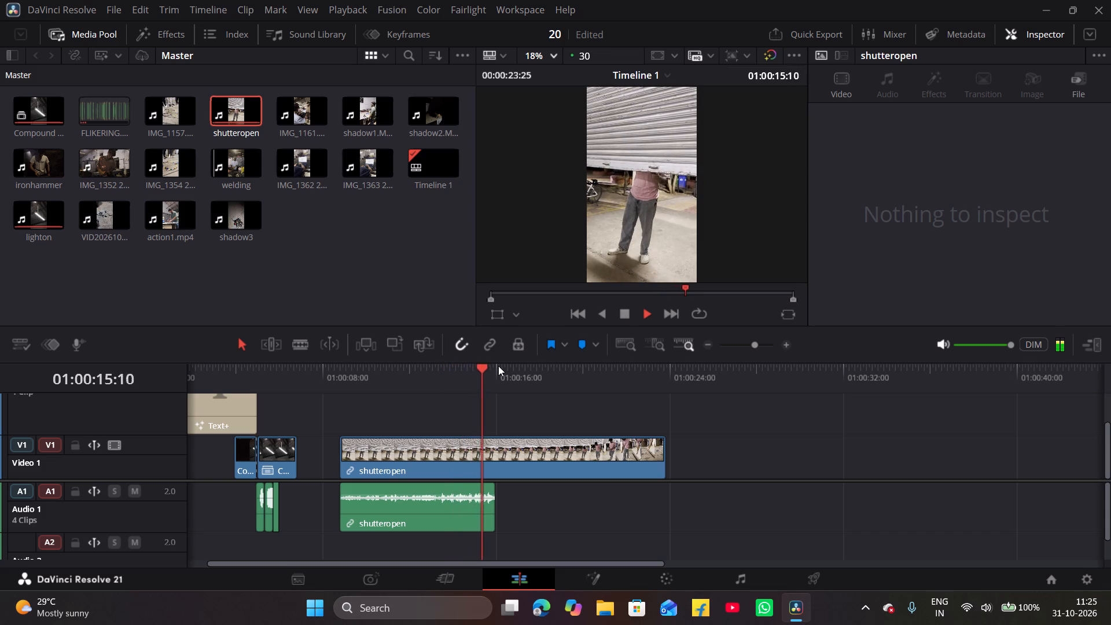
key(space)
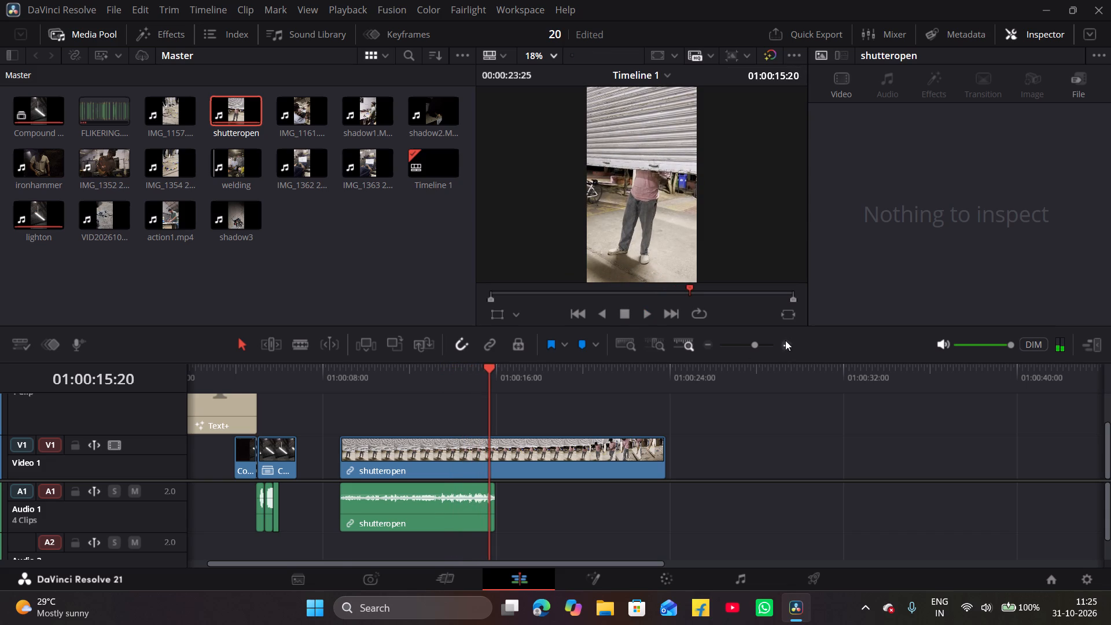
click(785, 340)
click(786, 342)
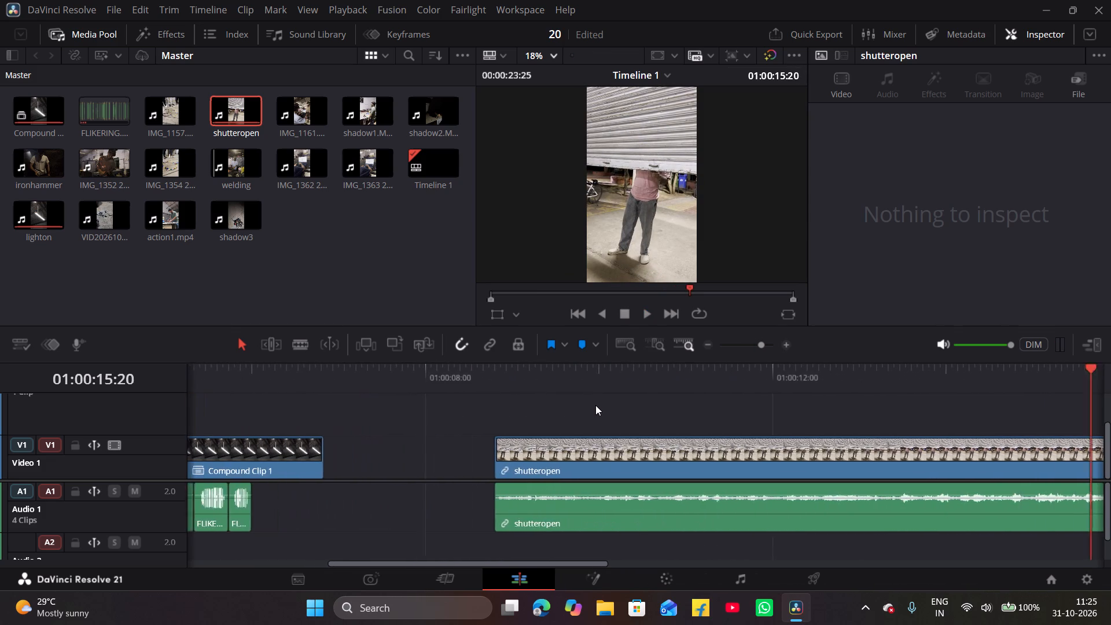
key(Up)
key(space)
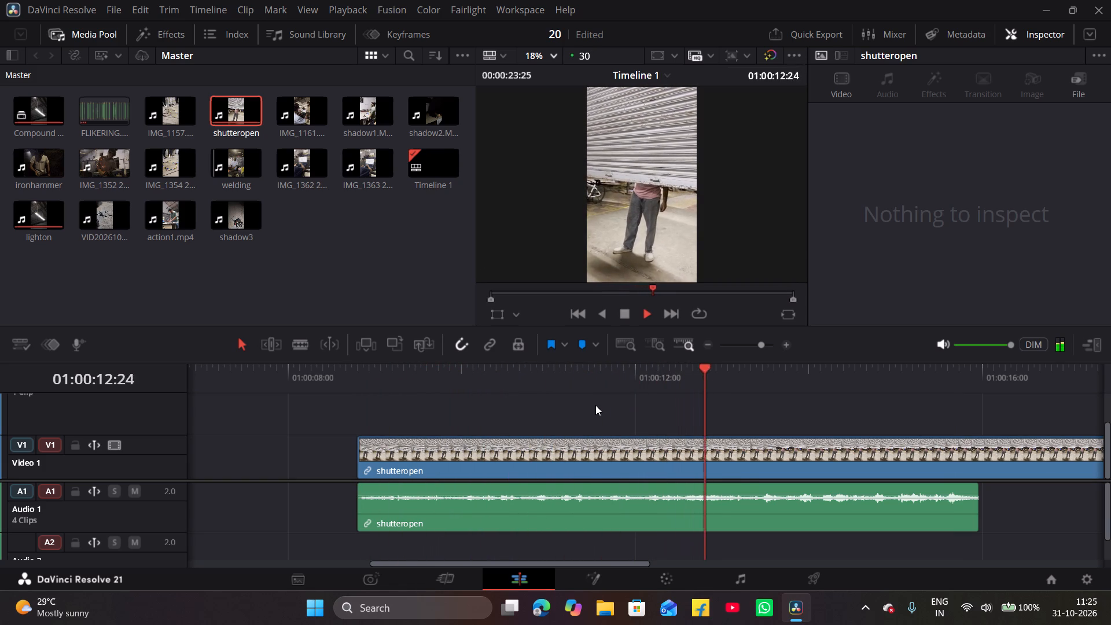
key(space)
key(Down)
key(Up)
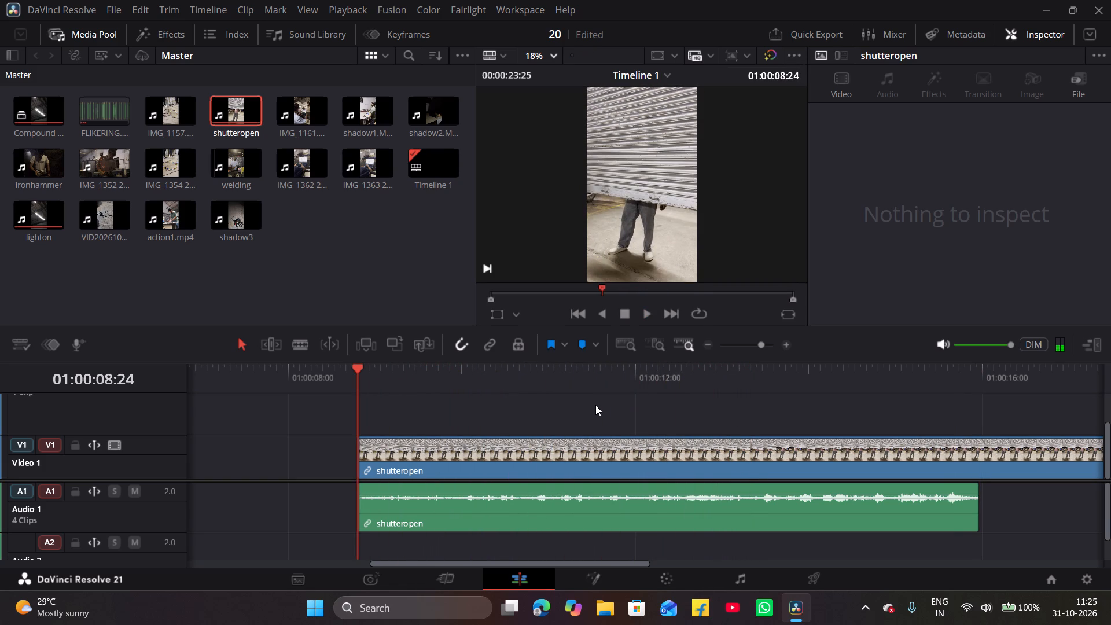
double_click(790, 341)
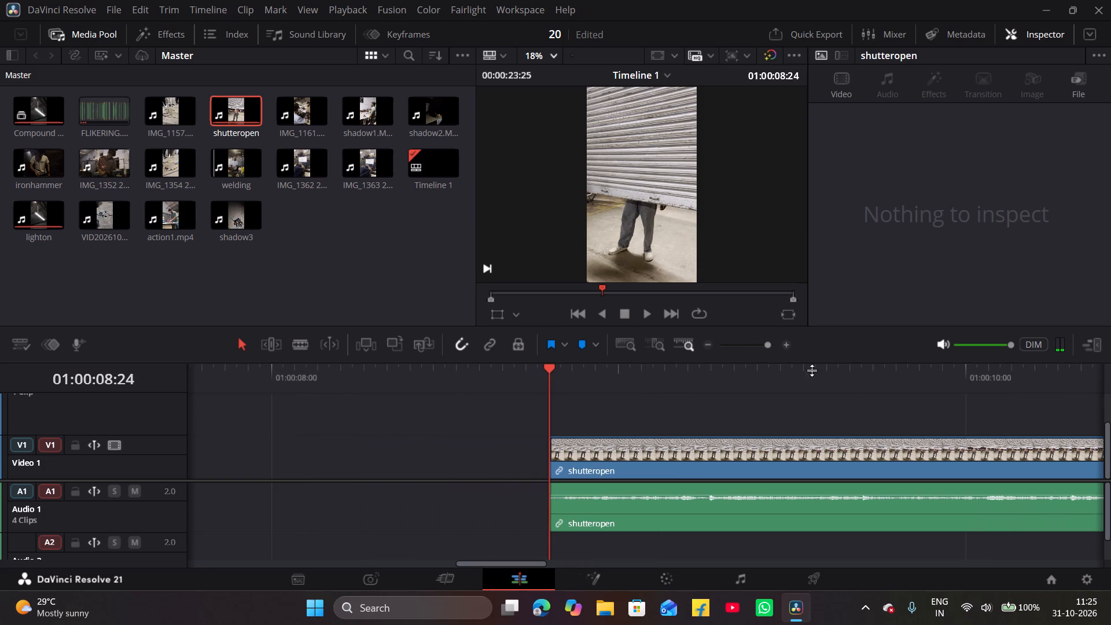
key(space)
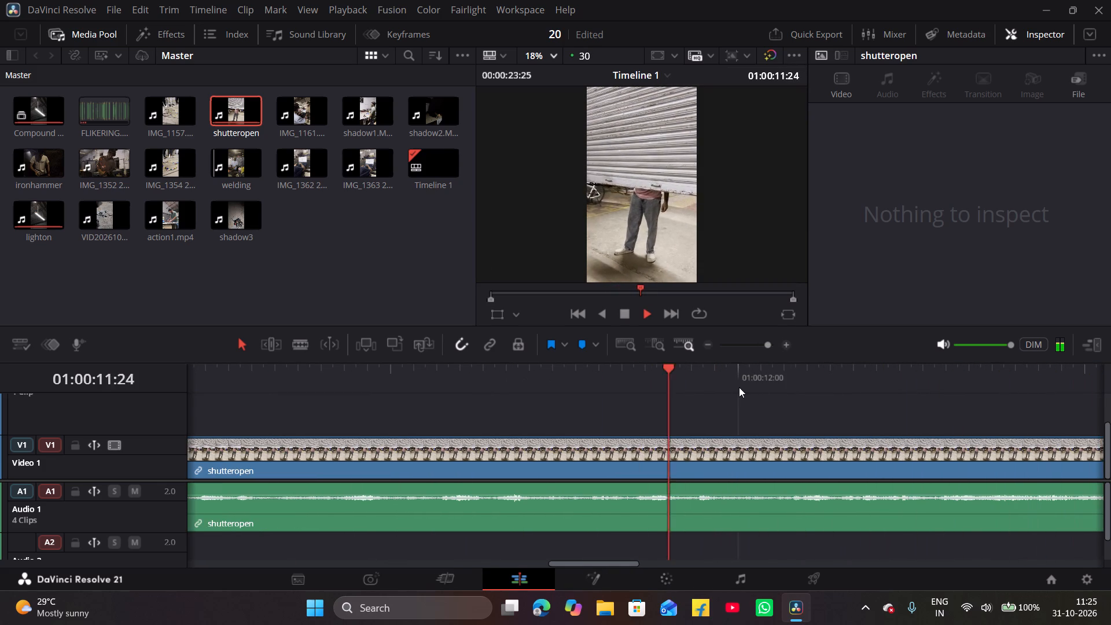
key(space)
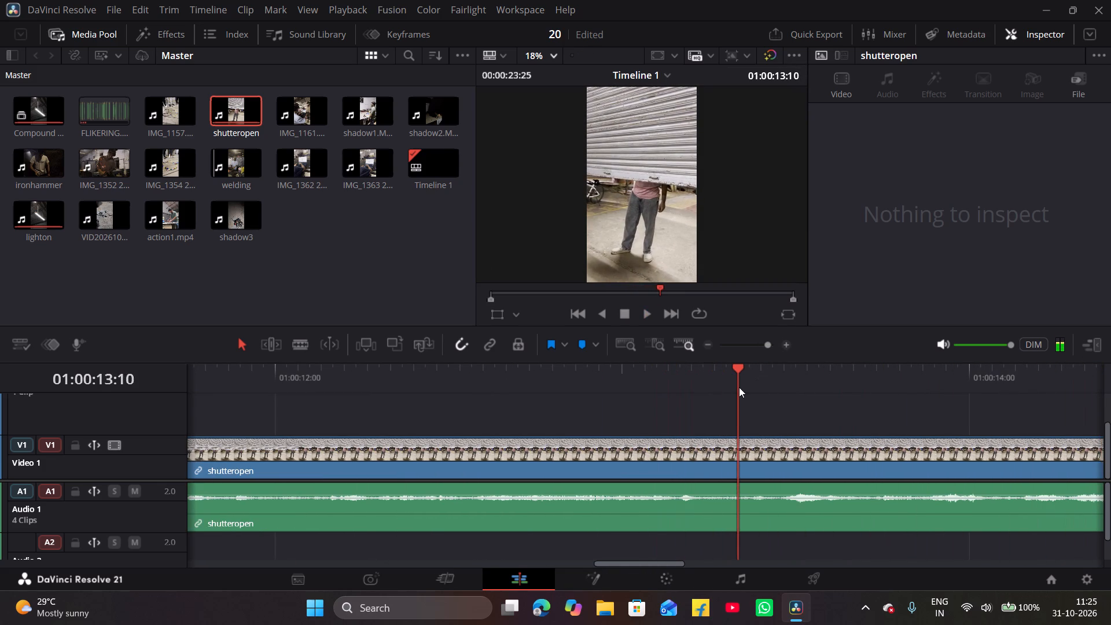
click(350, 377)
key(space)
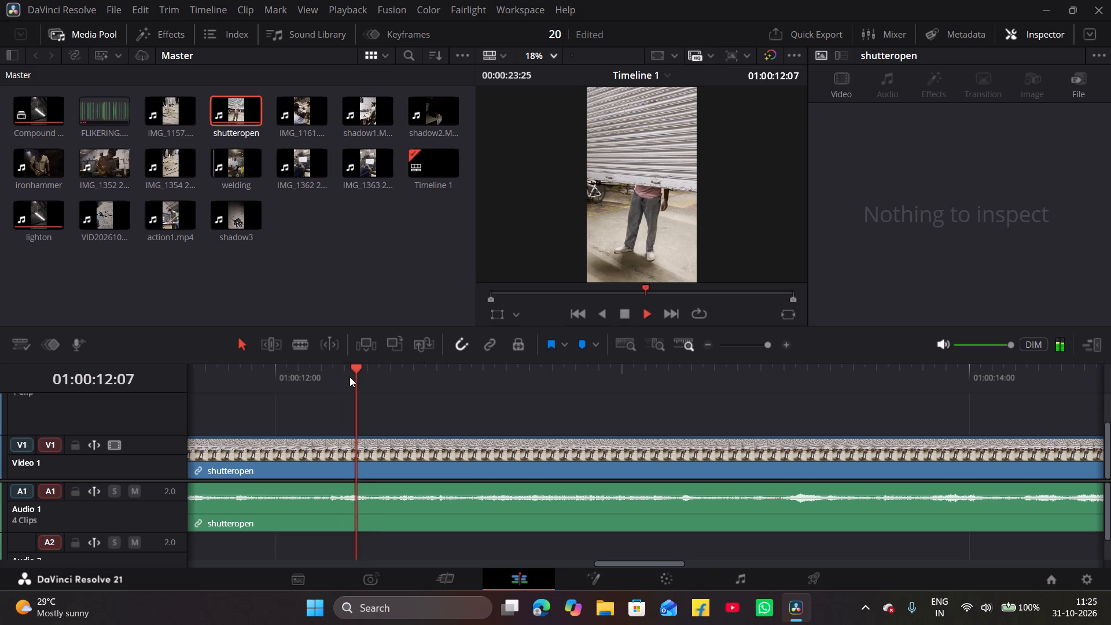
key(space)
key(space)
key(space)
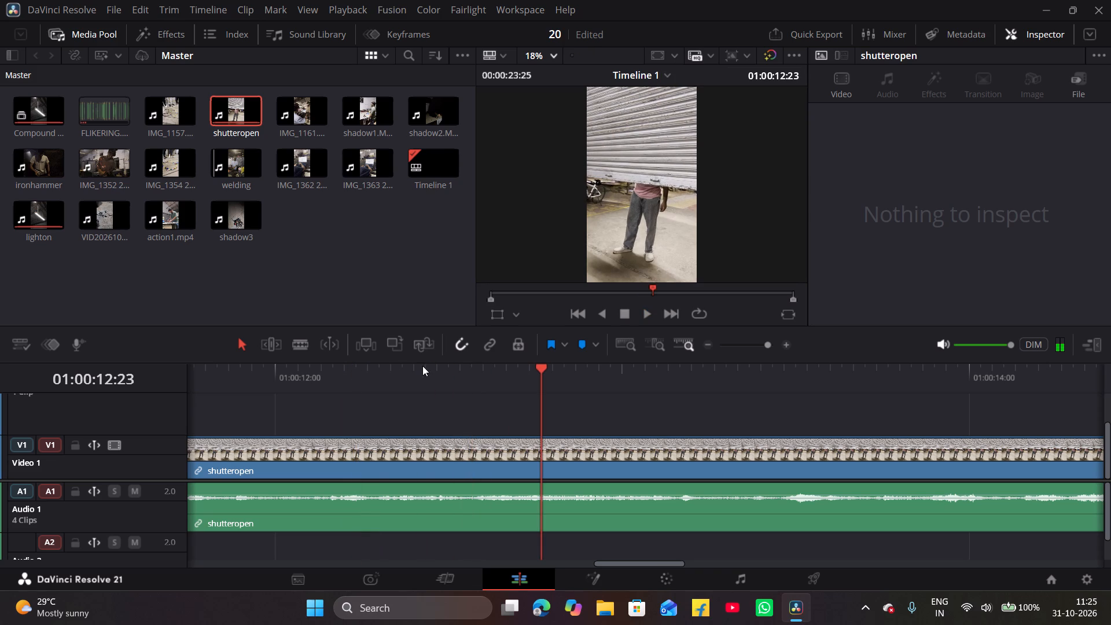
Split only the shutteropen audio at 01:00:12:17 and 01:00:13:07, and delete the section between the cuts.
click(440, 366)
drag(438, 369, 462, 373)
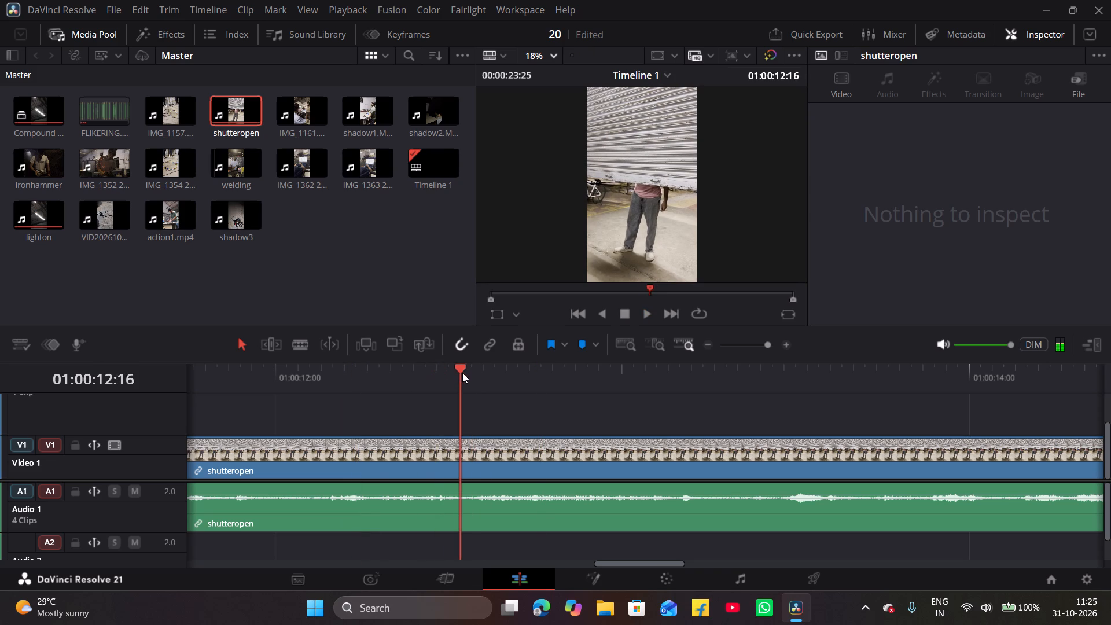
drag(462, 373, 467, 373)
click(582, 509)
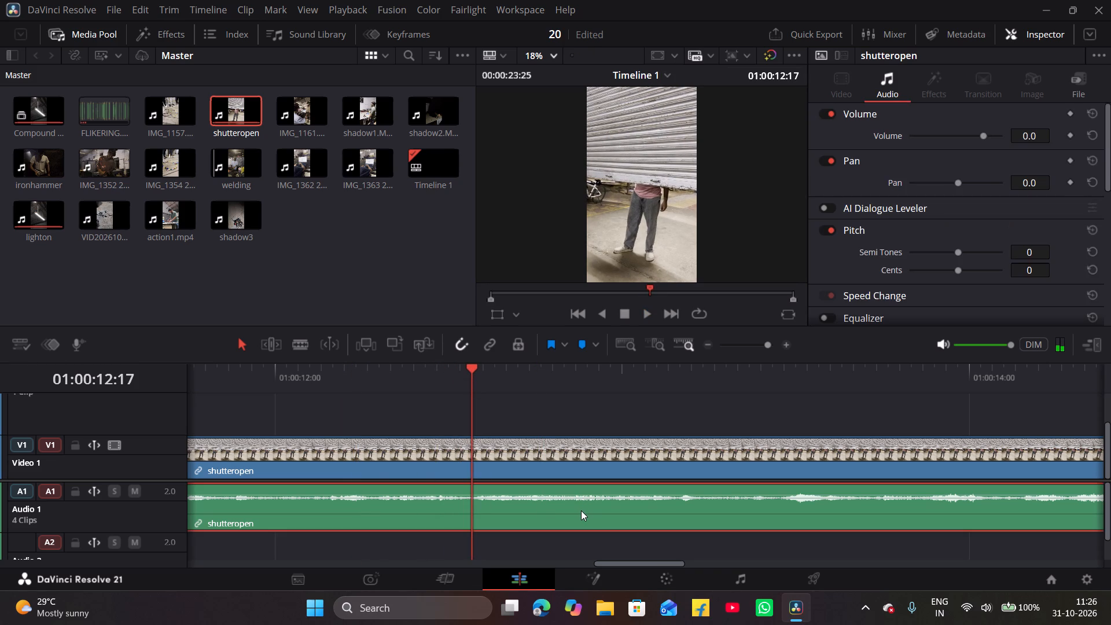
key(ctrl+b)
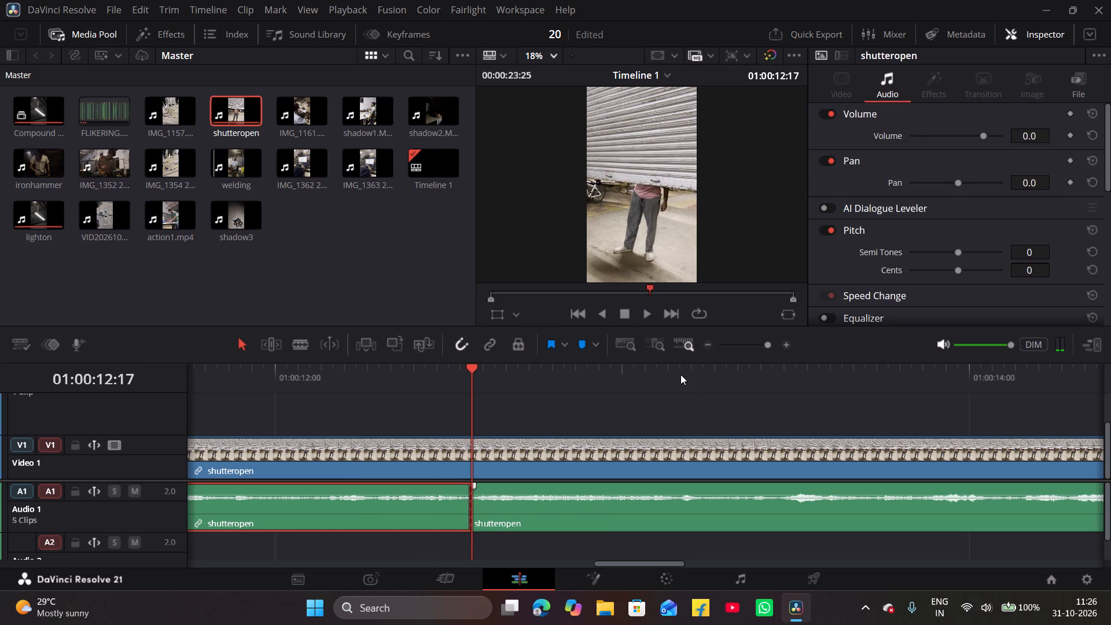
key(space)
key(space)
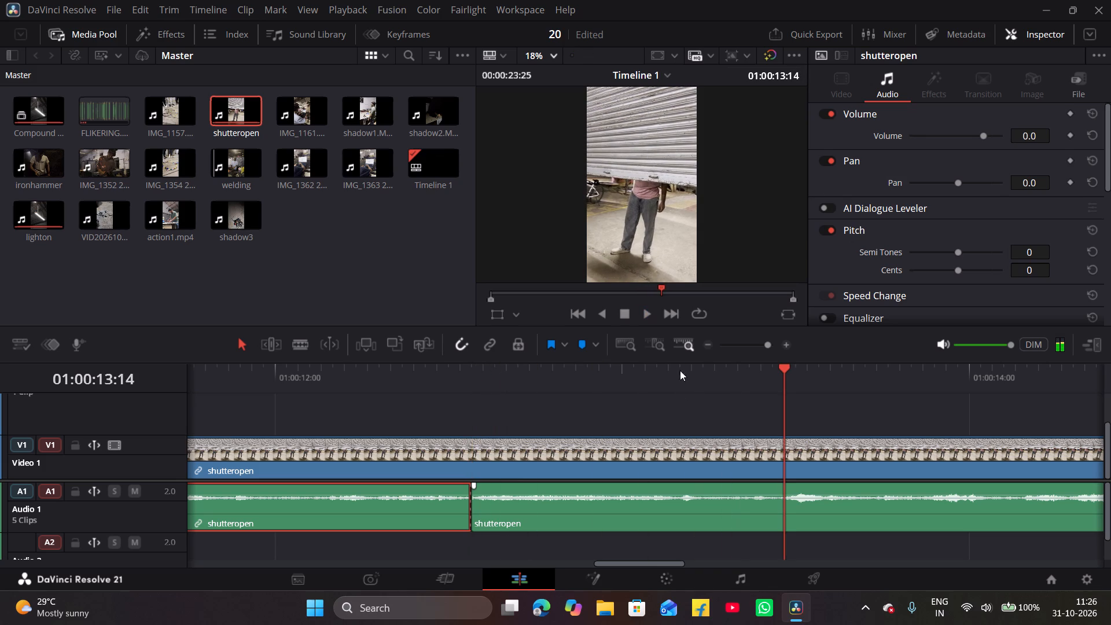
click(690, 375)
drag(694, 368, 708, 372)
key(ctrl+b)
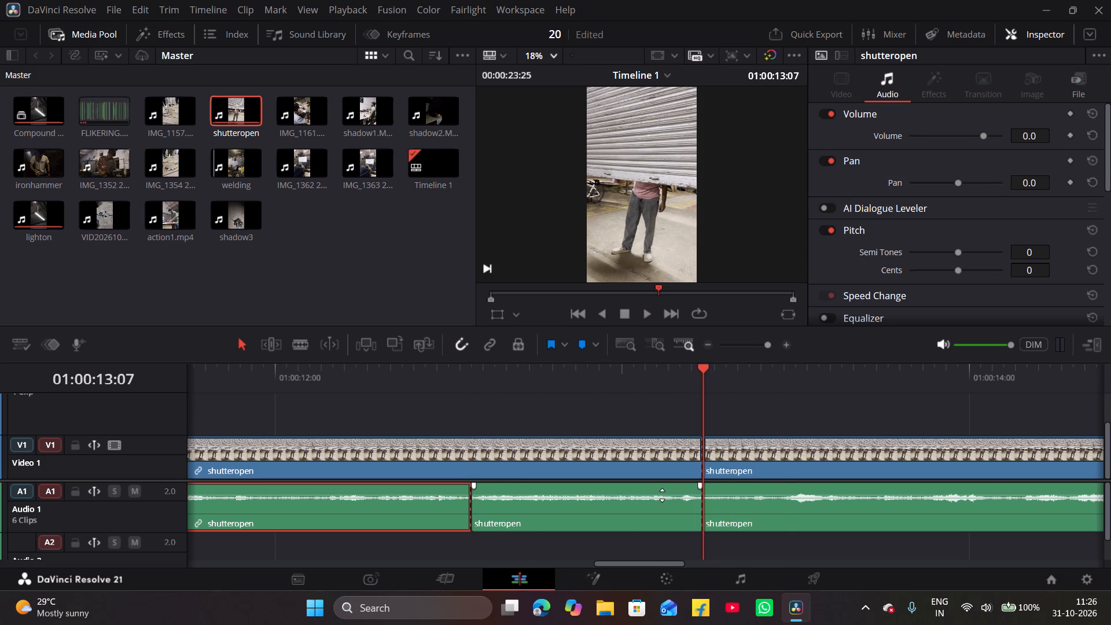
key(ctrl+z)
click(779, 512)
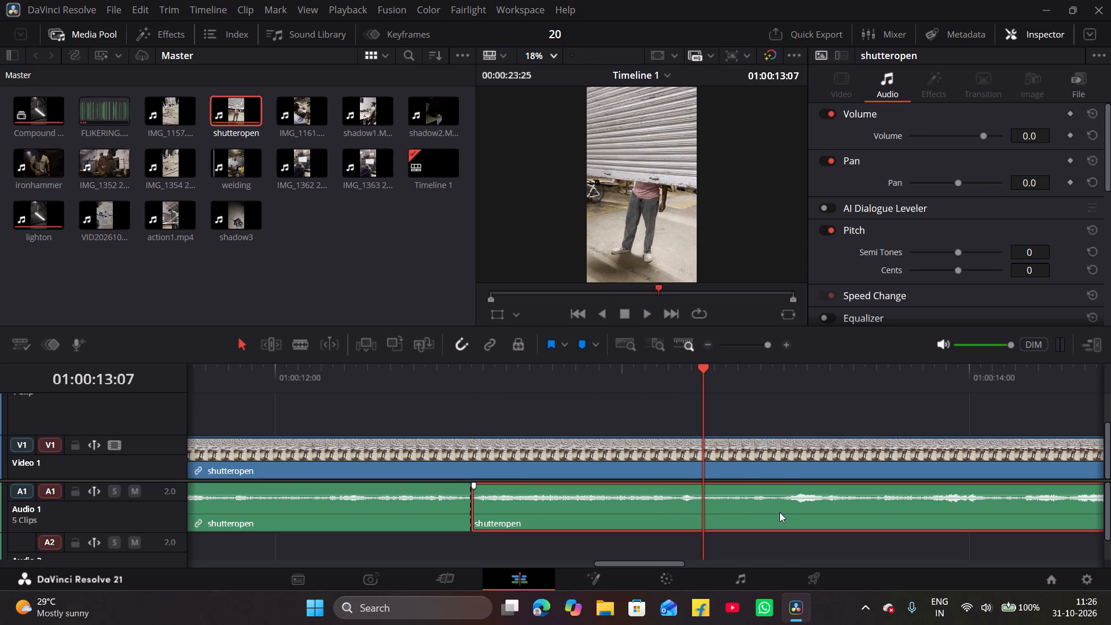
key(ctrl+b)
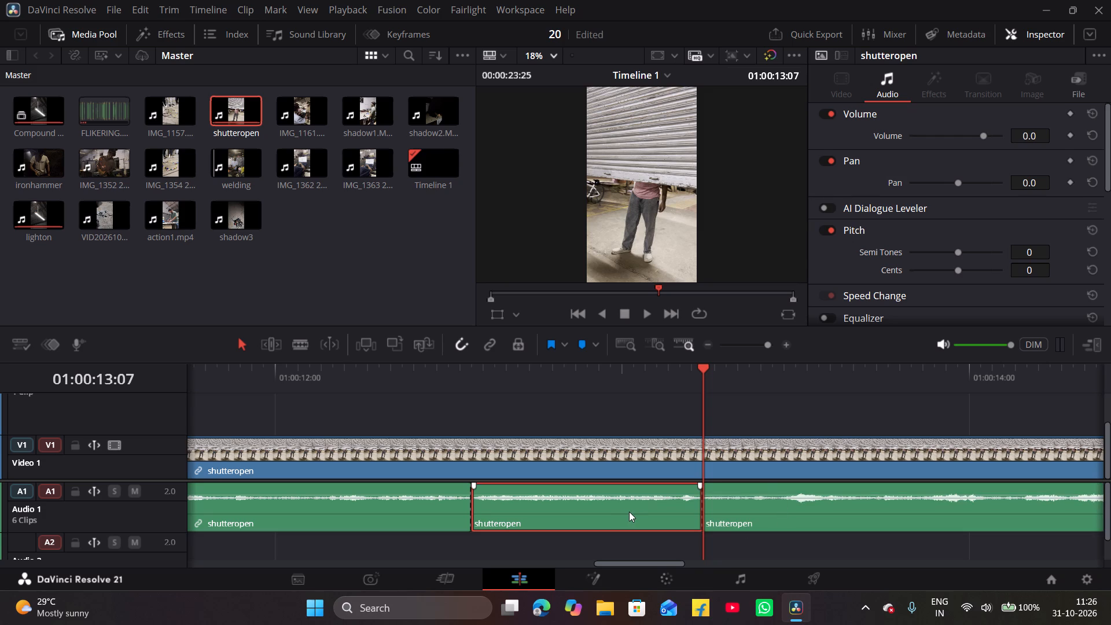
key(BackSpace)
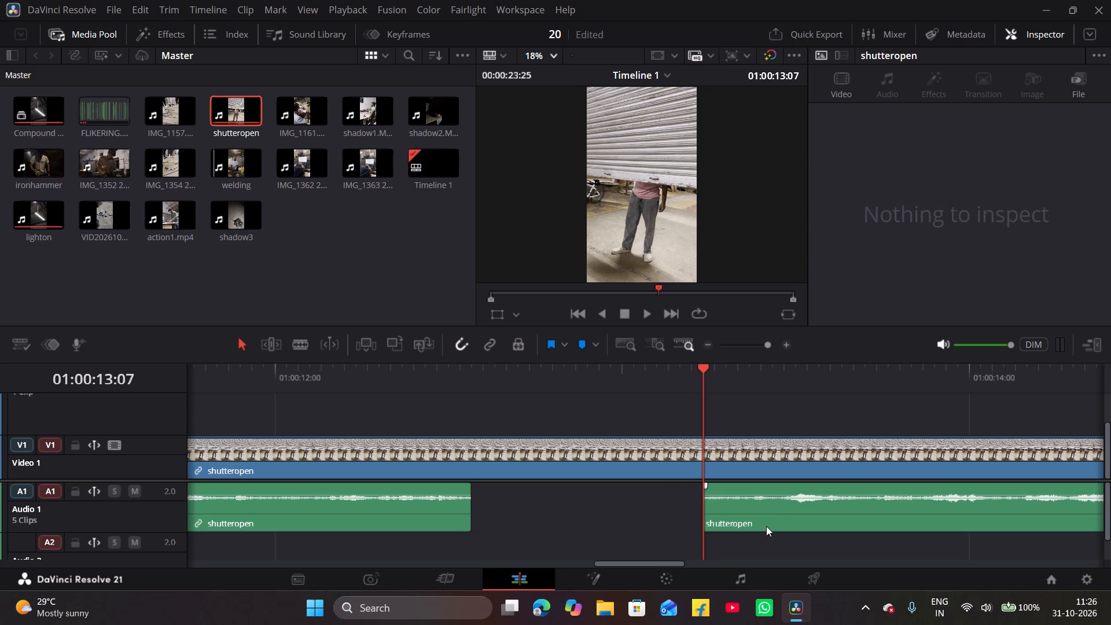
Move the last shutteropen audio piece back to 01:00:12:17, directly after the first piece, and play back the clip from 01:00:08:24.
drag(757, 523, 516, 519)
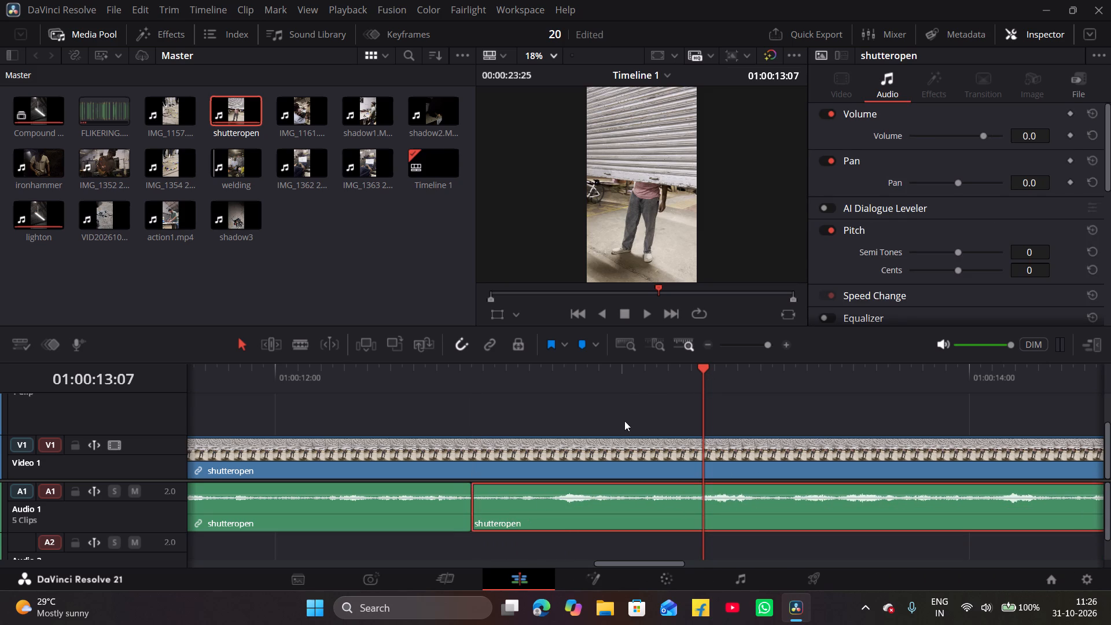
click(710, 345)
drag(675, 371, 557, 387)
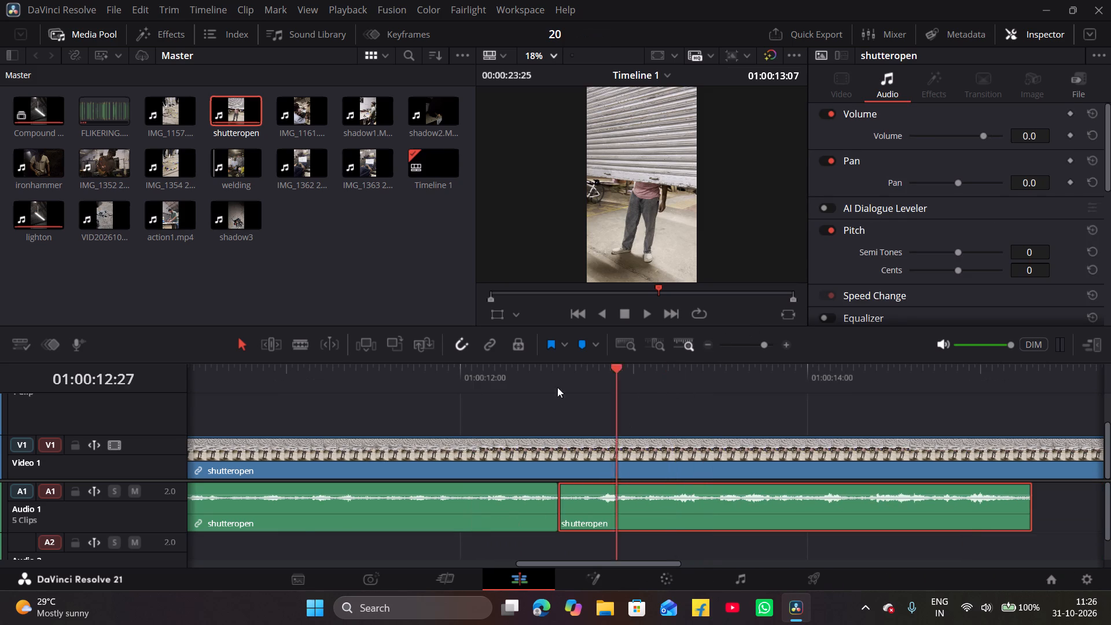
drag(557, 387, 400, 465)
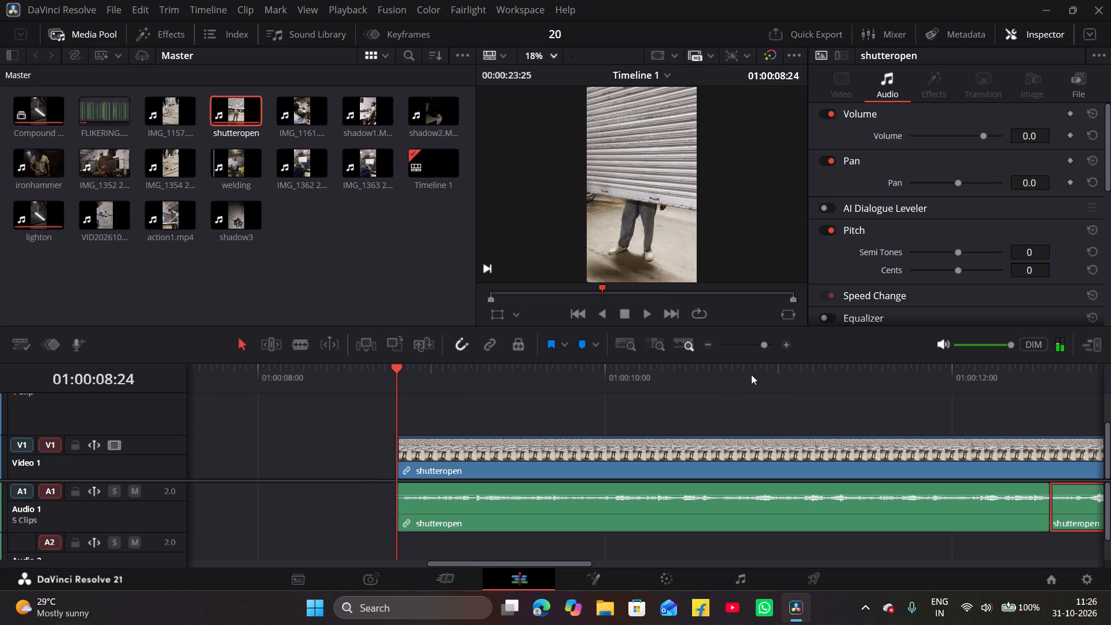
double_click(708, 347)
key(space)
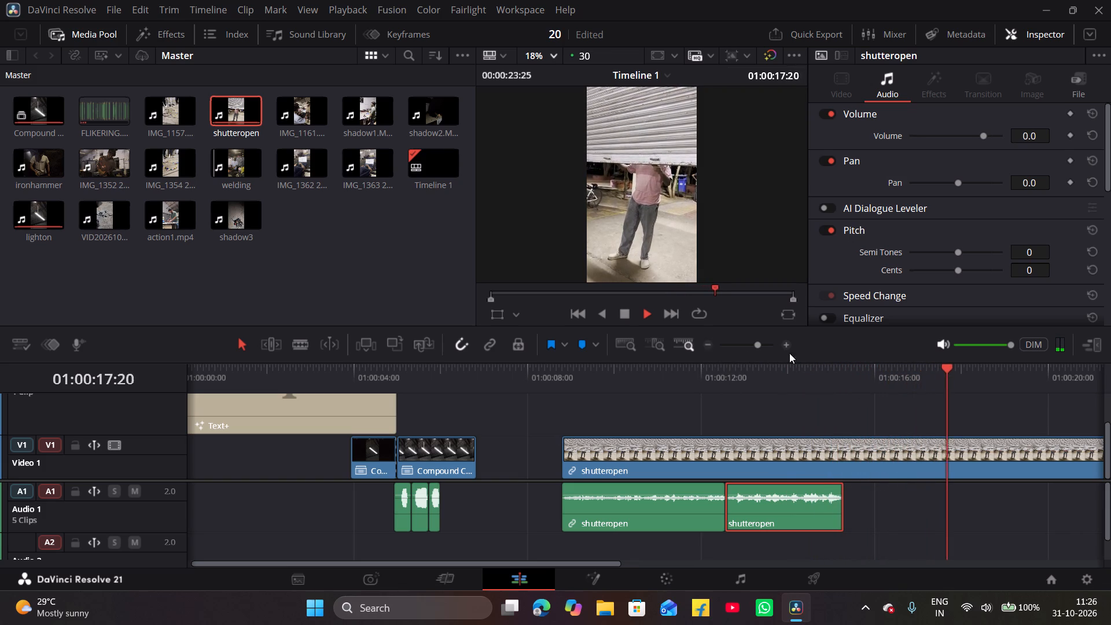
Duplicate the second shutteropen audio piece directly after itself on Audio 1, and bring the playhead back over the first piece.
click(712, 342)
click(494, 510)
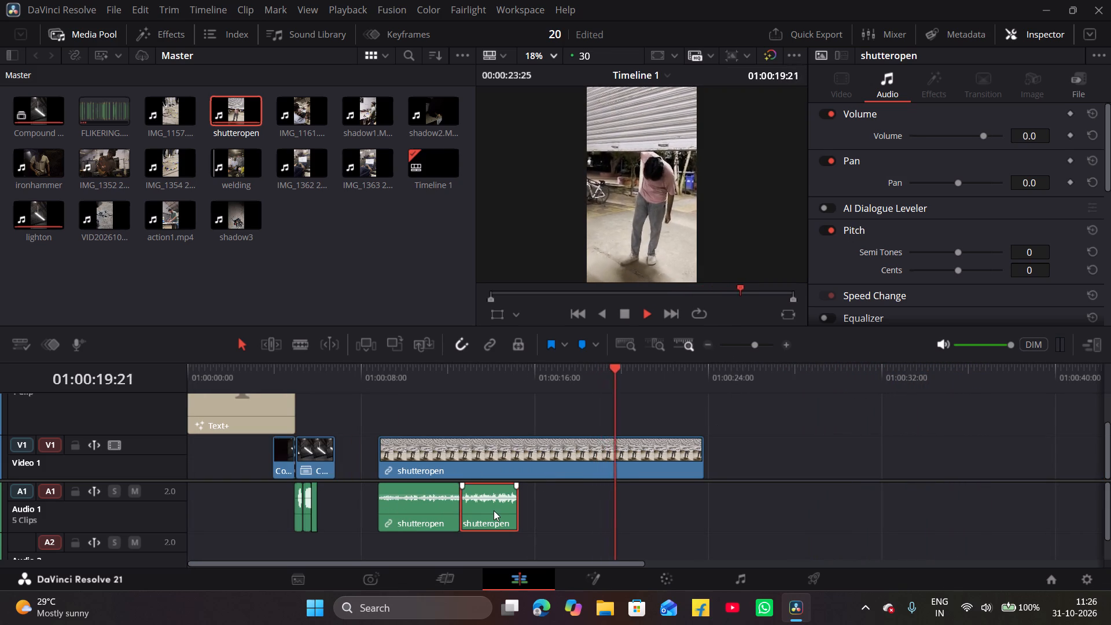
alt+drag(494, 510, 554, 509)
drag(686, 363, 441, 367)
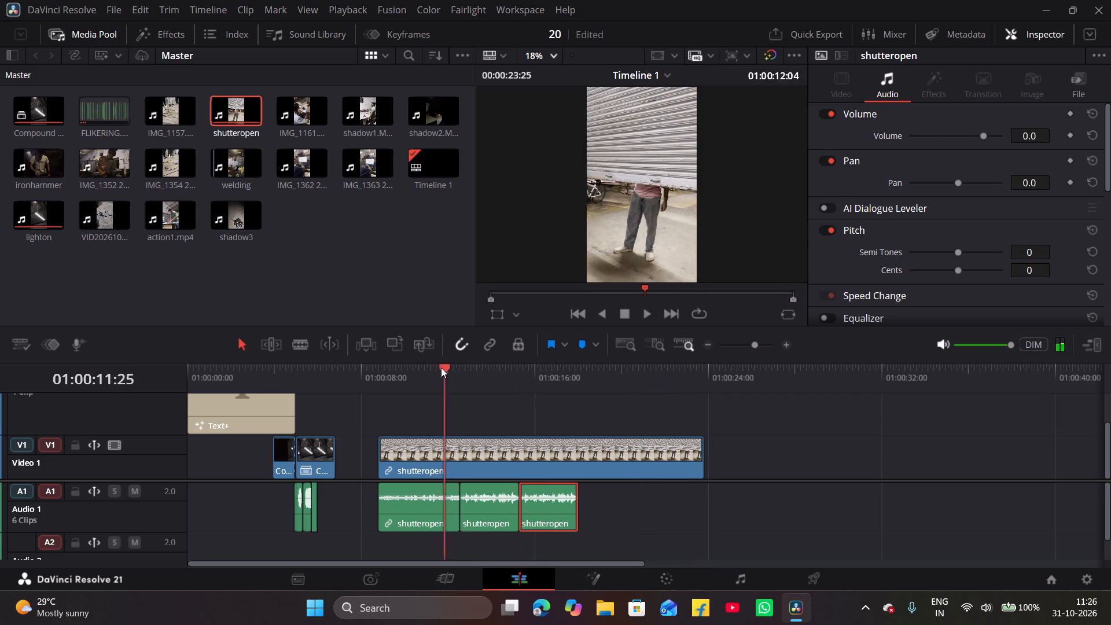
Review the shutteropen clip through to its end, split its video at 01:00:21:01, and delete the section after the cut.
drag(441, 367, 376, 378)
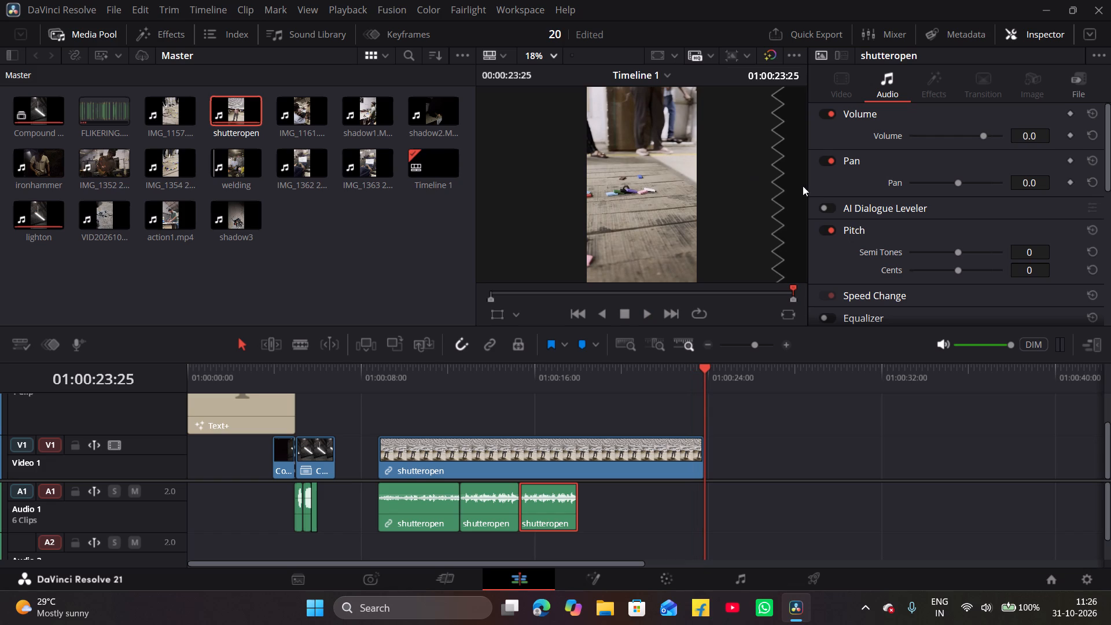
click(580, 377)
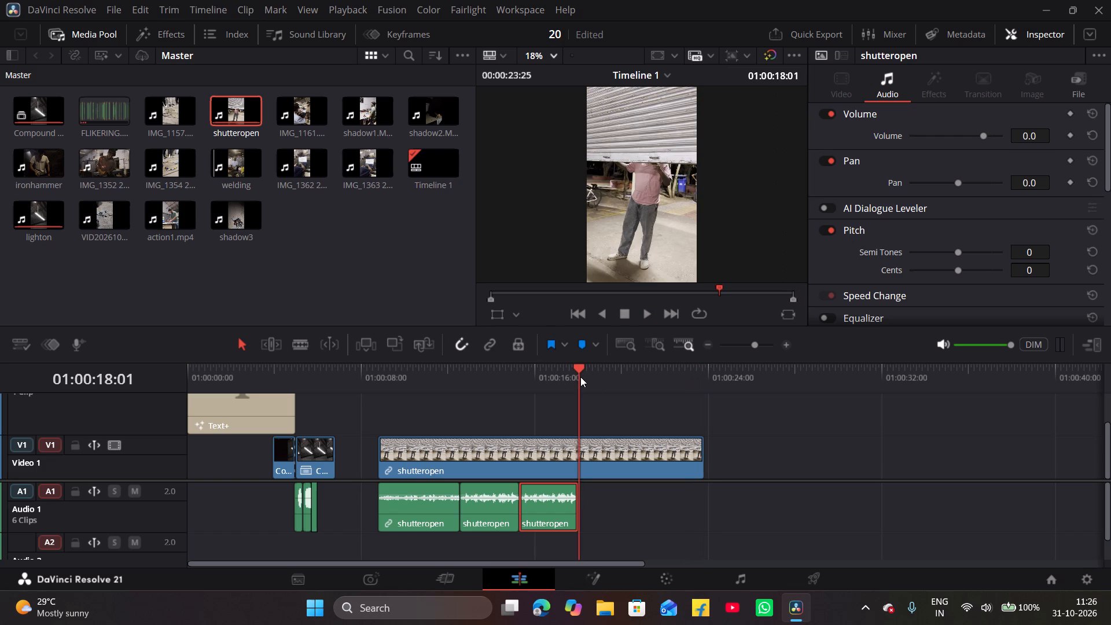
key(space)
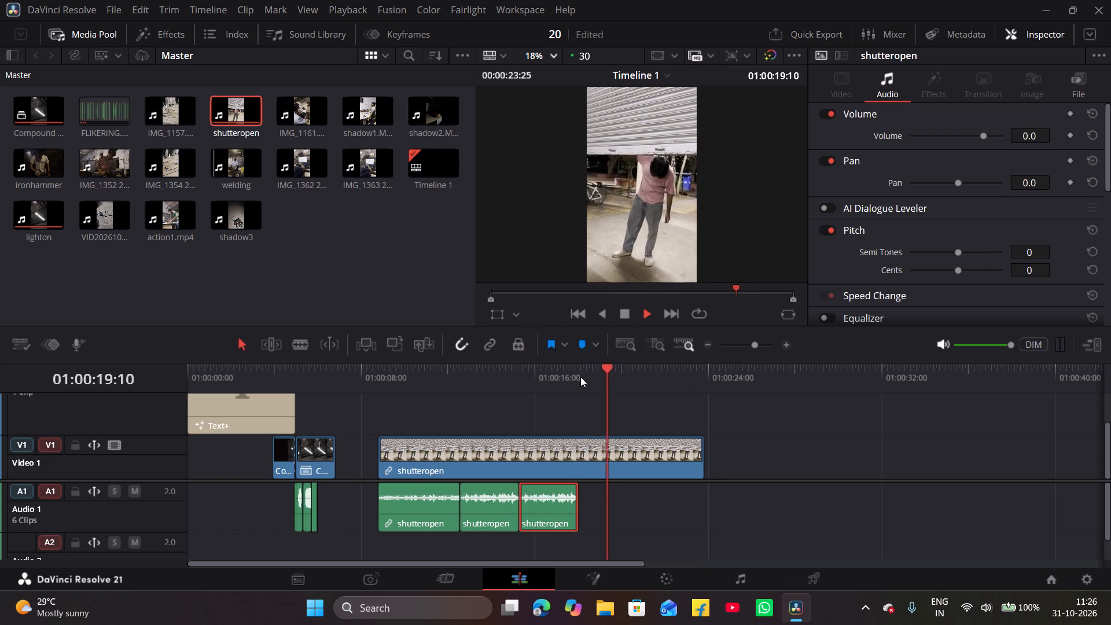
key(space)
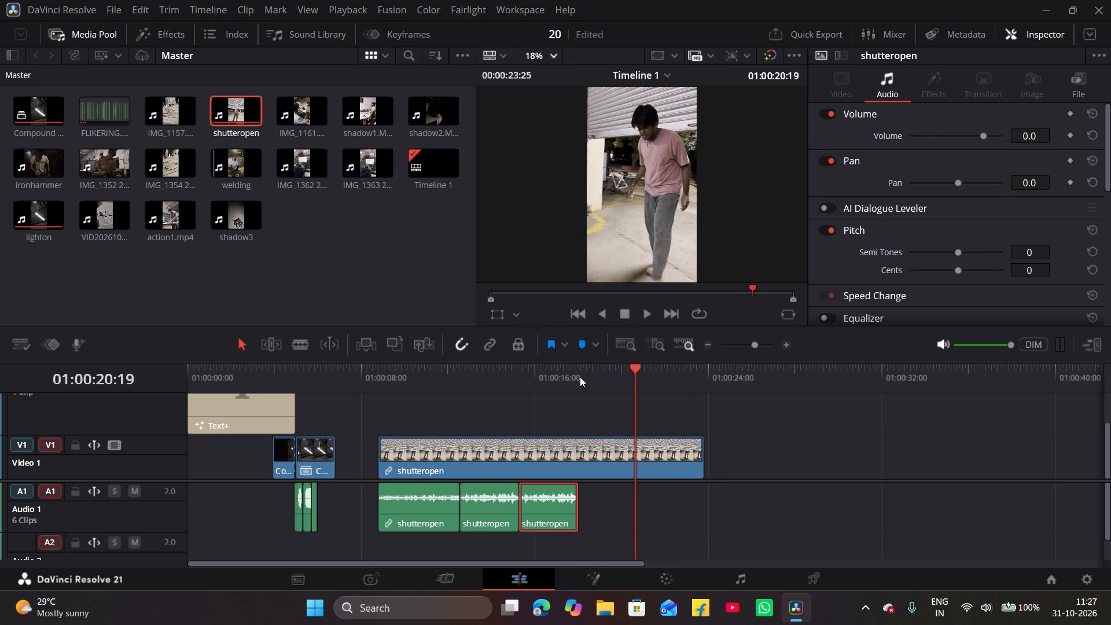
key(space)
key(space)
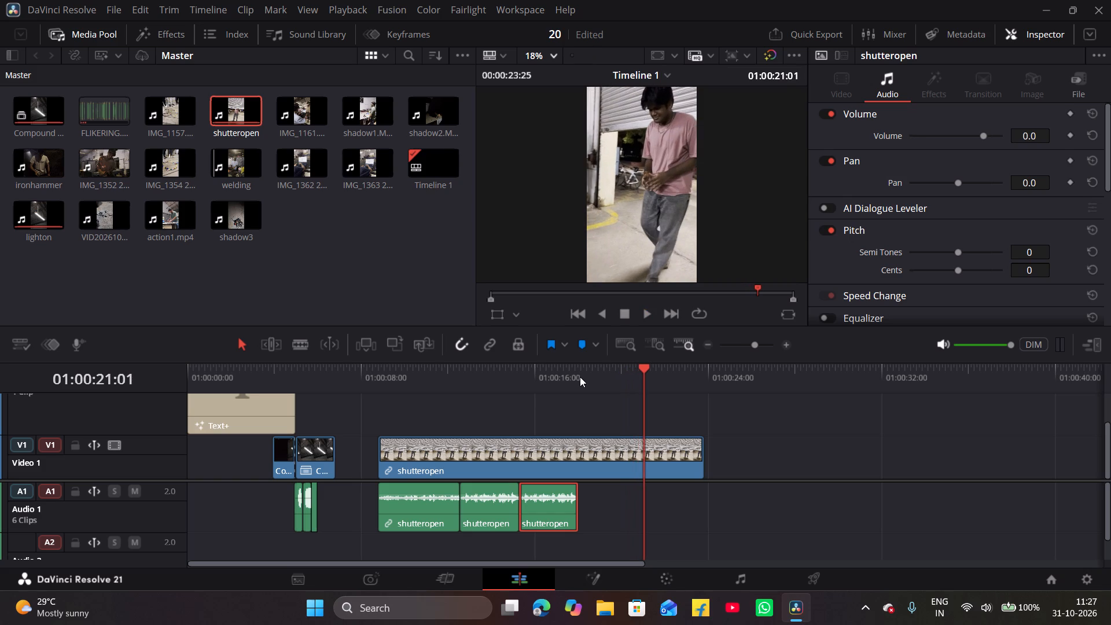
key(ctrl+b)
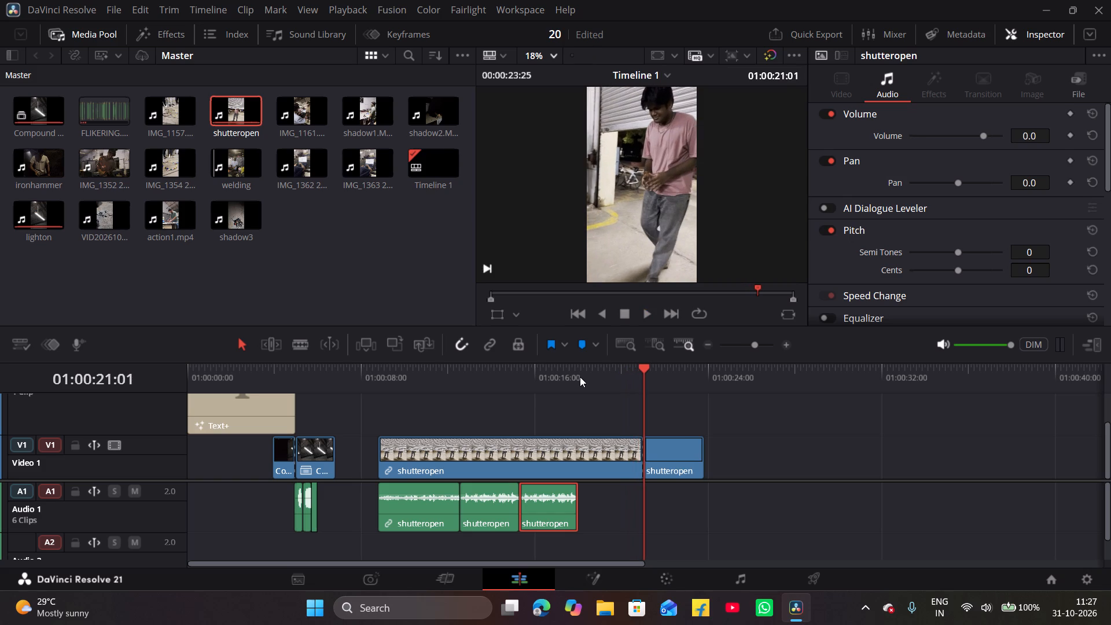
click(666, 456)
key(BackSpace)
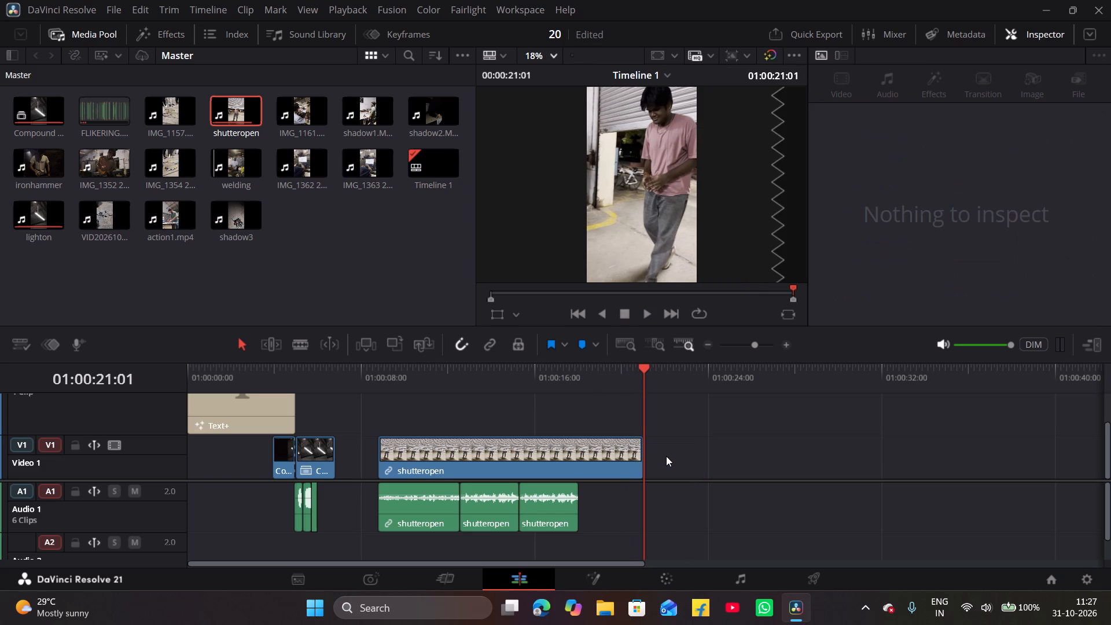
Return the playhead to the start of the shutteropen clip at 01:00:08:24 for another review.
key(Up)
key(Up)
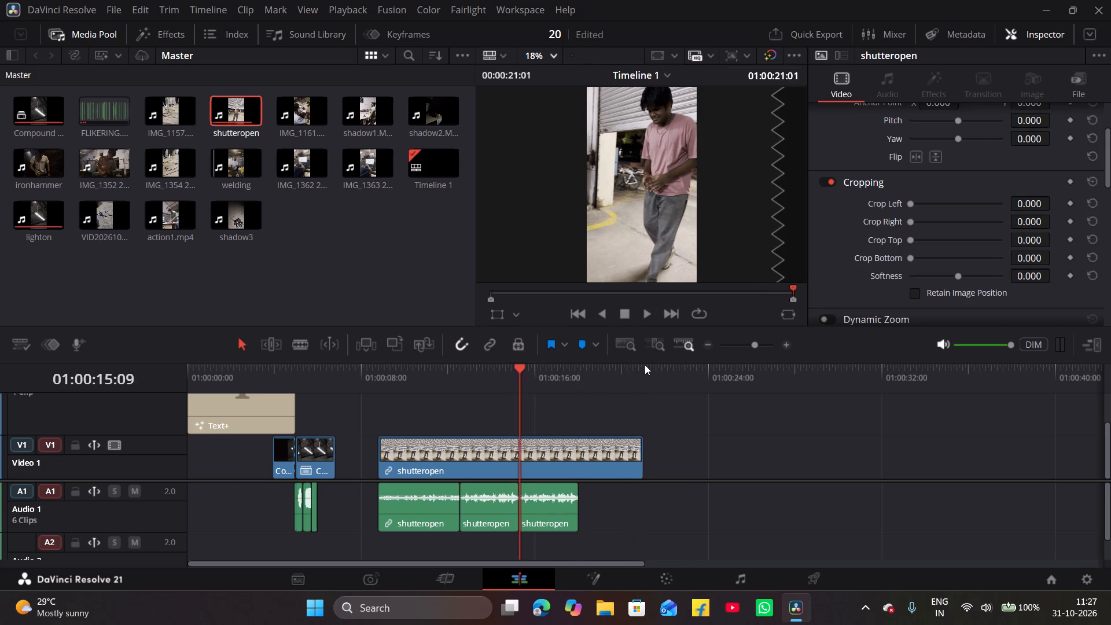
key(Up)
key(Up)
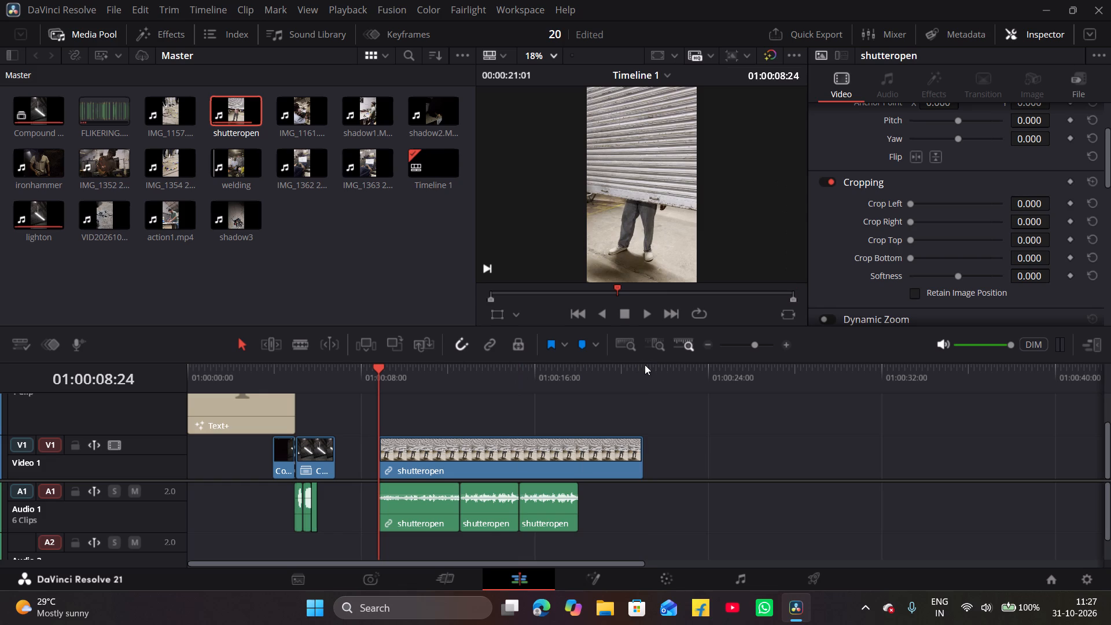
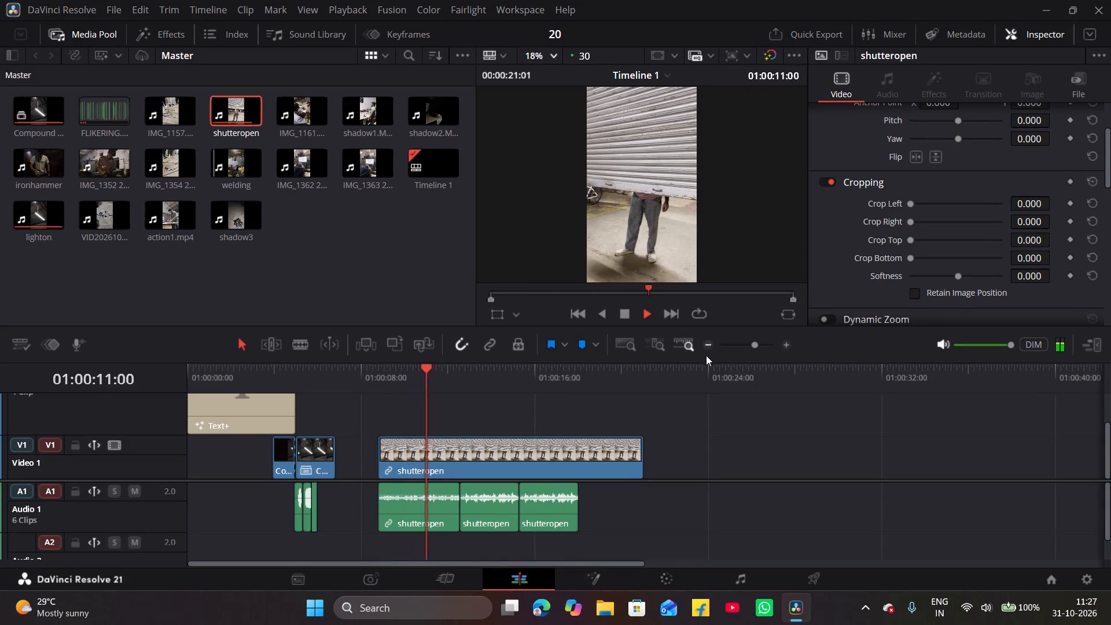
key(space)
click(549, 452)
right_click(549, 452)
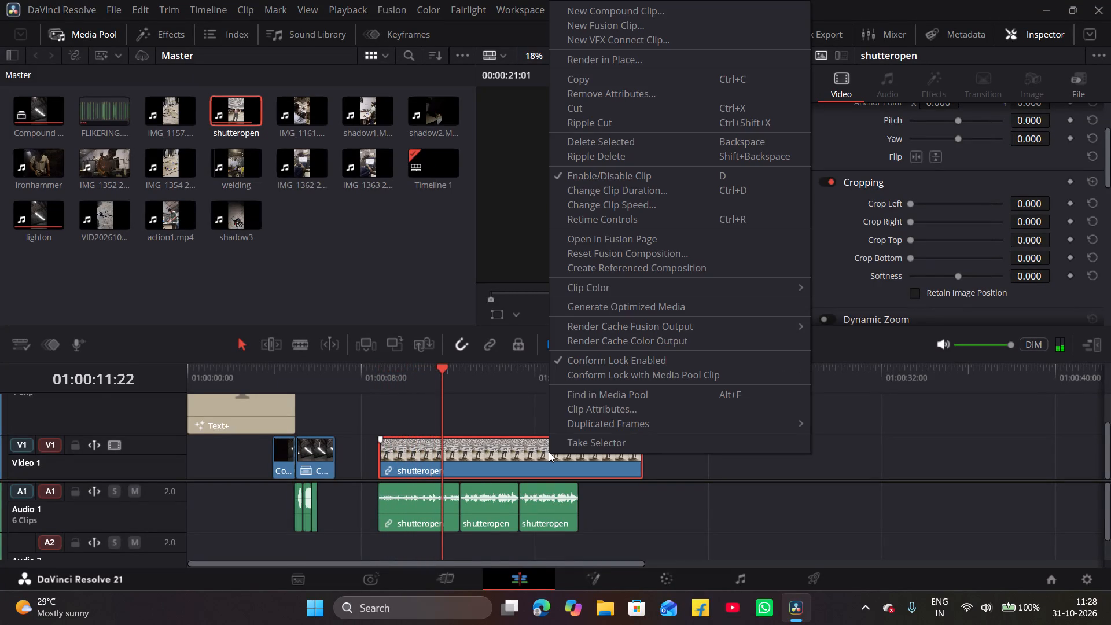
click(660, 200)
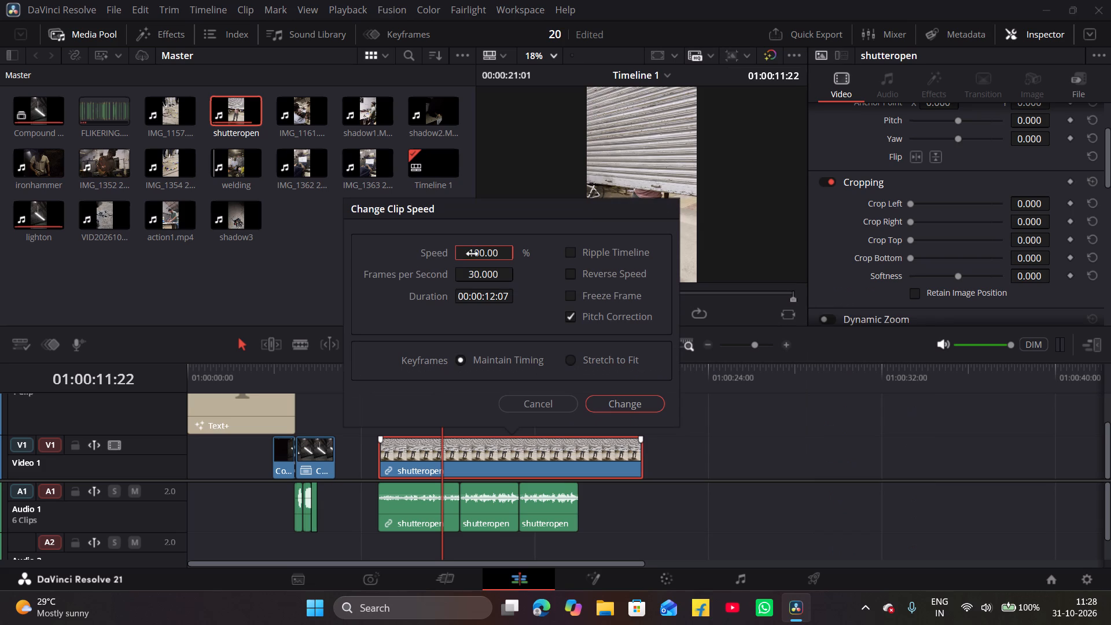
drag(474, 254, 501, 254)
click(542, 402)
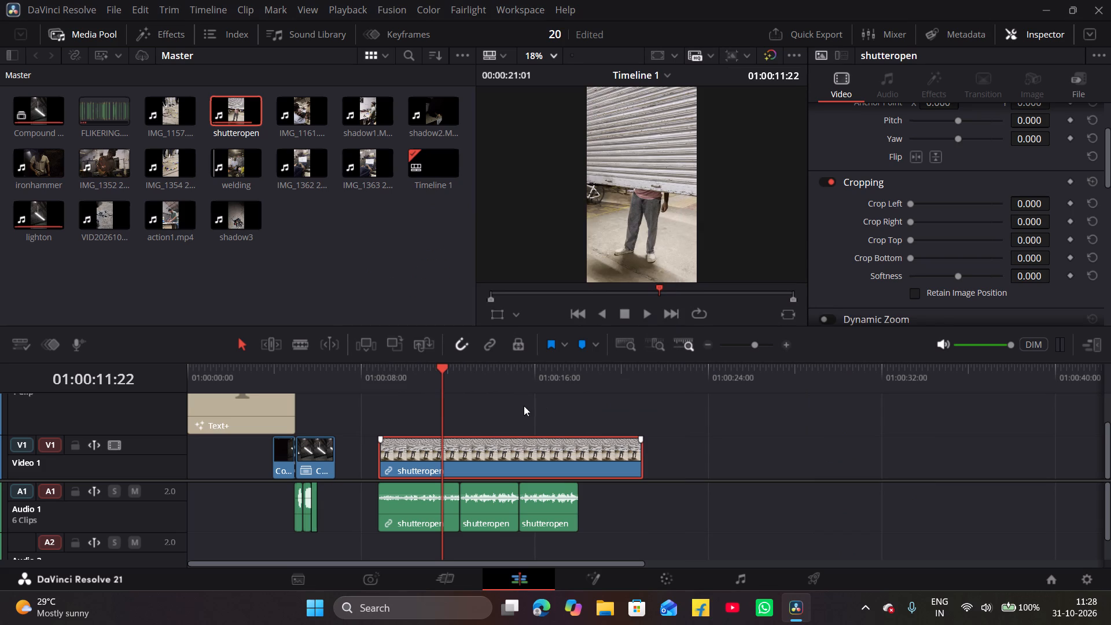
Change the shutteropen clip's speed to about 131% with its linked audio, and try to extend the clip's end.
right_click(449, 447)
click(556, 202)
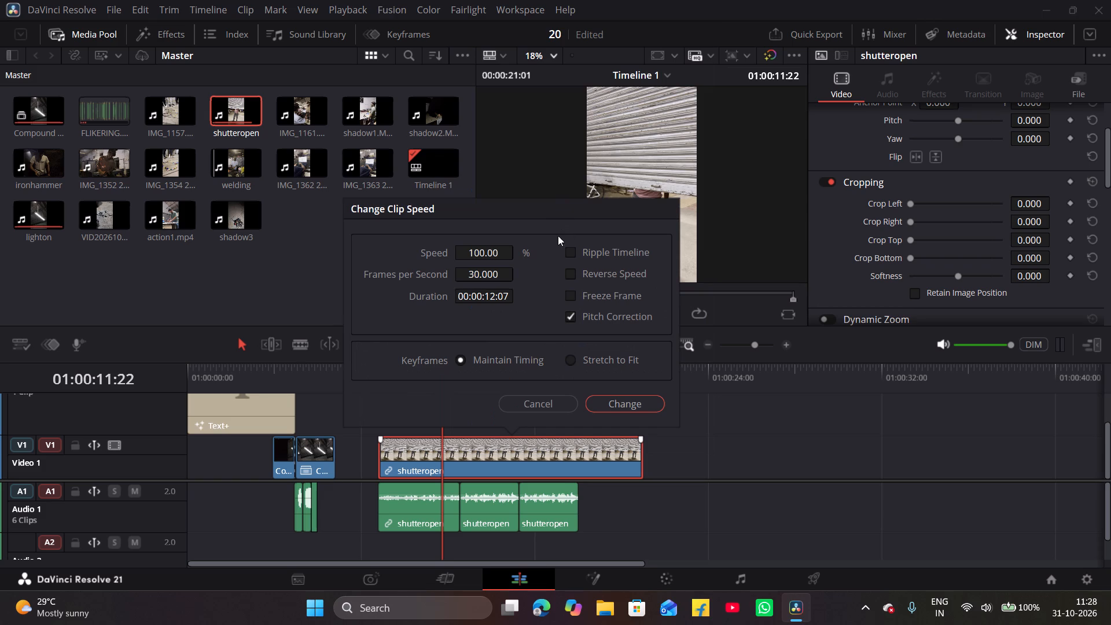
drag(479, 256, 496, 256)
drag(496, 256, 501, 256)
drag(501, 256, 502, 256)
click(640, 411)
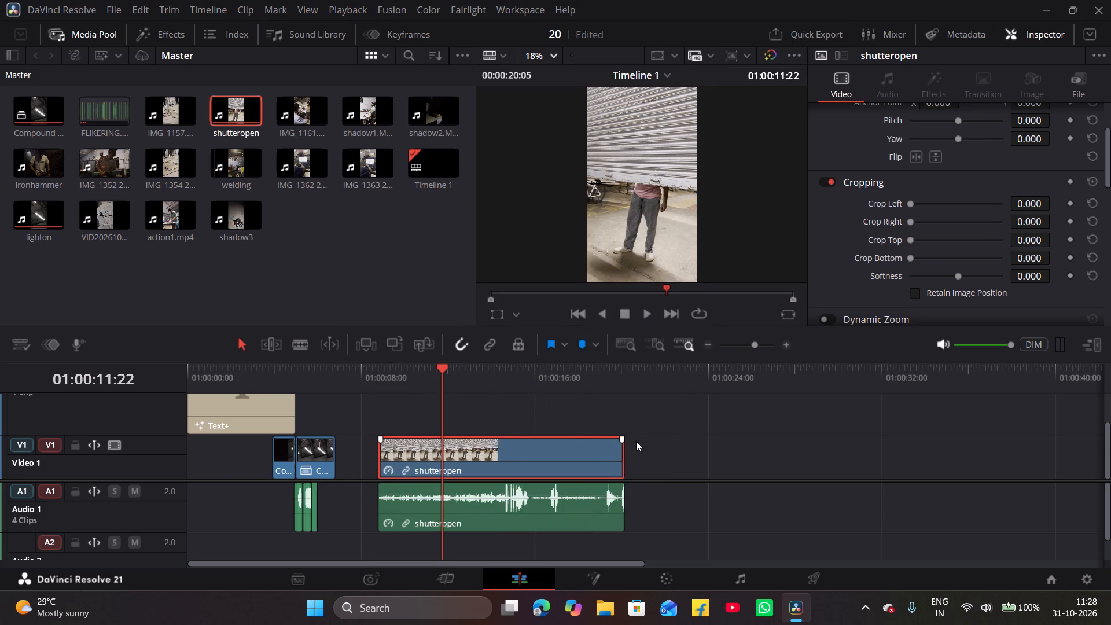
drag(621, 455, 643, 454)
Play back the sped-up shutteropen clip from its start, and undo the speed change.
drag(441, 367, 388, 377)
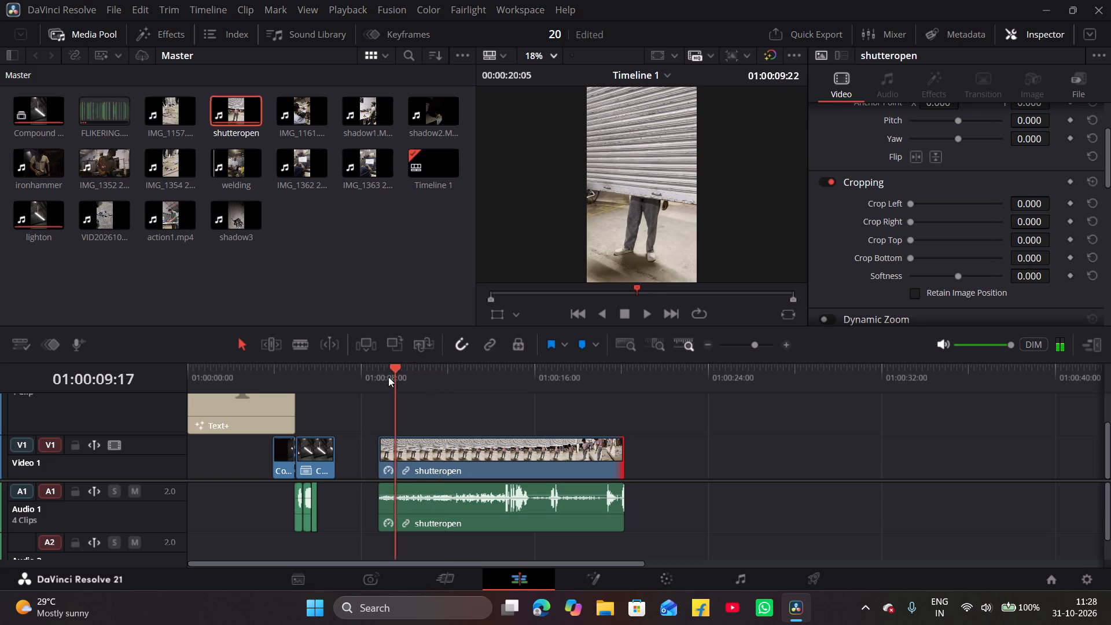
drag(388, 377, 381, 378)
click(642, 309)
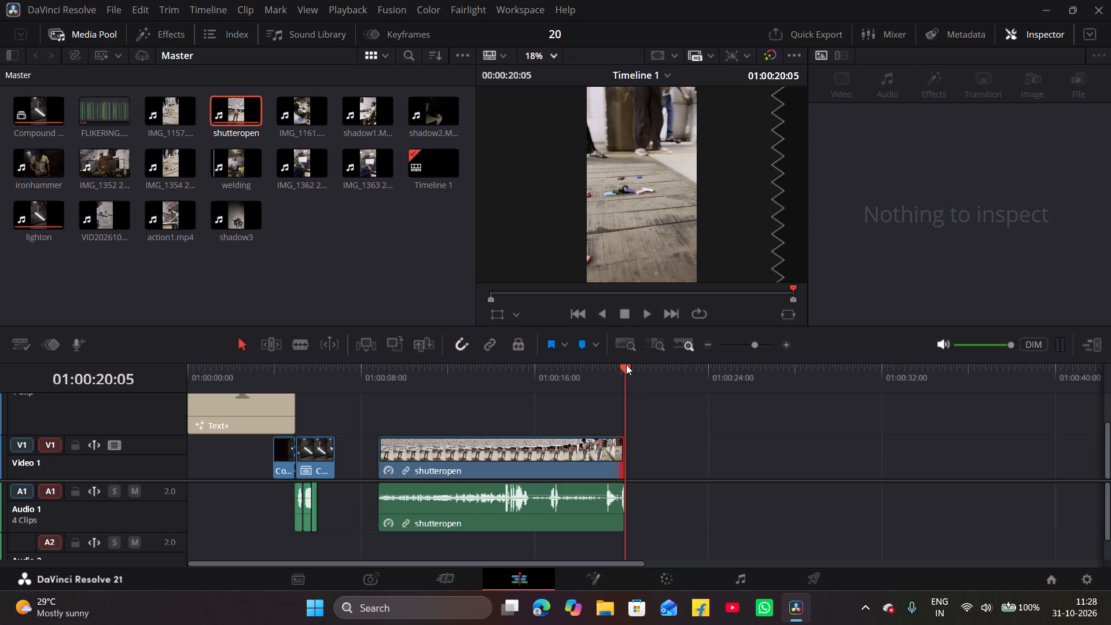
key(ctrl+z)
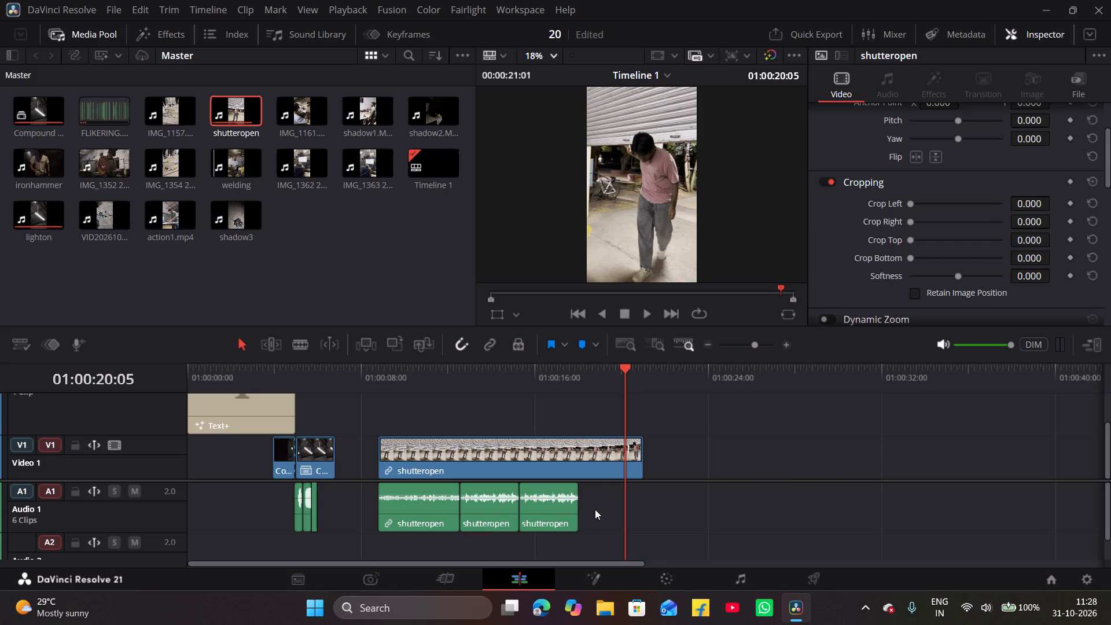
Lock Audio 1, set the shutteropen video's speed to 131%, unlock Audio 1, and try to extend the video's end.
drag(596, 513, 421, 517)
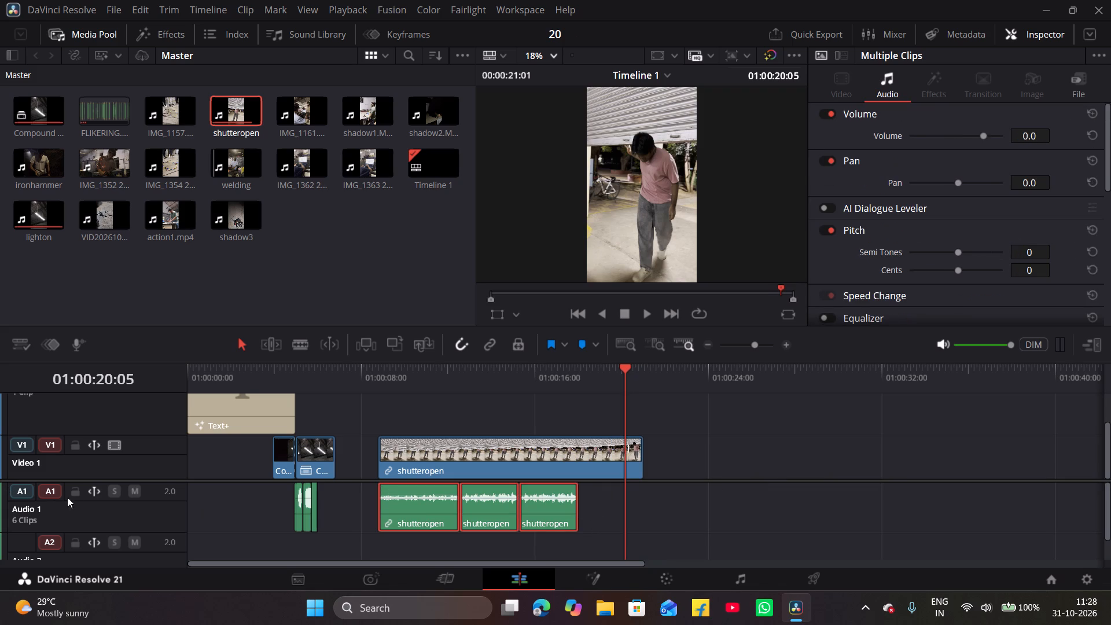
click(77, 490)
click(484, 465)
right_click(484, 465)
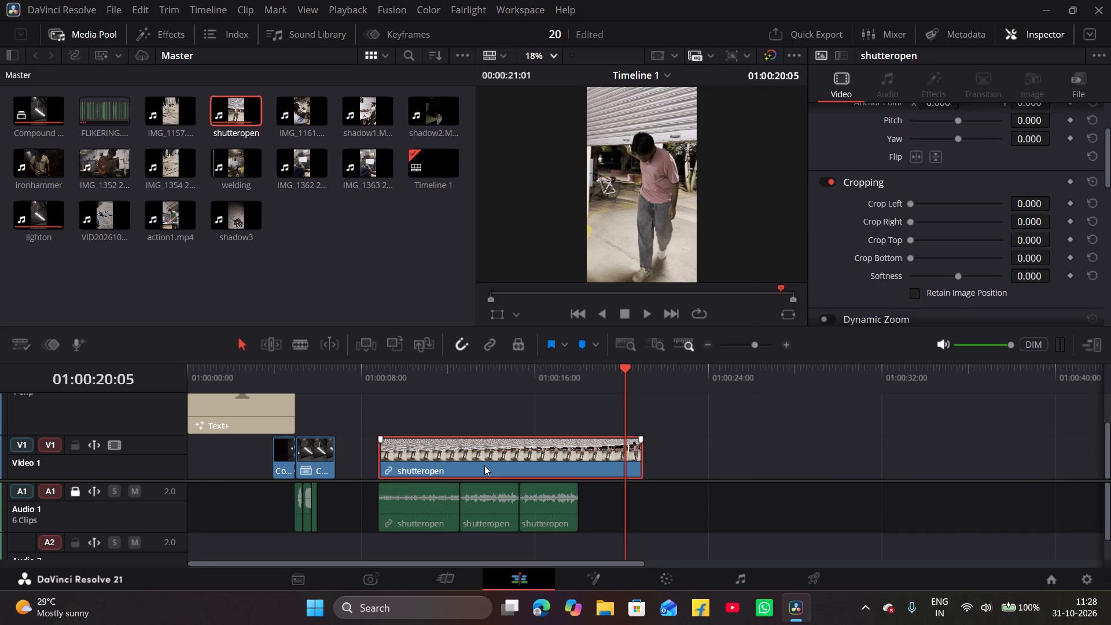
click(592, 213)
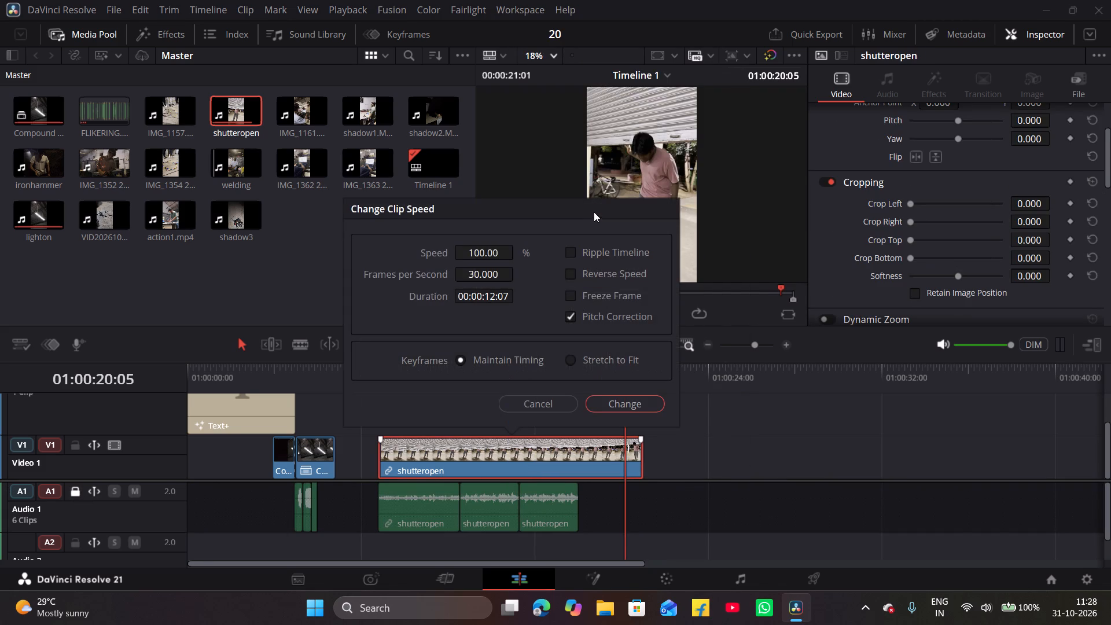
drag(485, 254, 513, 263)
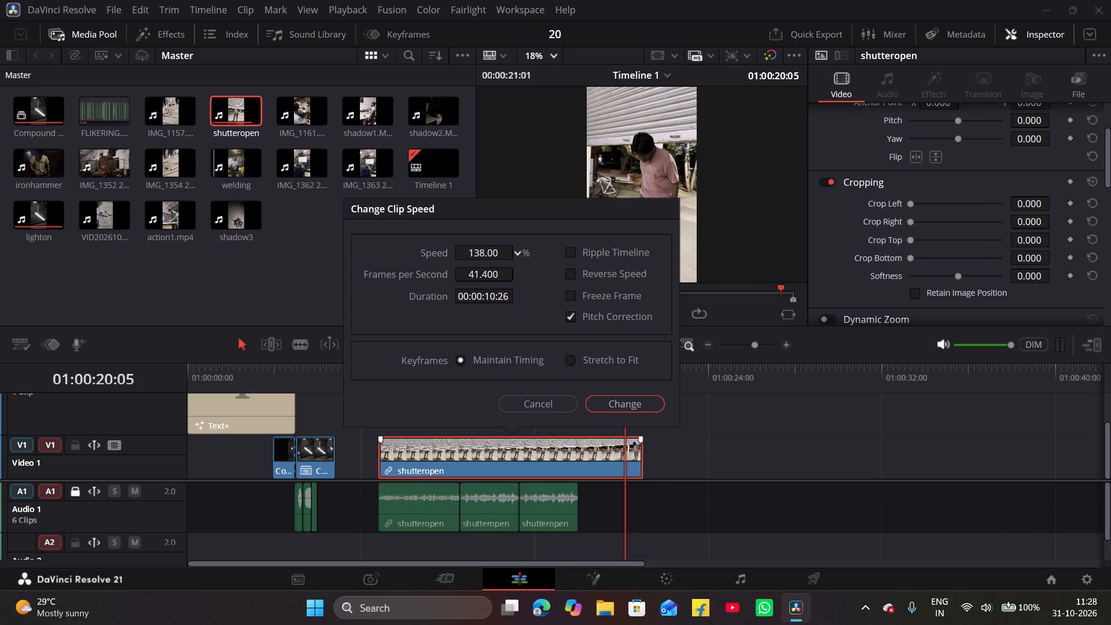
drag(513, 263, 507, 263)
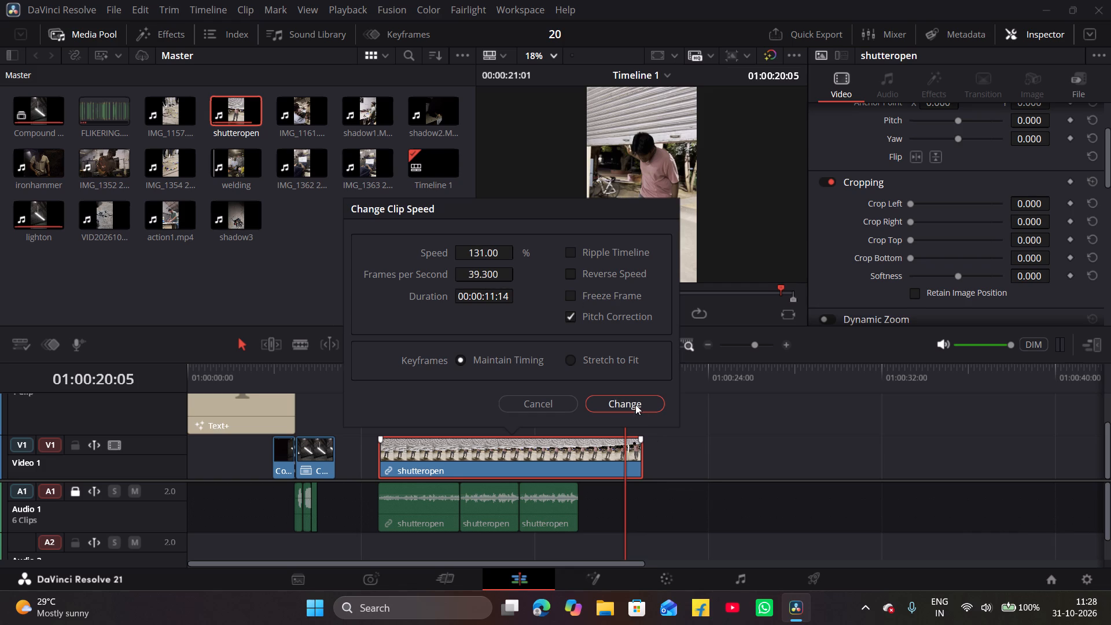
click(635, 405)
click(73, 492)
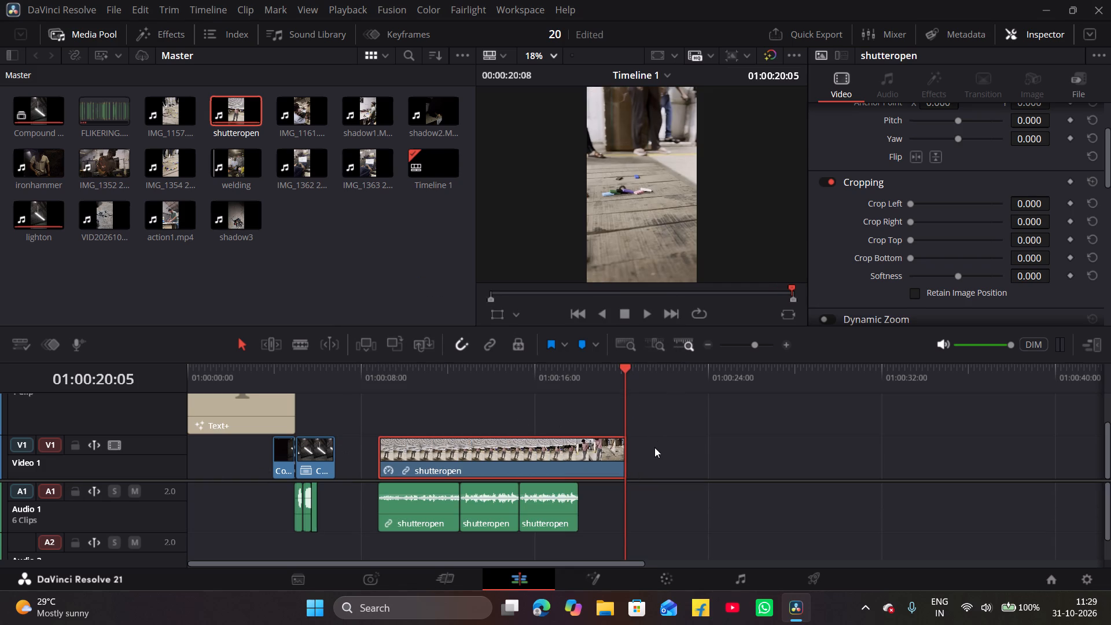
drag(623, 463, 637, 464)
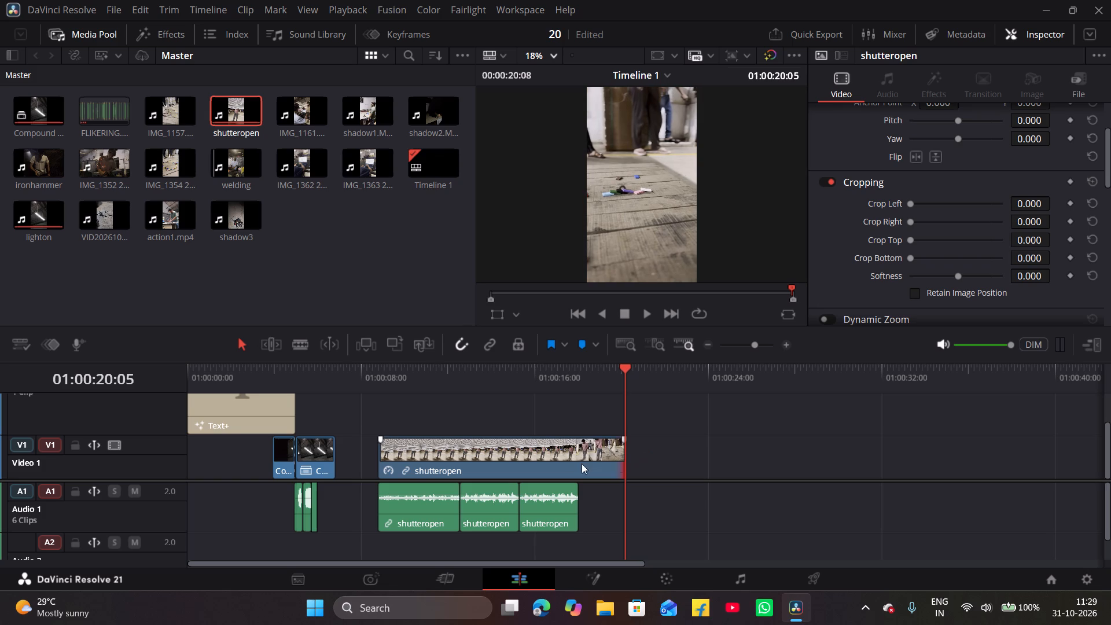
Play the retimed shutteropen clip from its start, and examine the frames between 01:00:16:08 and 01:00:18:19 for a cut point.
click(365, 369)
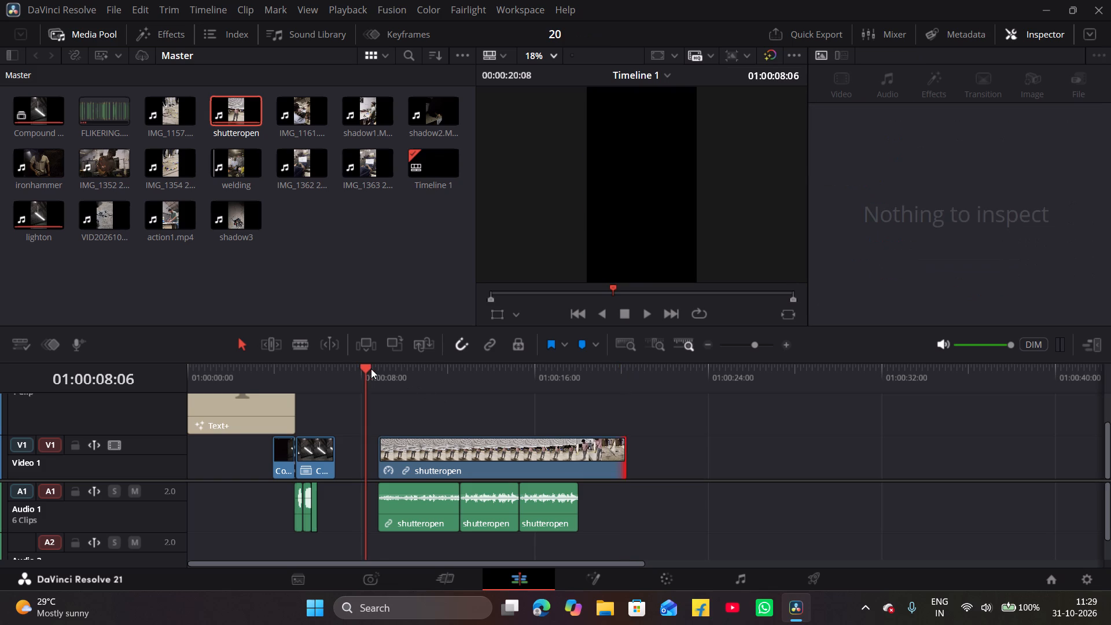
click(382, 370)
key(space)
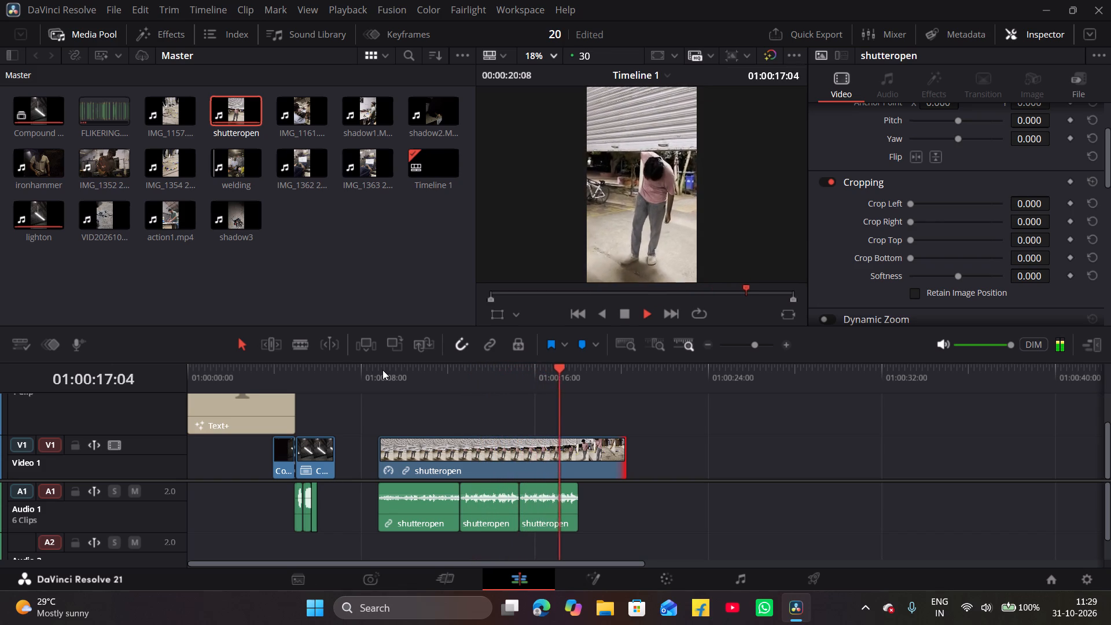
key(space)
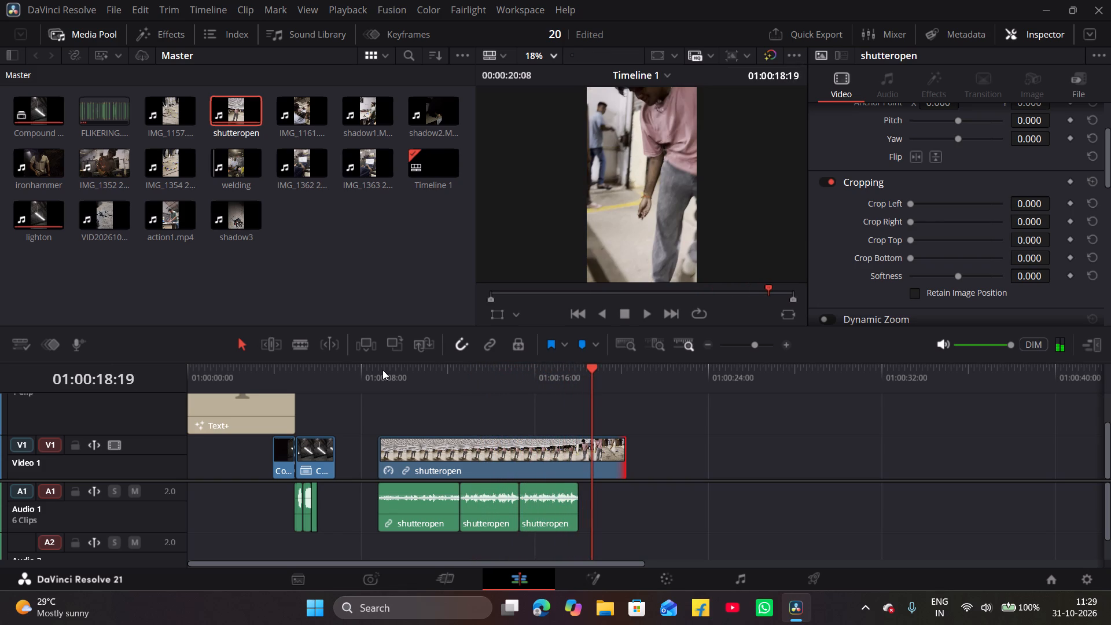
key(Left)
key(Left)
key(Left)
key(Left)
key(Left)
key(Left)
key(Left)
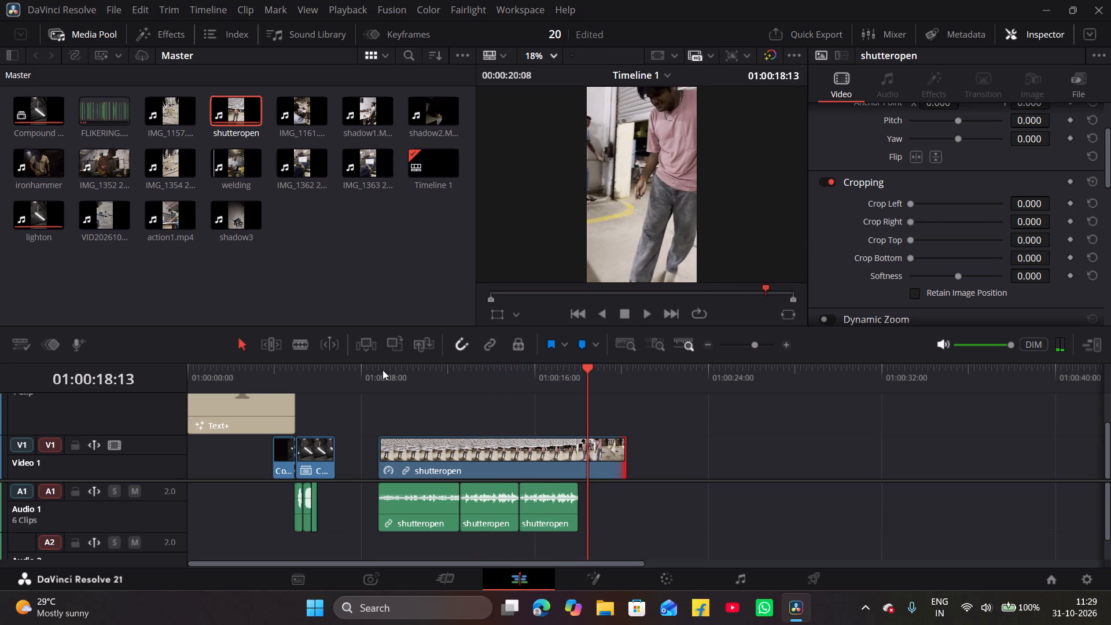
key(Left)
key(Left)
key(Left)
key(Left)
key(Left)
key(Left)
key(Left)
key(Left)
key(Left)
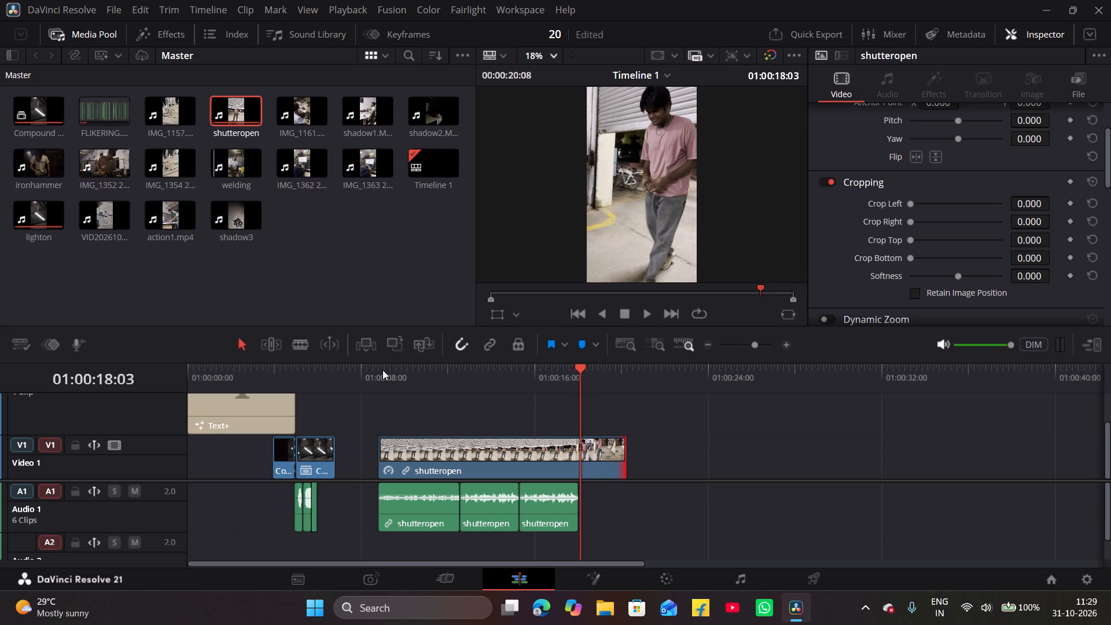
key(Left)
key(Left)
key(Left)
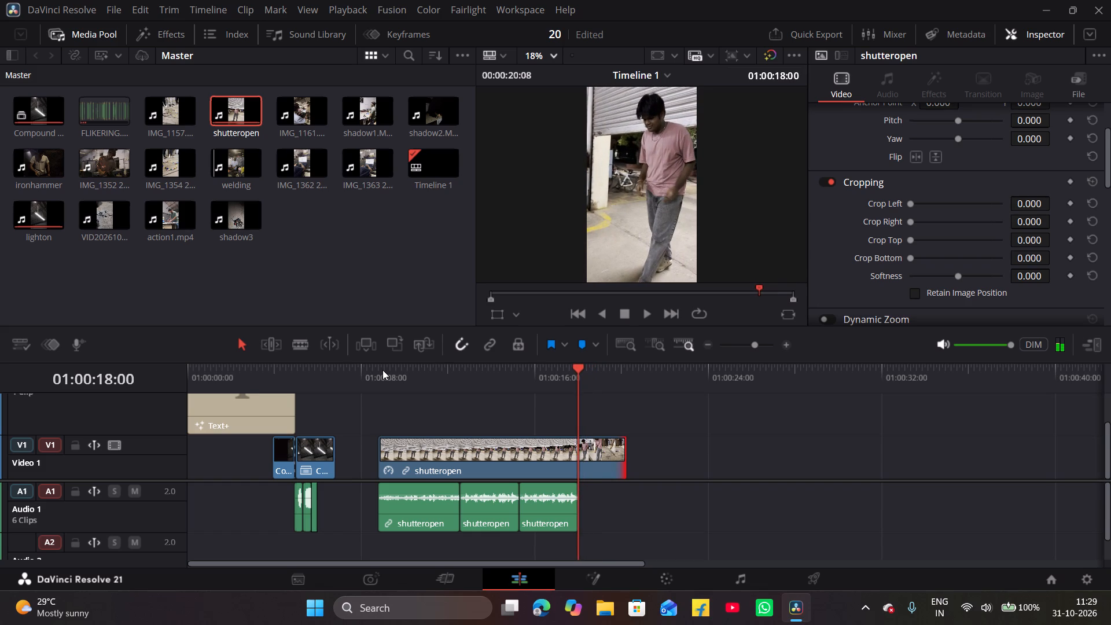
key(Right)
key(Right)
key(Left)
key(Left)
key(Left)
key(Left)
key(Left)
key(Left)
key(Left)
key(Left)
key(Left)
key(Left)
key(Left)
key(Left)
key(Left)
key(Left)
key(Left)
key(Left)
key(Left)
key(Left)
key(Left)
key(Left)
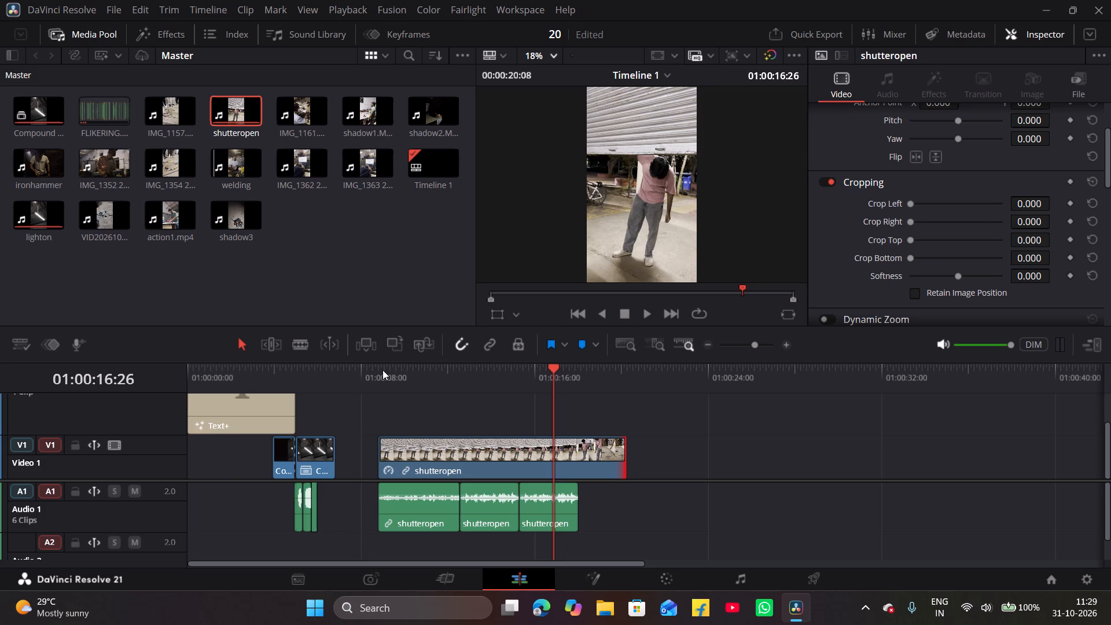
key(Left)
key(Left)
key(Left)
key(Left)
key(Left)
key(Left)
key(Left)
key(Left)
key(Left)
key(Left)
key(Left)
key(Left)
key(Left)
key(Left)
key(Left)
key(Left)
key(Left)
key(Left)
key(Left)
key(Left)
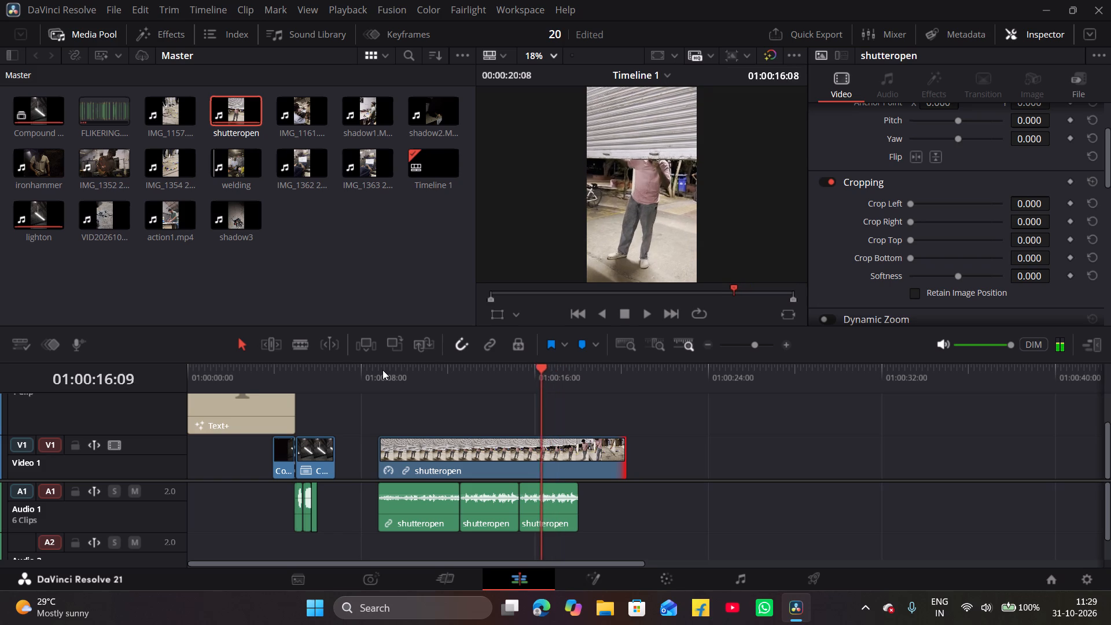
key(space)
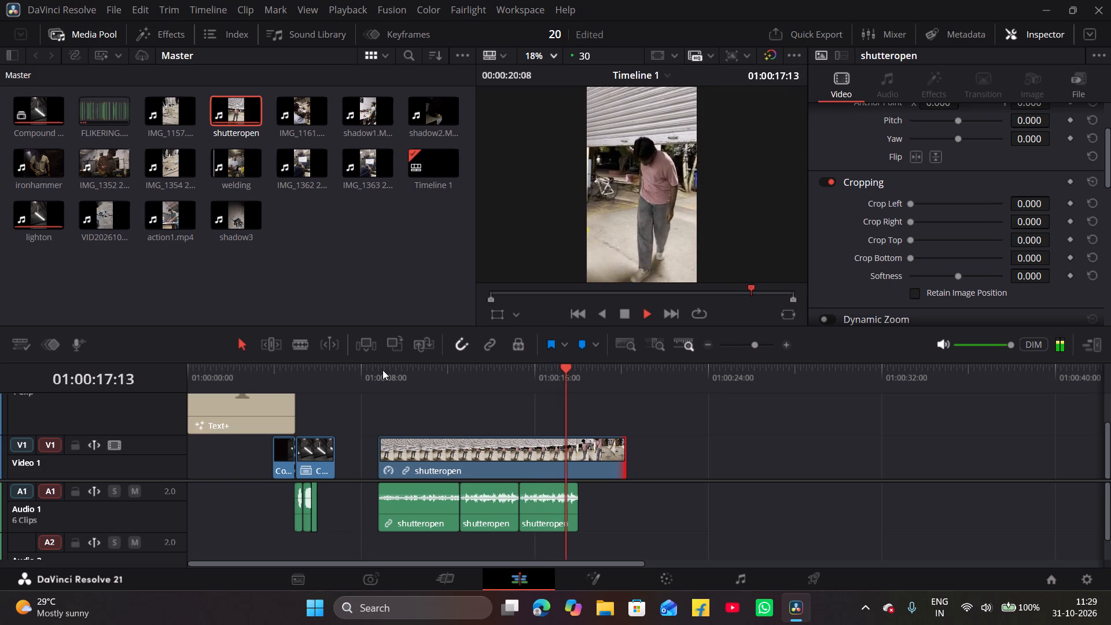
Split the shutteropen video at 01:00:18:01, near the end of its audio, and delete the section after the cut.
key(space)
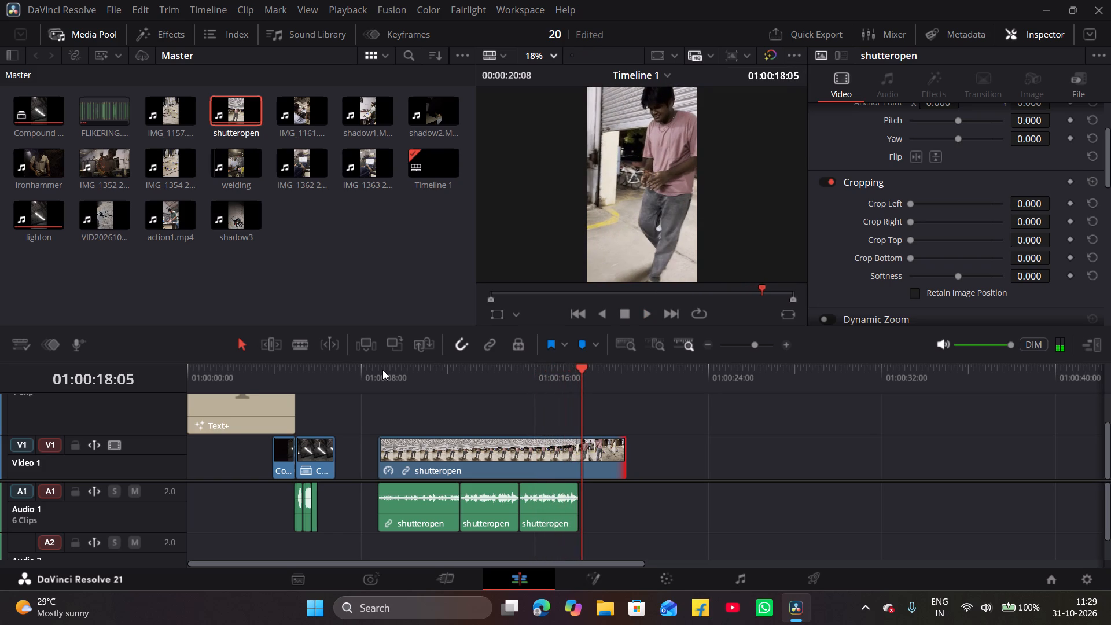
key(Left)
key(Left)
key(Left)
key(Left)
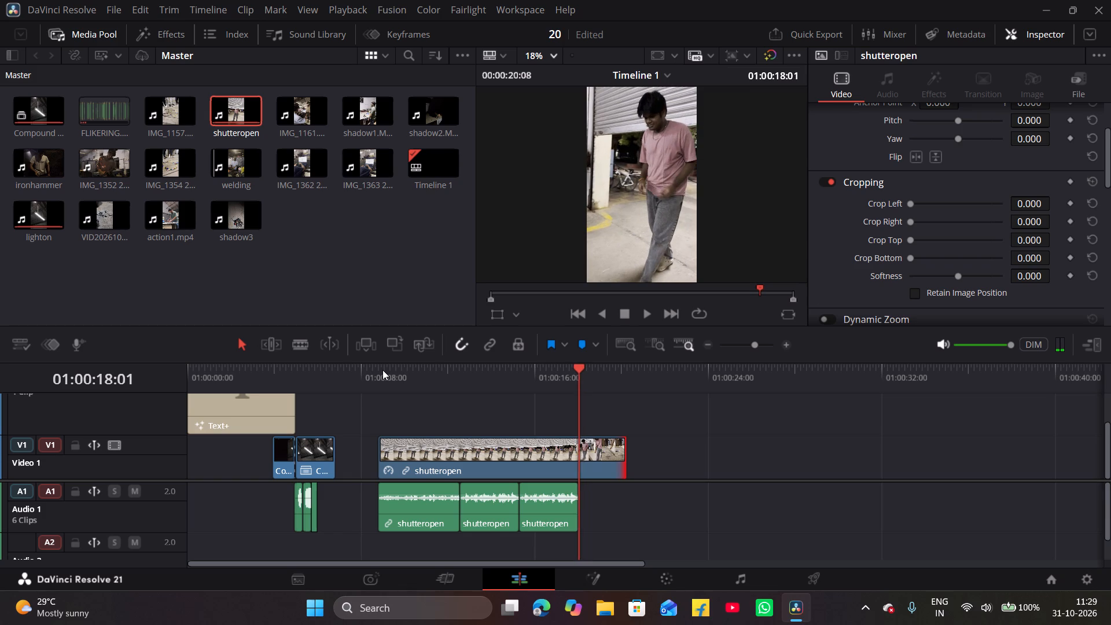
key(ctrl+b)
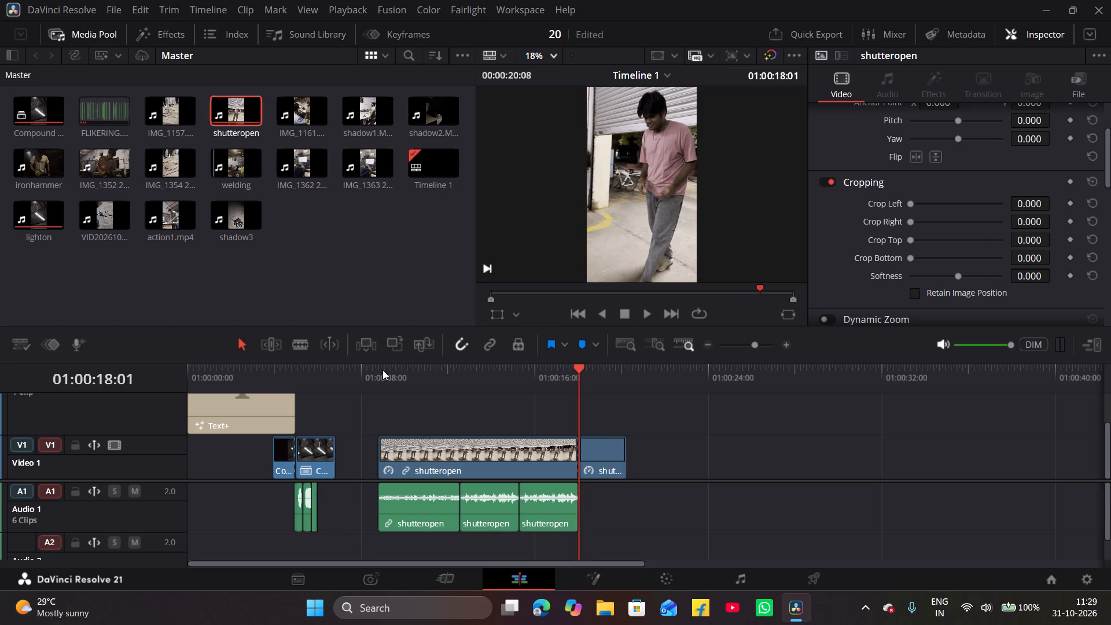
click(596, 451)
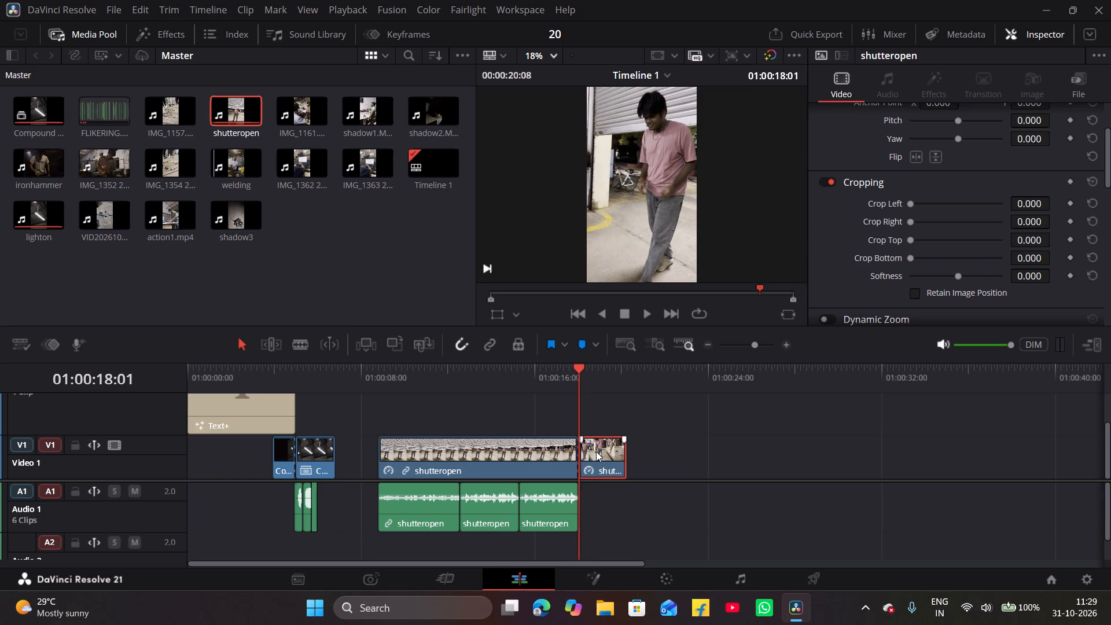
key(BackSpace)
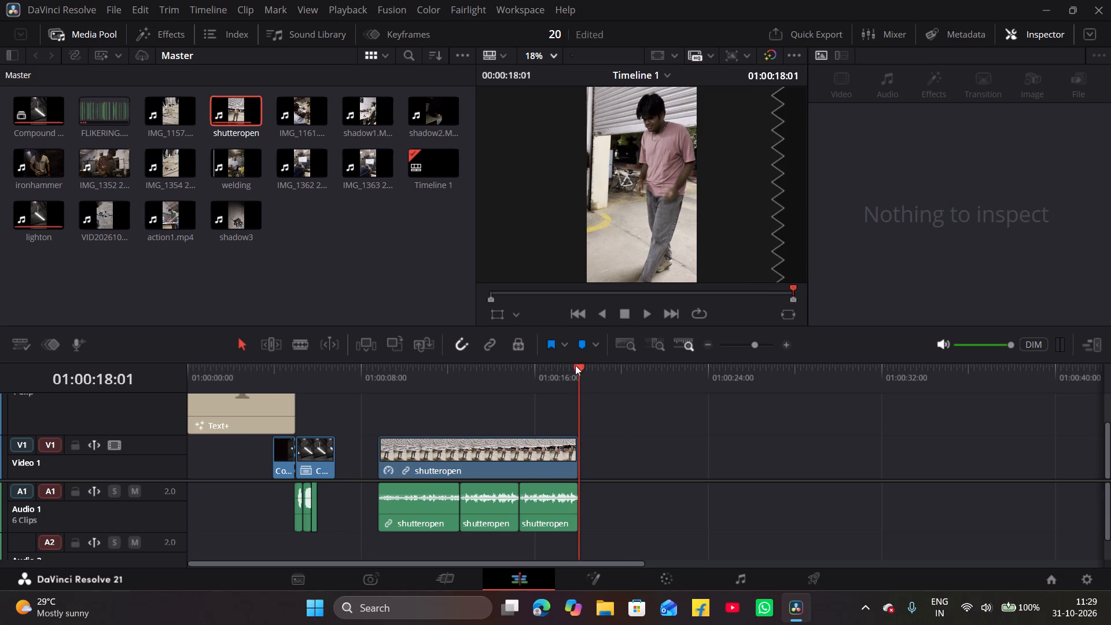
Play back the trimmed shutteropen clip from its start through to its end.
drag(579, 368, 543, 375)
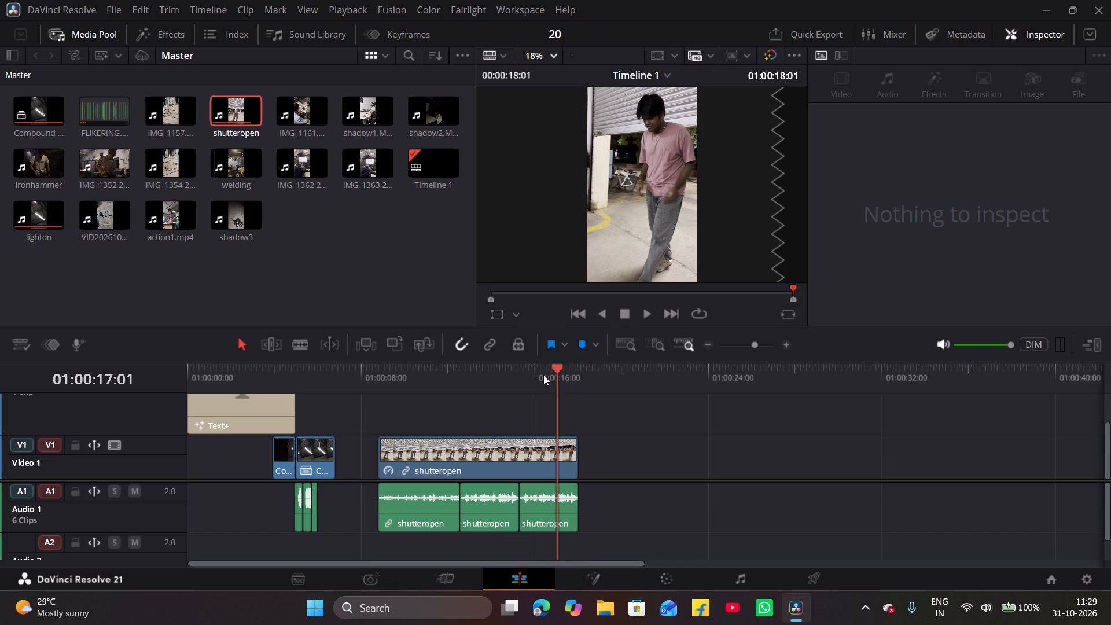
drag(543, 375, 377, 376)
key(space)
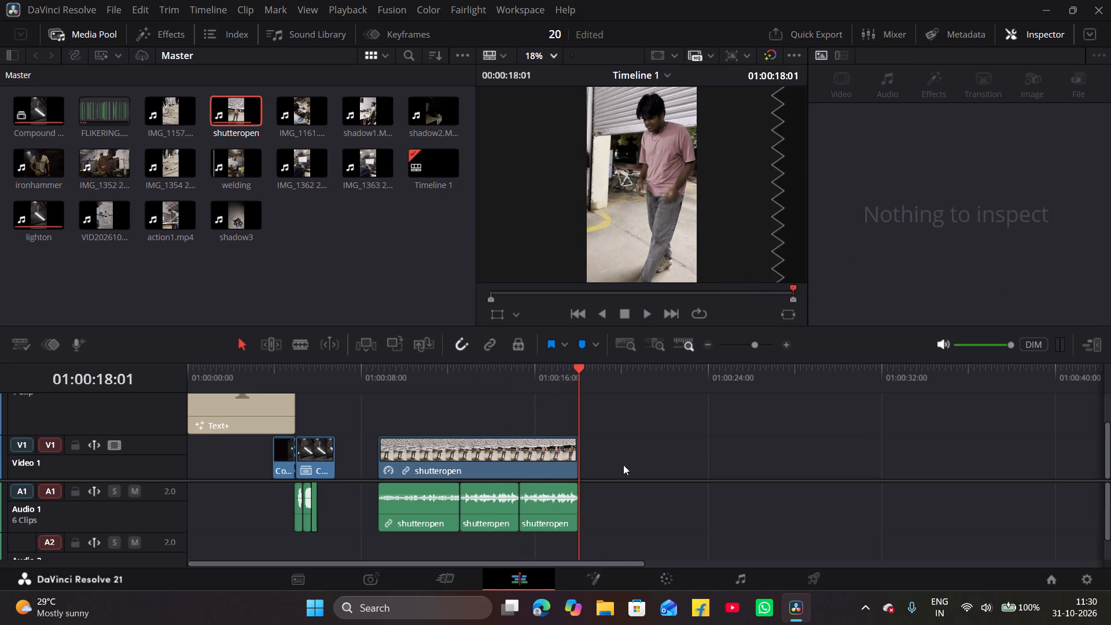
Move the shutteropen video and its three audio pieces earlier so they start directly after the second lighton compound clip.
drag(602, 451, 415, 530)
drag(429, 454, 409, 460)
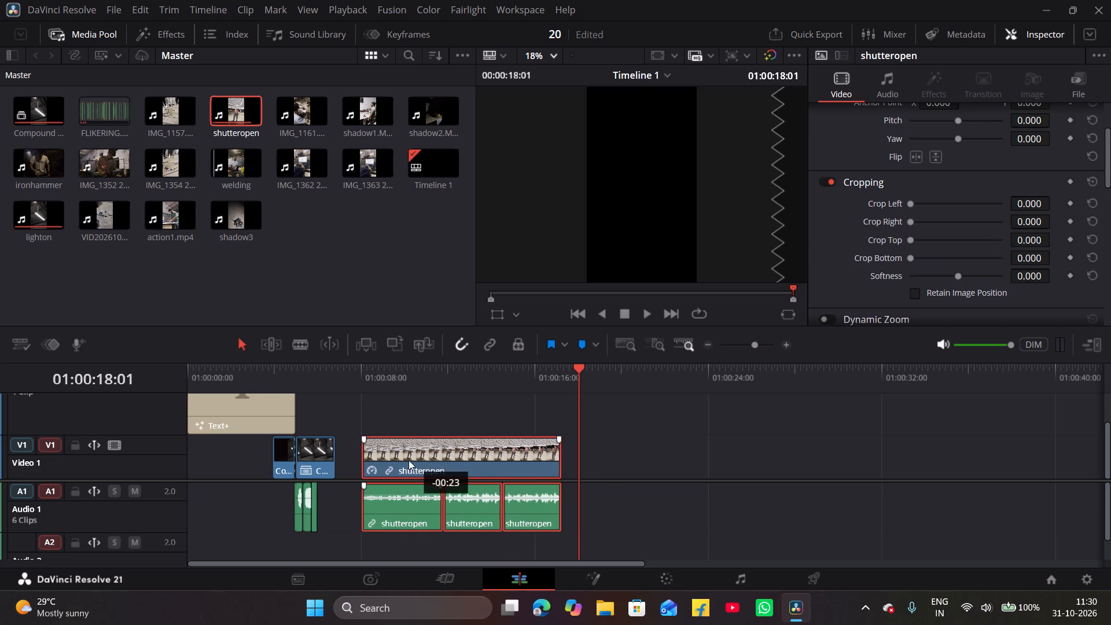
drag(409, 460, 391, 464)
Play the edit from the start of the timeline, and review the end of the second lighton compound clip.
drag(580, 365, 564, 368)
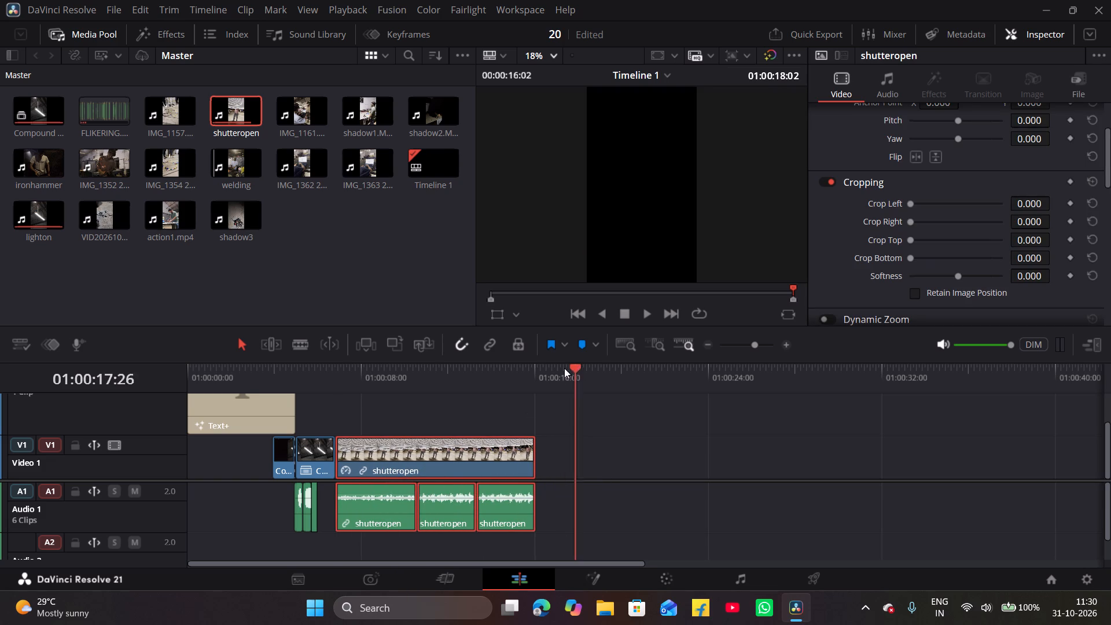
drag(564, 368, 176, 367)
key(space)
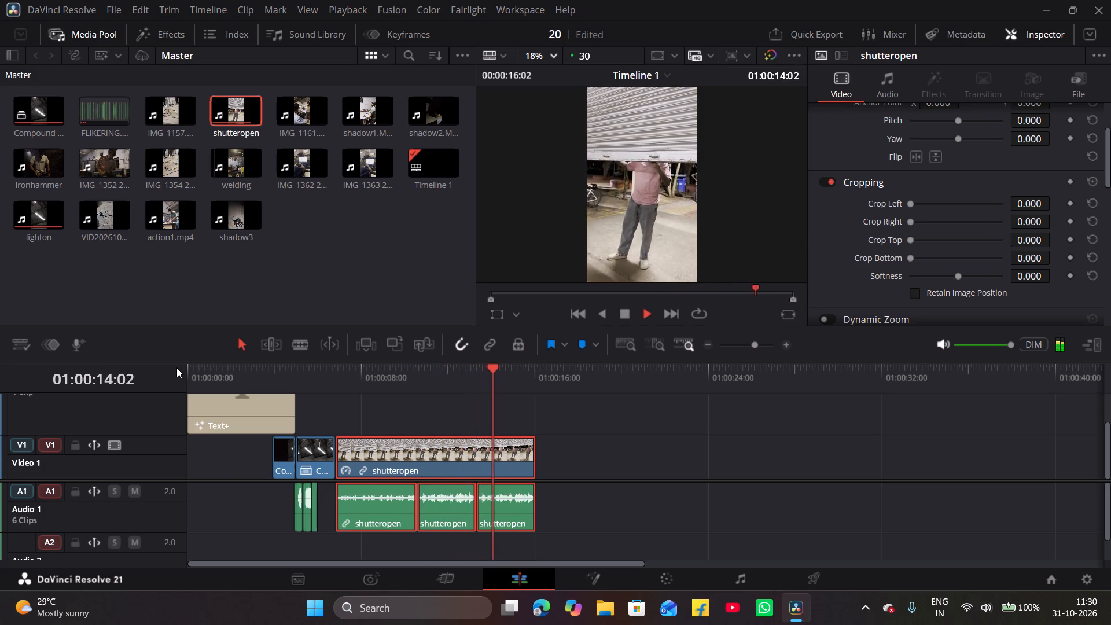
key(space)
click(318, 466)
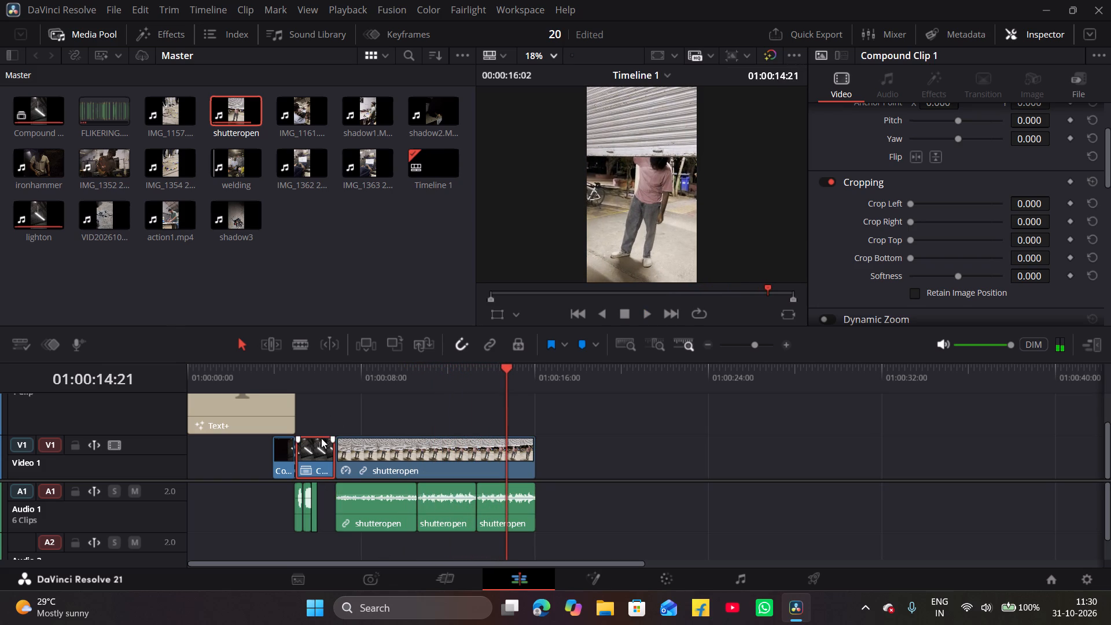
click(317, 379)
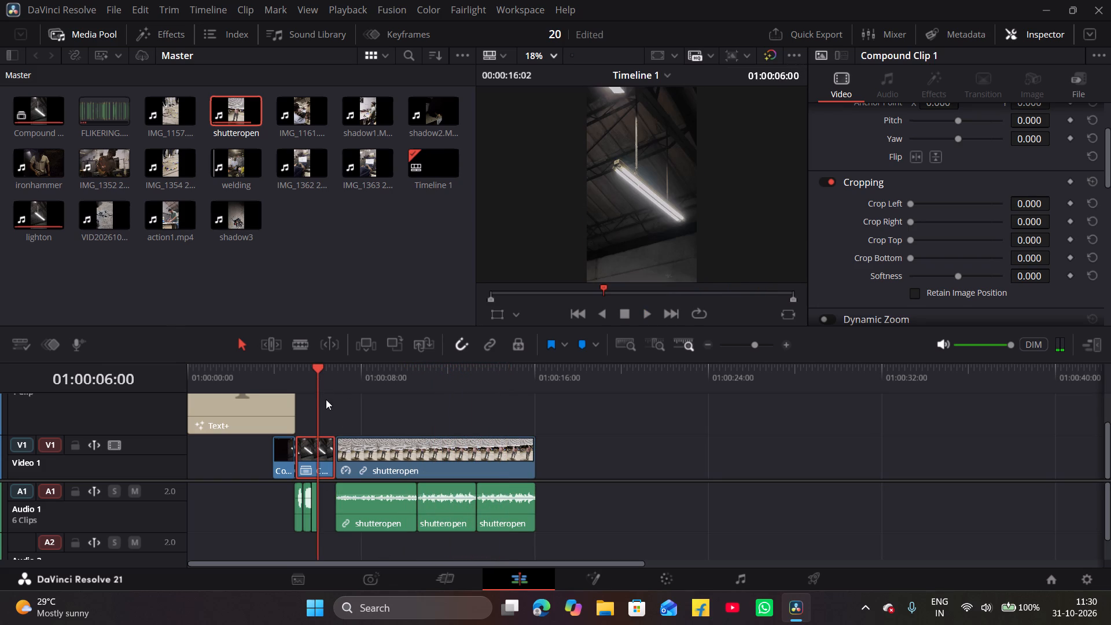
key(space)
key(space)
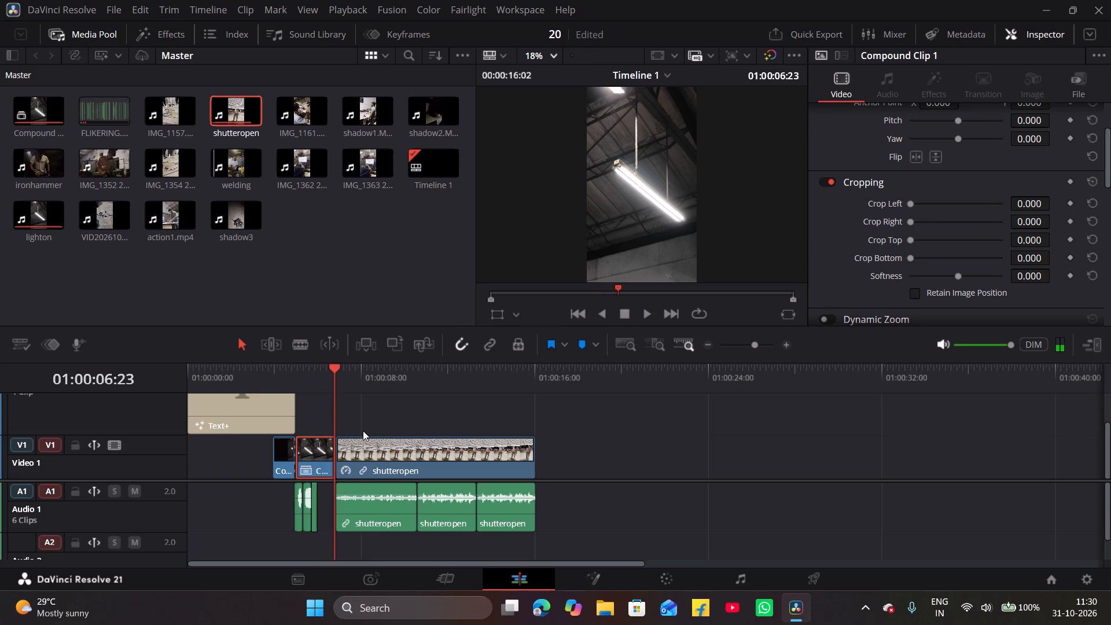
Keyframe the second lighton compound clip's last frame at 01:00:06:24 with its master Gain lowered to 0.09.
click(314, 374)
click(667, 578)
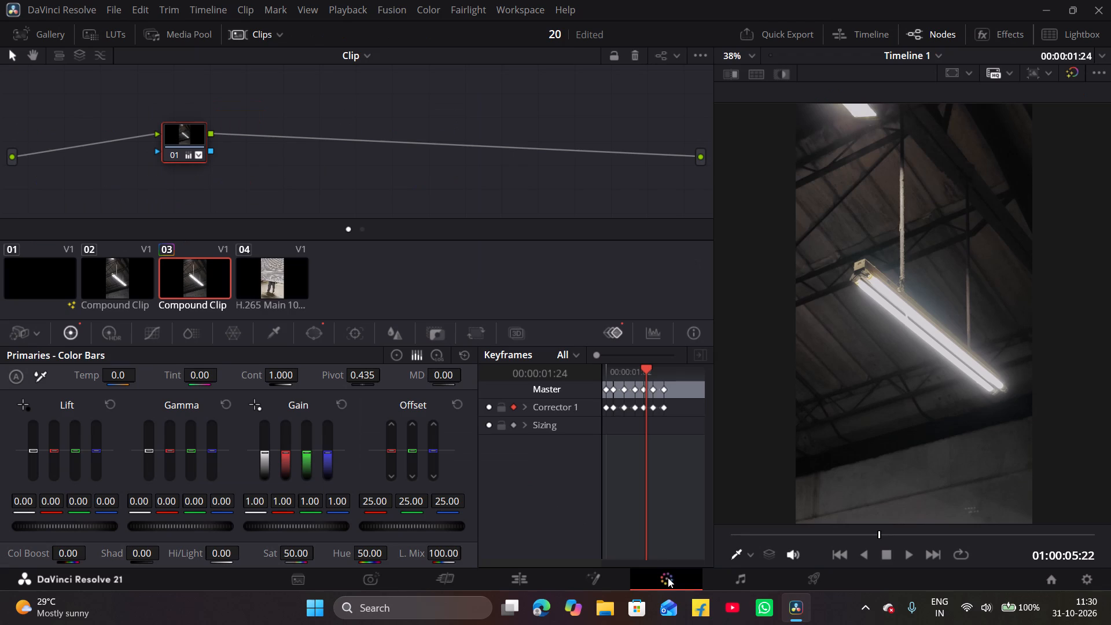
drag(646, 369, 709, 380)
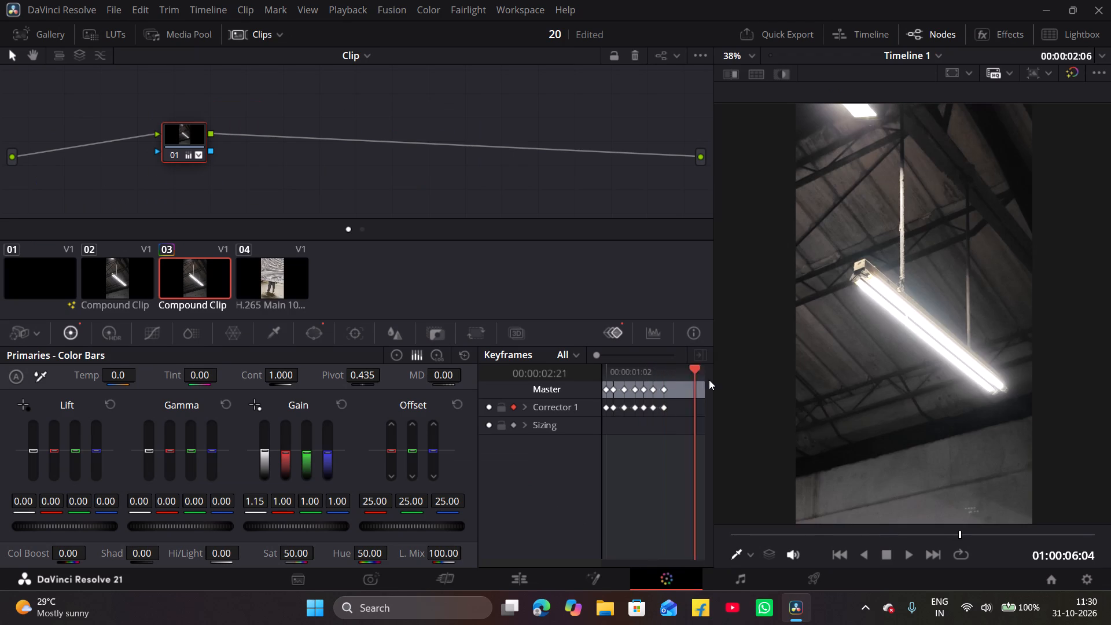
drag(709, 380, 713, 381)
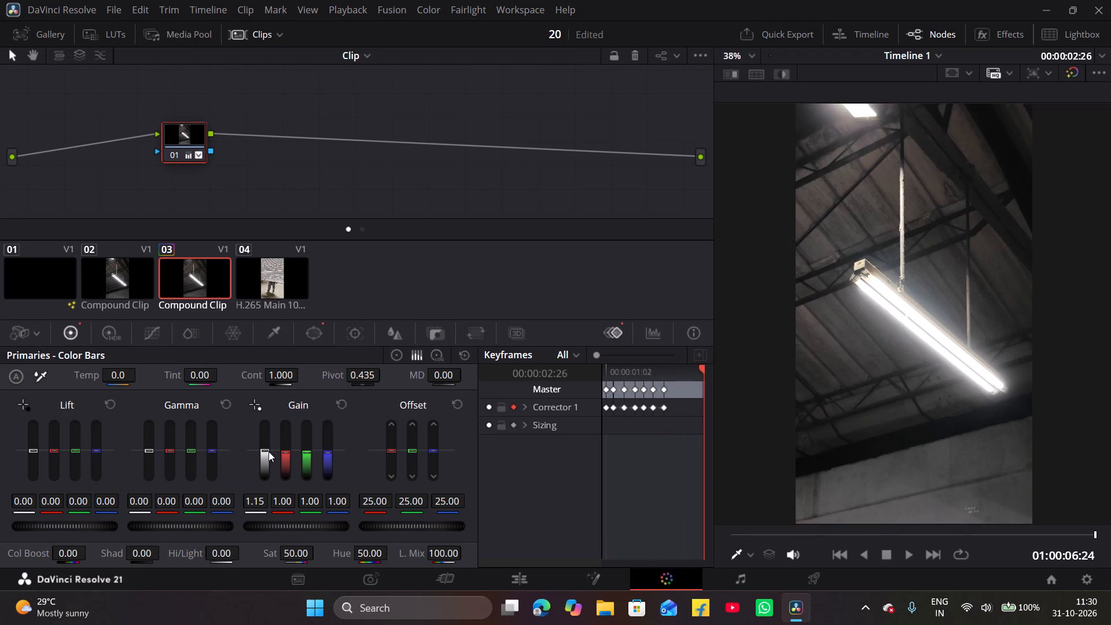
drag(264, 448, 271, 521)
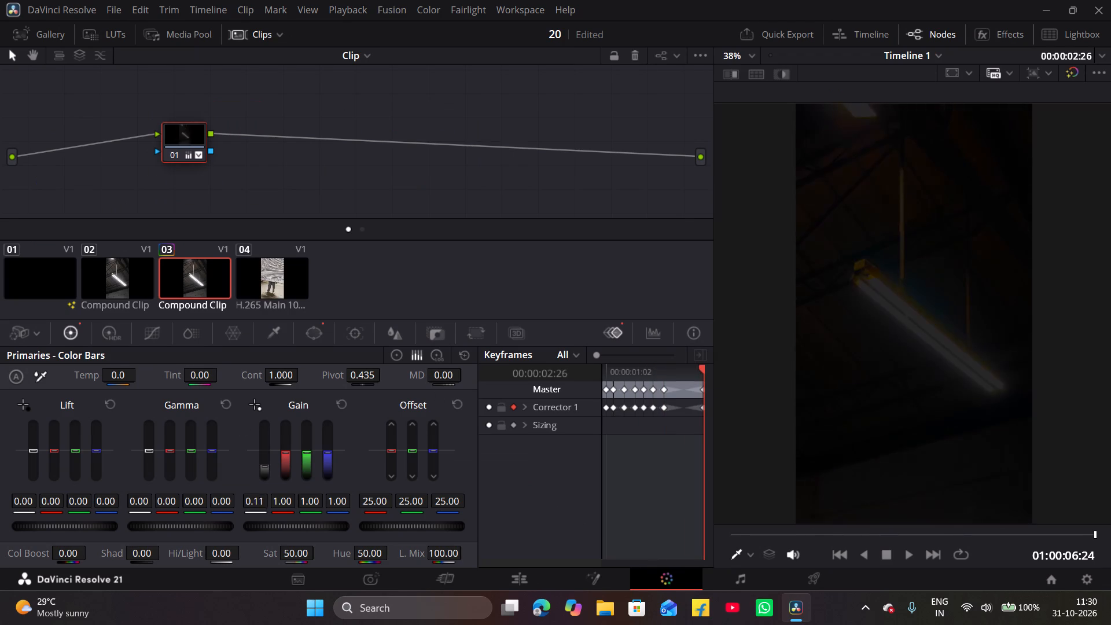
drag(271, 521, 273, 521)
drag(273, 521, 274, 520)
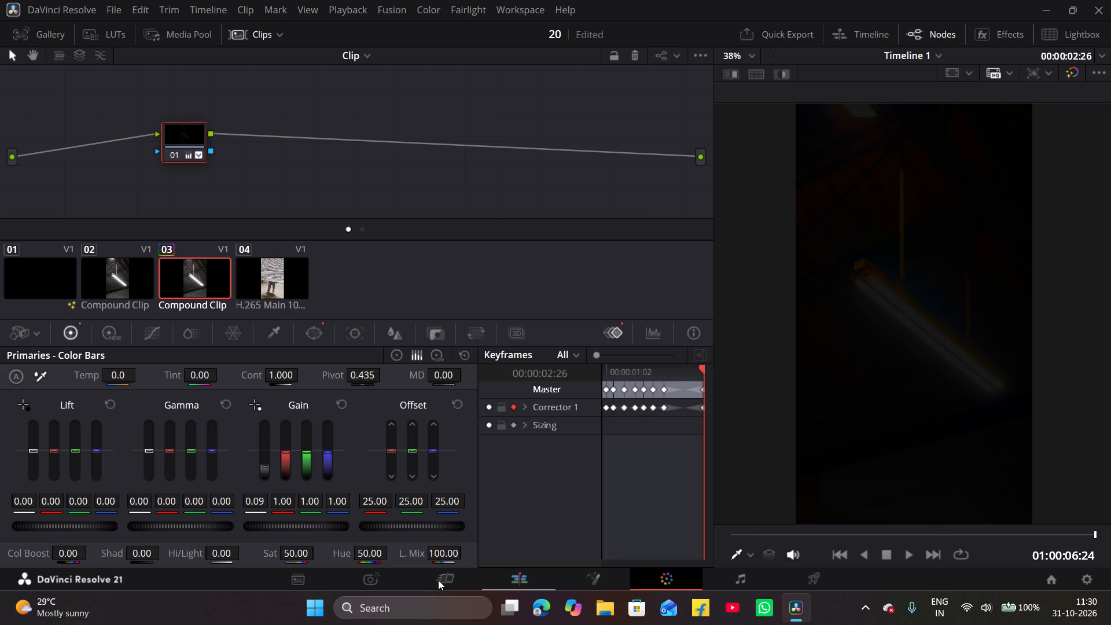
Play the edit from the timeline start through the light's fade and into the shutteropen clip.
click(505, 570)
drag(334, 365, 133, 397)
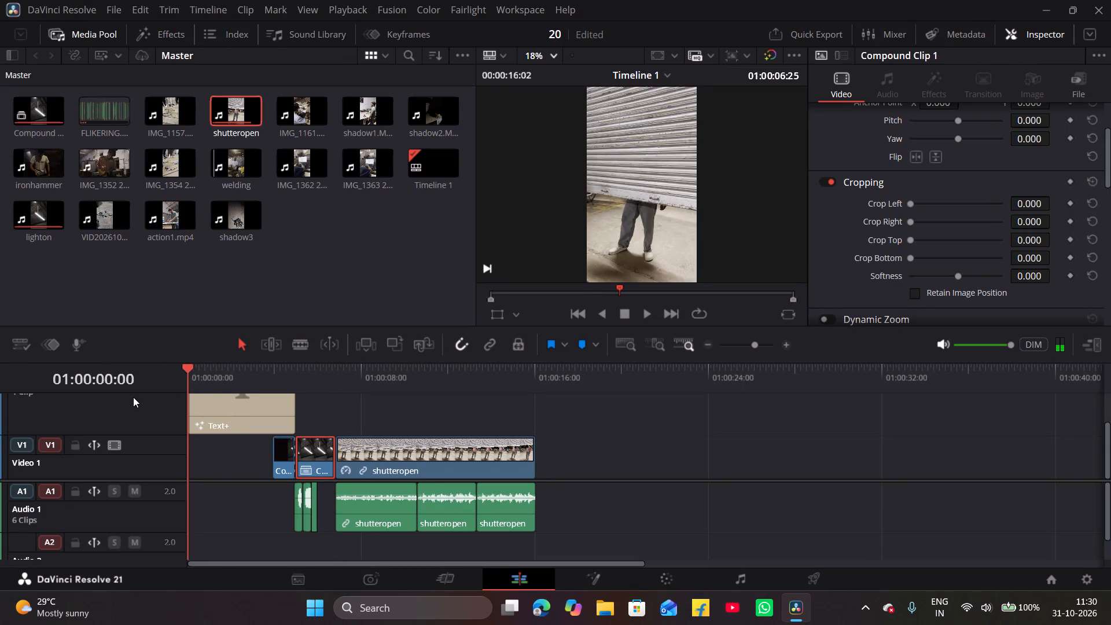
drag(133, 397, 133, 398)
key(space)
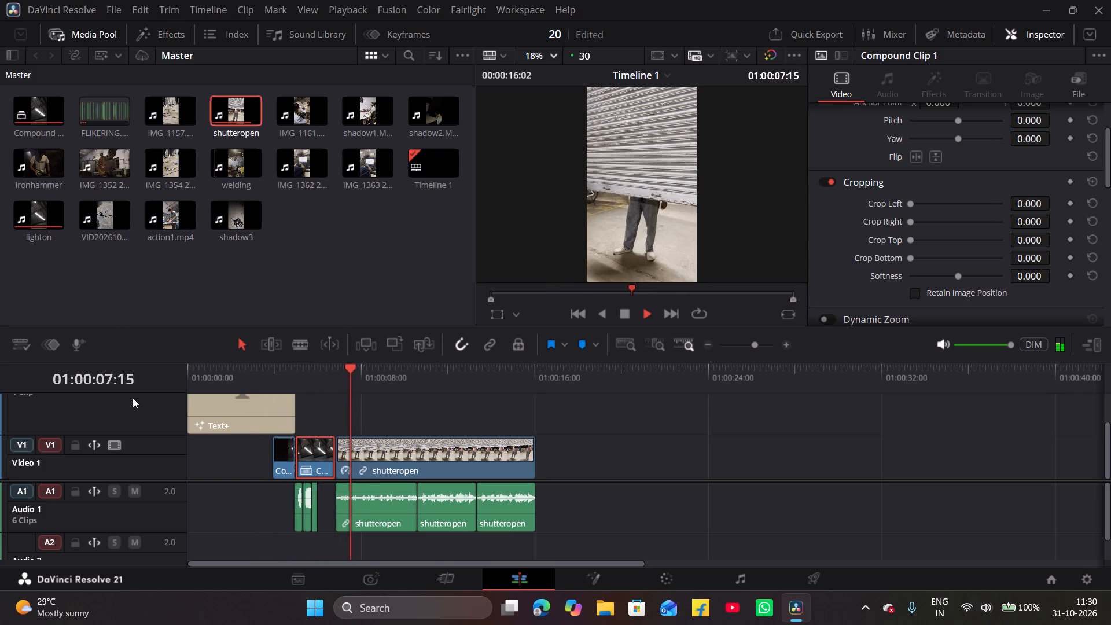
key(space)
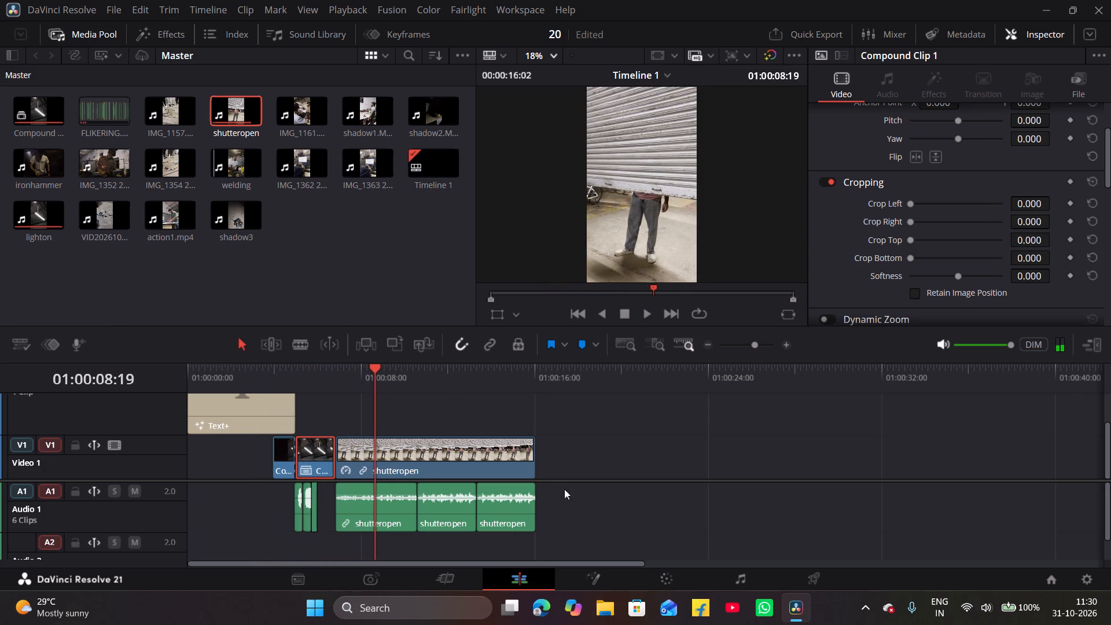
Move the shutteropen video and its three audio pieces later on the timeline, starting at about 01:00:18.
drag(449, 410, 388, 521)
click(350, 419)
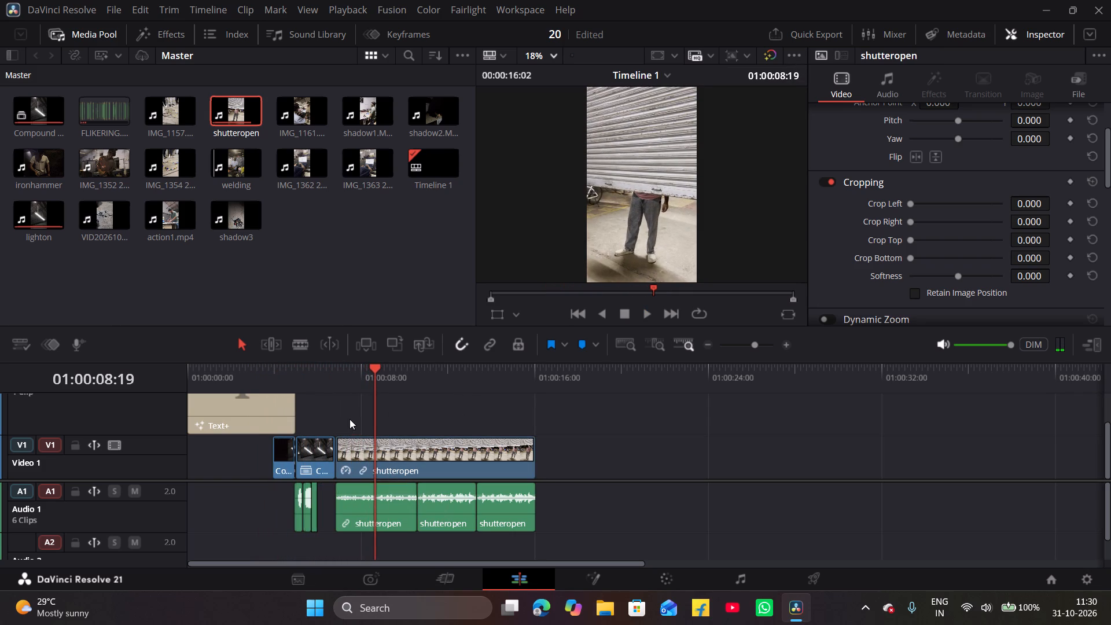
drag(351, 416, 388, 458)
drag(352, 422, 485, 513)
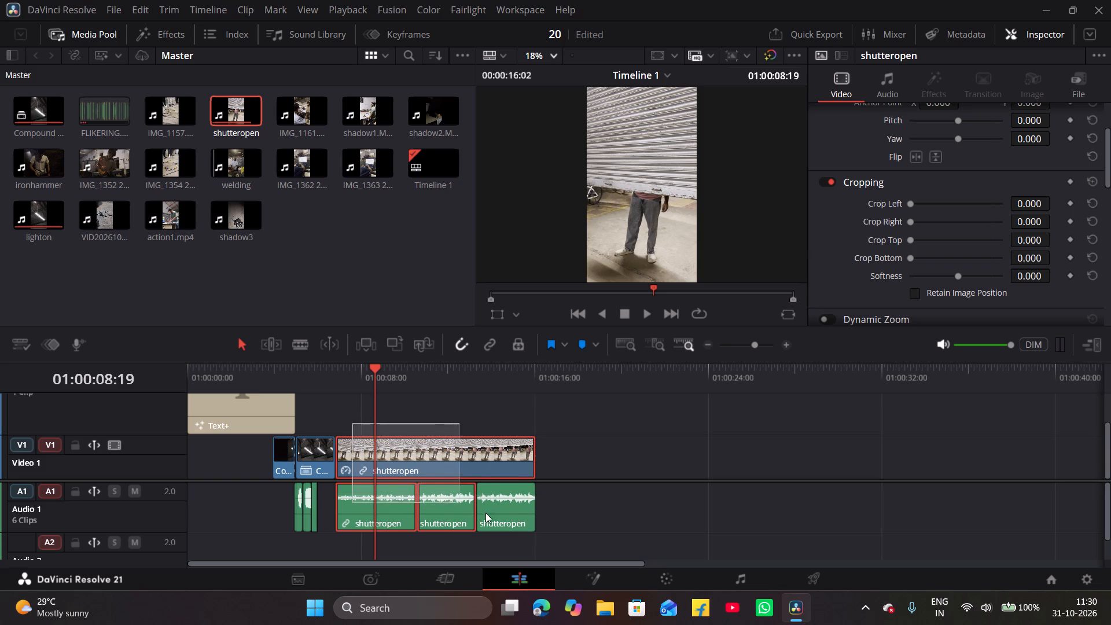
drag(485, 513, 510, 523)
drag(446, 464, 693, 446)
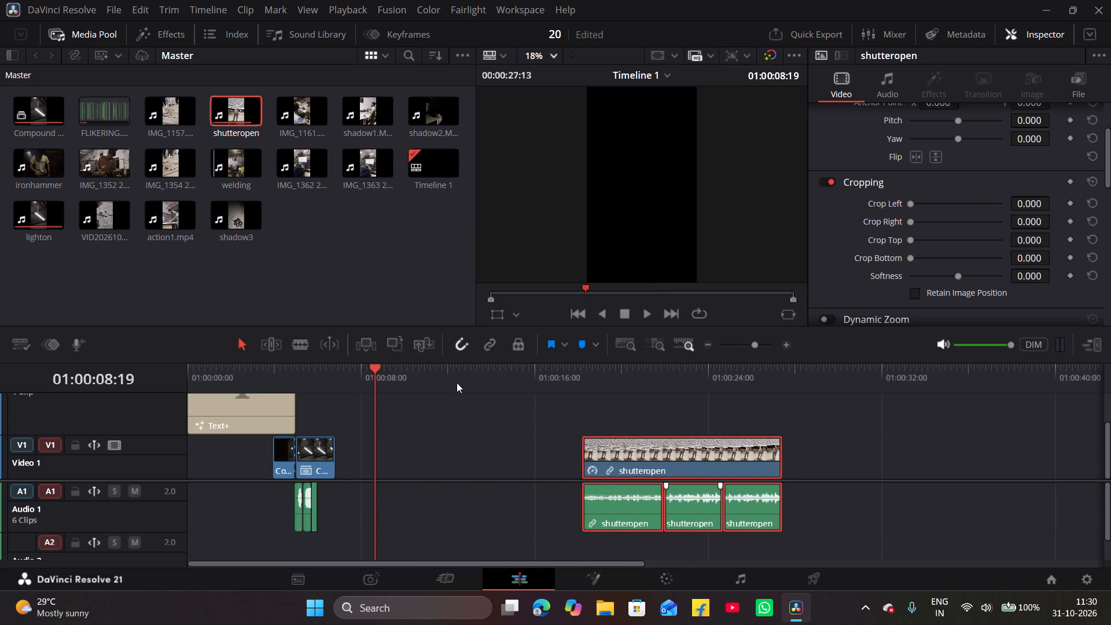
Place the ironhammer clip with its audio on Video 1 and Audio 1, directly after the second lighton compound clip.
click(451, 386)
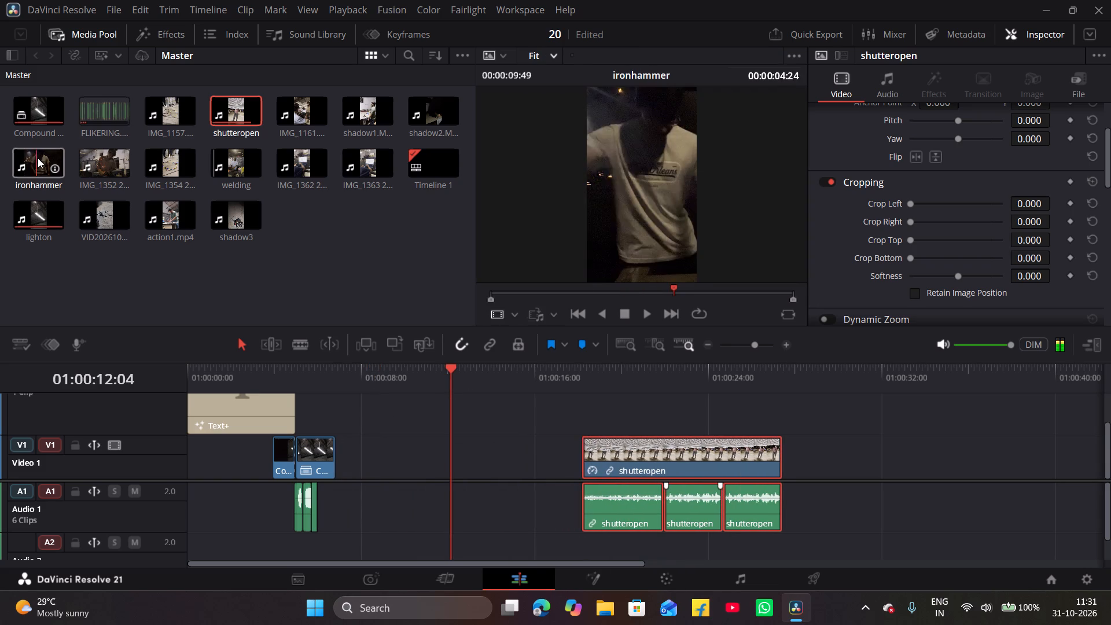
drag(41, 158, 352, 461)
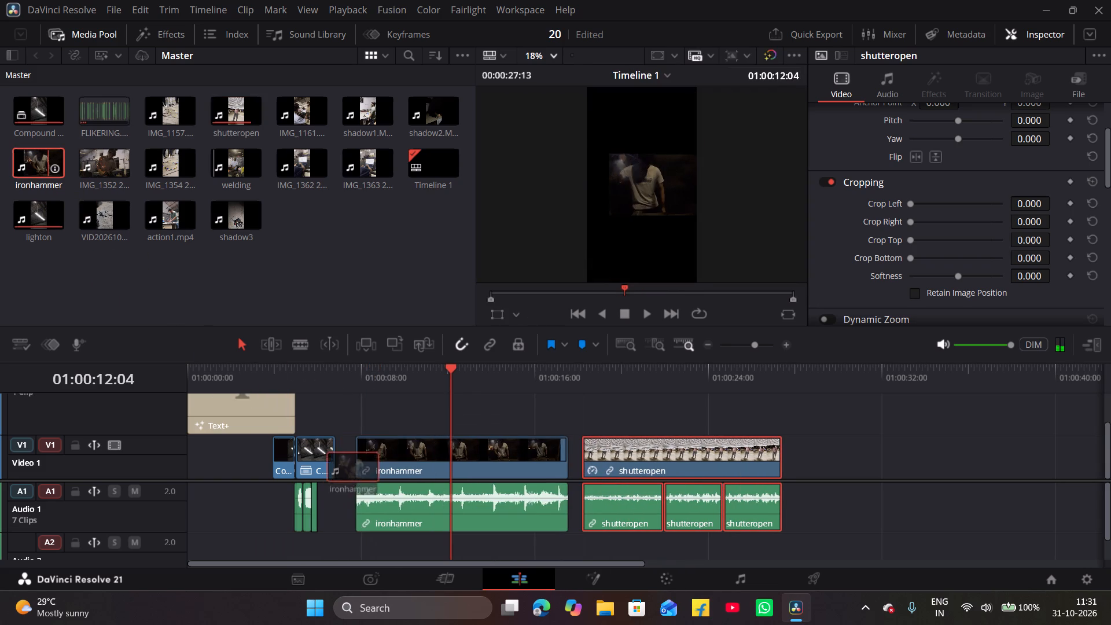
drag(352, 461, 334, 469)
Play across the join from the light clip into ironhammer, and examine how ironhammer sits in the vertical frame.
drag(444, 367, 426, 374)
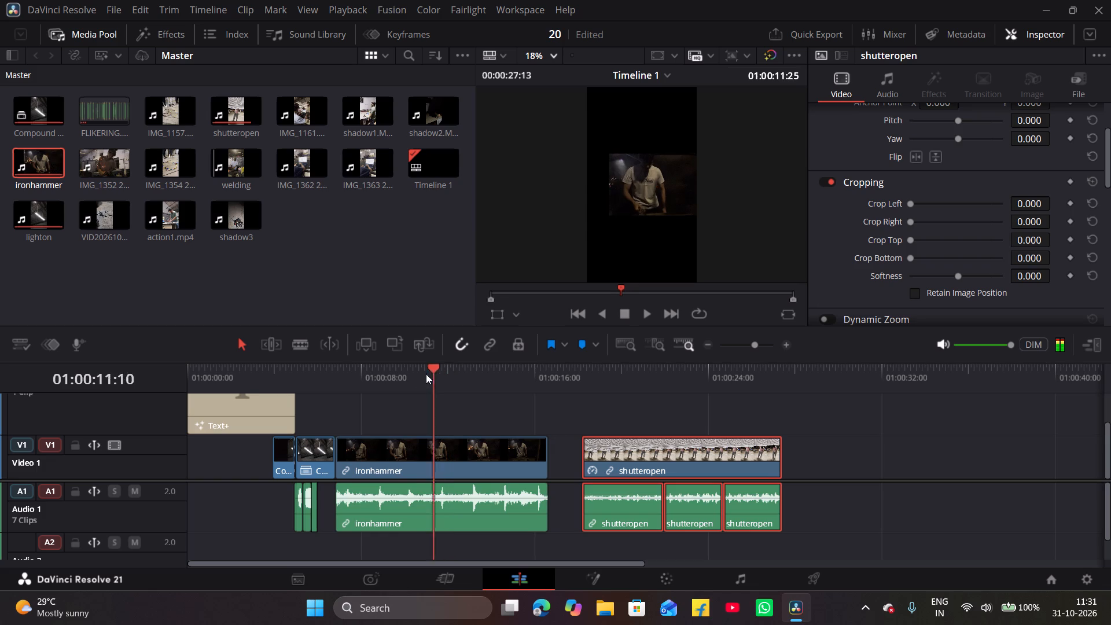
drag(426, 374, 311, 396)
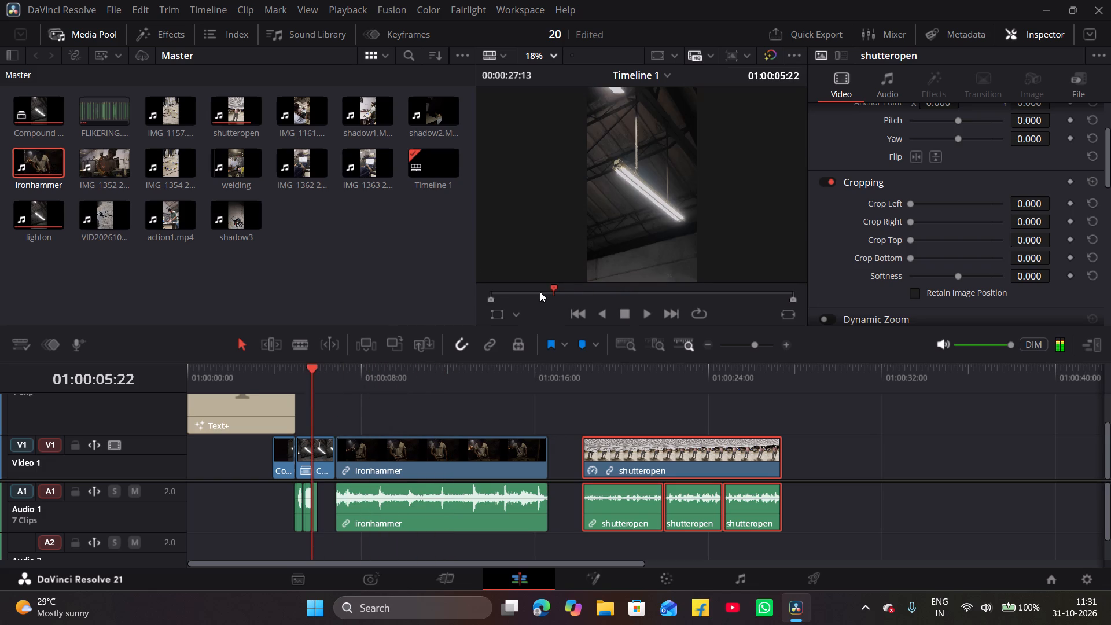
key(space)
key(space)
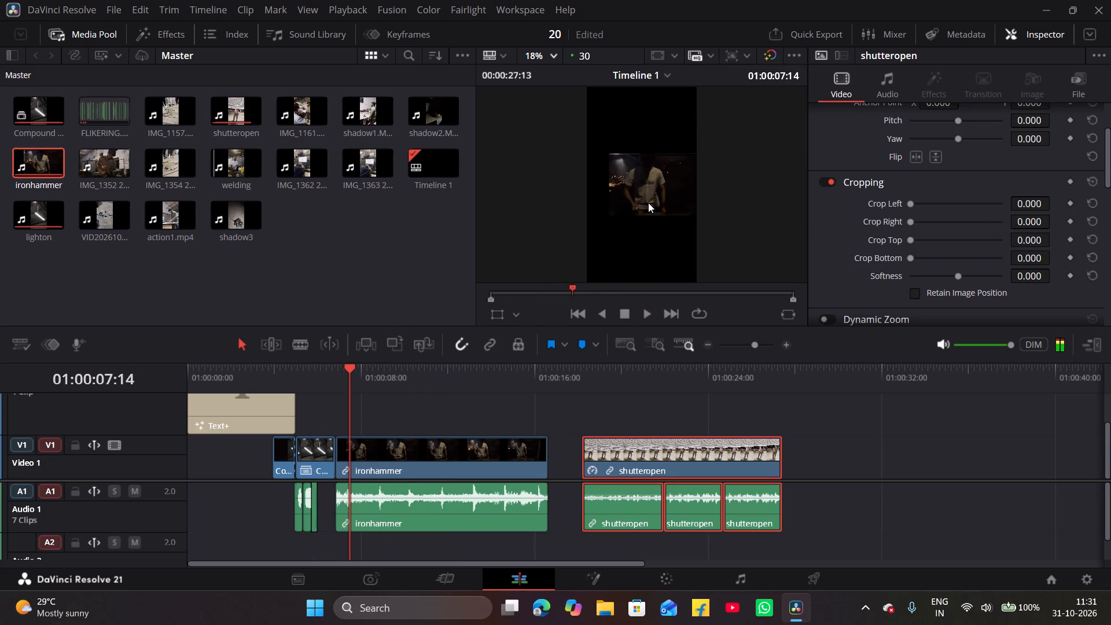
scroll(648, 203, up, 15)
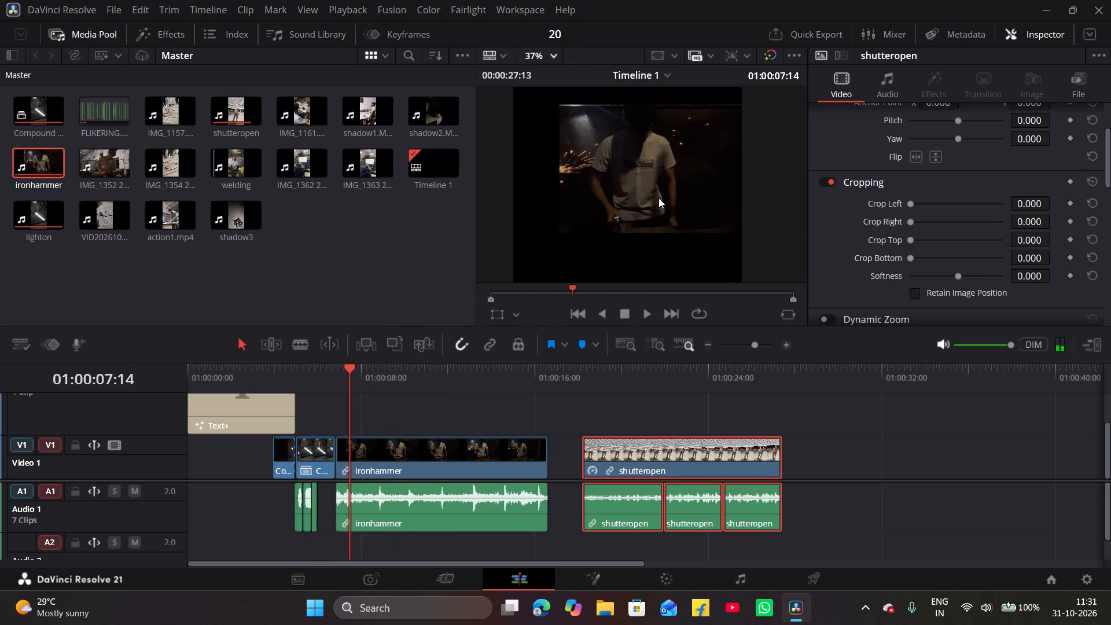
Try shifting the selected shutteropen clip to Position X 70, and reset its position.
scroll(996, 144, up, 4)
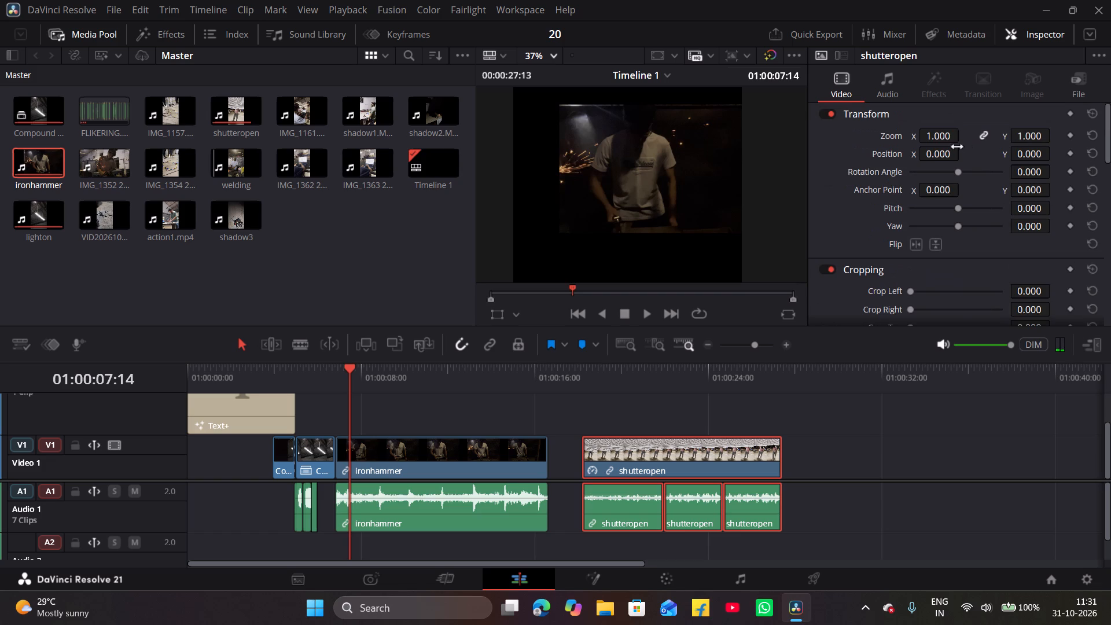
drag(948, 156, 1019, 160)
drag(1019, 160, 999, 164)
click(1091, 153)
Examine the ironhammer clip's framing on the timeline, and play its source clip for comparison.
scroll(704, 188, up, 2)
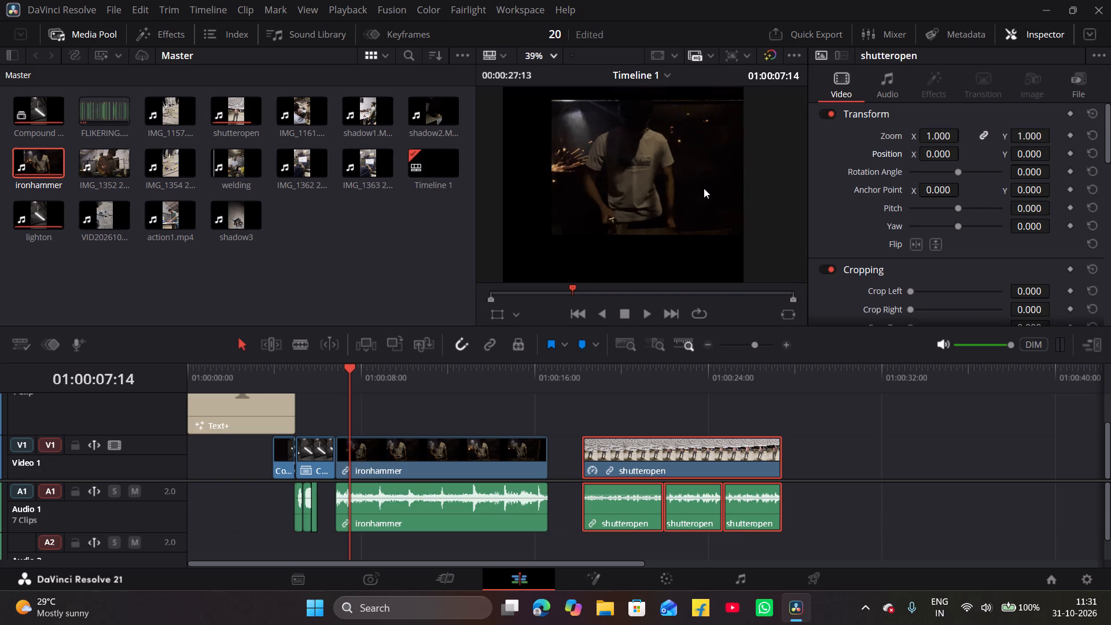
scroll(704, 188, up, 4)
scroll(704, 188, down, 19)
scroll(704, 188, down, 4)
scroll(704, 188, up, 1)
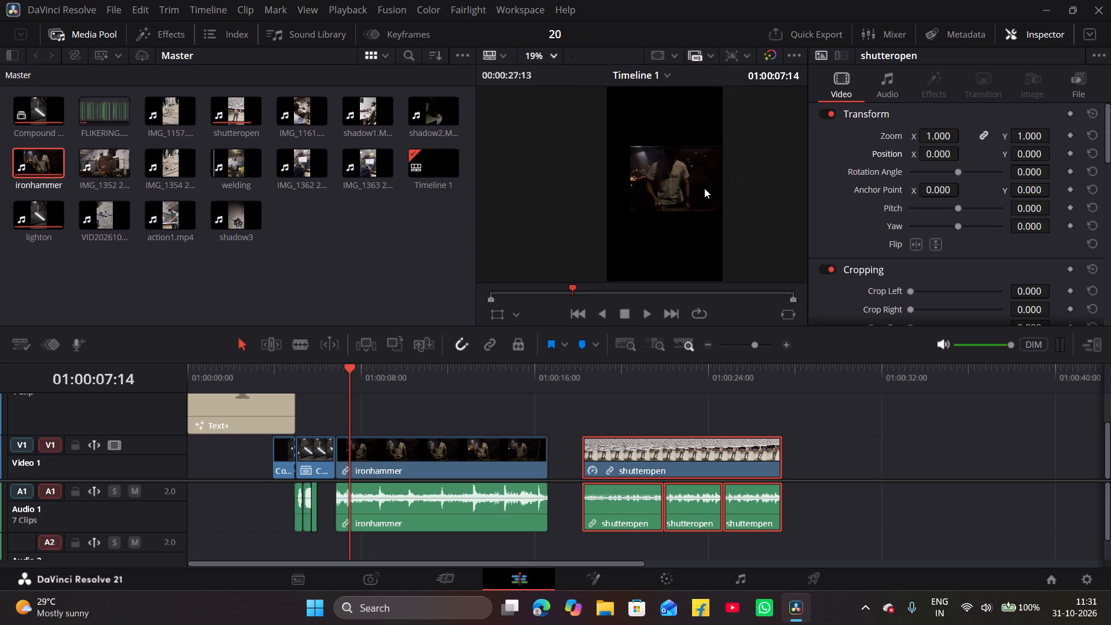
scroll(704, 188, up, 1)
double_click(45, 170)
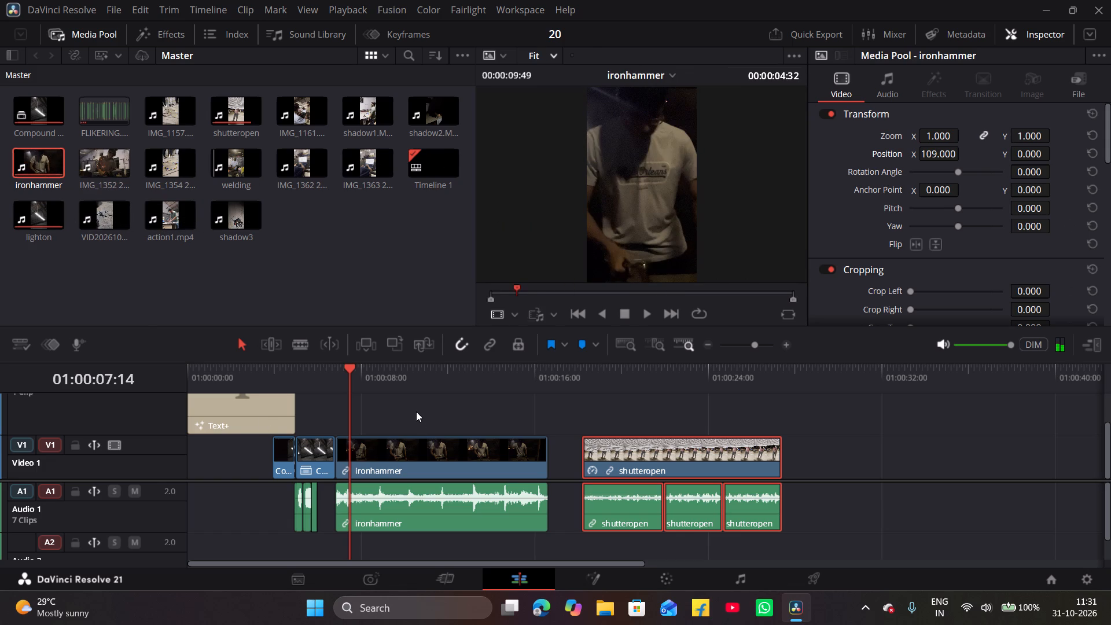
key(space)
key(space)
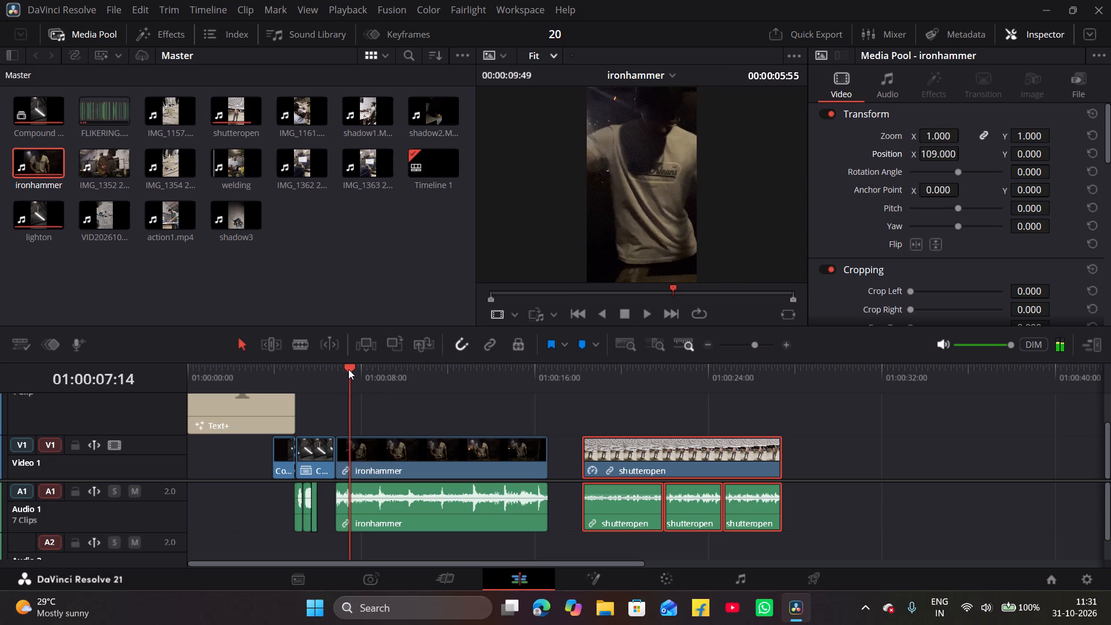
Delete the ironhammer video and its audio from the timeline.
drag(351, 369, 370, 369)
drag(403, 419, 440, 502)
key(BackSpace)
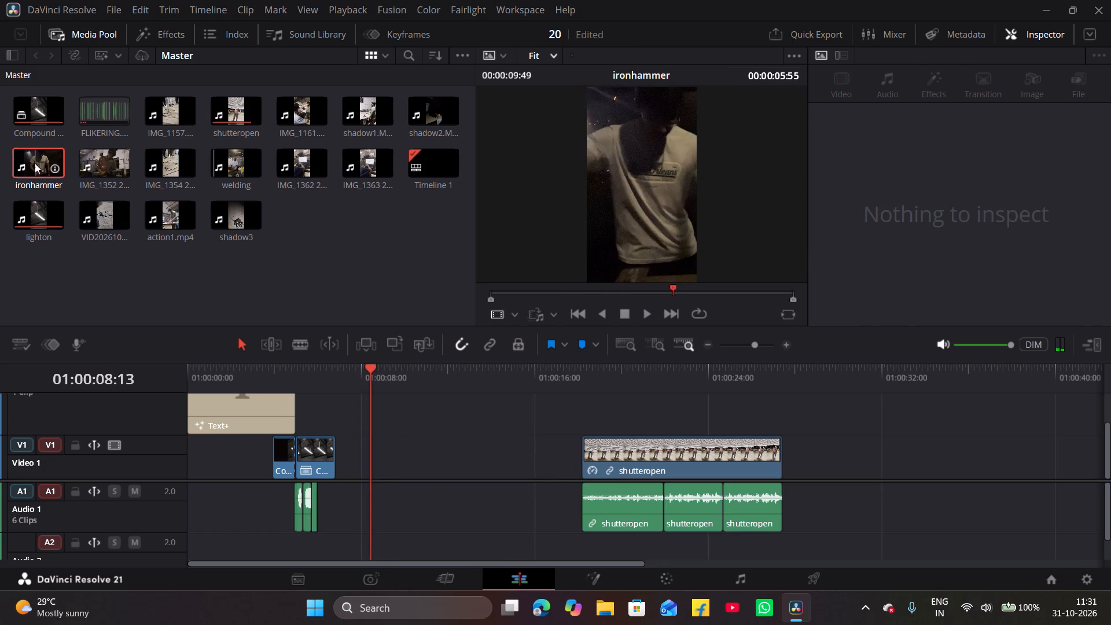
Add the ironhammer source clip with its audio to Video 1 and Audio 1, directly after the second lighton compound clip.
double_click(35, 163)
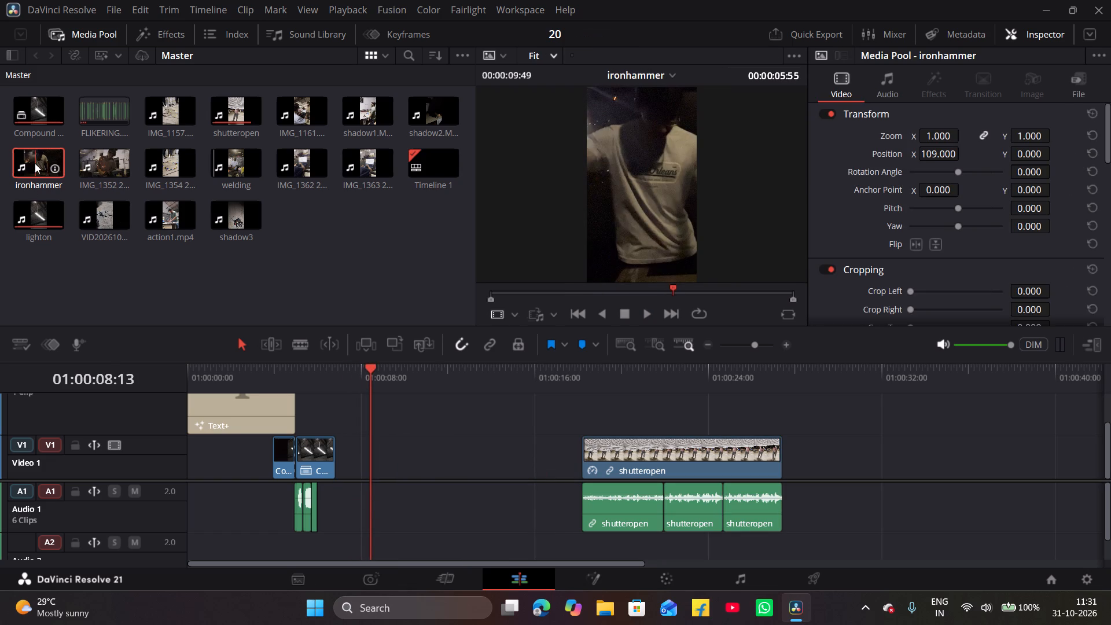
drag(35, 163, 341, 424)
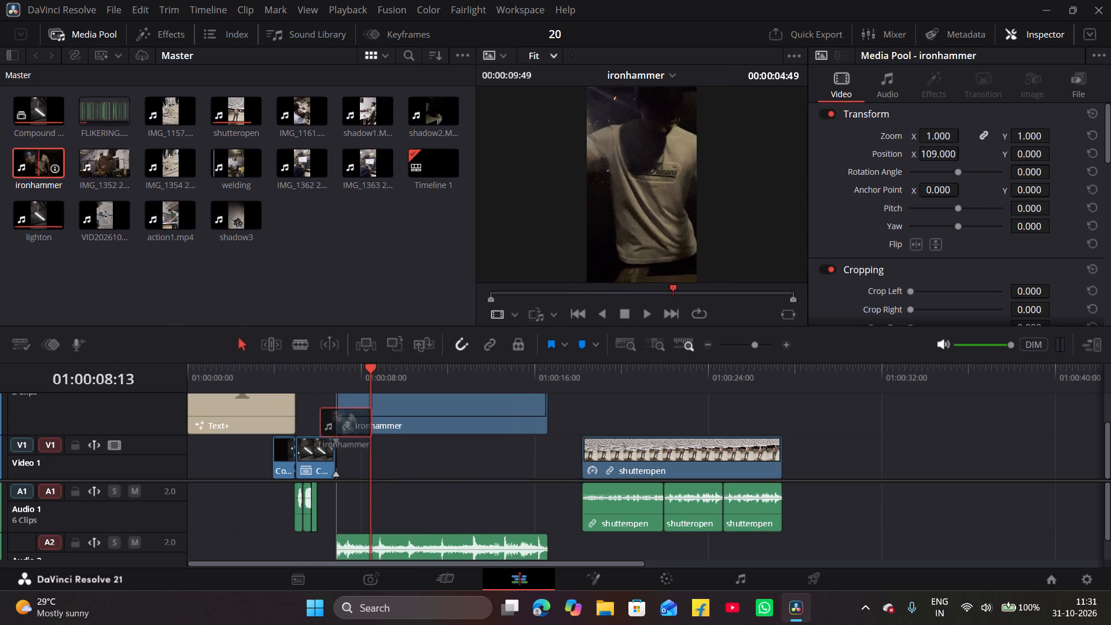
drag(341, 424, 334, 447)
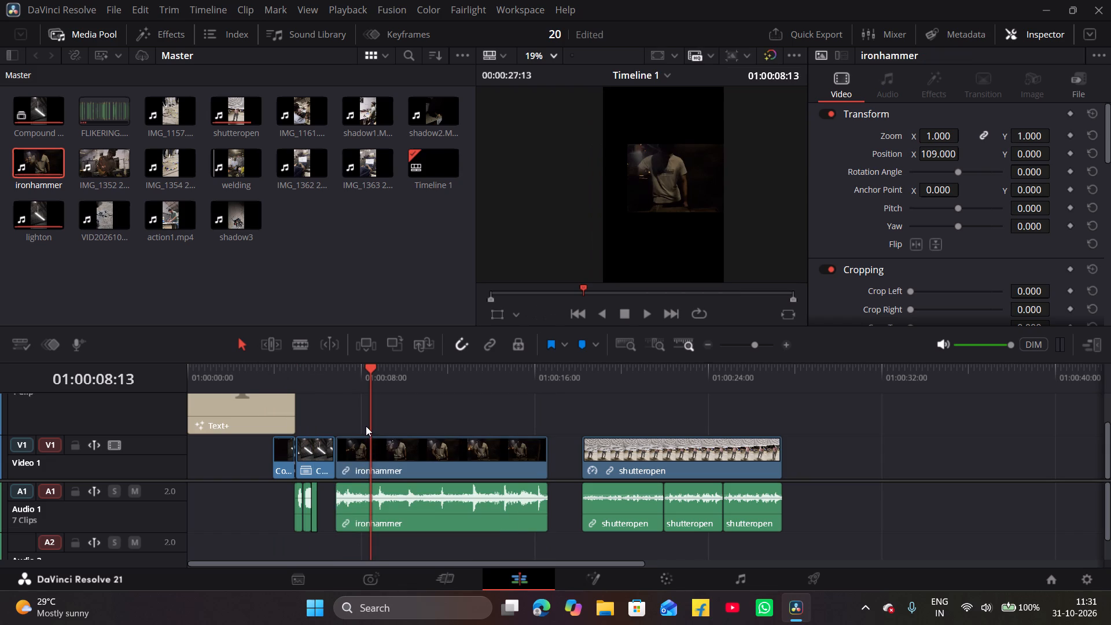
Reset the ironhammer clip's position, reframe it with Zoom 2.53, Position X 299 and Y -14, and play it through.
click(1089, 156)
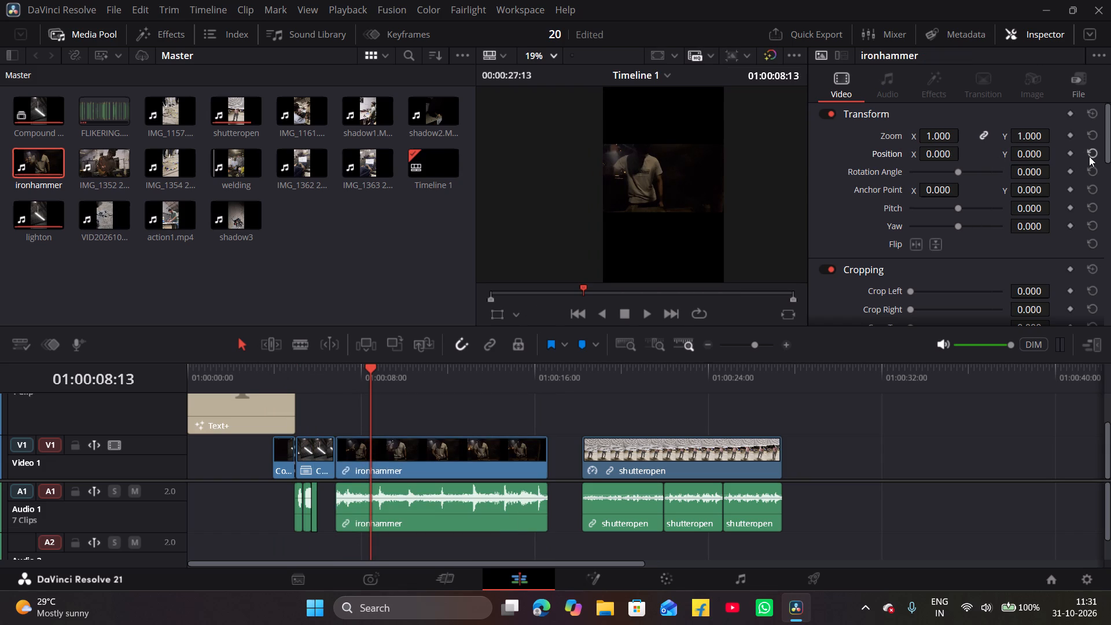
drag(936, 138, 1034, 143)
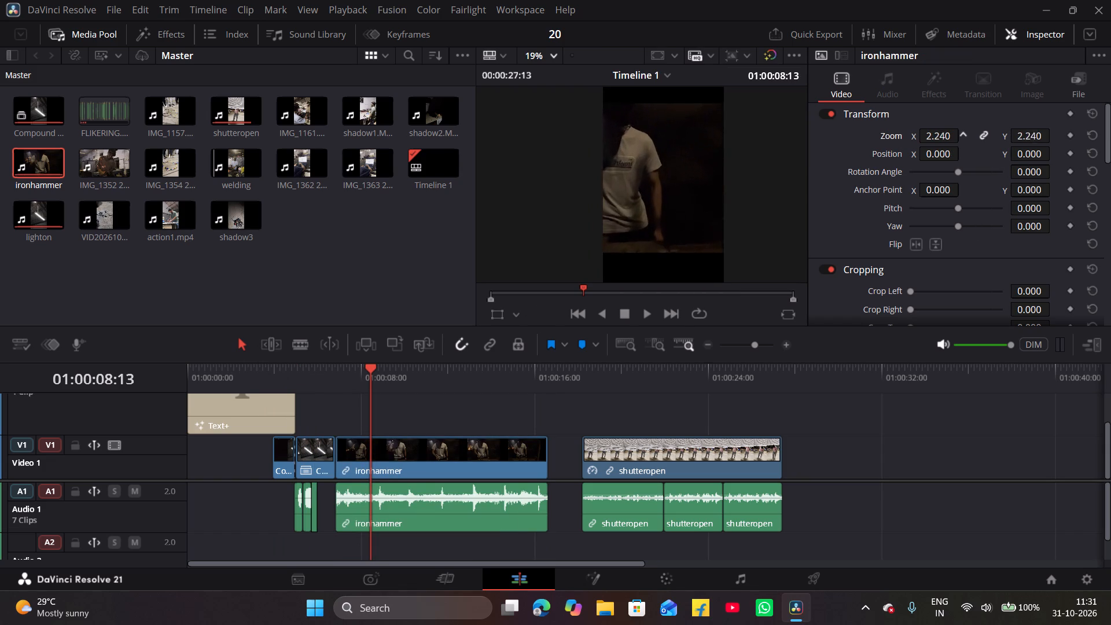
drag(1034, 143, 1073, 143)
drag(938, 160, 560, 311)
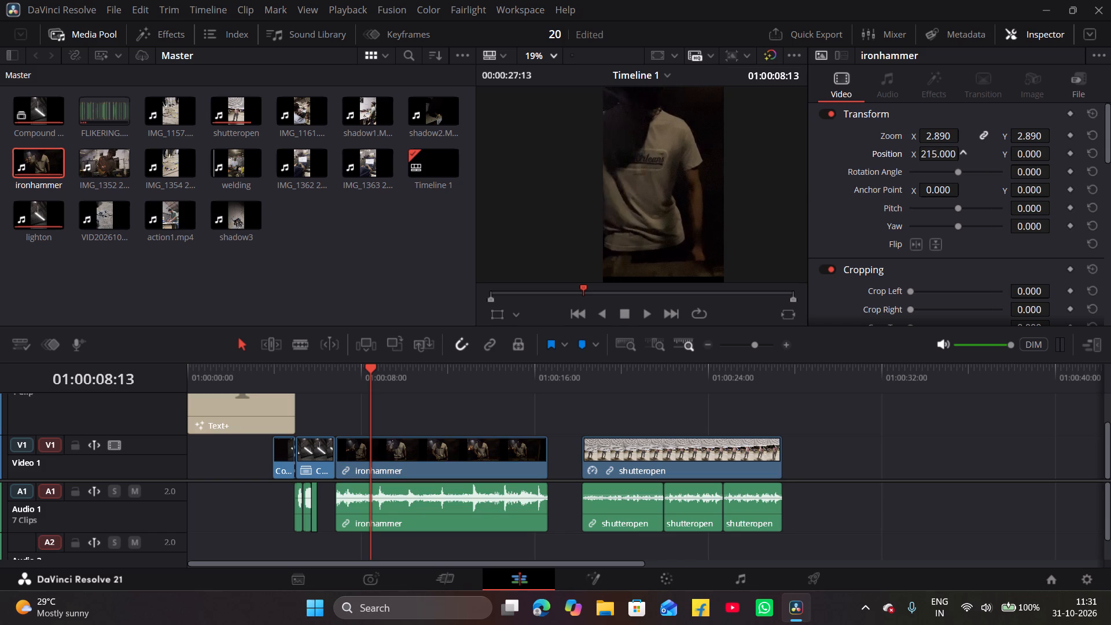
drag(560, 311, 712, 286)
drag(1041, 155, 1036, 158)
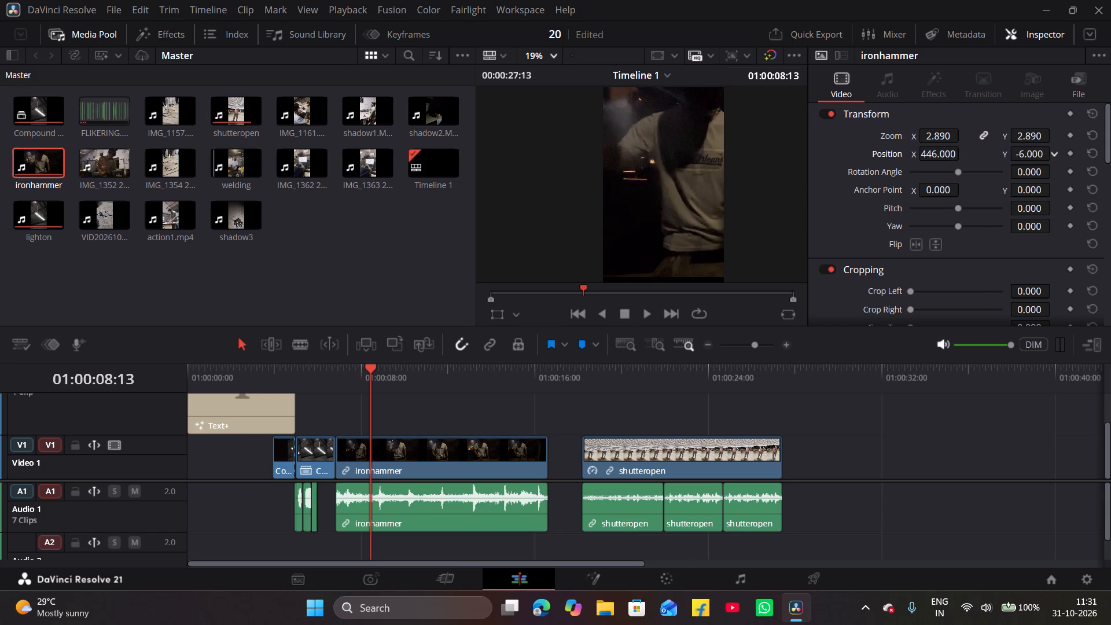
drag(1036, 158, 1031, 160)
drag(948, 152, 913, 165)
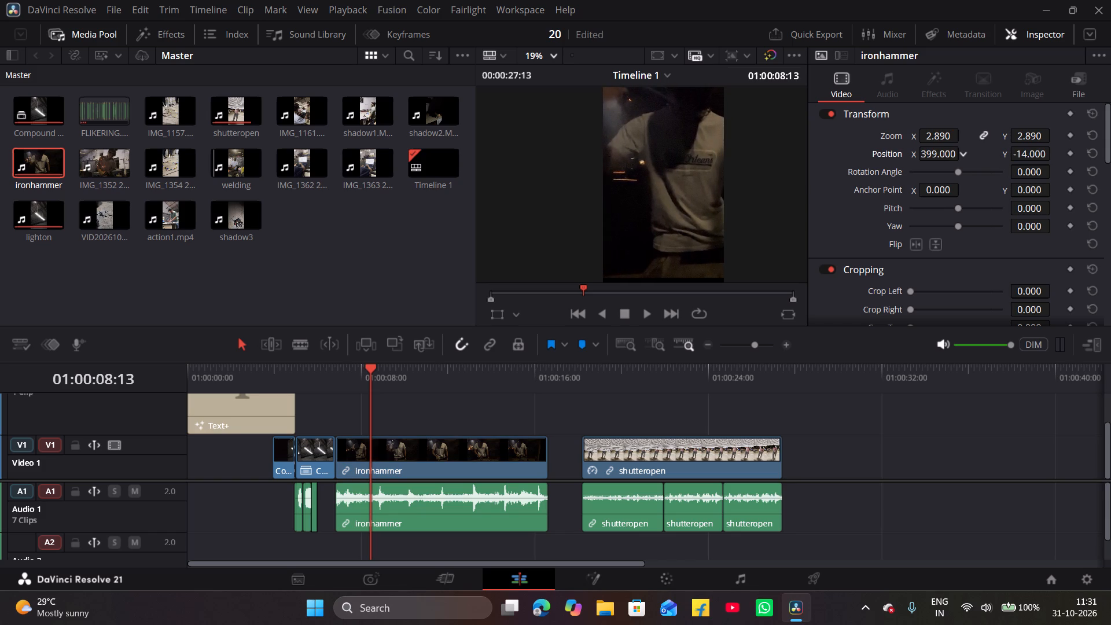
drag(913, 165, 908, 167)
drag(942, 136, 920, 145)
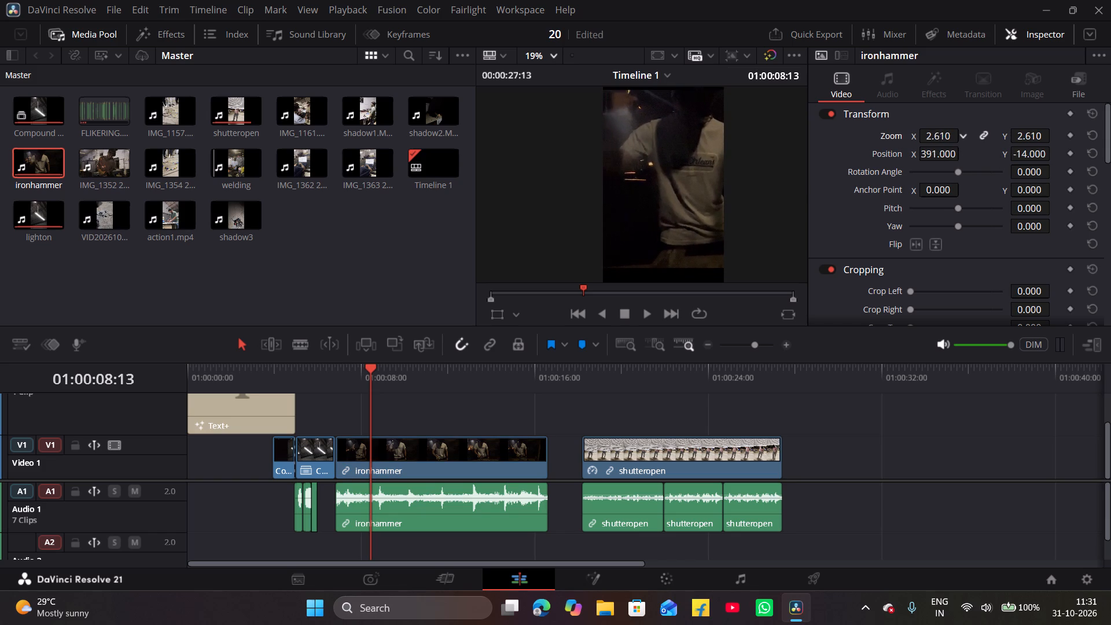
drag(920, 145, 915, 147)
drag(942, 157, 905, 170)
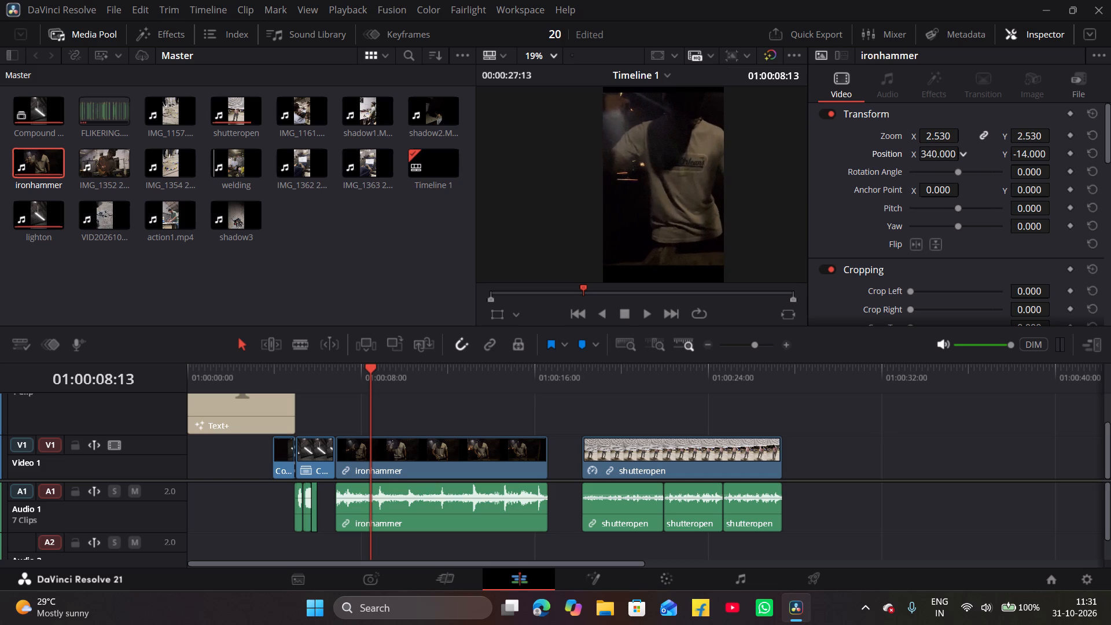
drag(905, 170, 875, 178)
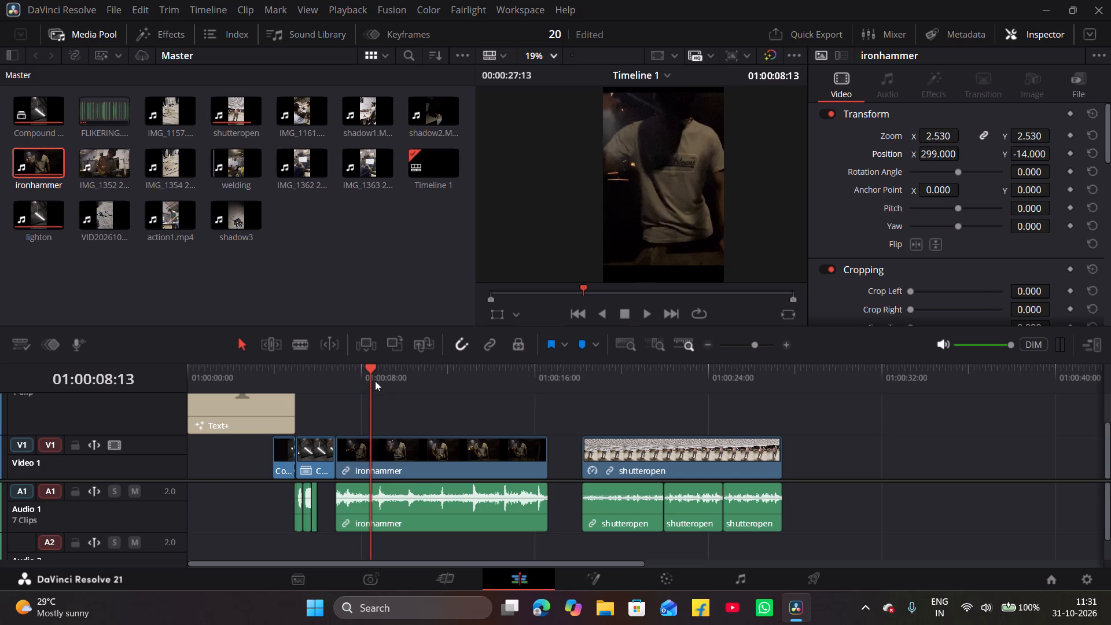
drag(367, 367, 317, 380)
key(space)
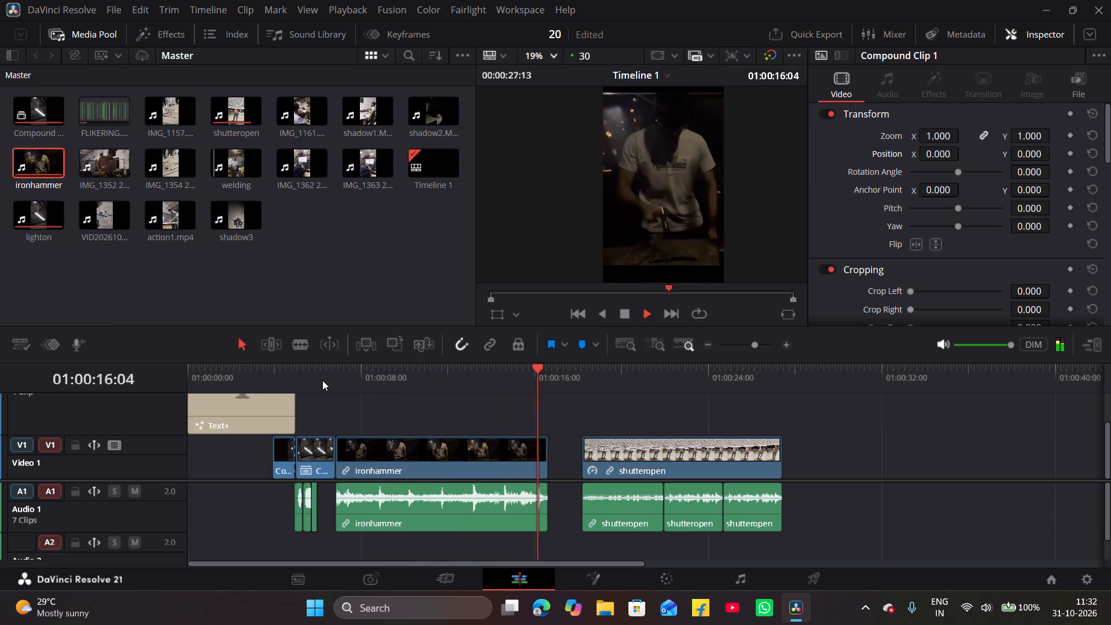
key(space)
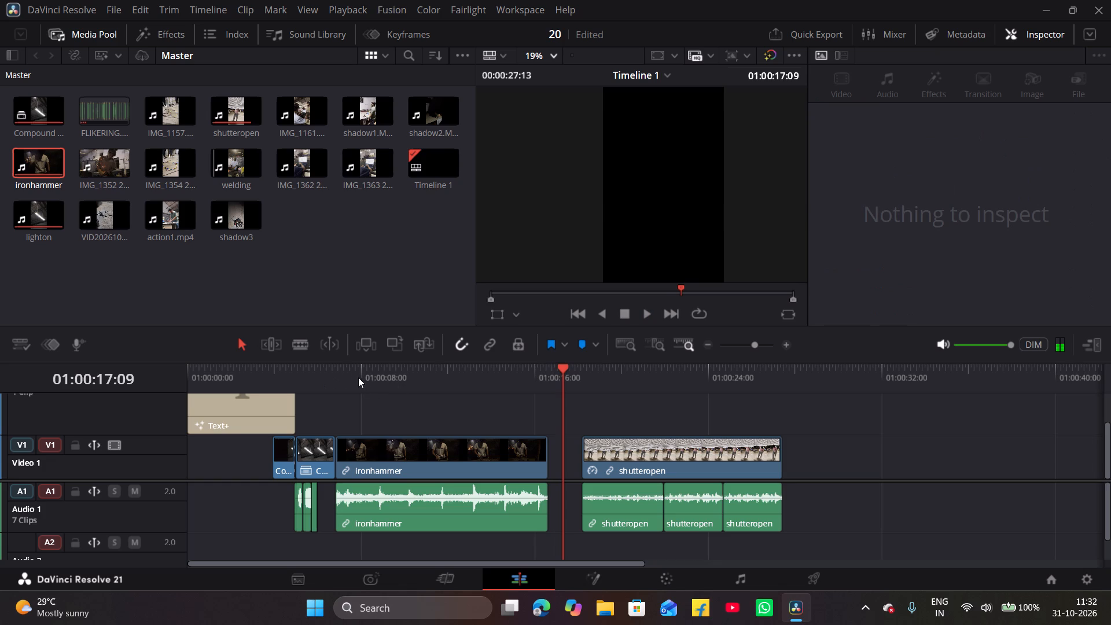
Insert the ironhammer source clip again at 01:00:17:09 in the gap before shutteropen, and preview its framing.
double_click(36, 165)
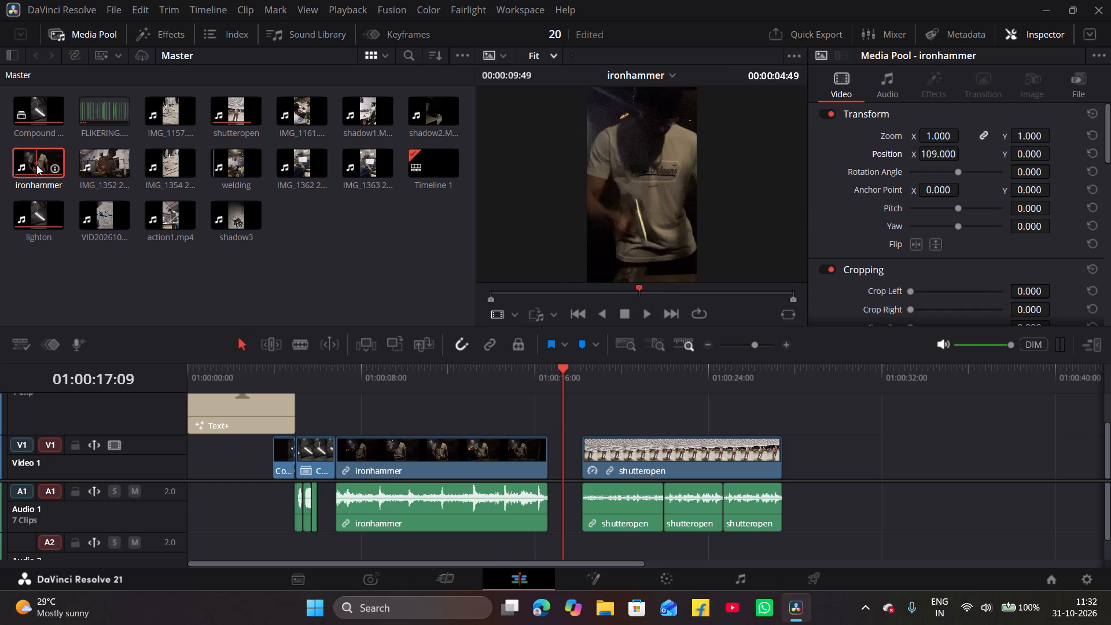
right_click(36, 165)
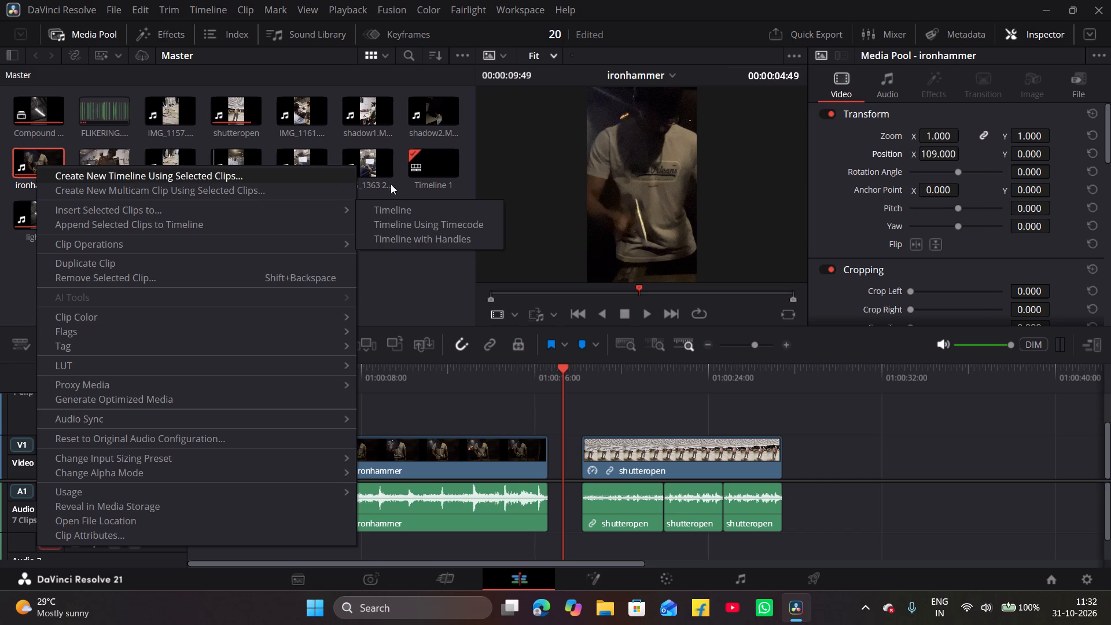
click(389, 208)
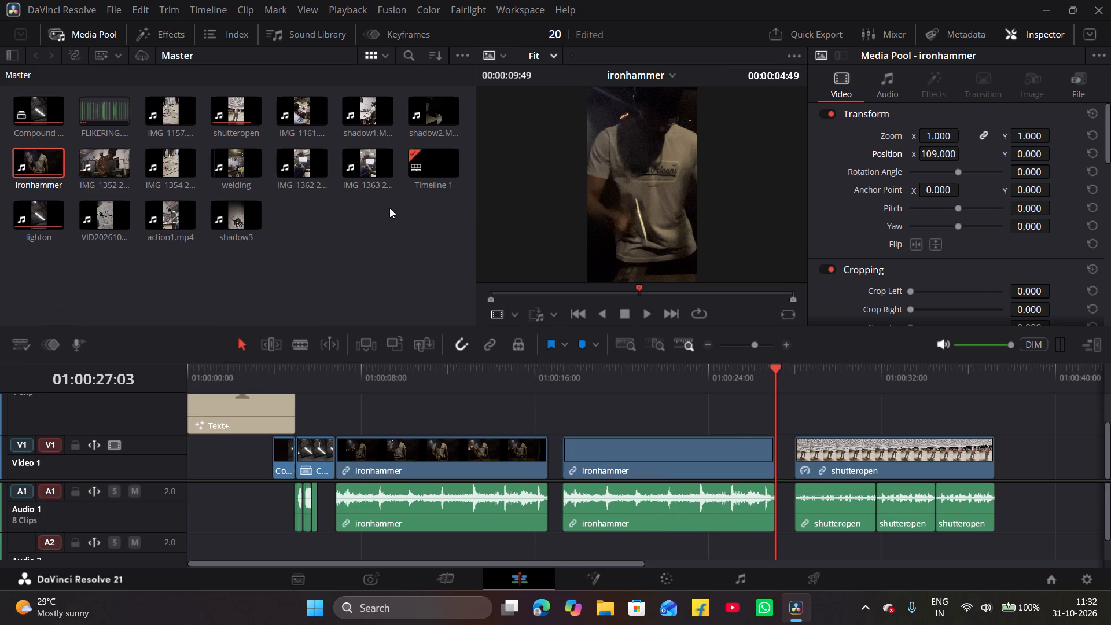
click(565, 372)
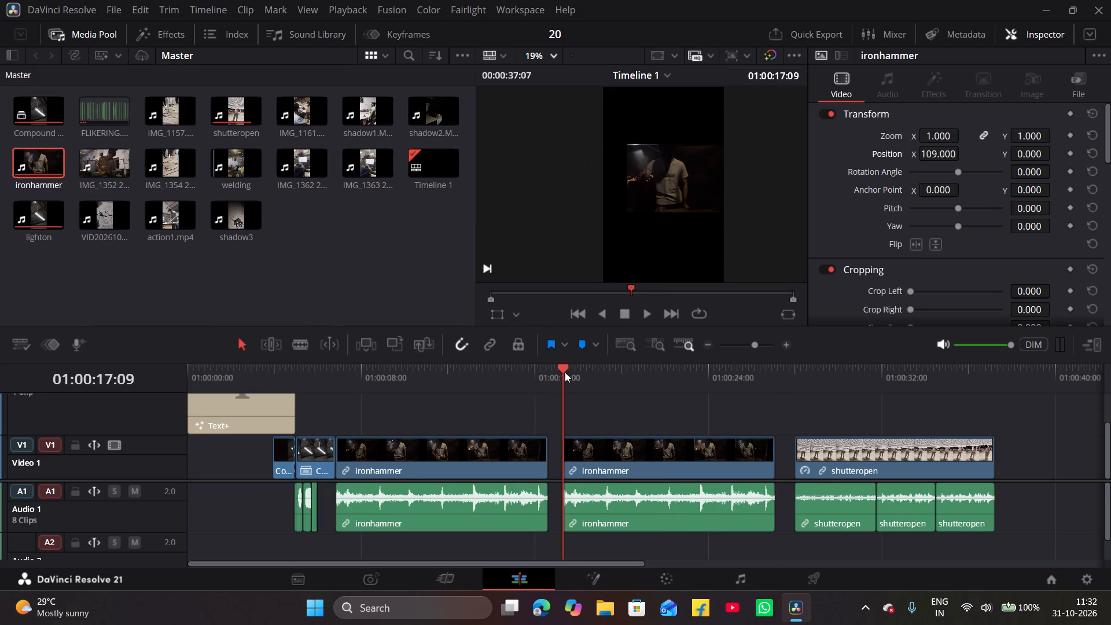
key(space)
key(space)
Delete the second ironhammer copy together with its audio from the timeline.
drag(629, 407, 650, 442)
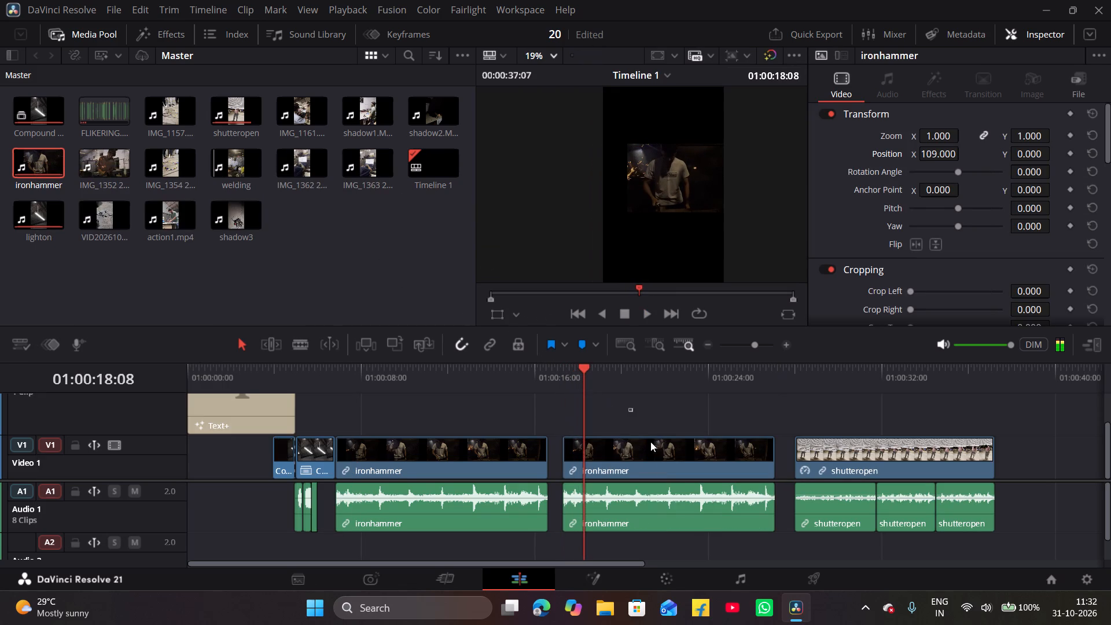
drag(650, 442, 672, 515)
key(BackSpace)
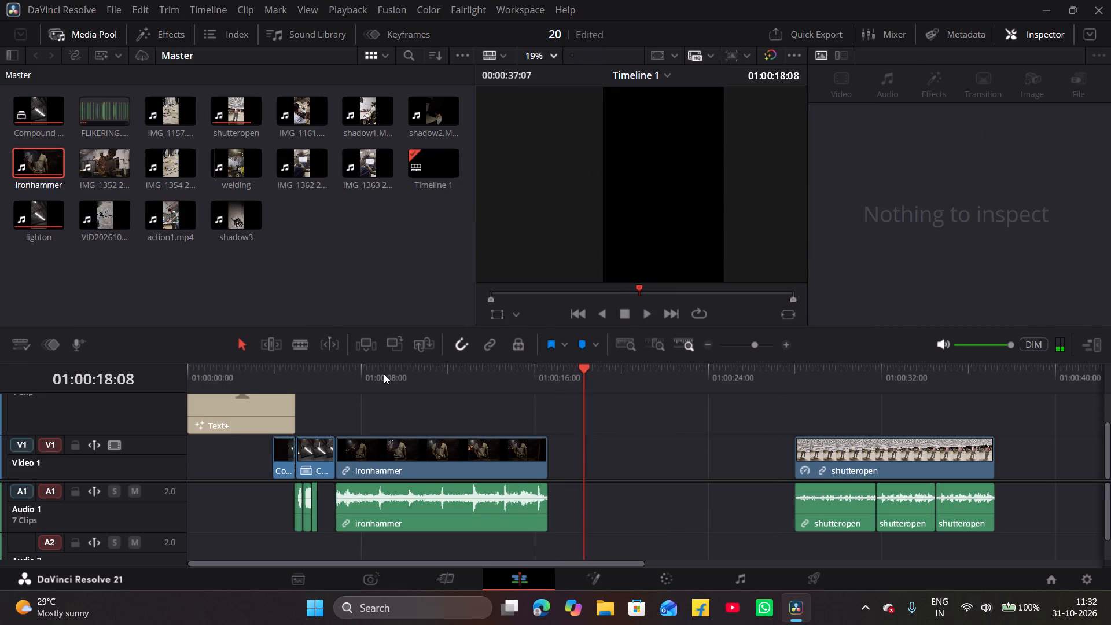
Refine the remaining ironhammer clip's framing to Zoom 2.73 and Position X 333.
click(384, 374)
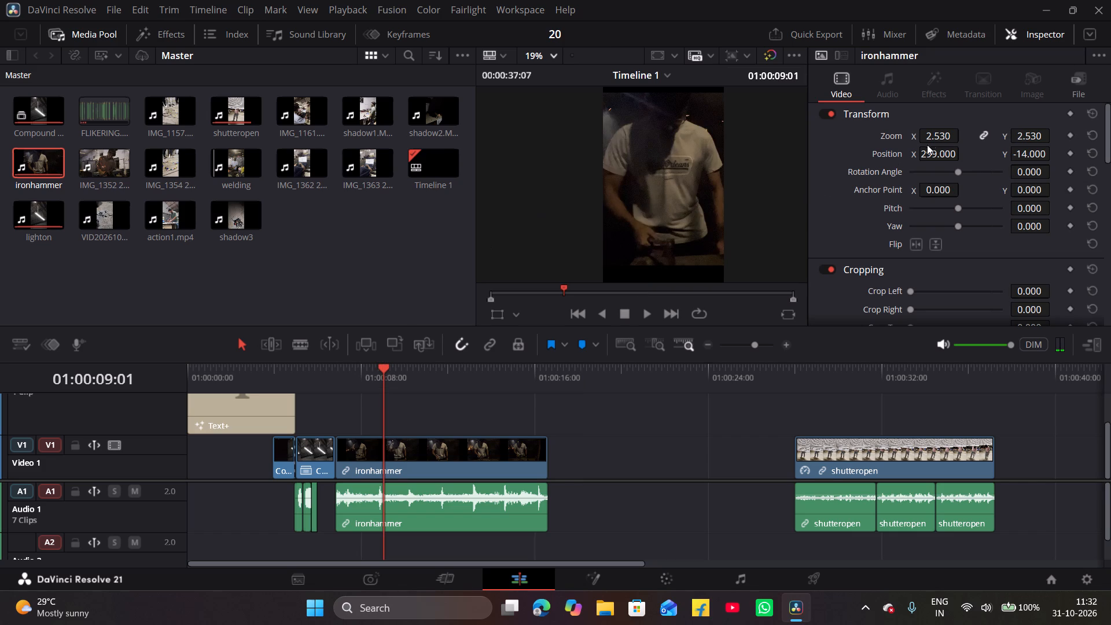
drag(932, 137, 933, 137)
drag(933, 137, 946, 137)
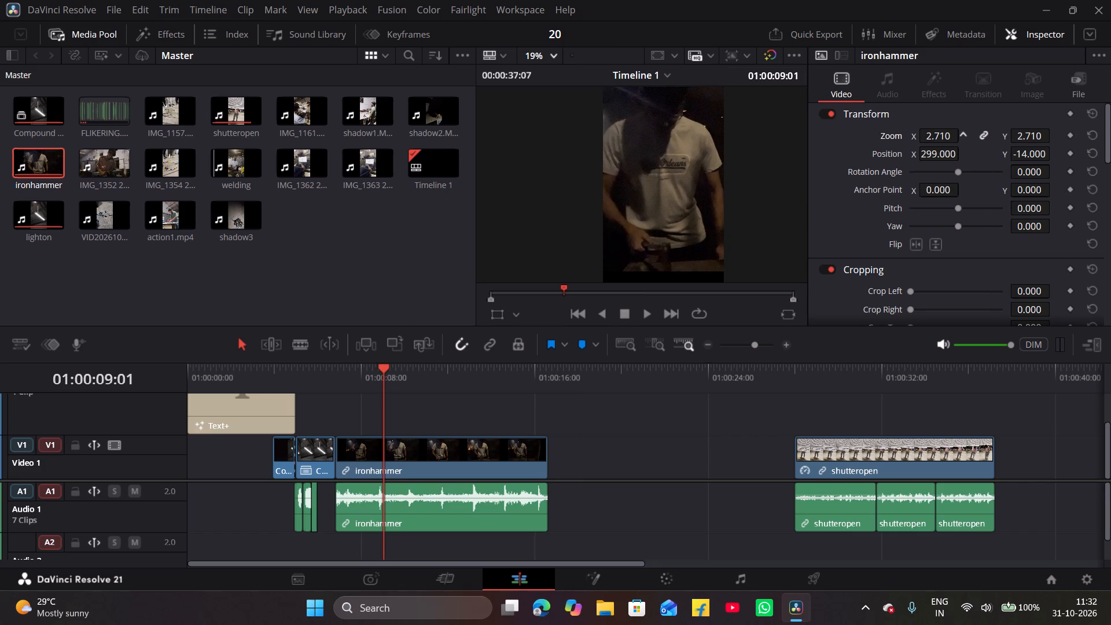
drag(946, 137, 936, 146)
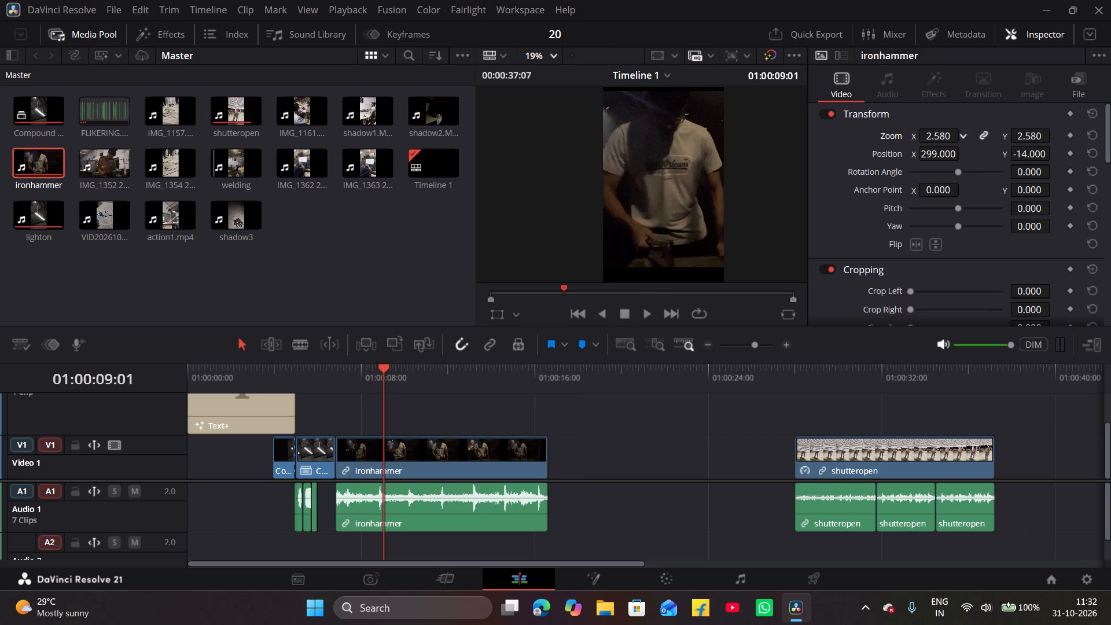
drag(936, 146, 947, 144)
drag(943, 155, 958, 152)
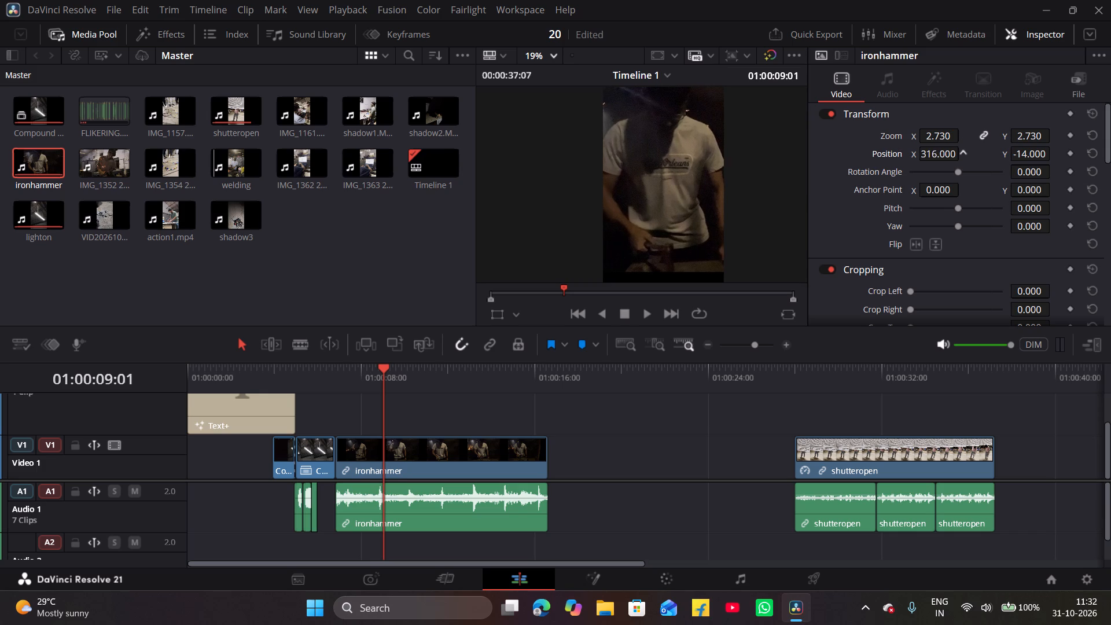
drag(958, 152, 968, 152)
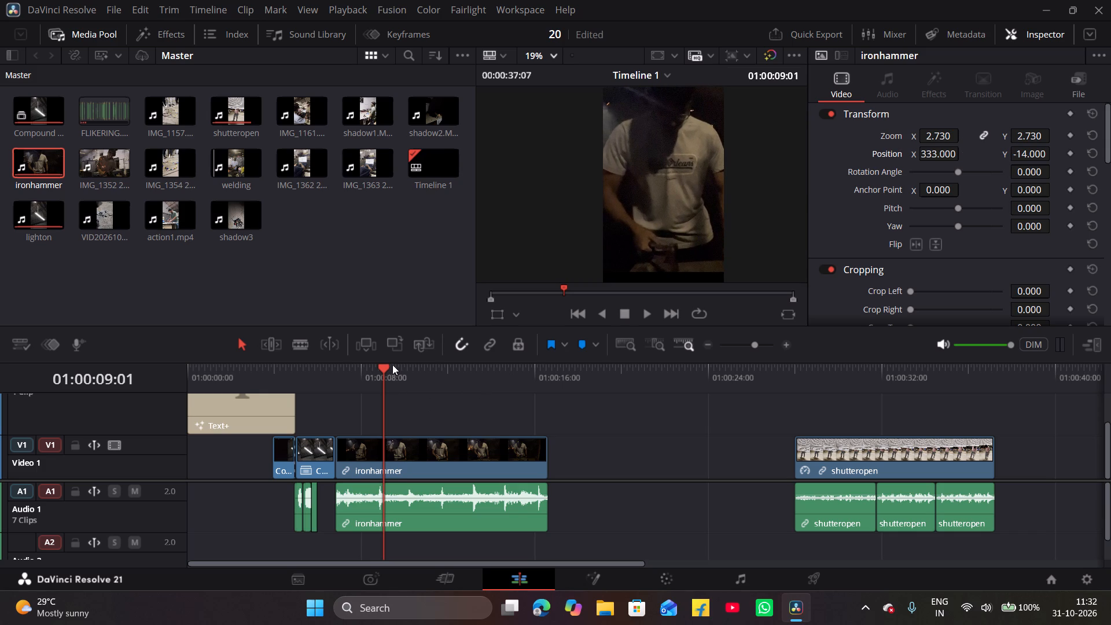
Play the timeline from the end of the lighton compound clip through ironhammer to check the new framing.
drag(380, 370, 327, 394)
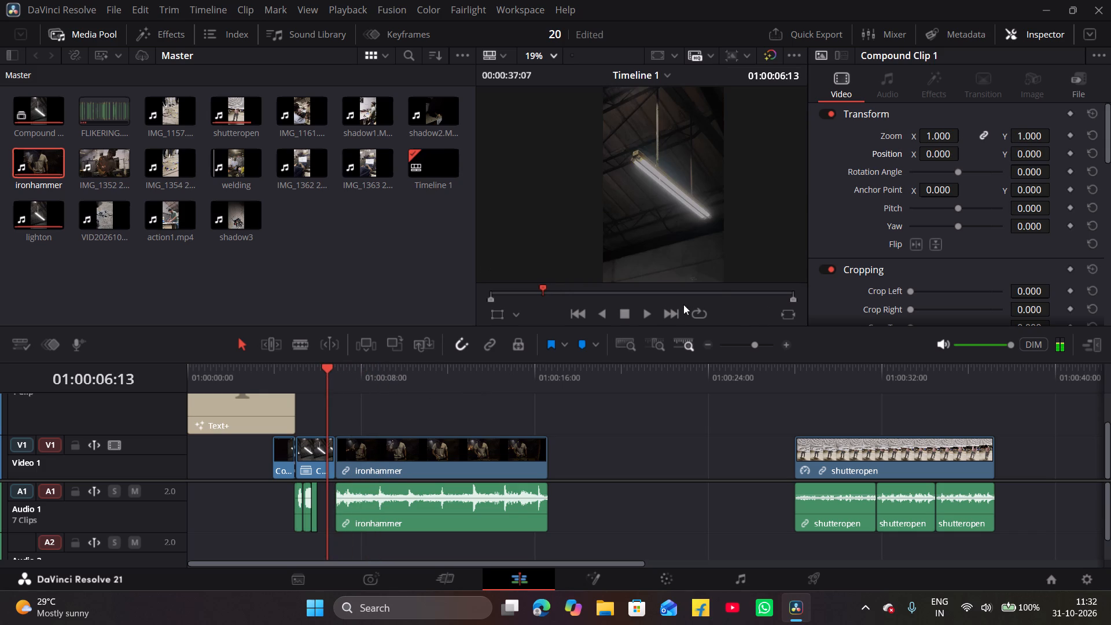
click(641, 314)
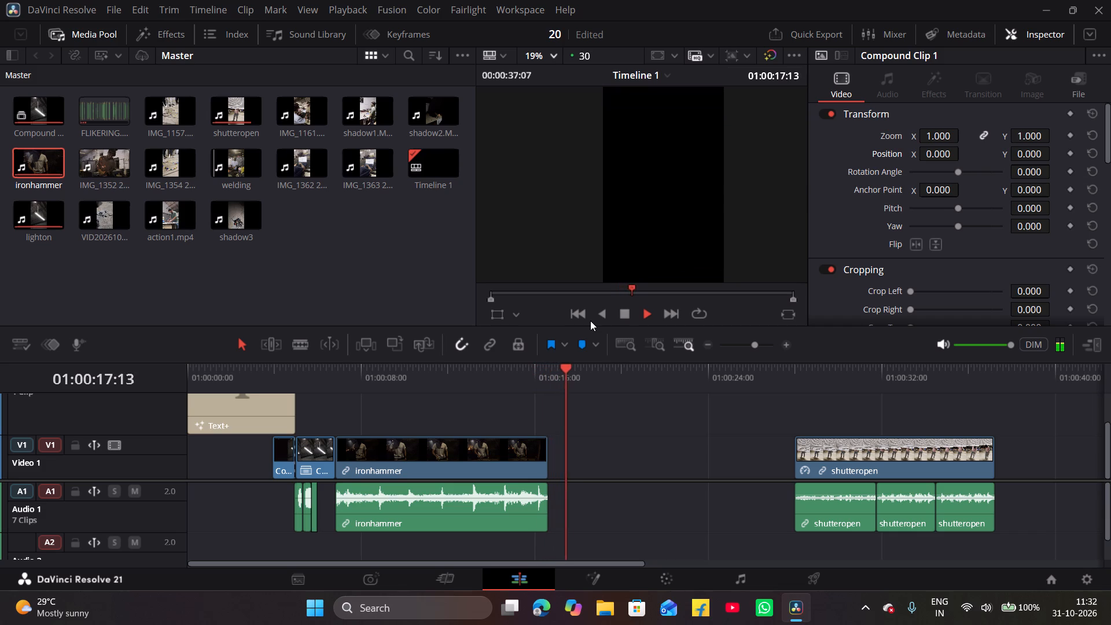
click(627, 310)
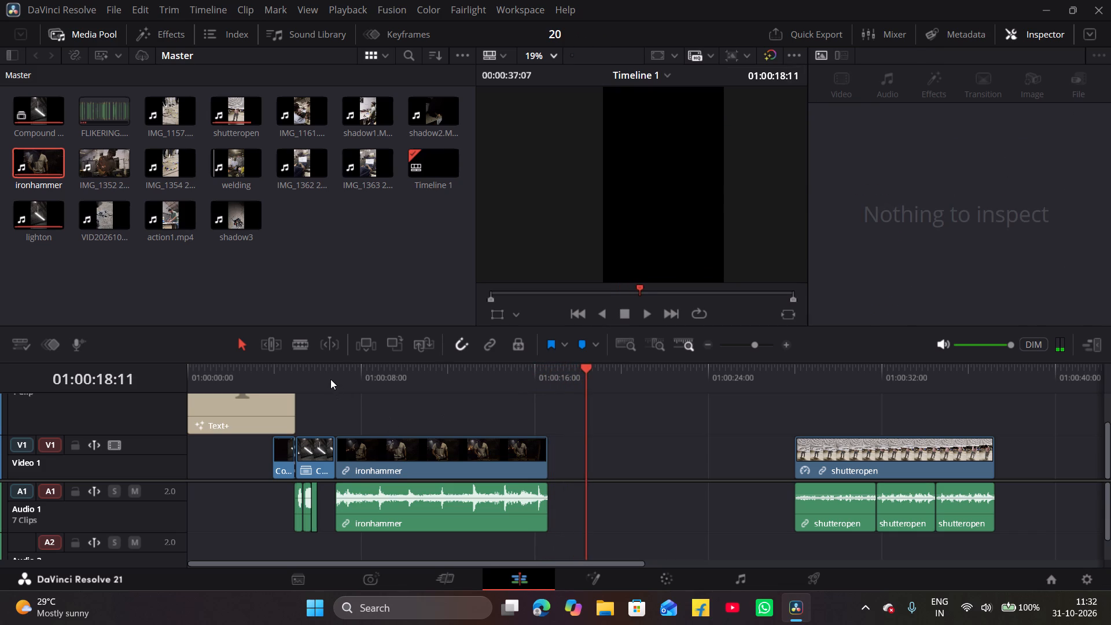
click(330, 379)
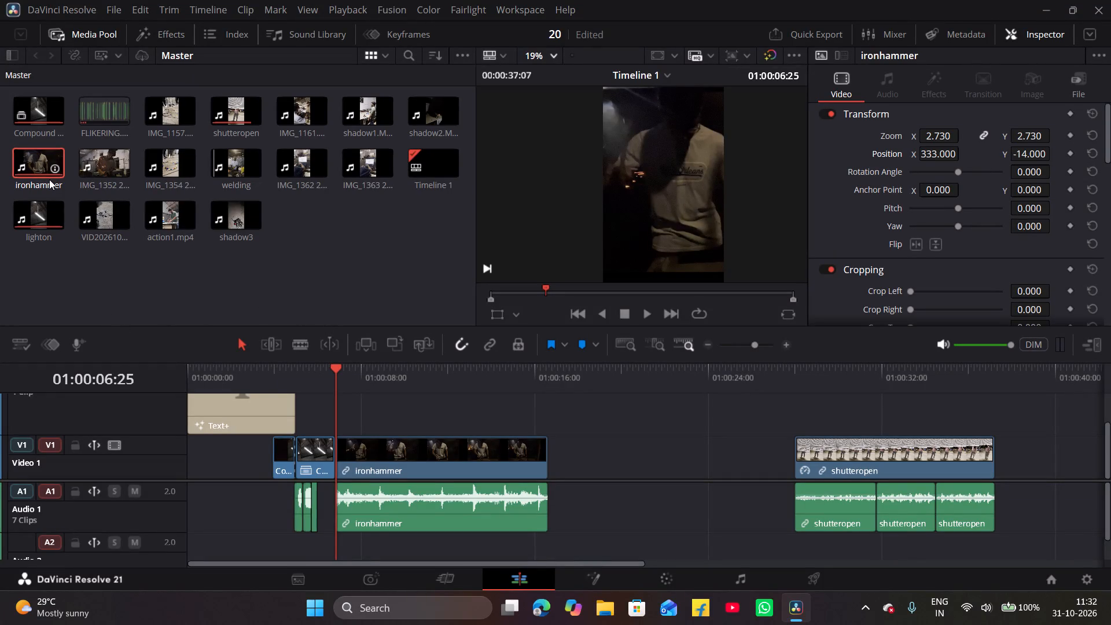
click(645, 312)
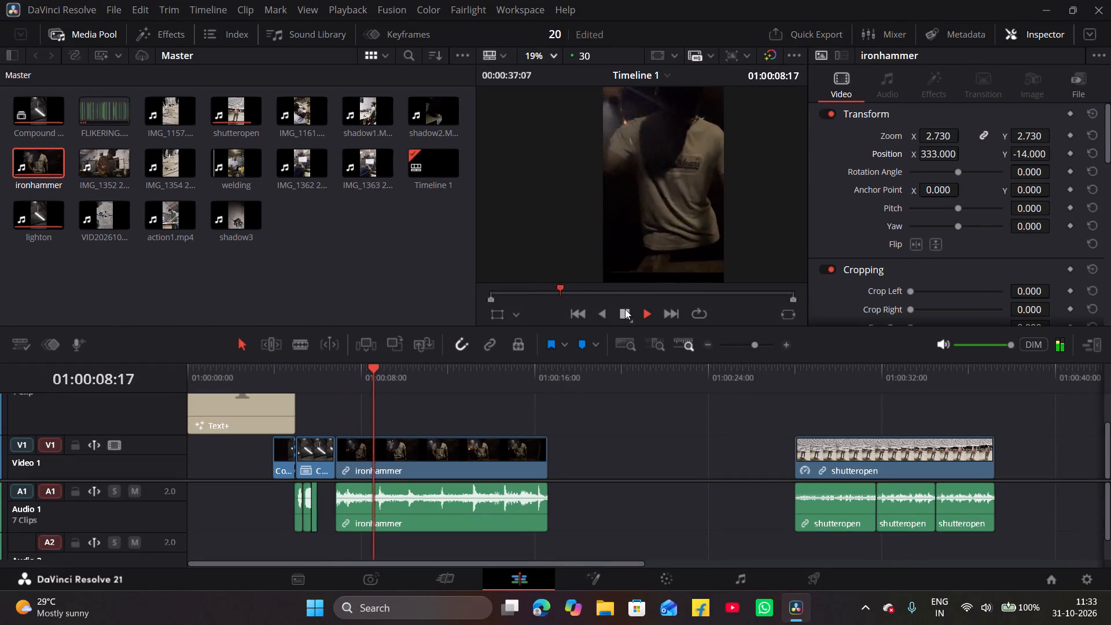
click(625, 309)
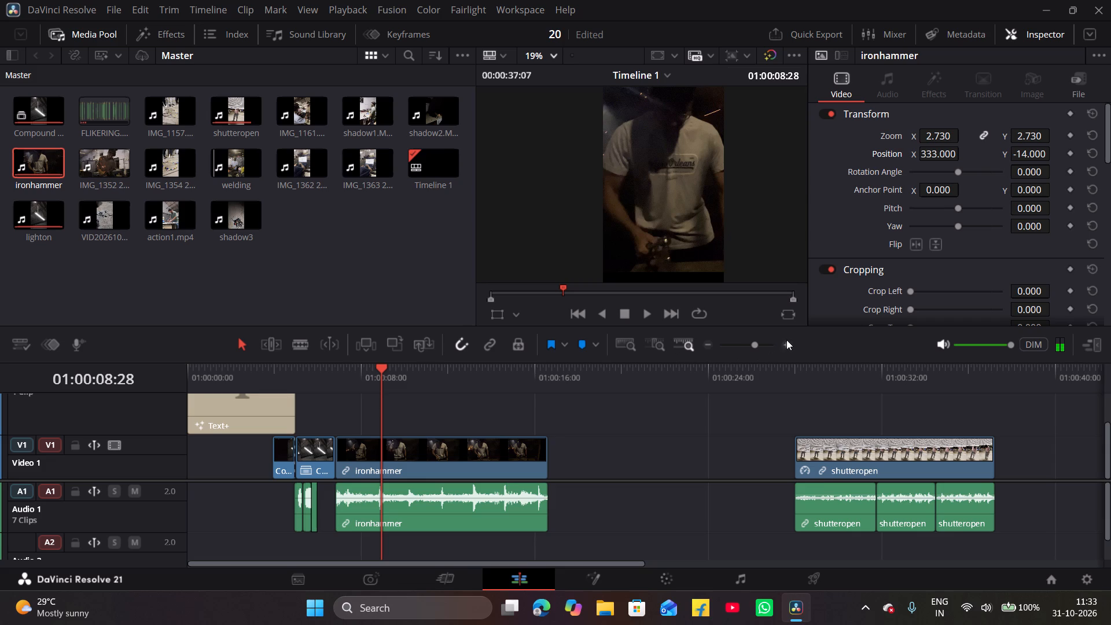
Replay the ironhammer clip from about 01:00:09:15, examining the hammering action and its sound.
click(785, 345)
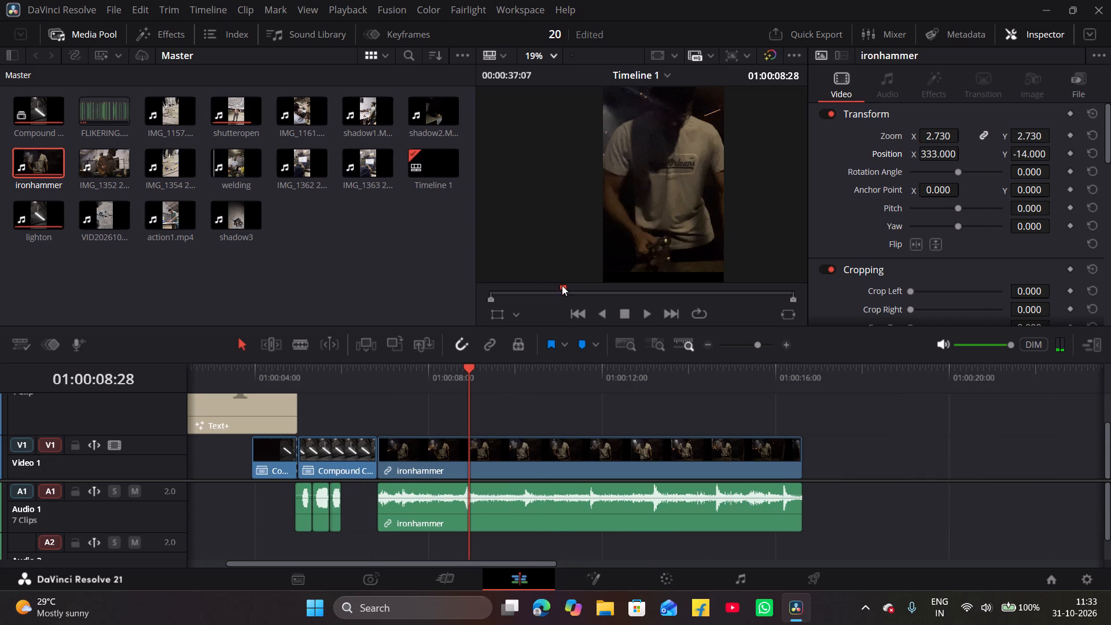
drag(562, 285, 491, 313)
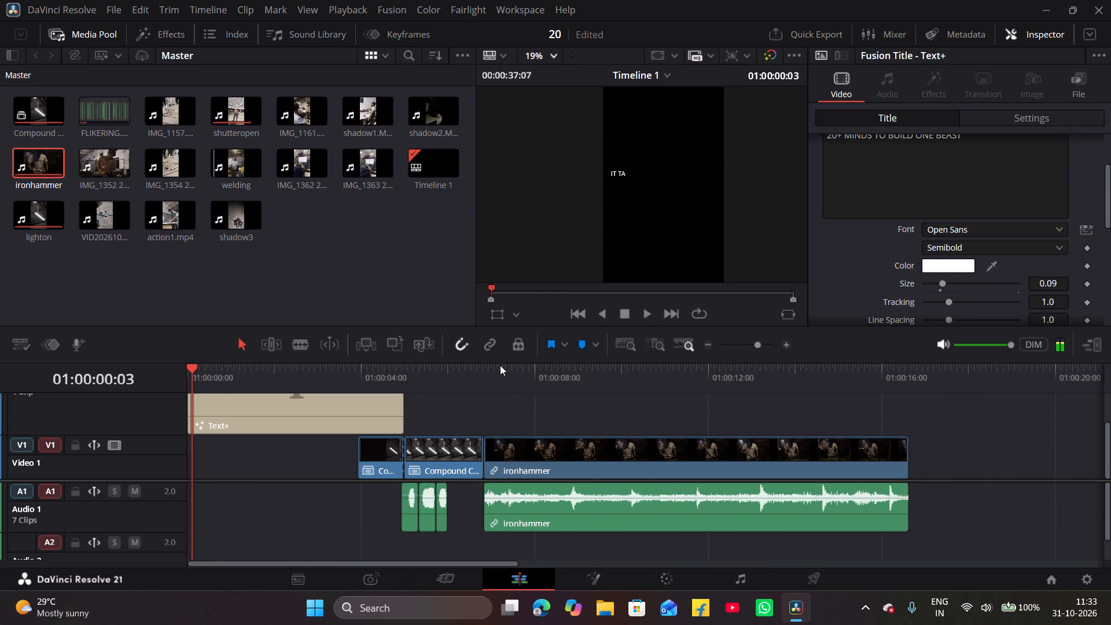
click(477, 371)
click(649, 318)
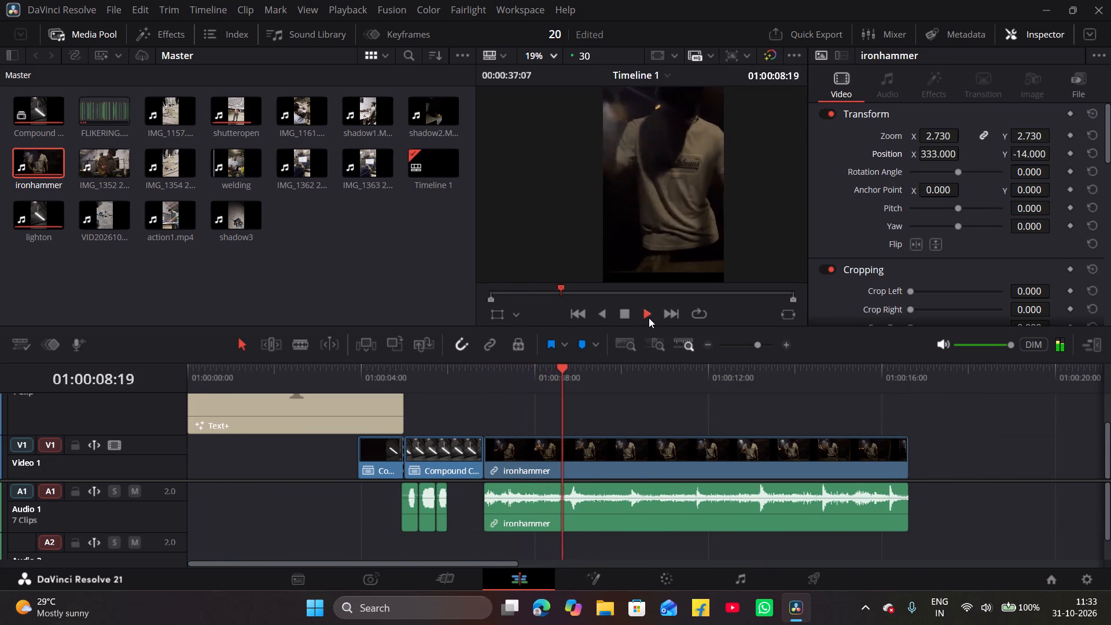
click(623, 317)
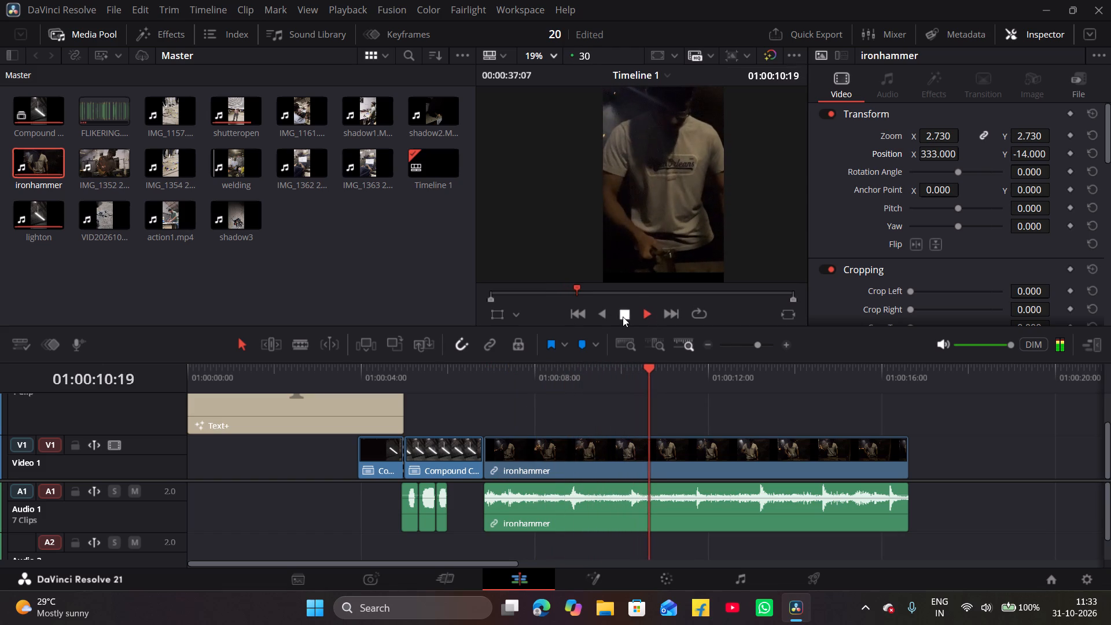
drag(650, 366, 623, 379)
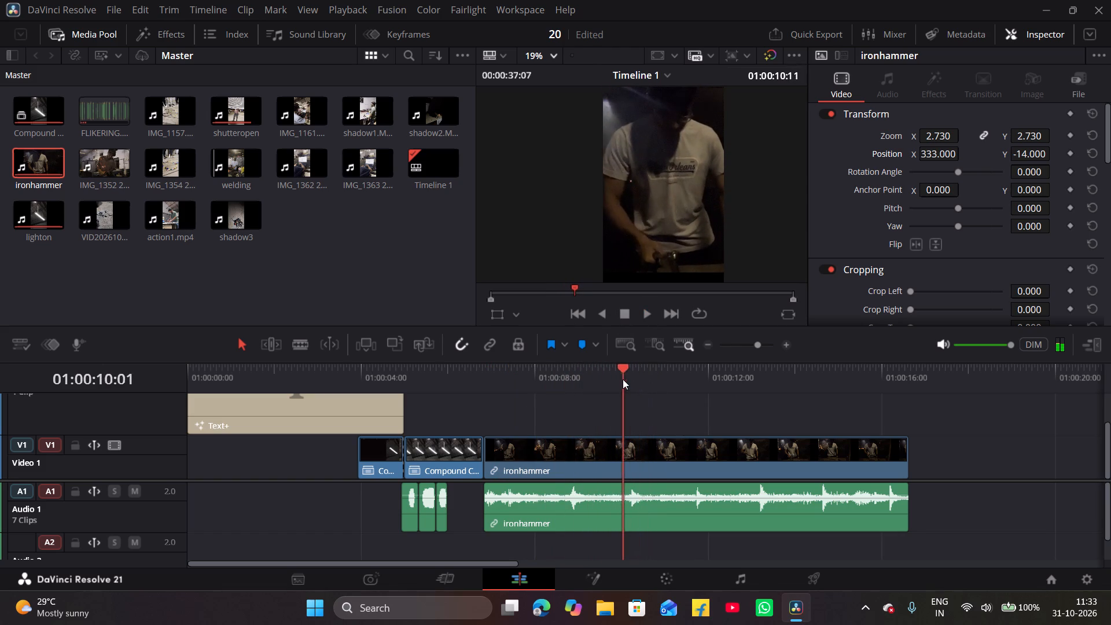
drag(623, 379, 605, 385)
click(646, 317)
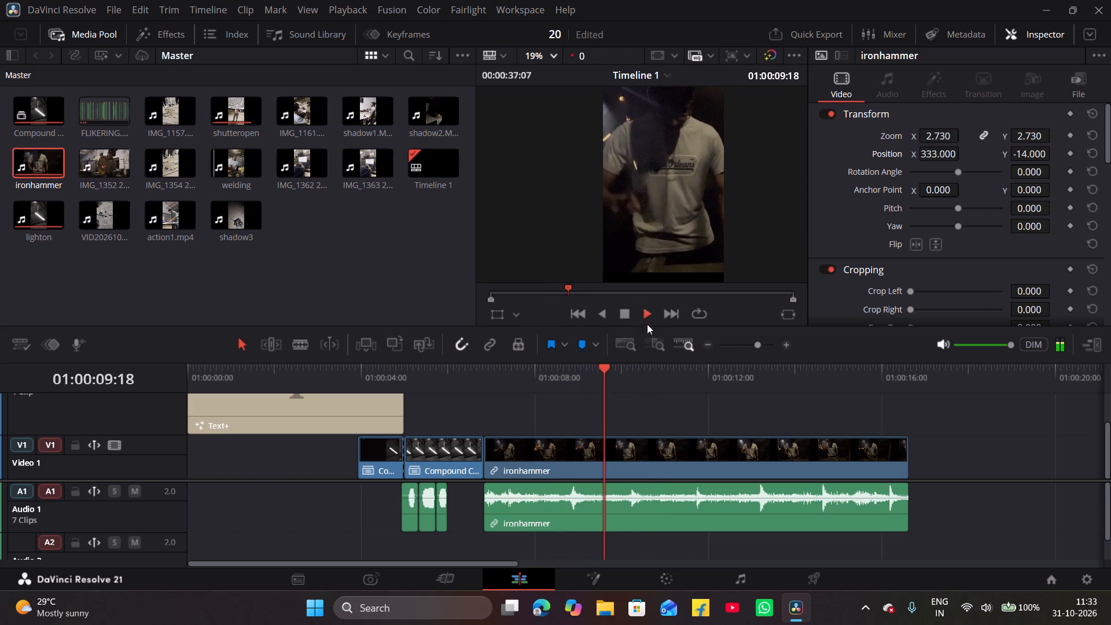
drag(672, 365, 666, 366)
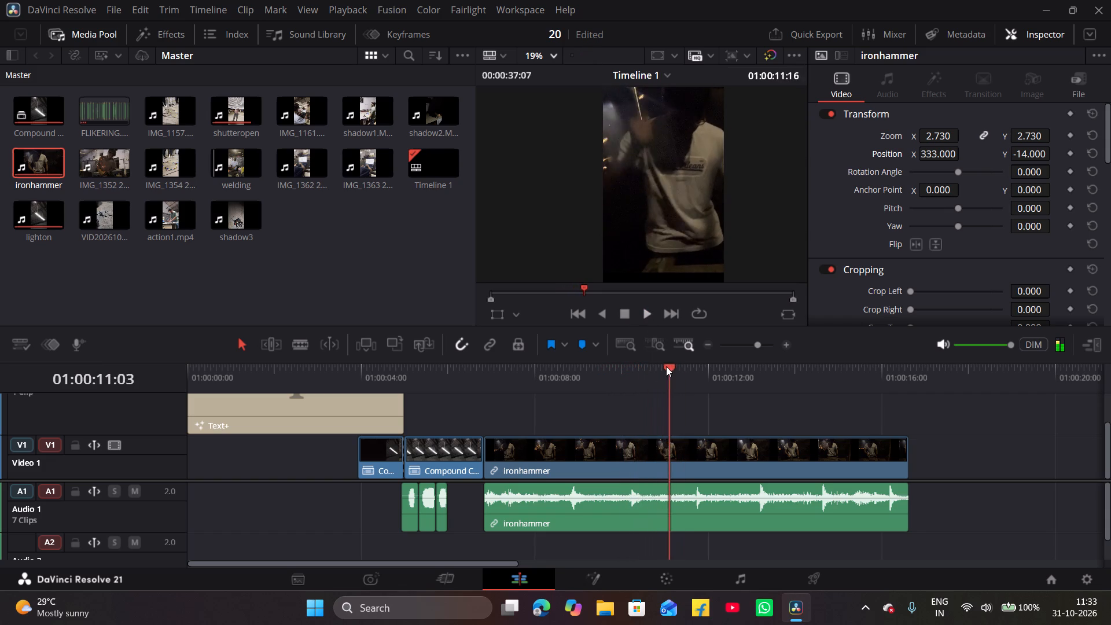
drag(666, 366, 601, 381)
click(643, 313)
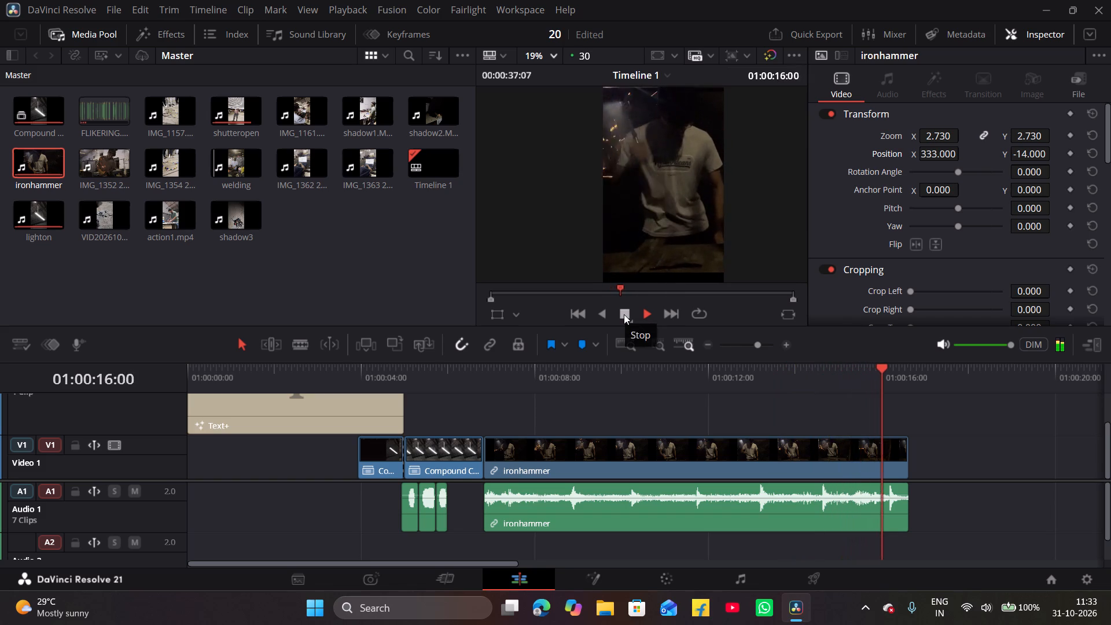
click(601, 382)
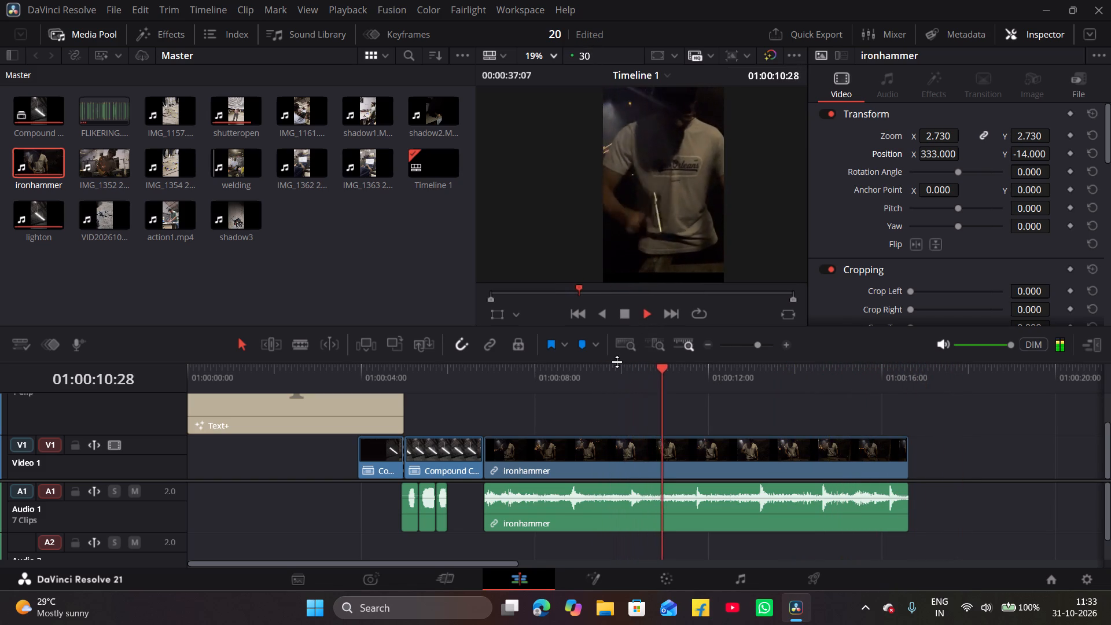
key(space)
click(600, 378)
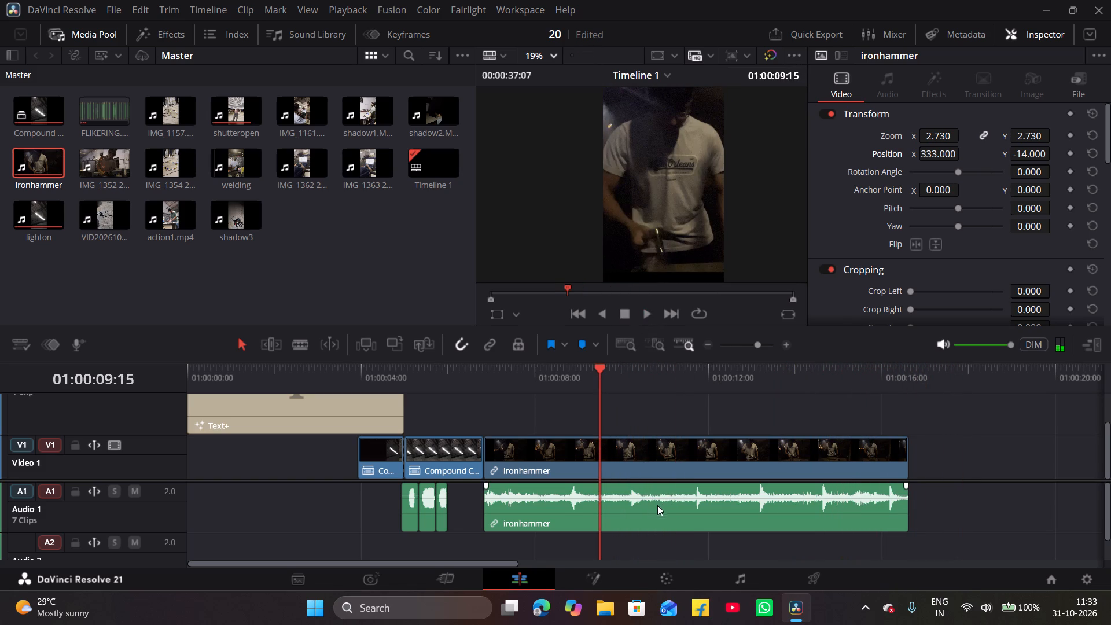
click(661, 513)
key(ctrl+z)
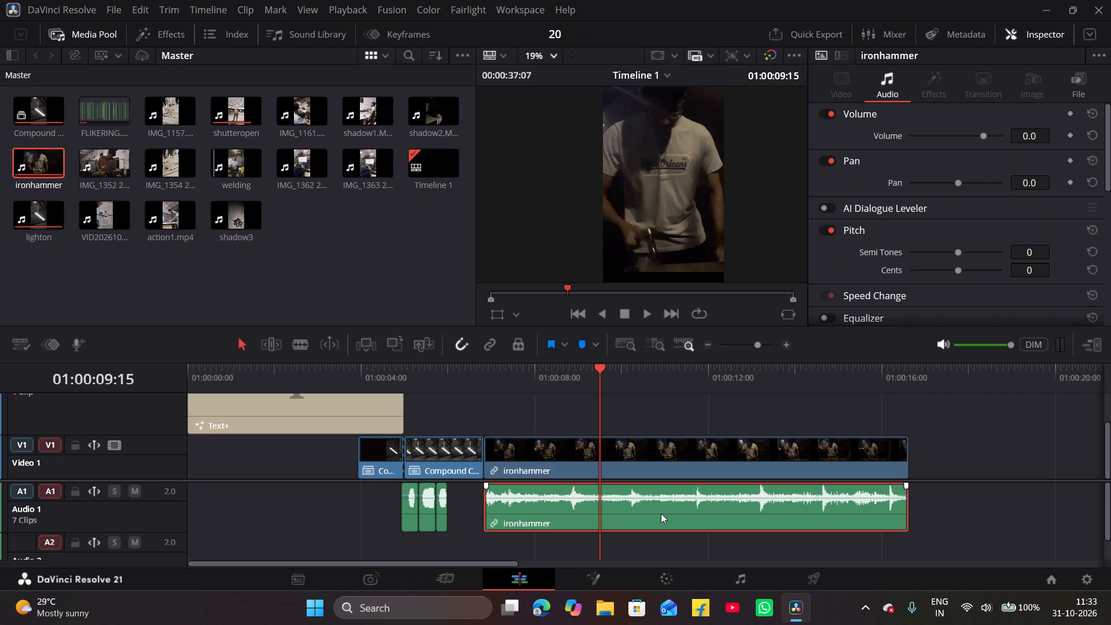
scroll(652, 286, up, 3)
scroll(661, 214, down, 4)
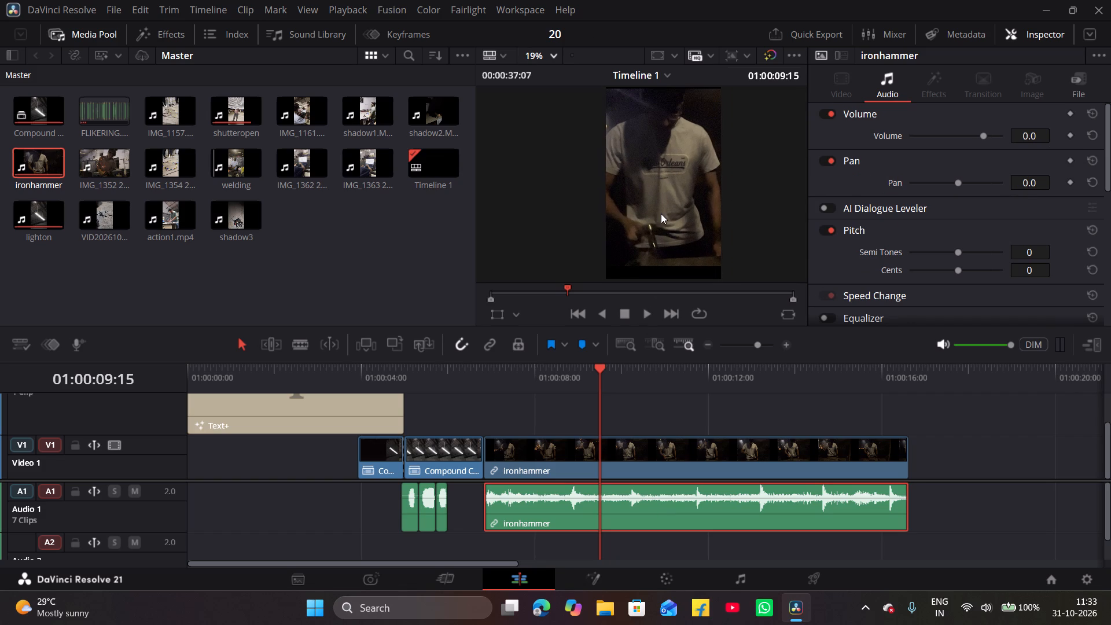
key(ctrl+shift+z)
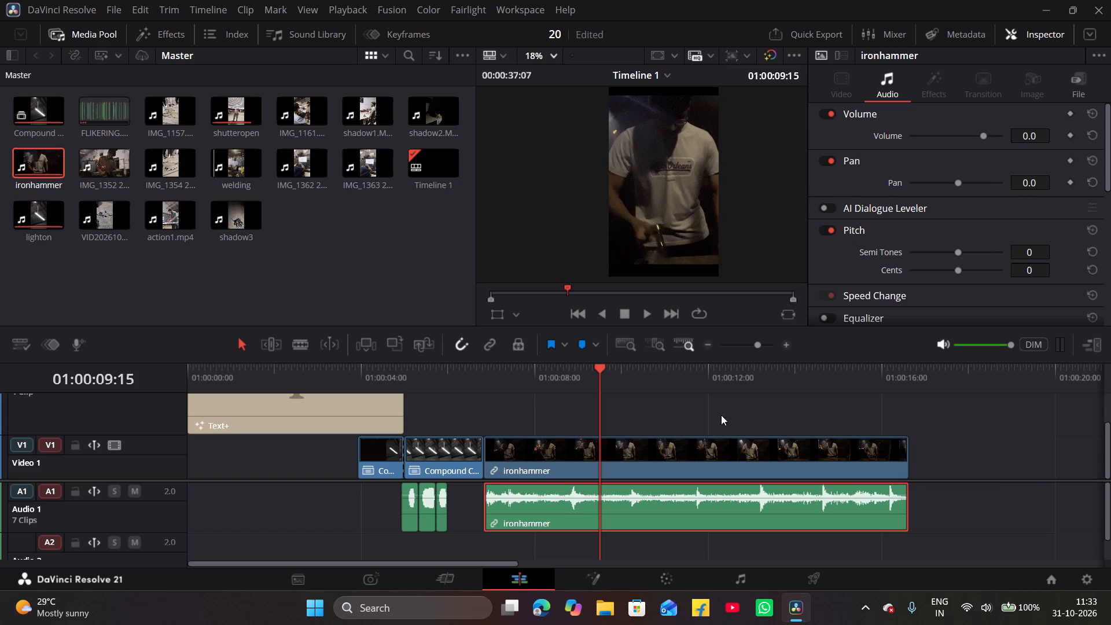
Reframe the ironhammer video clip to Zoom 3.01 and Position X 396.
click(720, 455)
drag(940, 135, 944, 135)
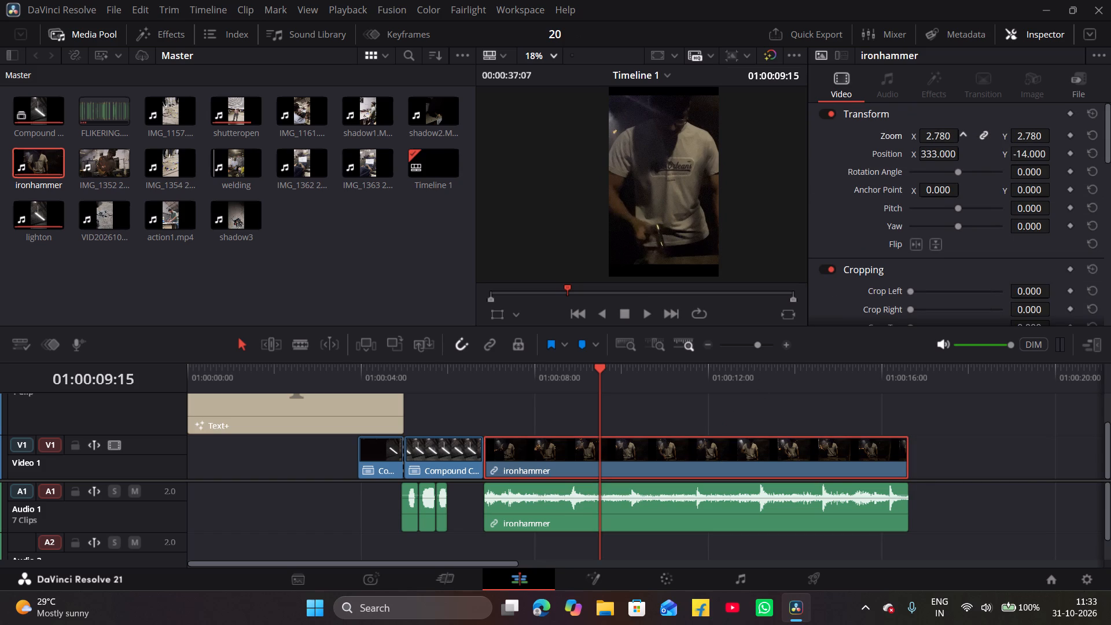
drag(944, 135, 961, 131)
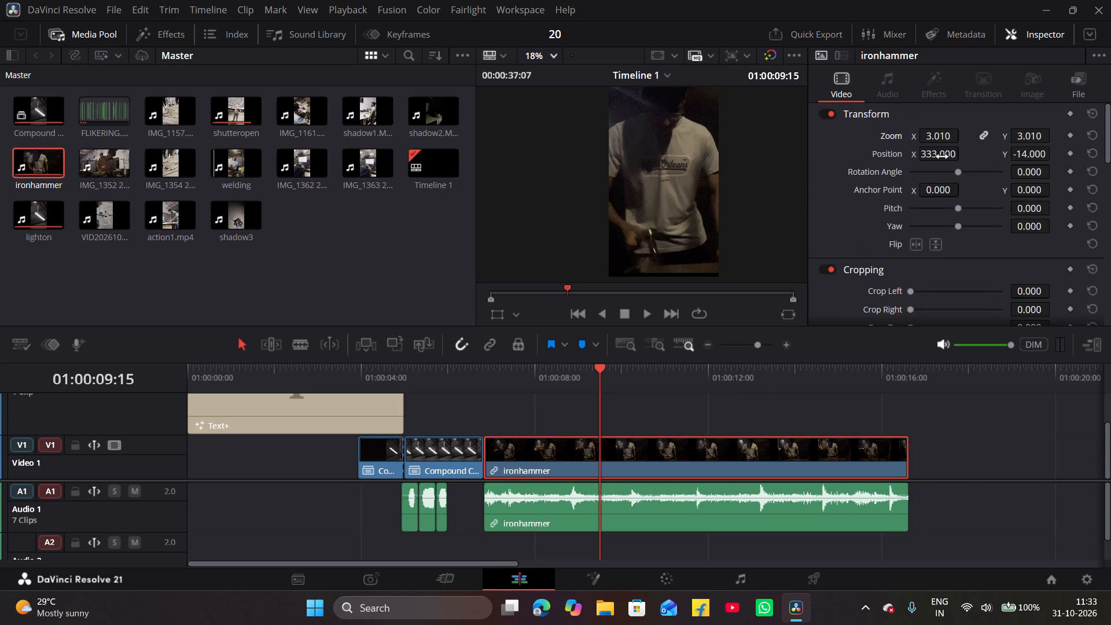
drag(942, 157, 987, 159)
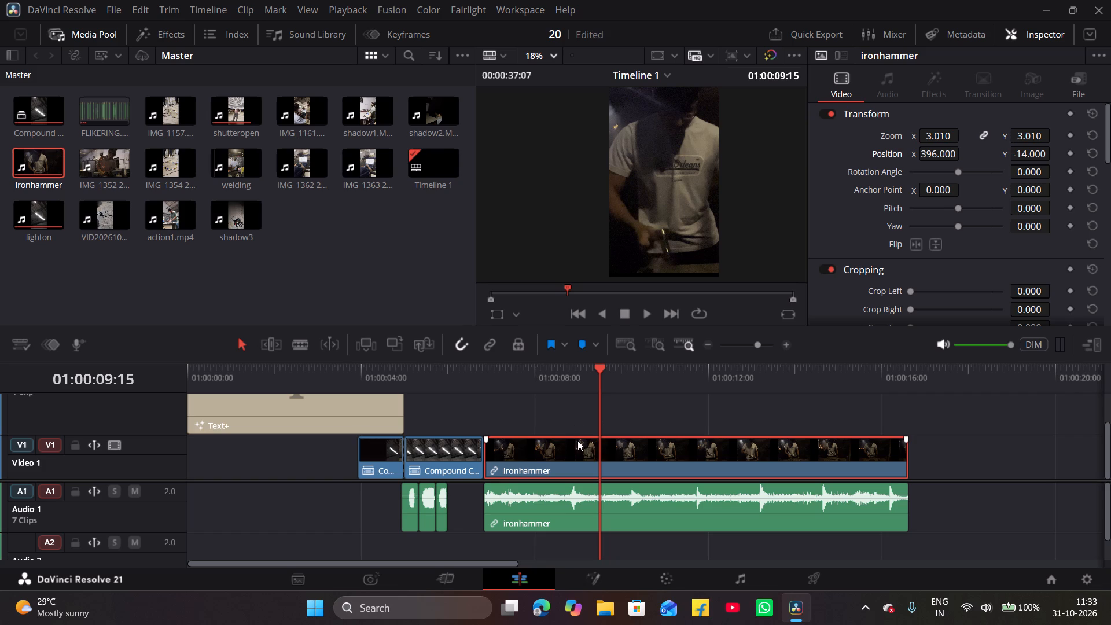
Split only the ironhammer audio at 01:00:09:15 and again at 01:00:12:02, leaving the video uncut.
click(656, 501)
key(ctrl+b)
key(space)
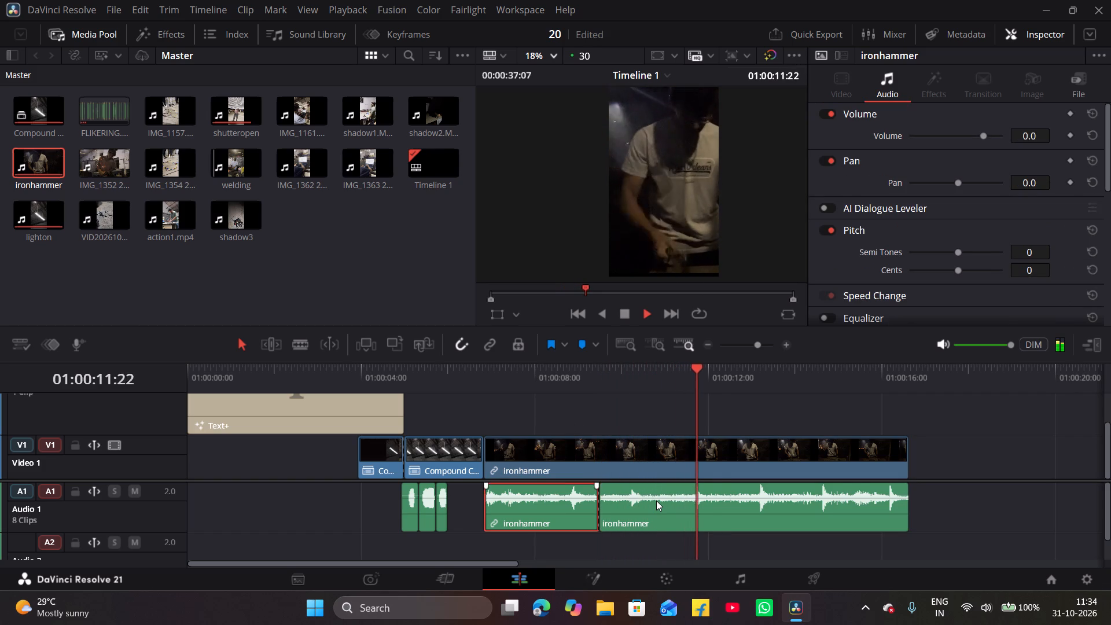
key(space)
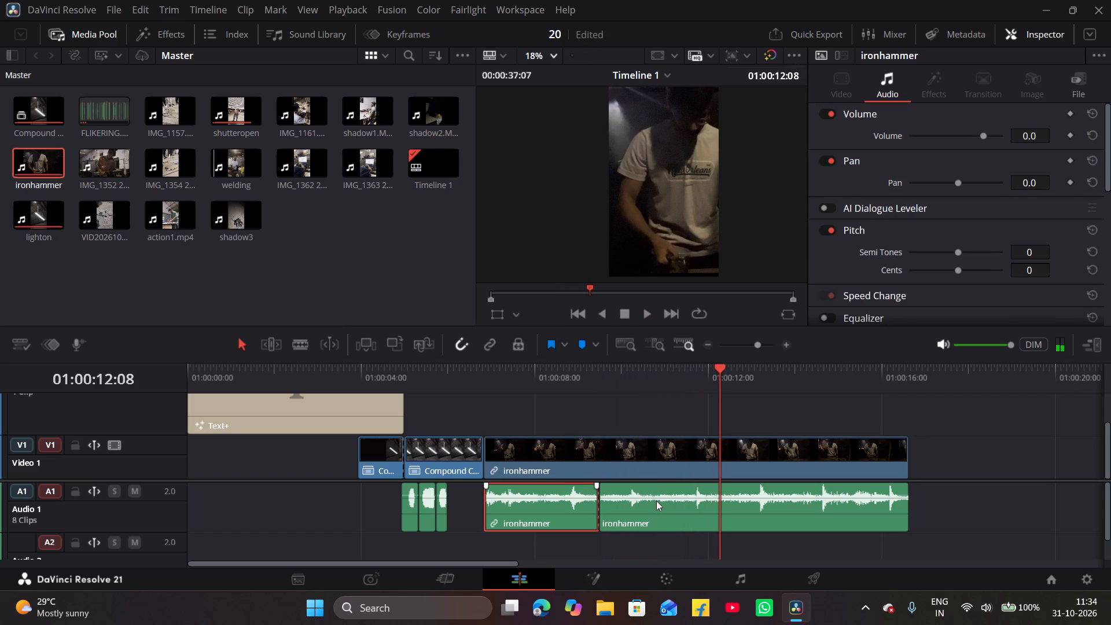
key(Left)
key(Left)
key(Left)
key(Left)
key(Left)
key(Left)
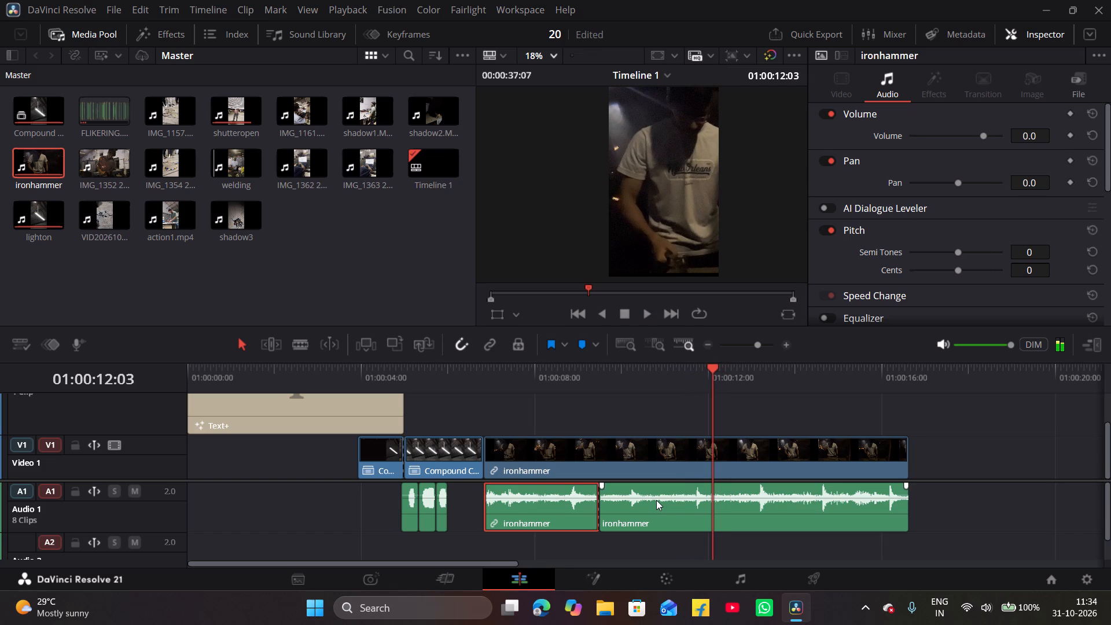
click(731, 495)
click(738, 513)
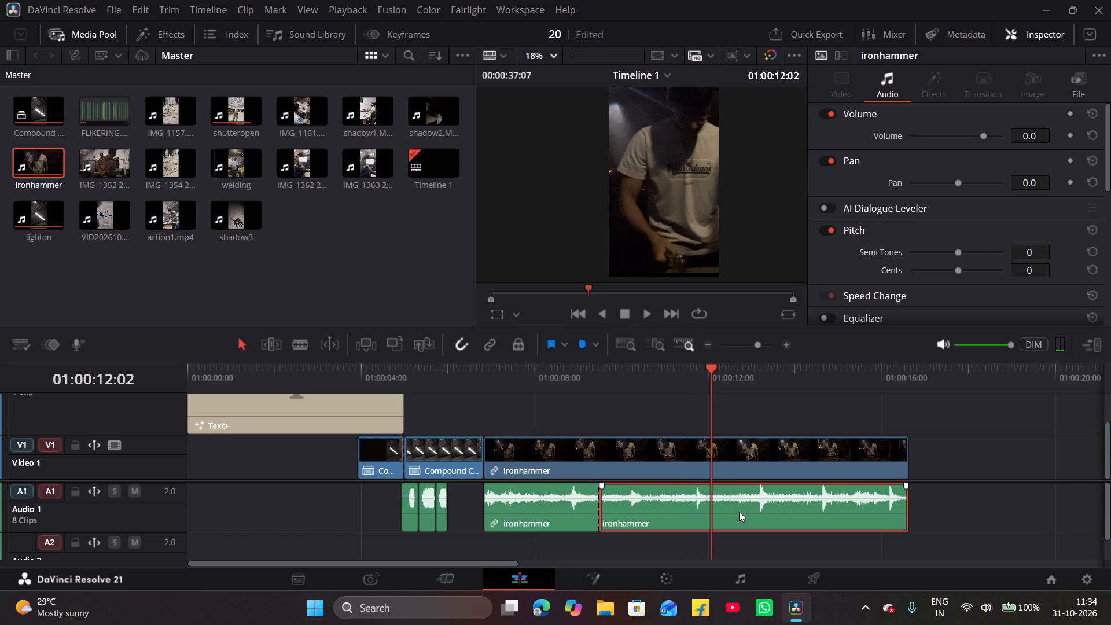
key(ctrl+b)
Delete the ironhammer audio after 01:00:12:02 and before 01:00:09:15, keeping only the middle segment.
click(769, 519)
key(BackSpace)
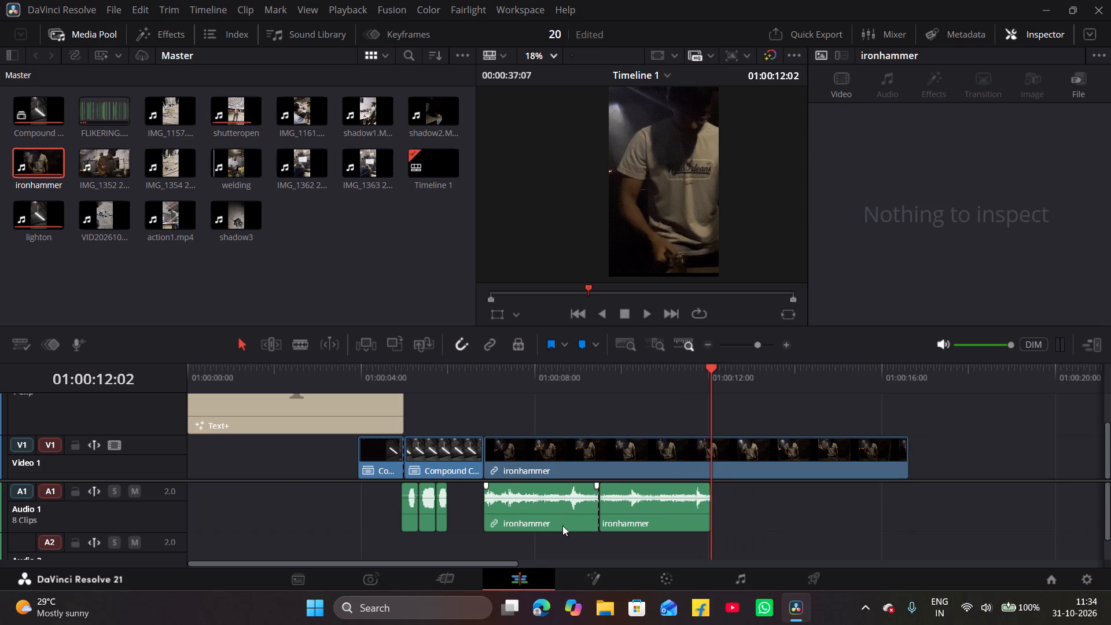
click(553, 520)
key(BackSpace)
Duplicate the remaining ironhammer audio segment on Audio 1, placing one copy directly before it and one directly after it.
click(656, 503)
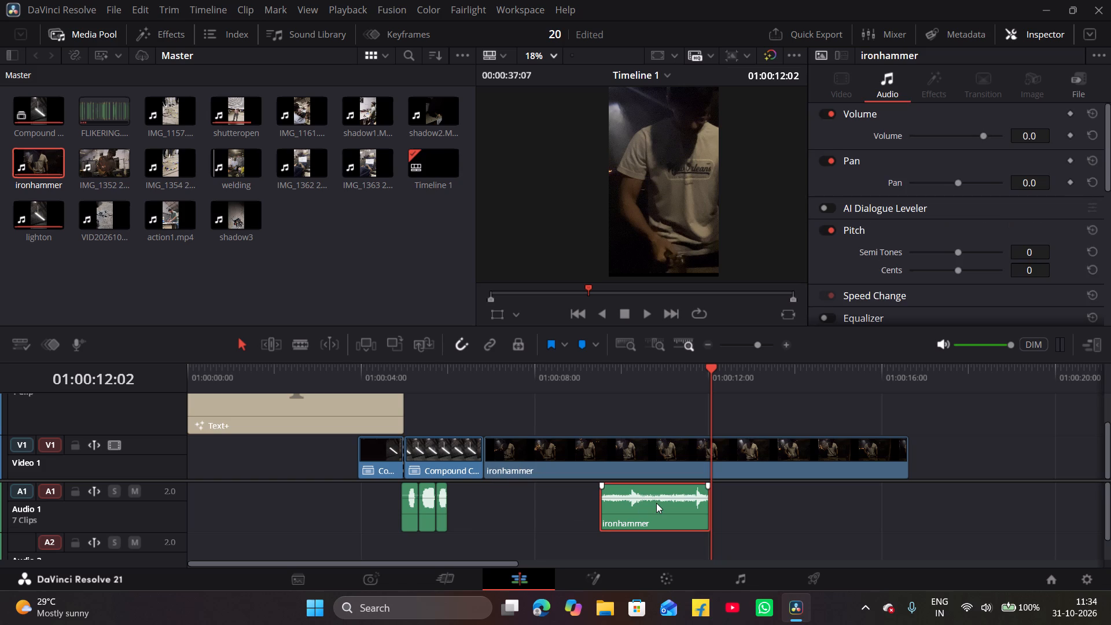
alt+drag(656, 503, 543, 528)
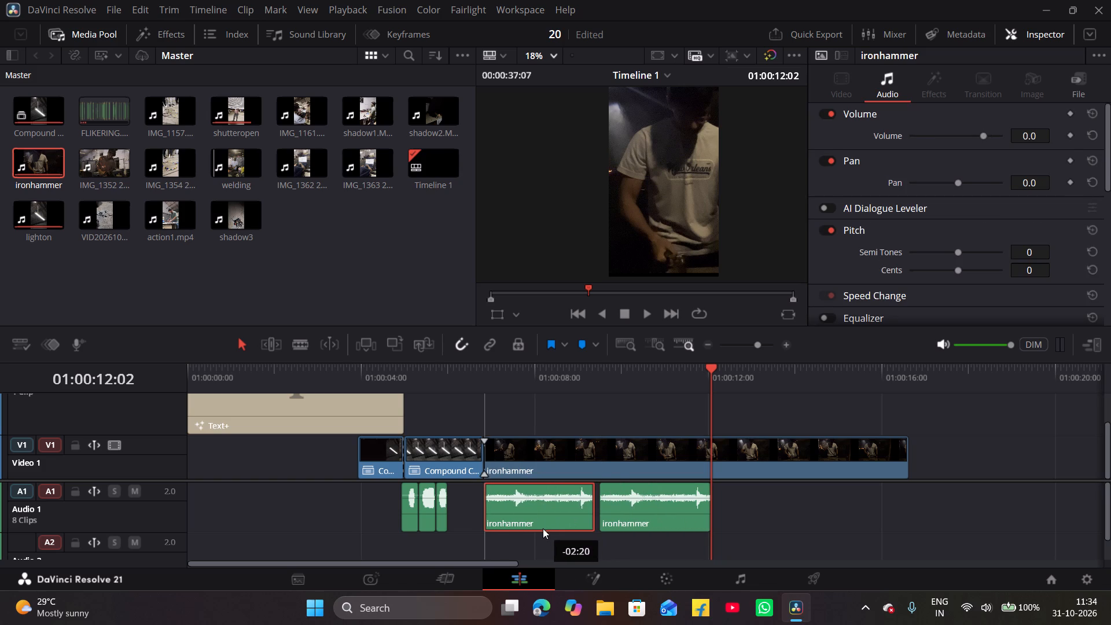
alt+drag(543, 528, 549, 528)
click(656, 520)
alt+drag(656, 520, 661, 519)
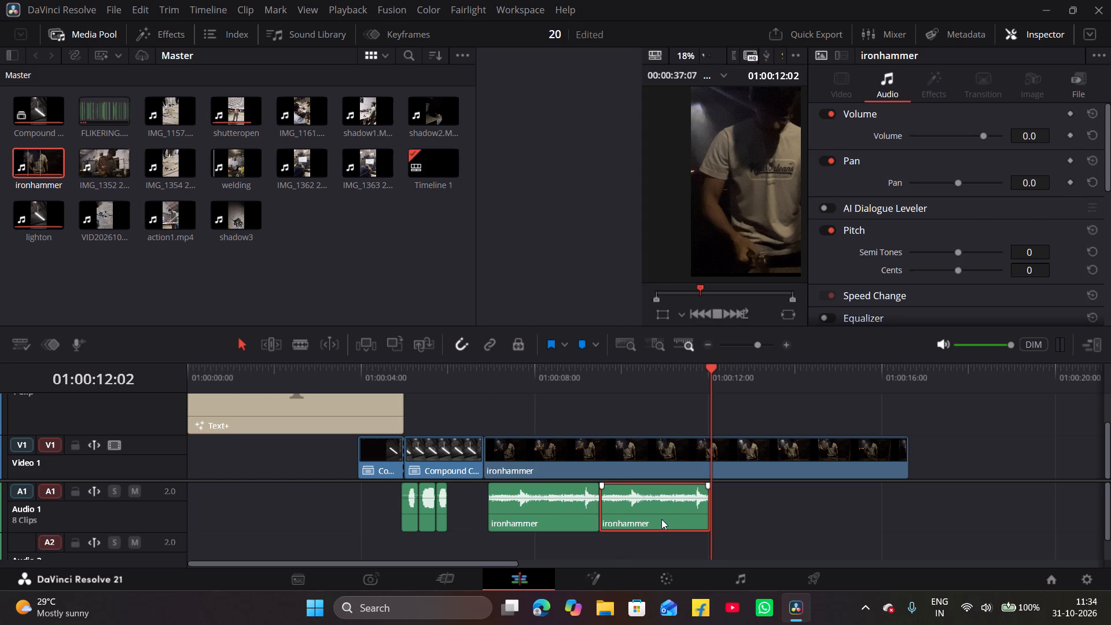
alt+drag(661, 519, 748, 505)
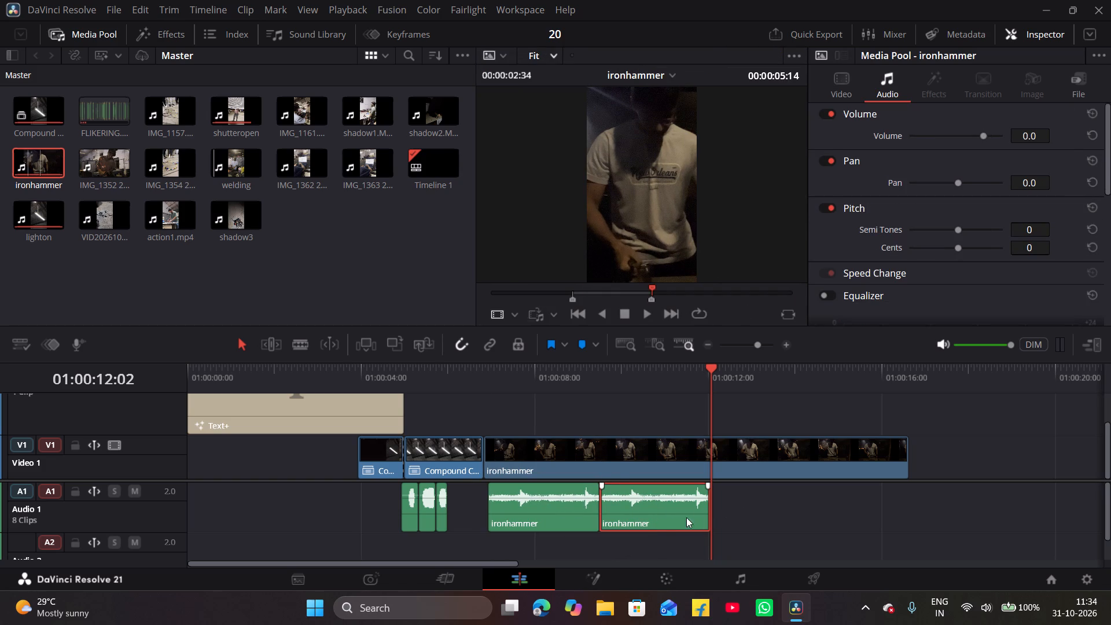
alt+drag(660, 520, 772, 513)
Split the first ironhammer audio segment at 01:00:07:14, just before its first hammer hit, leaving the video uncut.
drag(711, 369, 498, 418)
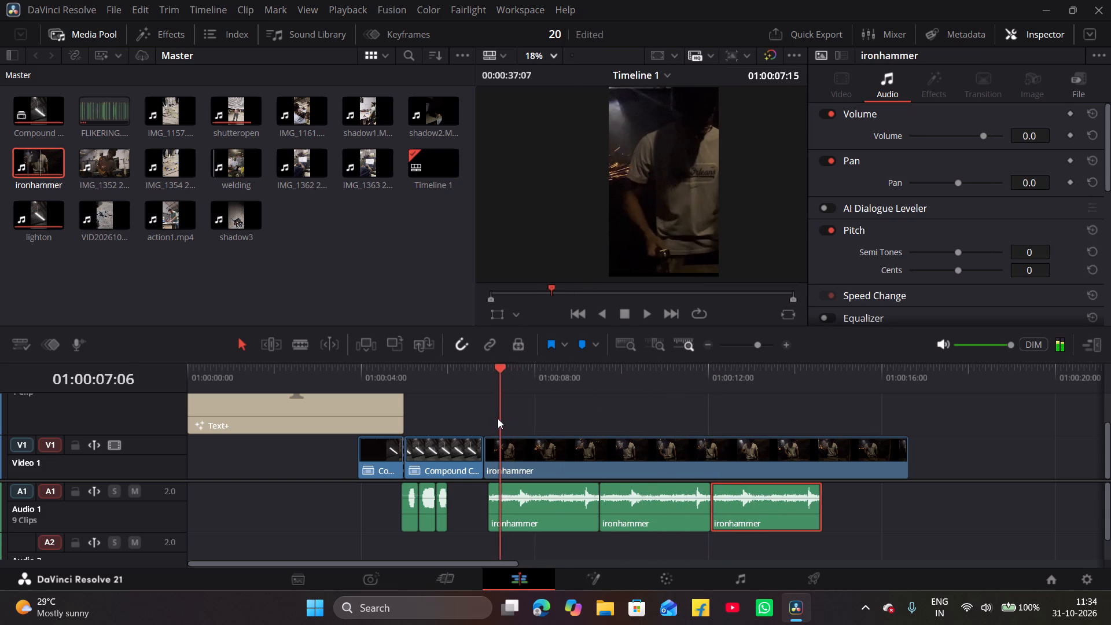
drag(498, 418, 474, 426)
key(space)
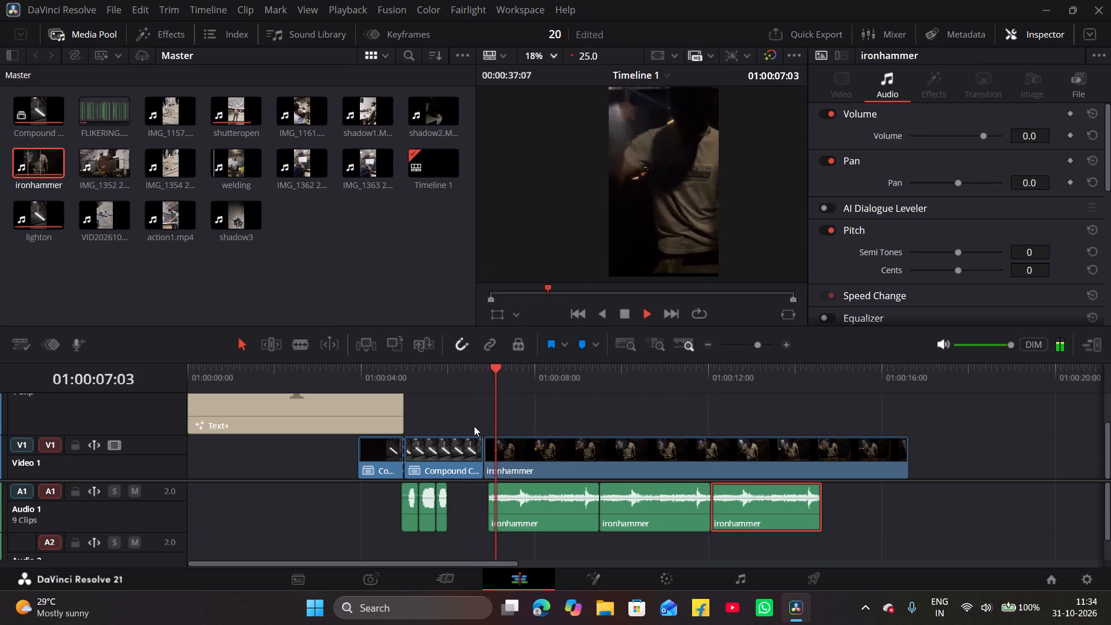
key(space)
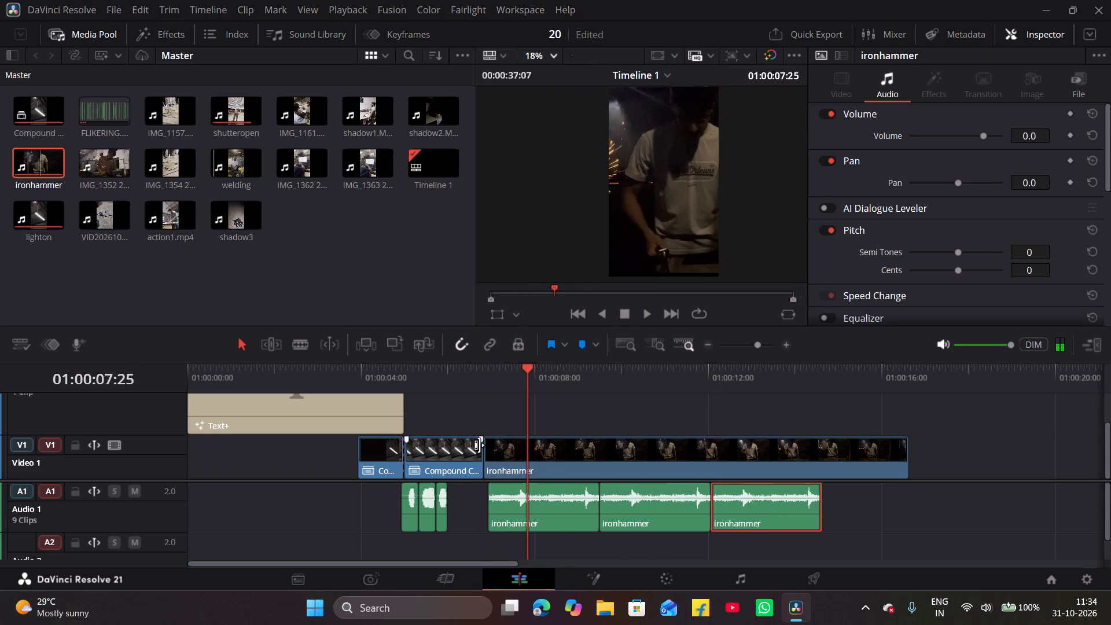
drag(529, 364, 513, 370)
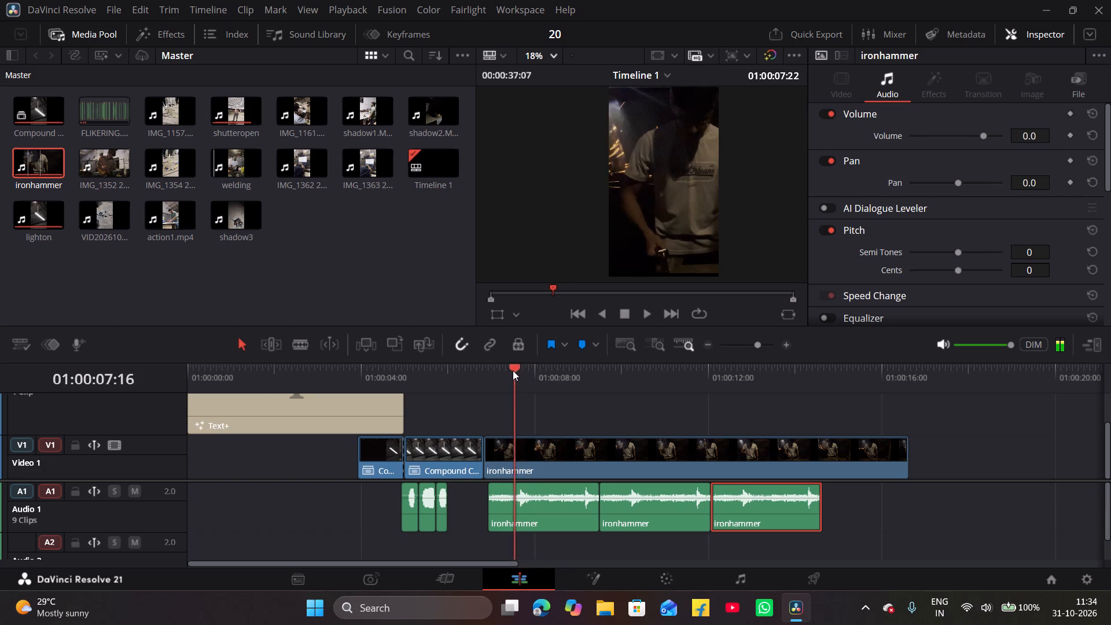
drag(513, 370, 503, 375)
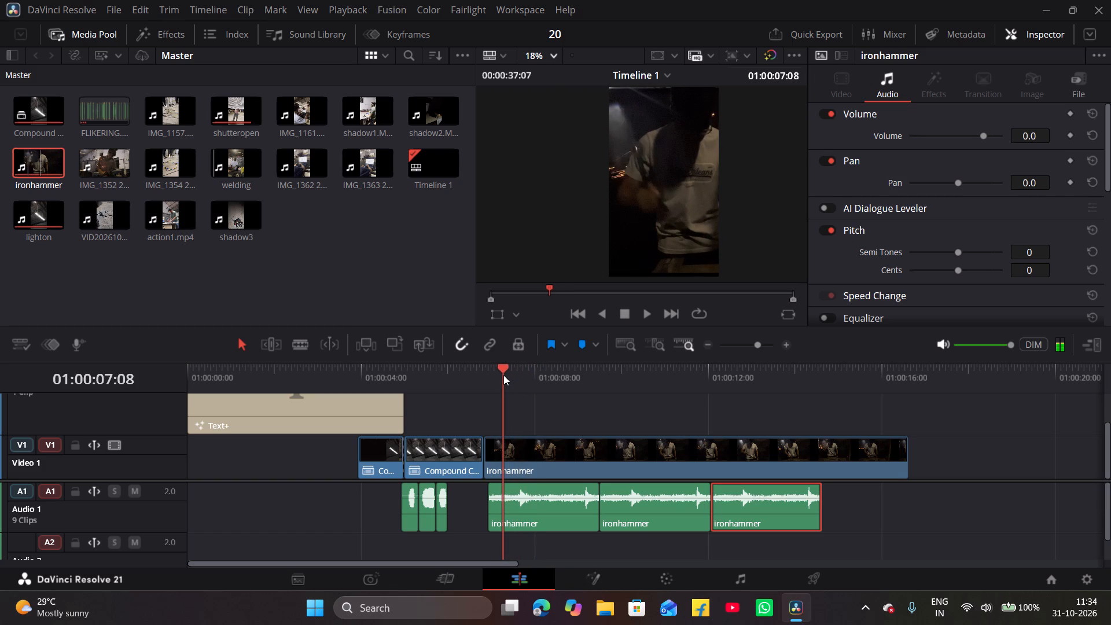
drag(503, 375, 509, 375)
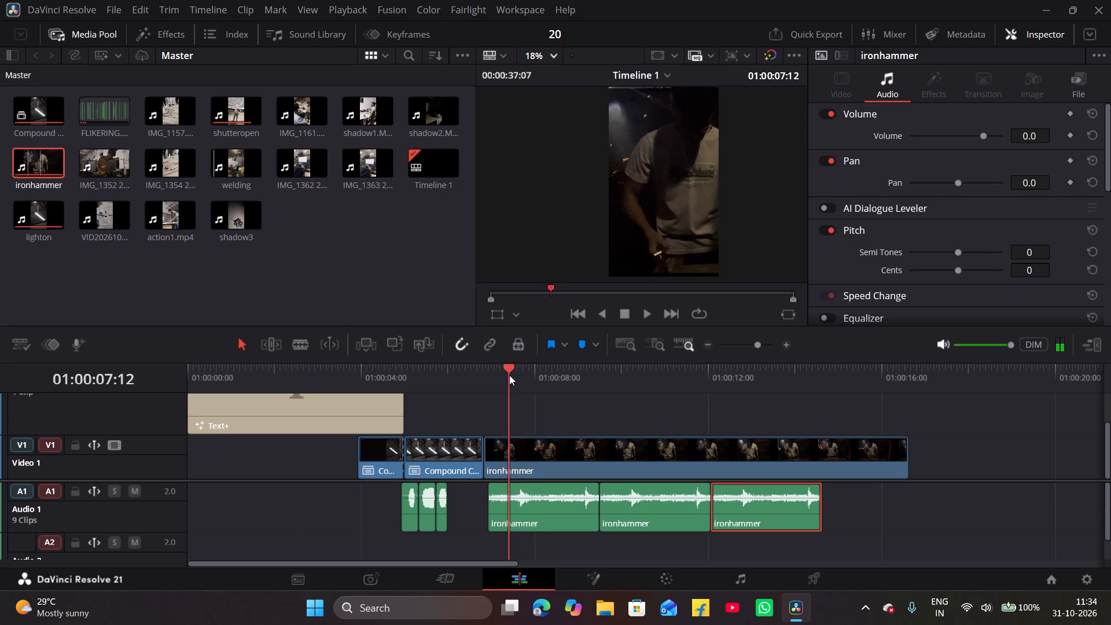
drag(509, 375, 512, 374)
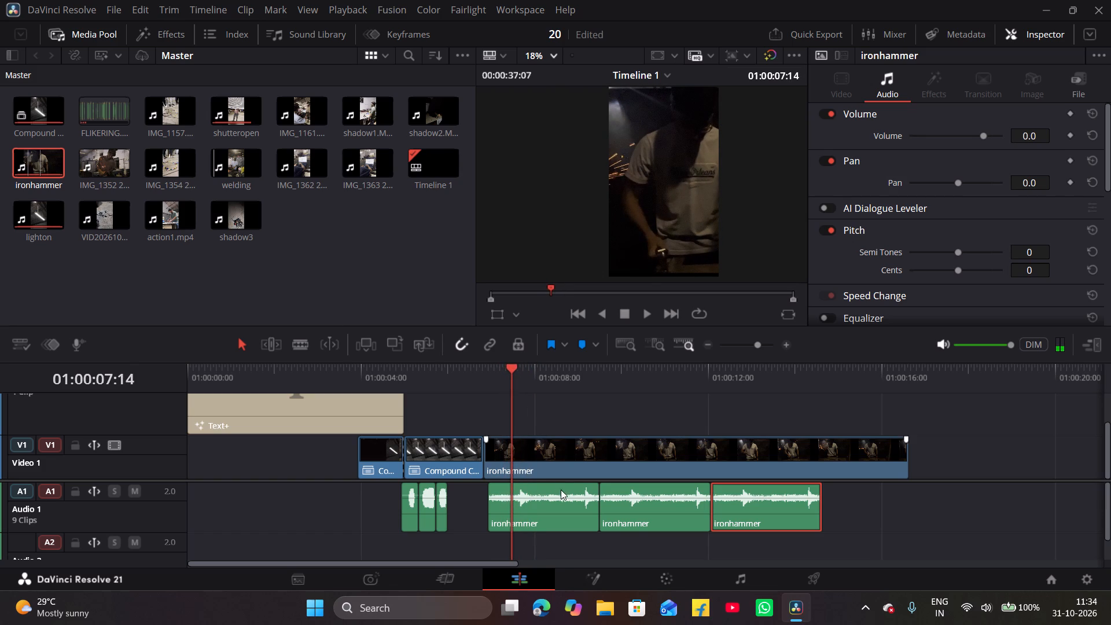
click(545, 512)
key(ctrl+b)
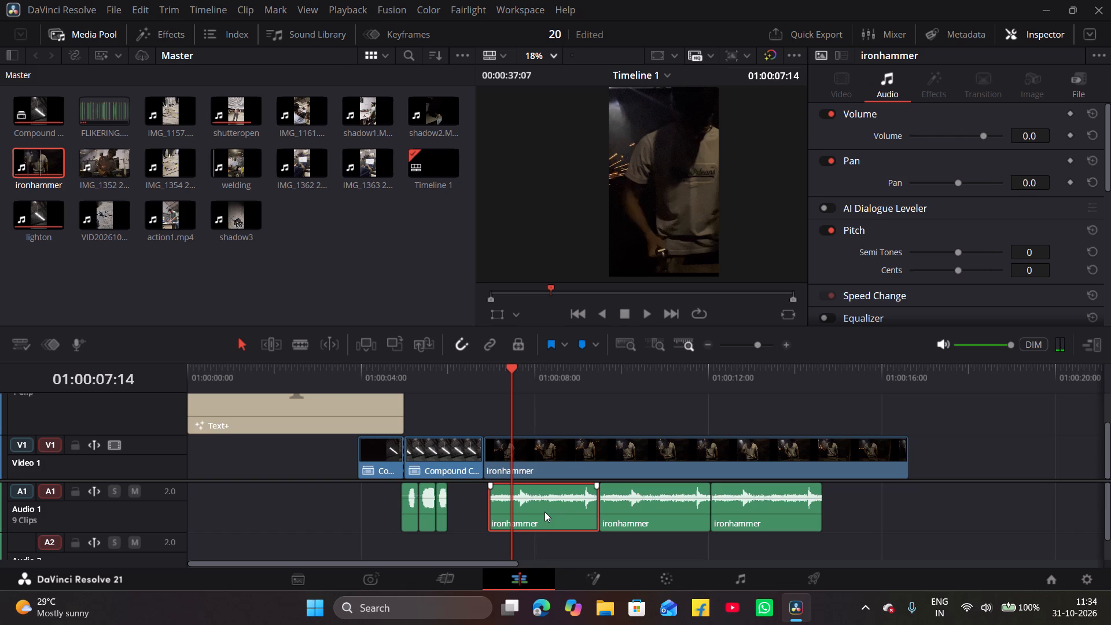
Move both pieces of the split ironhammer audio earlier, the short one to about 01:00:06:19 and the longer one directly after it.
click(494, 520)
drag(494, 520, 474, 525)
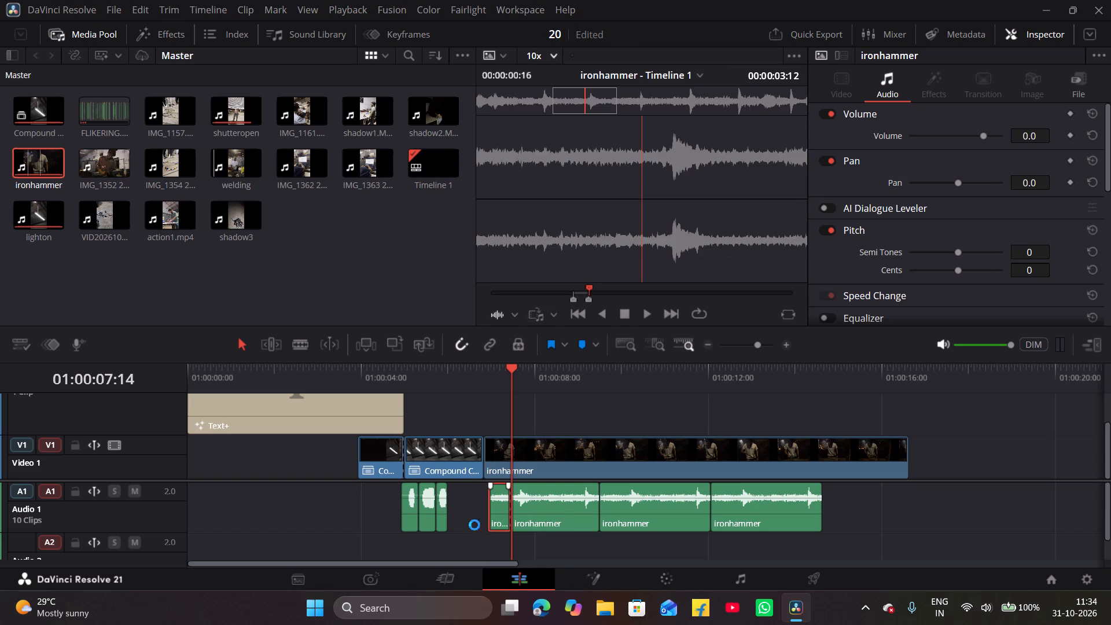
drag(474, 525, 472, 525)
drag(499, 519, 487, 519)
click(546, 510)
drag(546, 510, 538, 512)
click(494, 515)
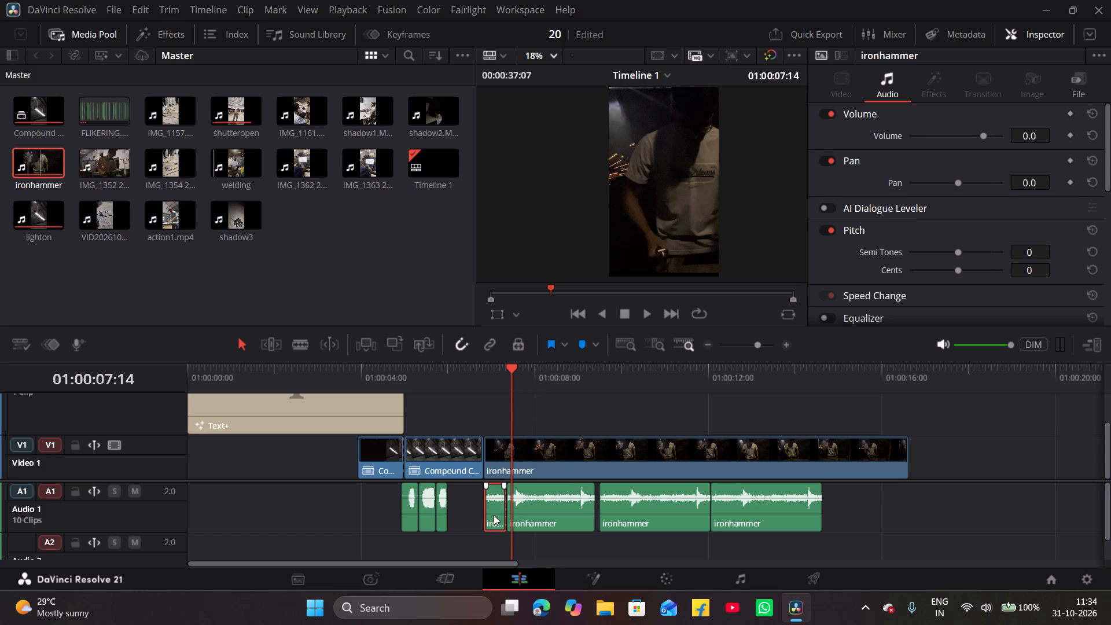
drag(494, 515, 484, 516)
drag(491, 516, 481, 519)
click(540, 514)
drag(540, 514, 532, 516)
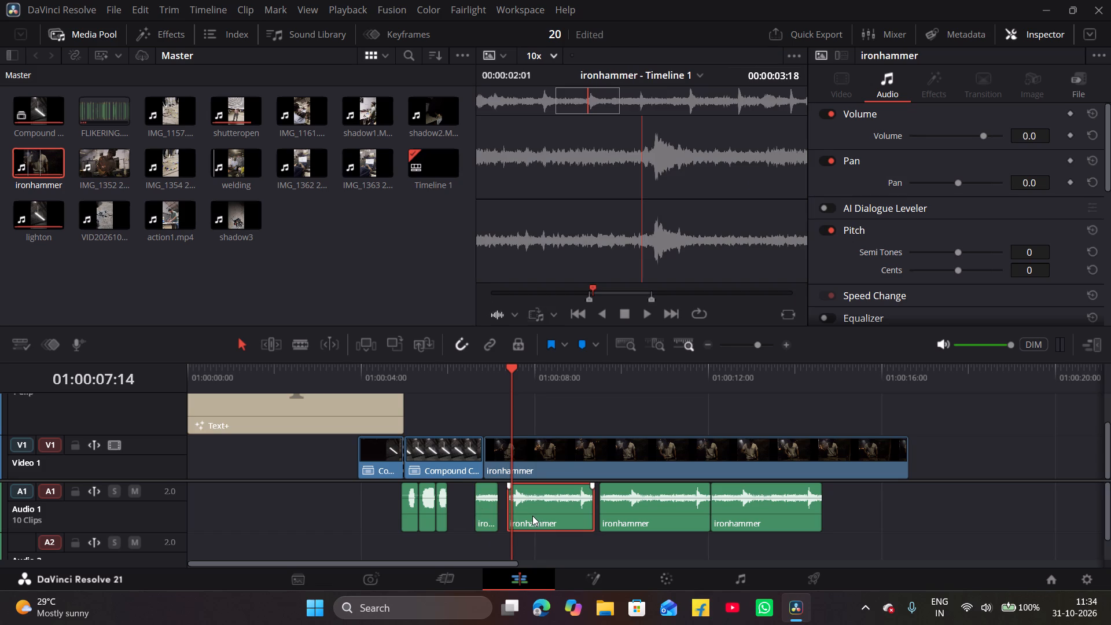
drag(532, 516, 525, 517)
drag(548, 509, 539, 512)
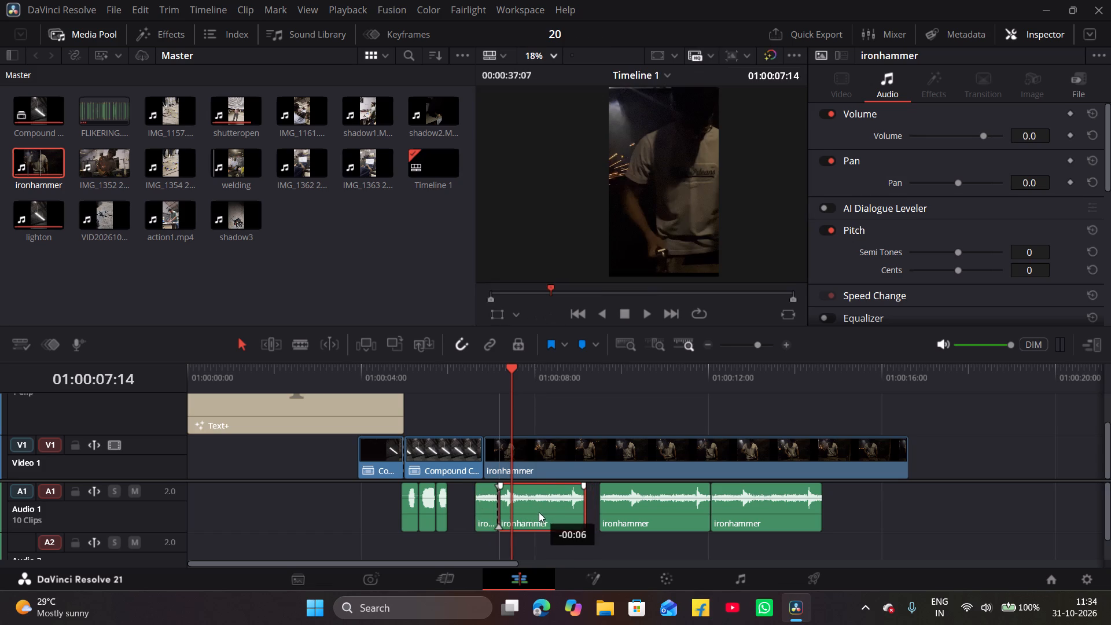
drag(539, 512, 538, 512)
Move the short ironhammer audio piece into the gap directly after the longer piece, overlapping the start of the following segment.
drag(508, 366, 467, 380)
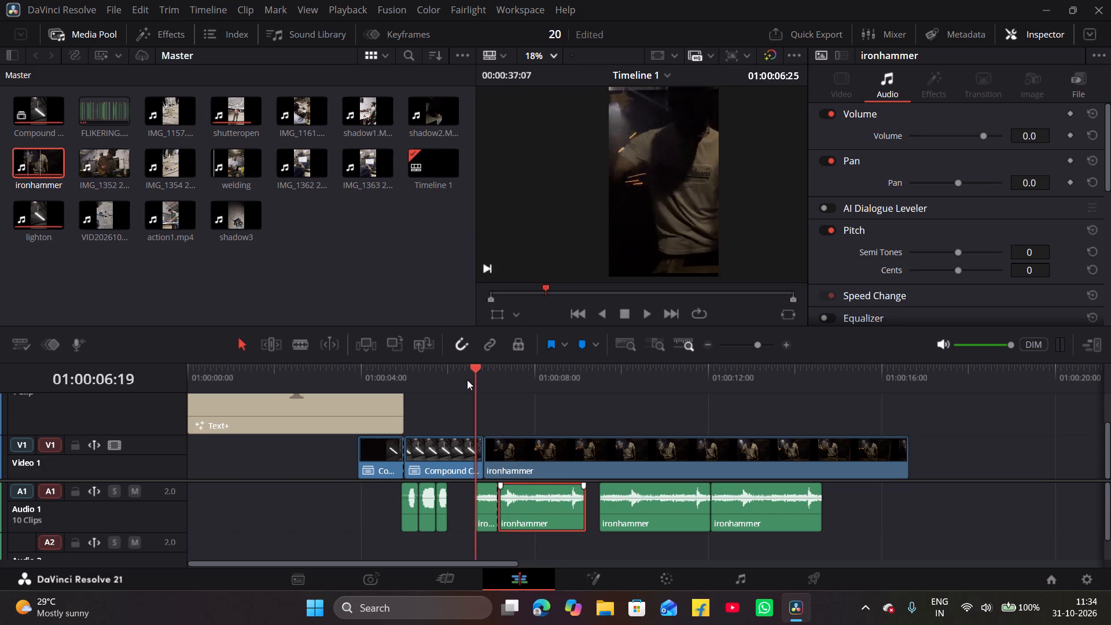
drag(467, 380, 295, 400)
key(space)
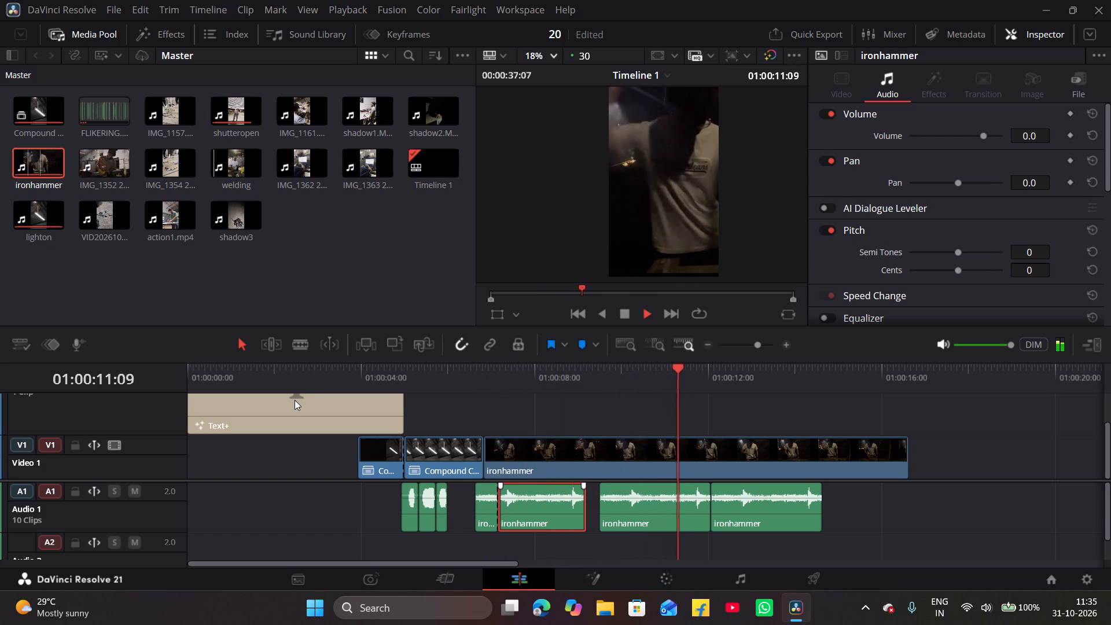
key(space)
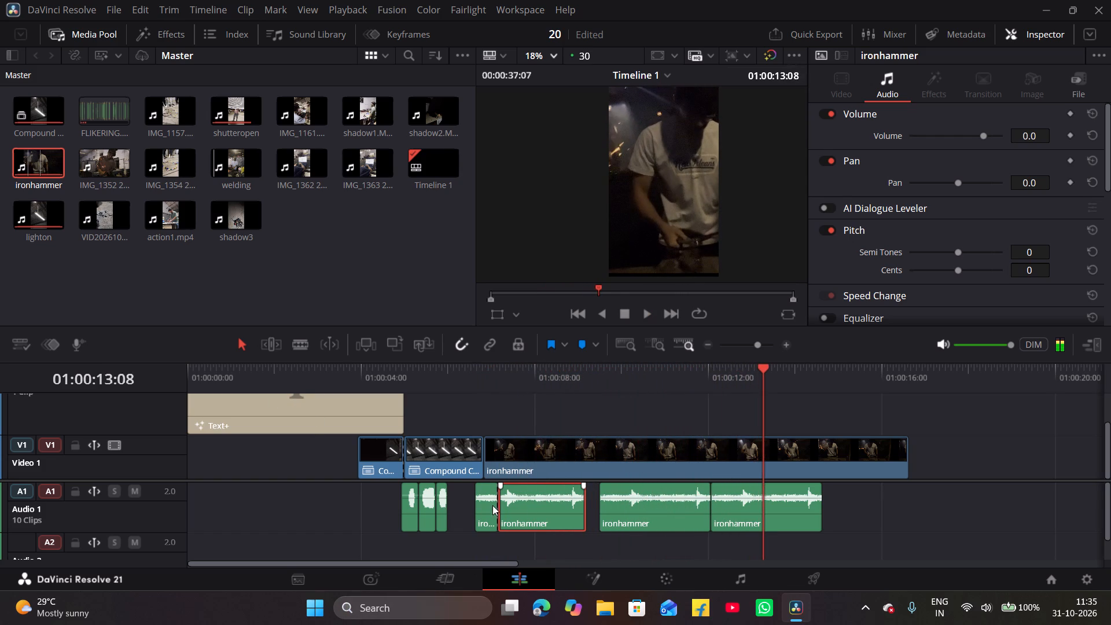
scroll(782, 341, down, 1)
click(782, 341)
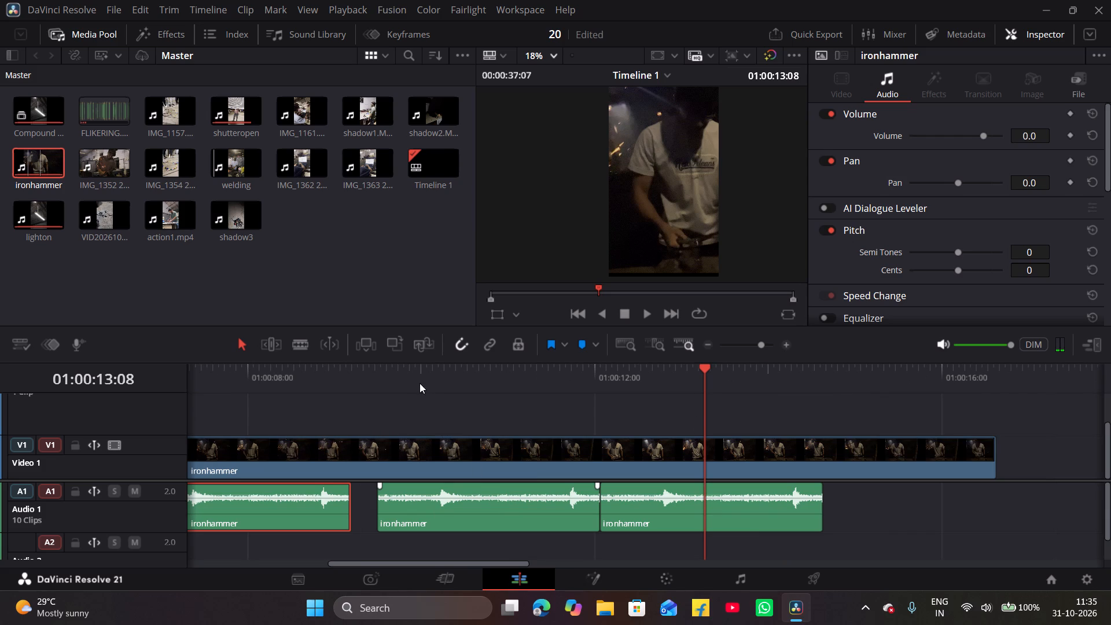
middle_drag(420, 383, 515, 369)
scroll(367, 417, right, 1)
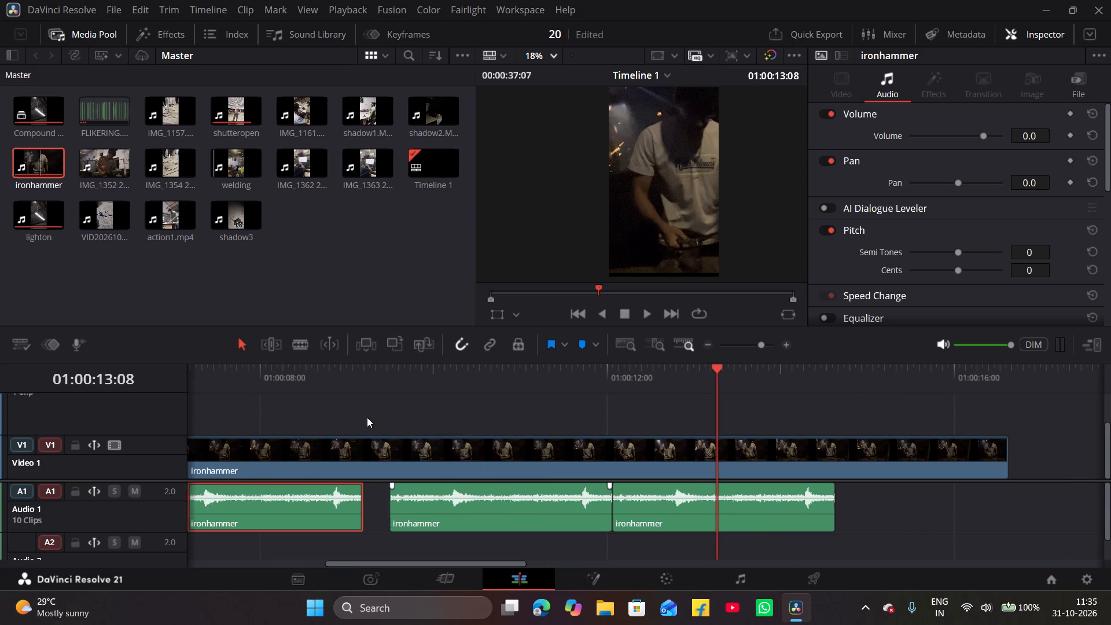
scroll(367, 417, right, 1)
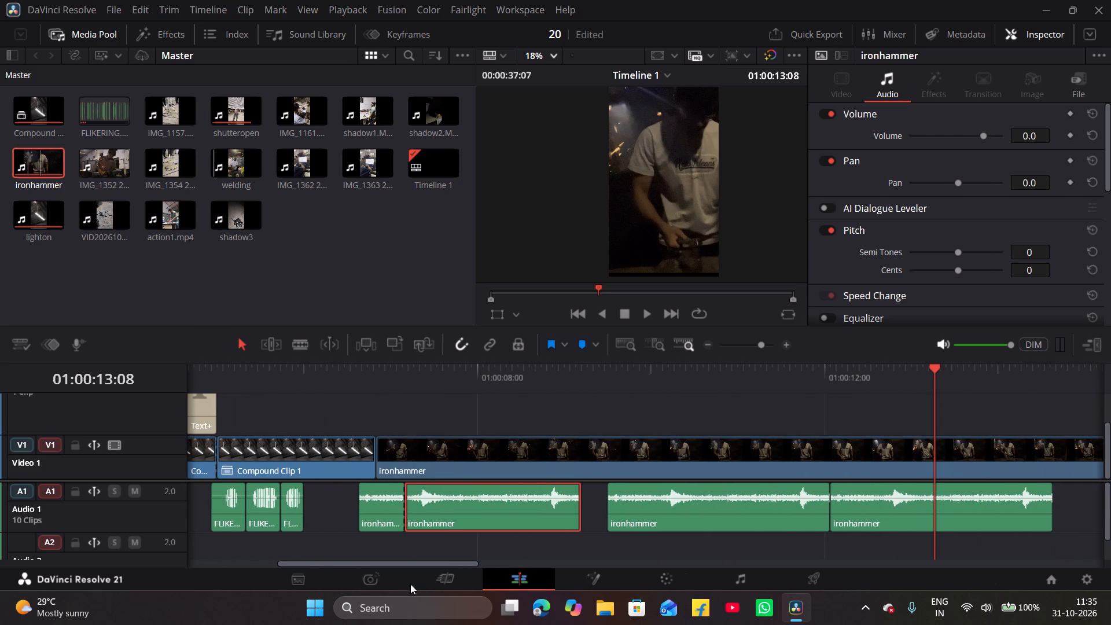
drag(383, 515, 609, 506)
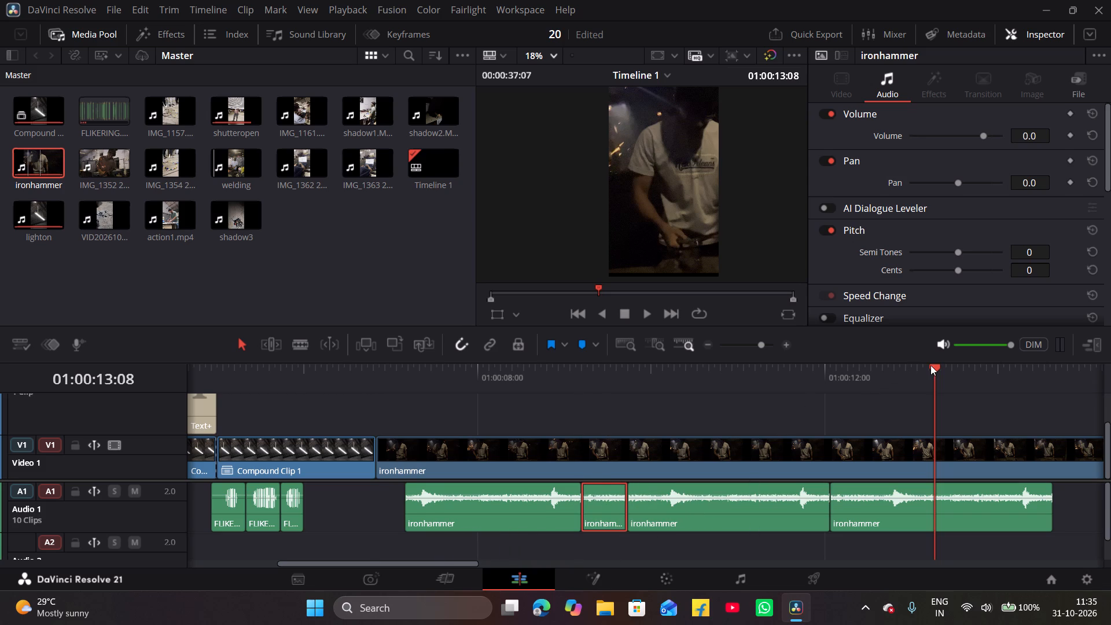
Split the ironhammer audio before the last segment at 01:00:11:28 and delete the short tail after the cut.
drag(936, 365, 380, 422)
key(space)
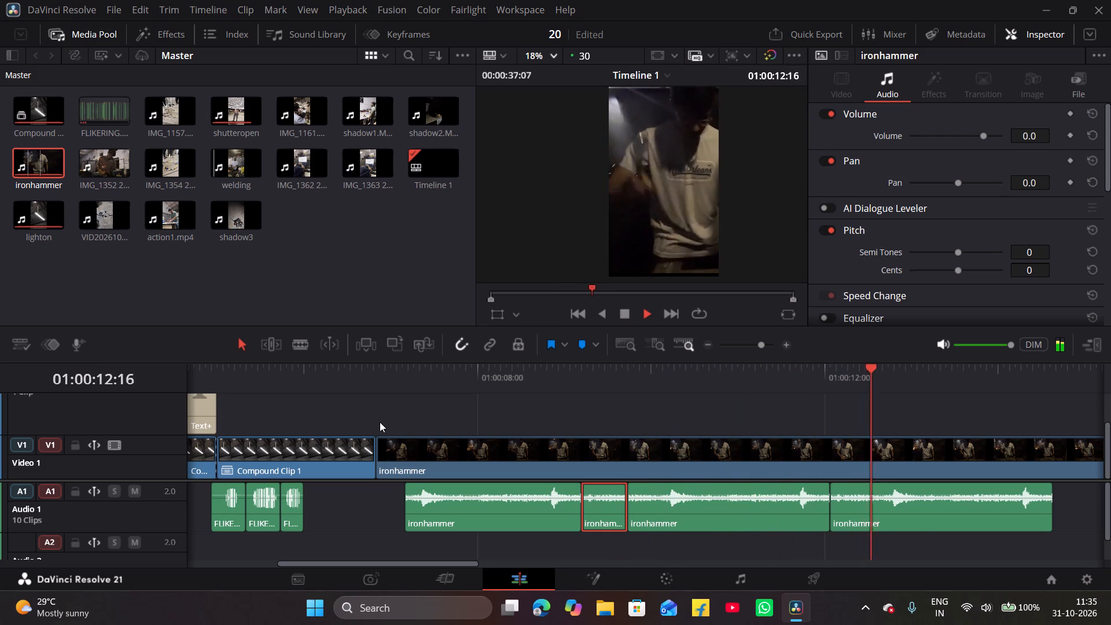
key(space)
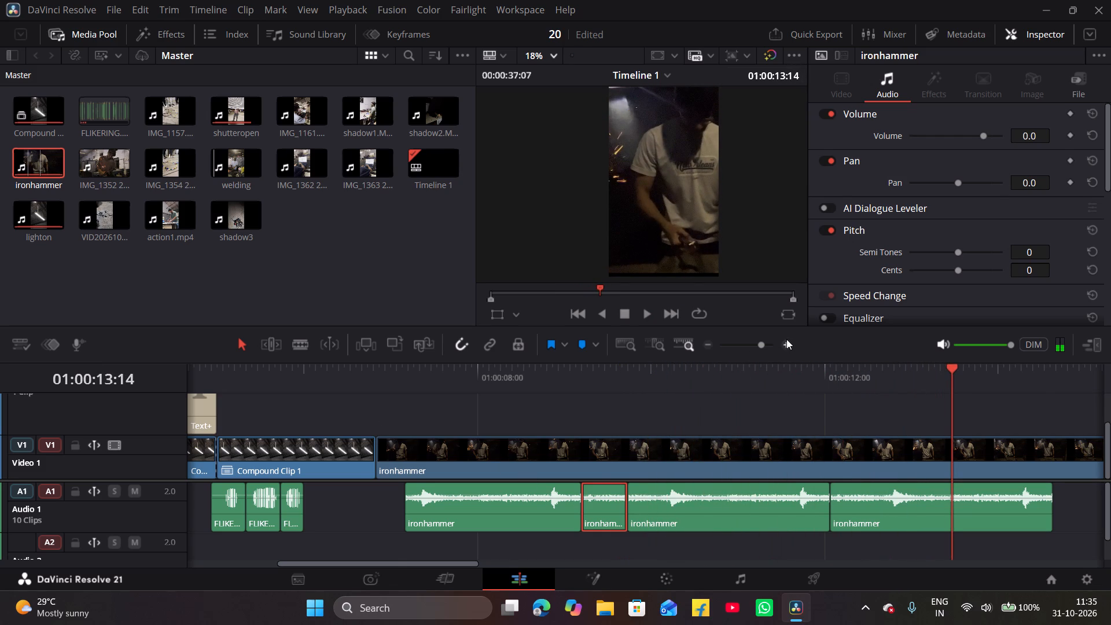
click(786, 339)
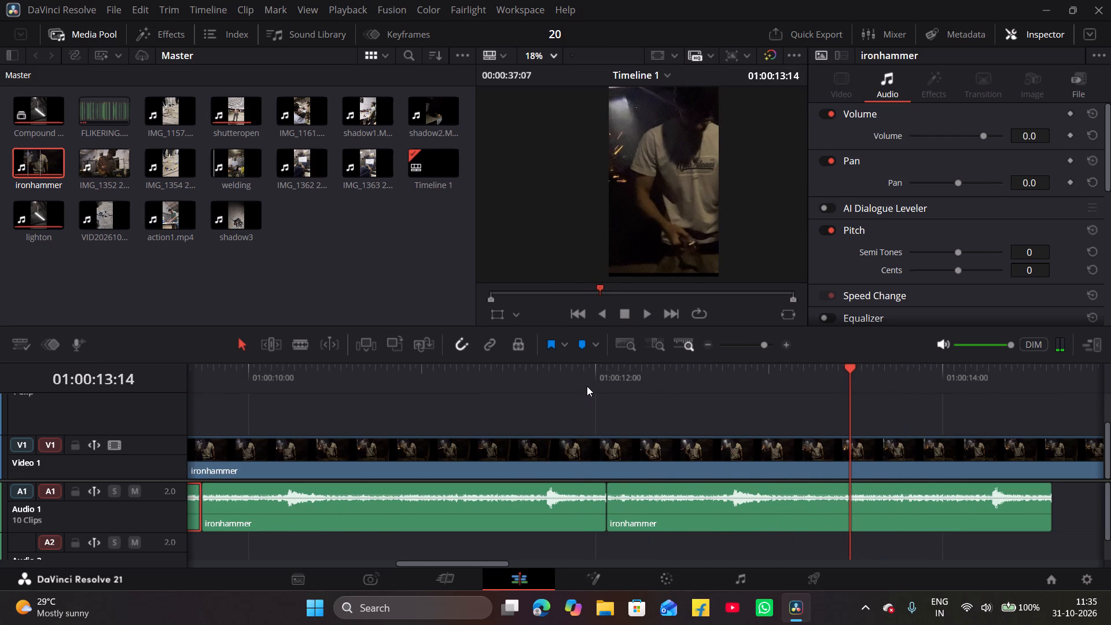
click(587, 386)
click(593, 504)
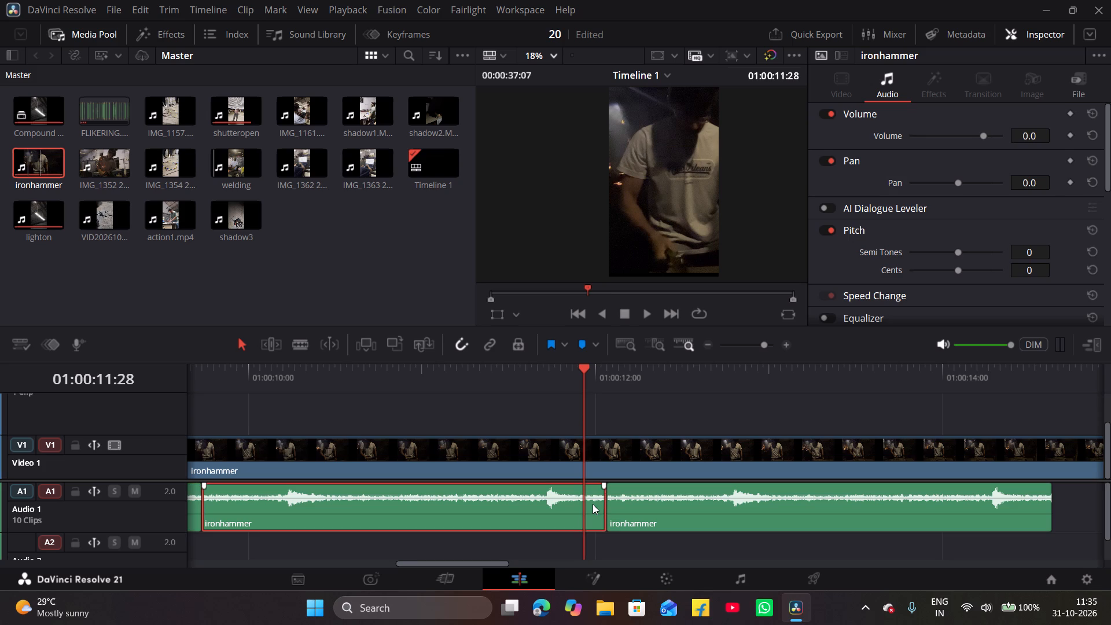
key(ctrl+b)
click(595, 511)
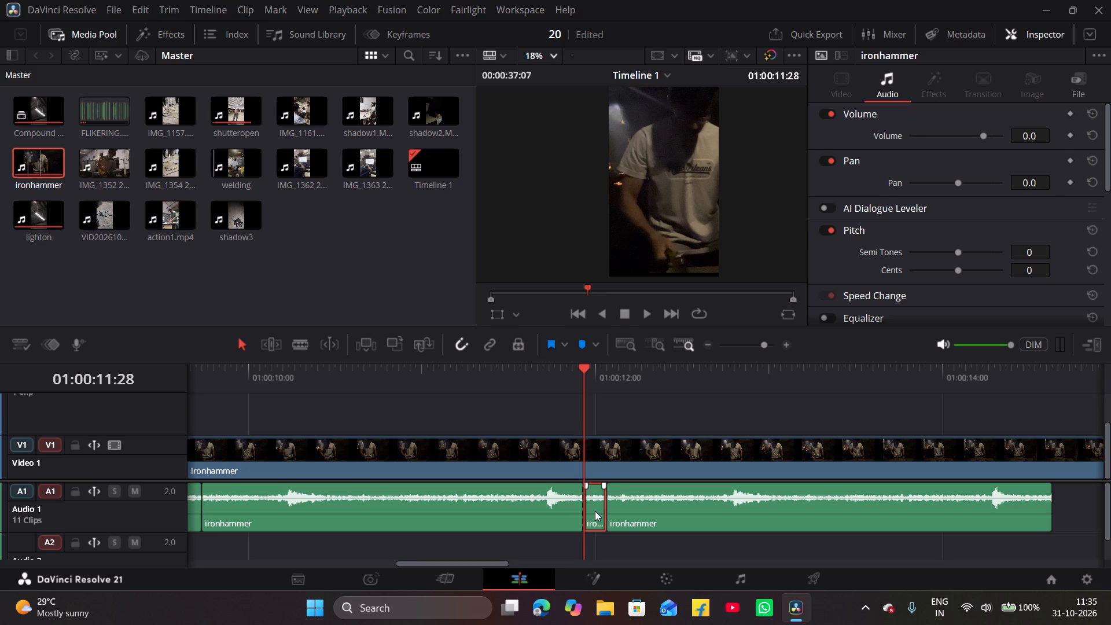
key(BackSpace)
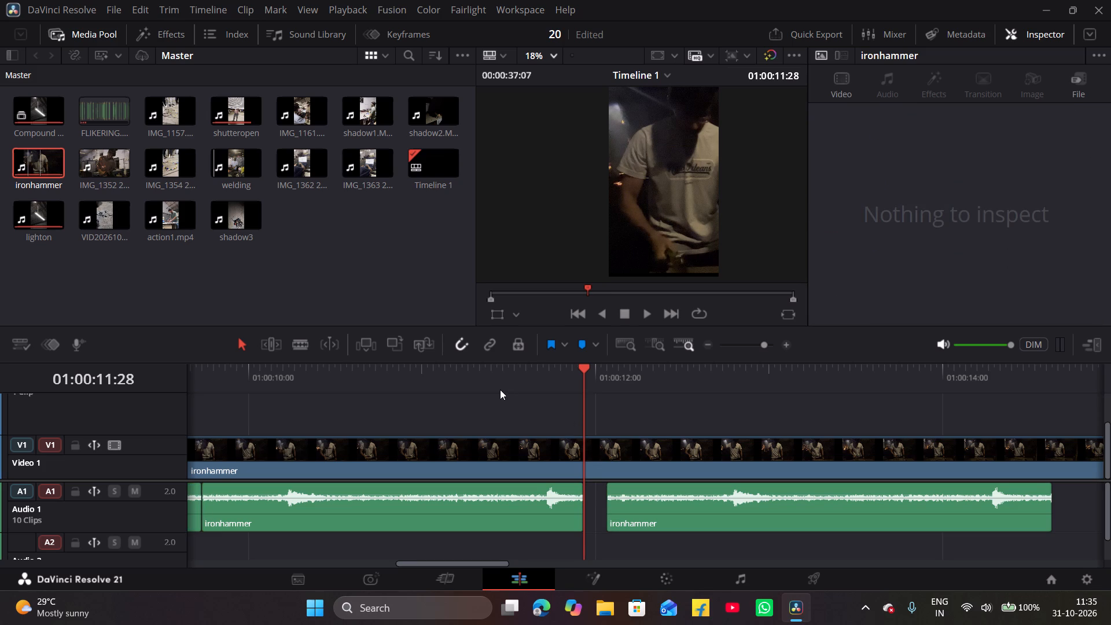
Split the first long ironhammer audio segment at 01:00:09:03 and delete the short tail after the cut.
scroll(500, 389, right, 2)
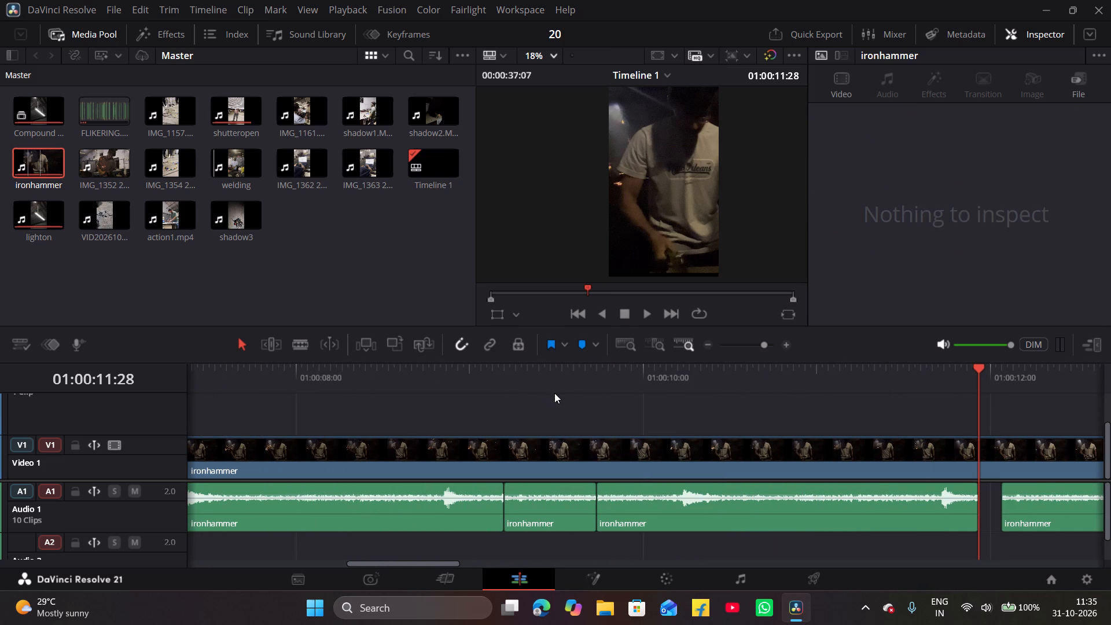
click(489, 372)
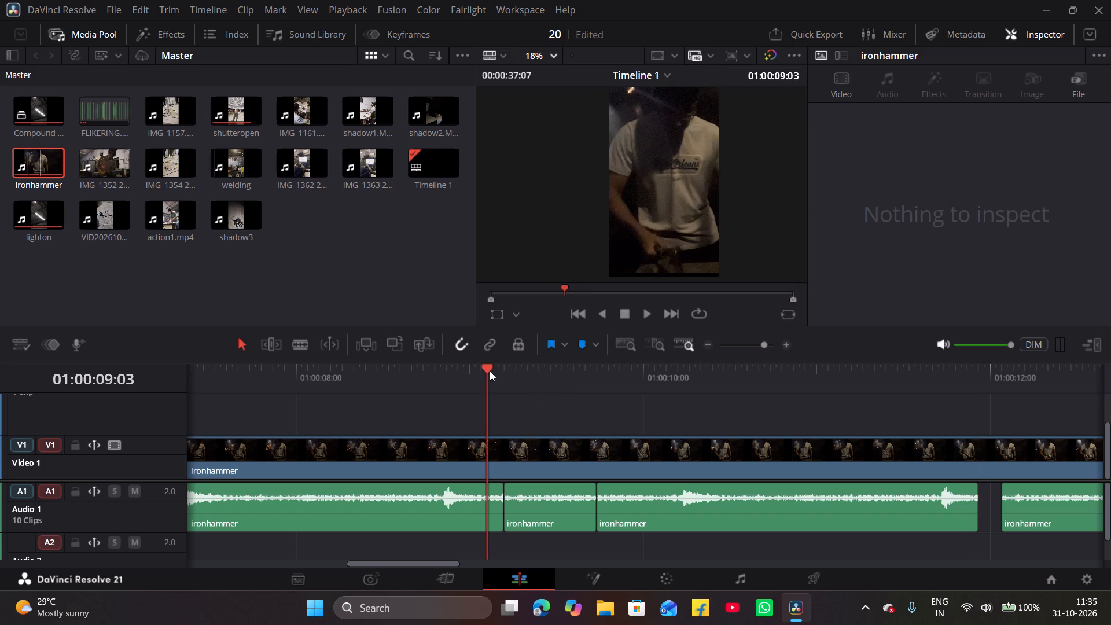
click(443, 520)
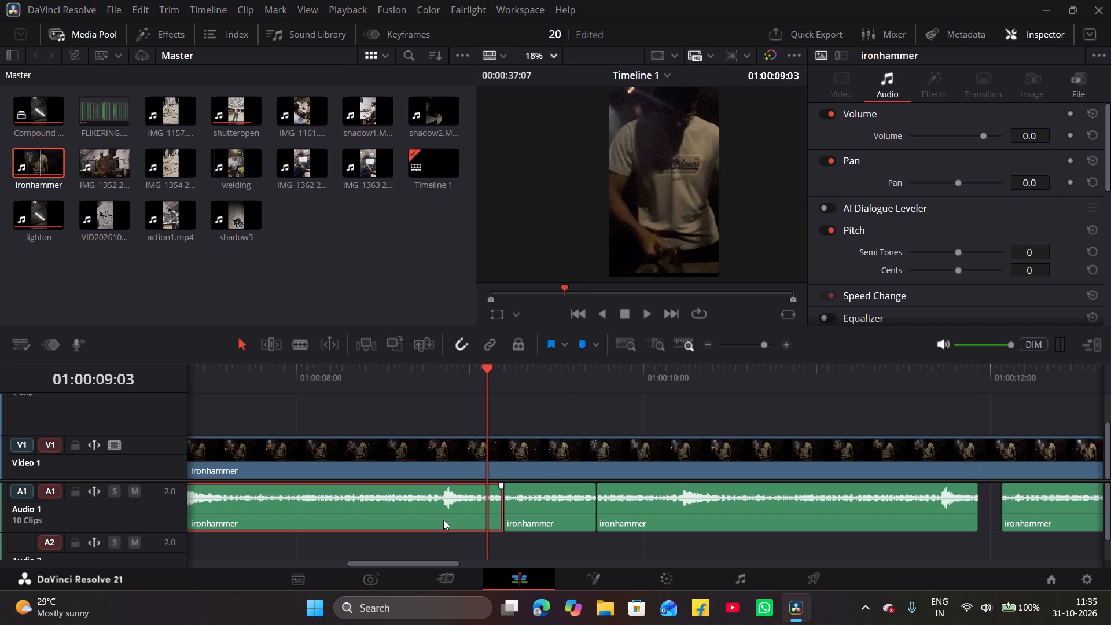
key(ctrl+b)
click(499, 518)
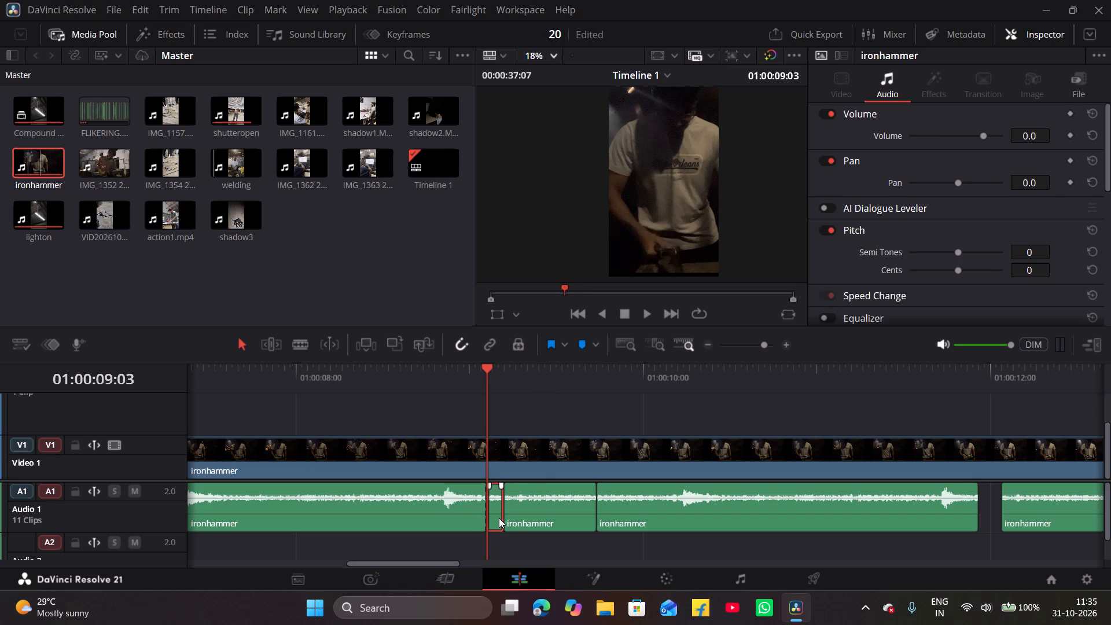
key(BackSpace)
Play back the ironhammer clip from its start to check the hammering audio against the video.
click(705, 342)
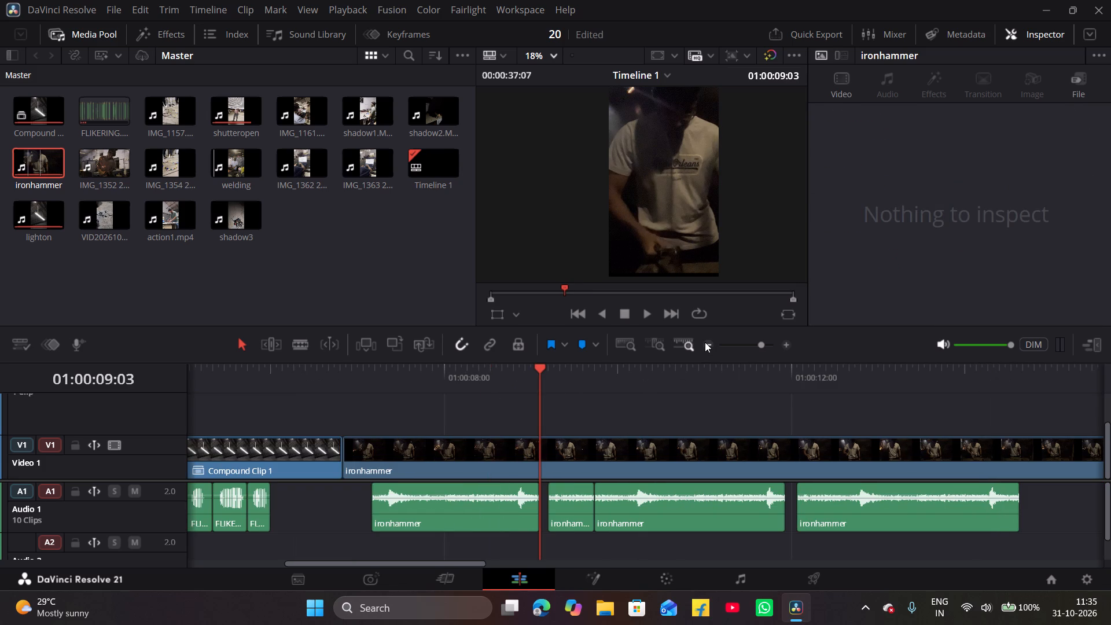
click(333, 372)
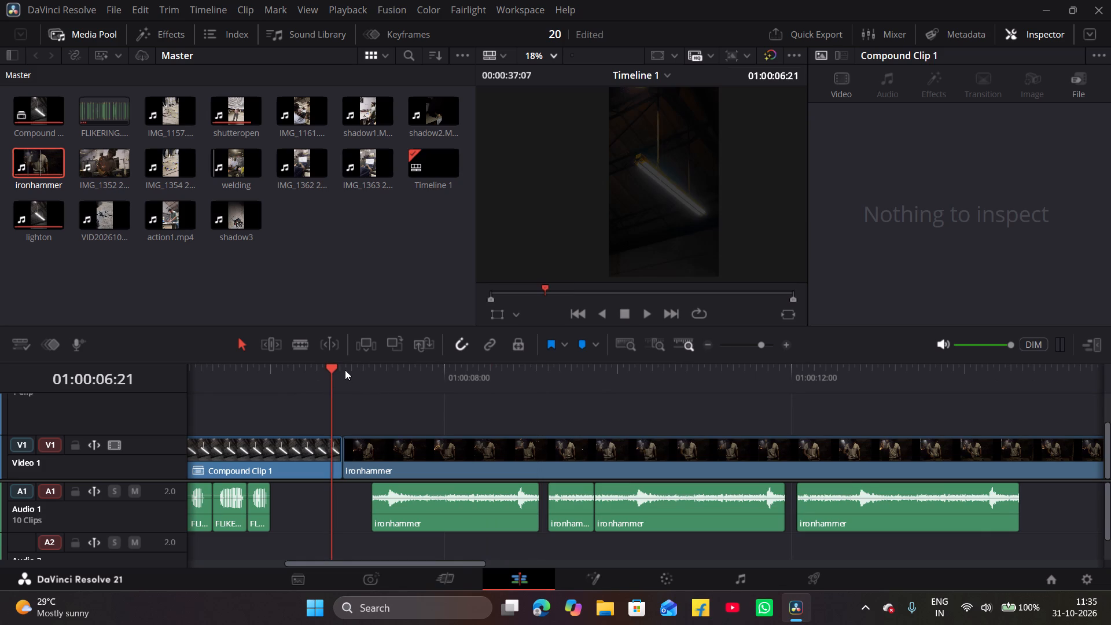
key(Up)
key(Down)
key(space)
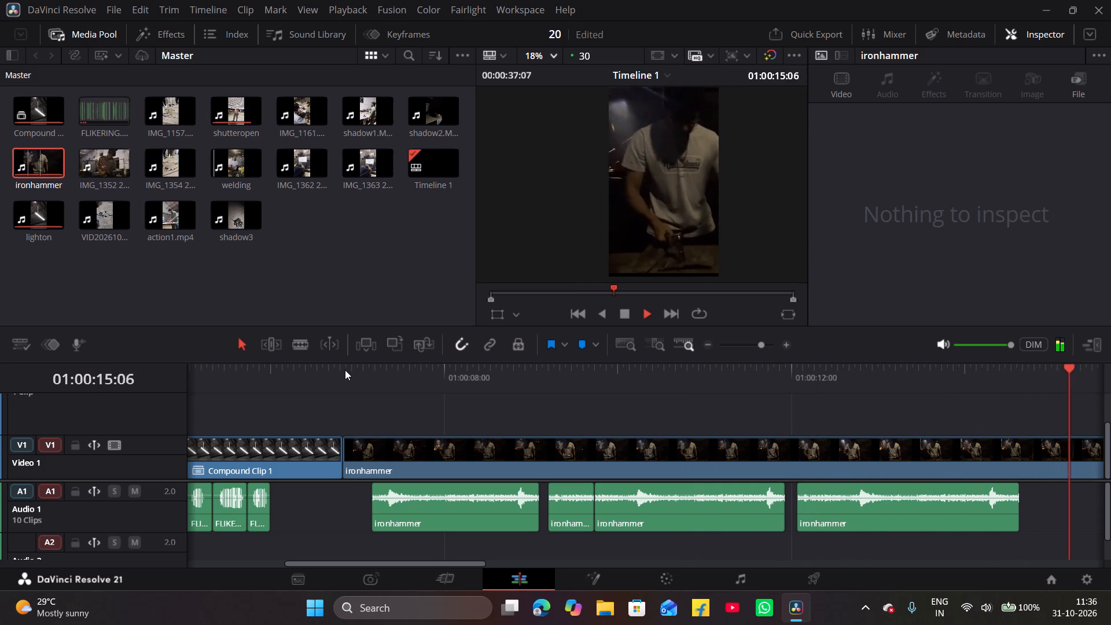
key(space)
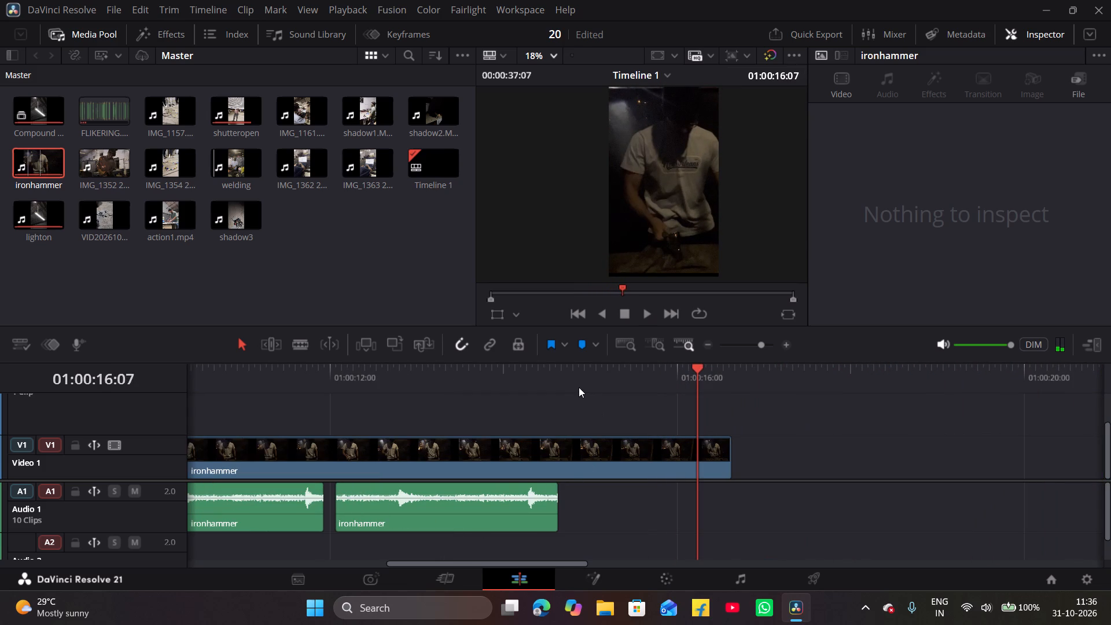
Extend the start of the short ironhammer audio piece back to meet the end of the first long segment.
scroll(579, 387, right, 1)
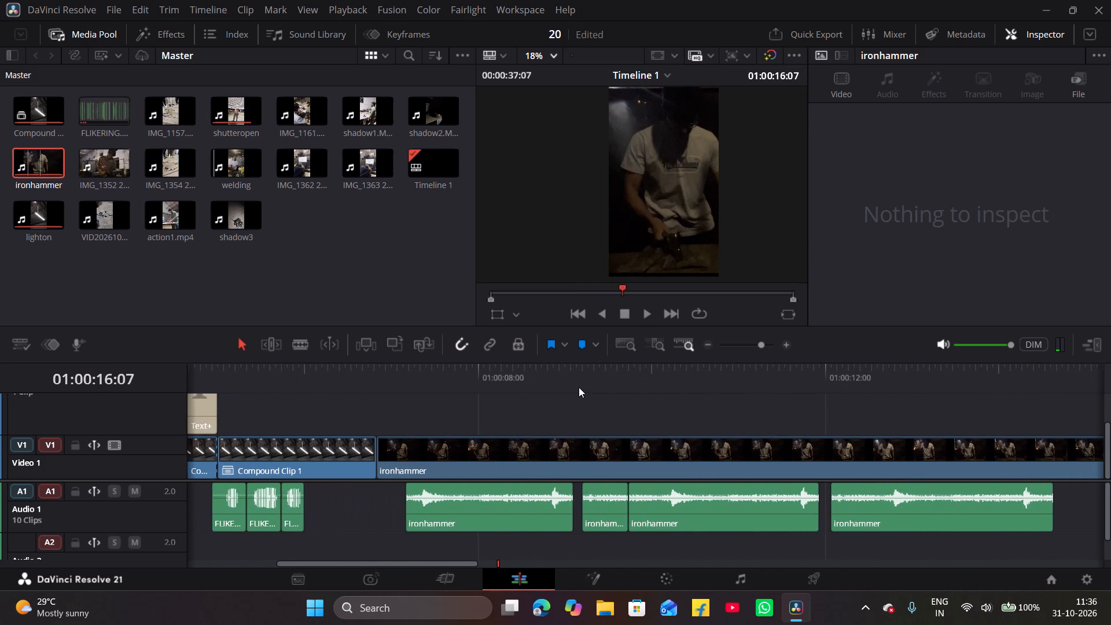
scroll(579, 387, right, 1)
click(562, 373)
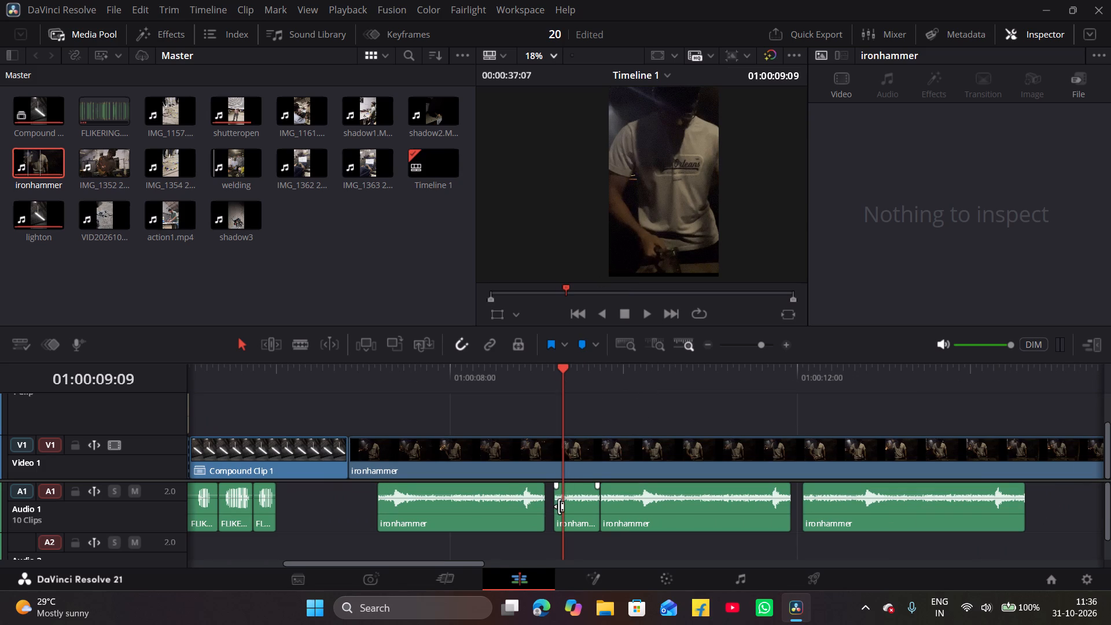
drag(559, 506, 552, 510)
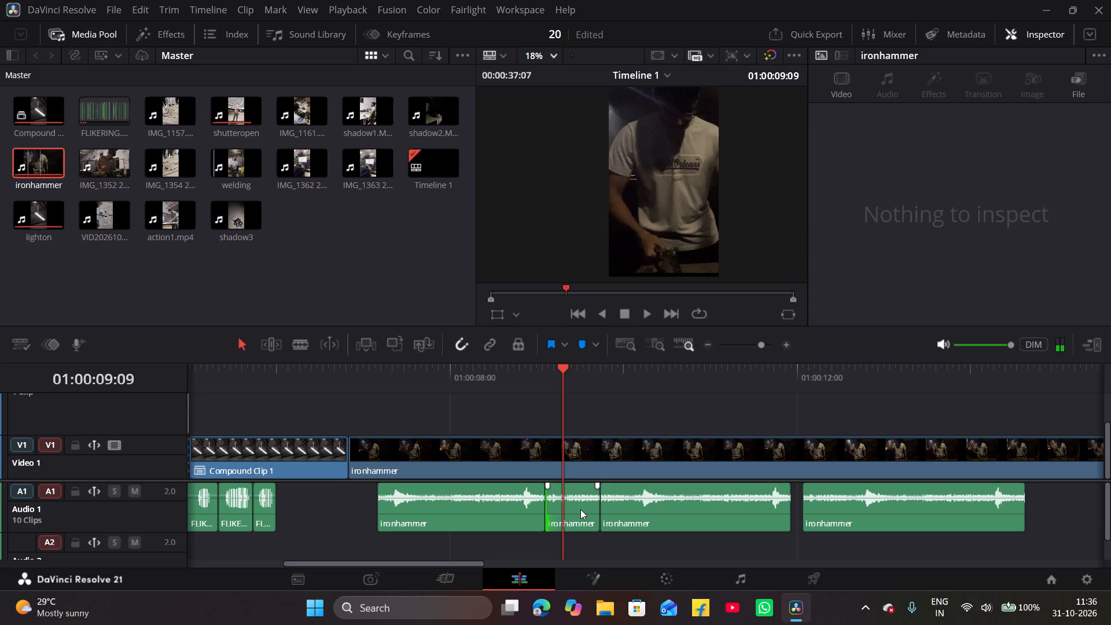
Duplicate the short ironhammer audio piece before the first long segment and into the gap before the last segment, overlapping its start.
click(572, 509)
alt+drag(572, 509, 355, 509)
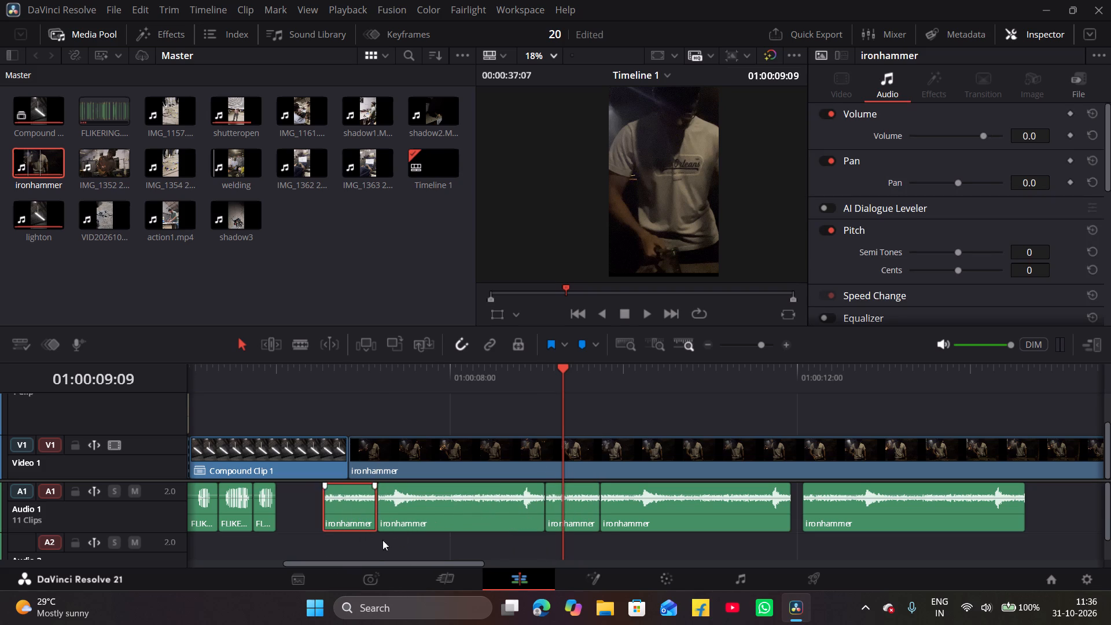
click(571, 503)
alt+drag(566, 508, 814, 510)
Play back from just before the ironhammer clip to check the filled-in hammering audio against the video.
drag(565, 366, 248, 401)
key(space)
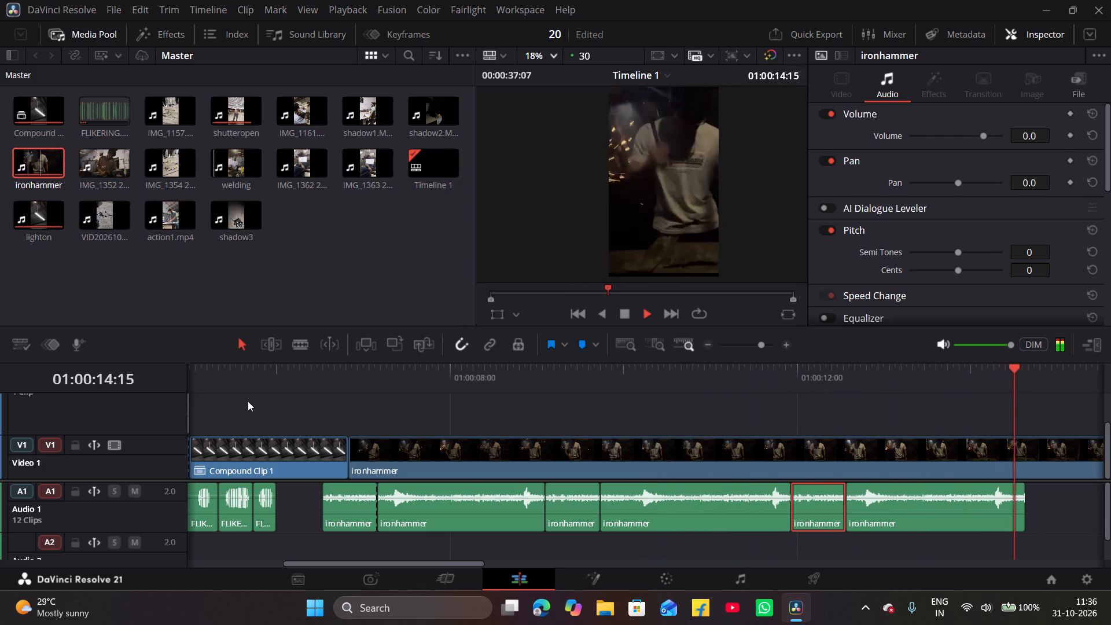
key(space)
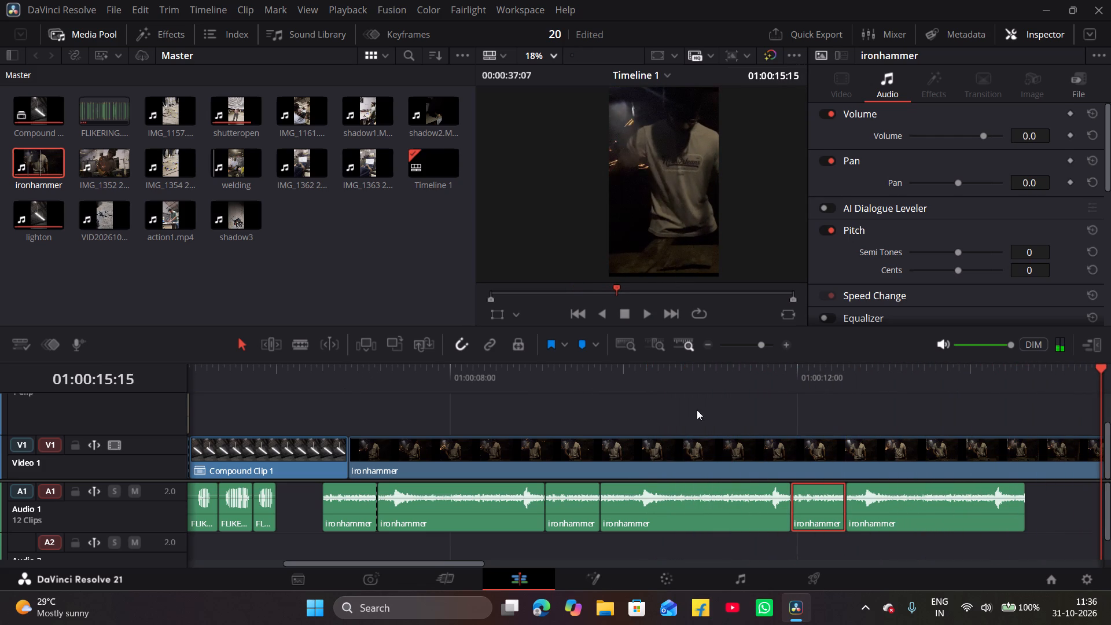
Play back the timeline from the opening title to the end of the ironhammer clip.
click(992, 369)
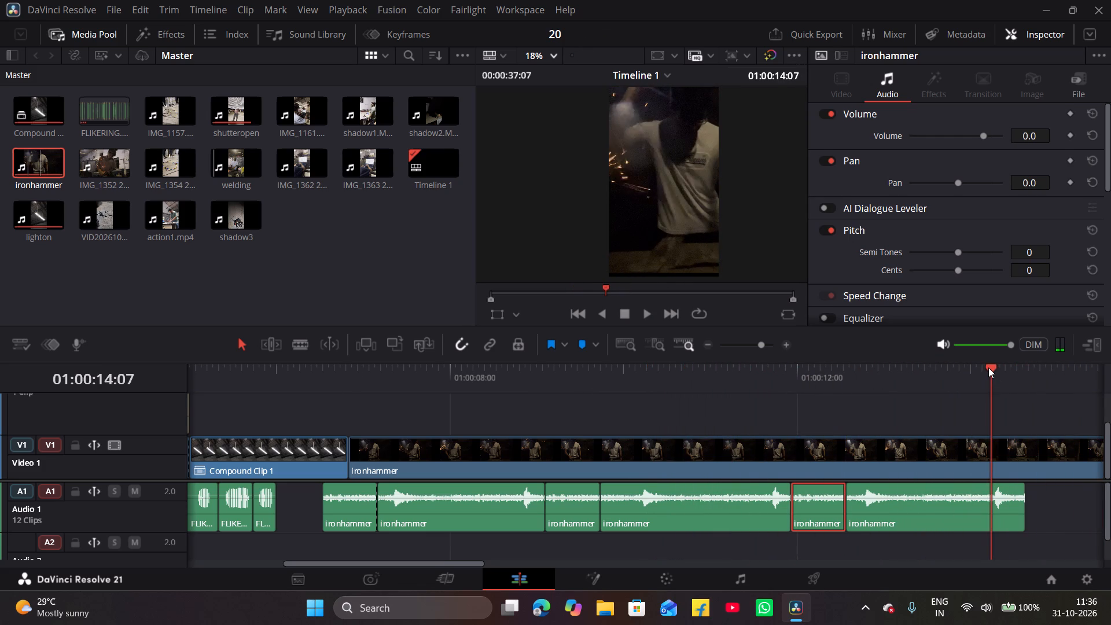
drag(988, 367, 141, 497)
click(707, 344)
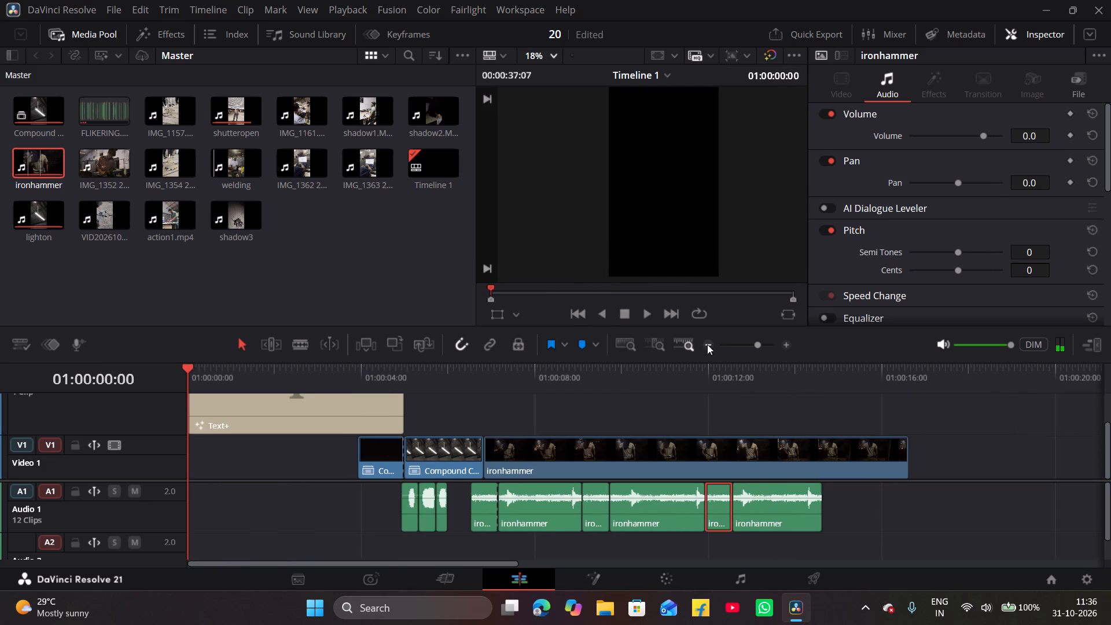
scroll(542, 421, up, 3)
key(space)
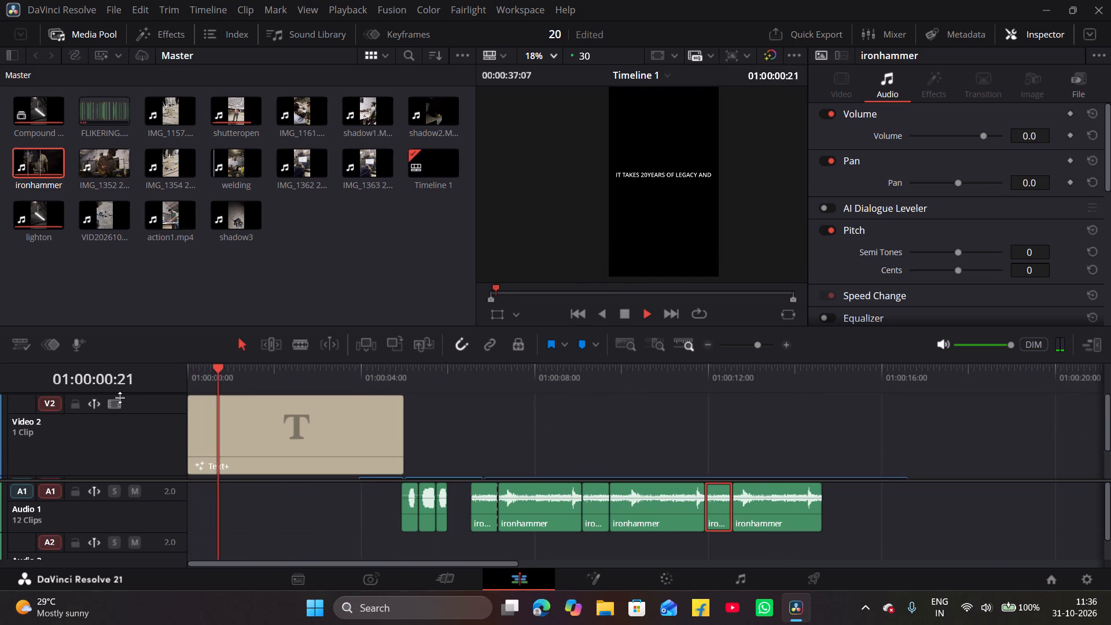
drag(133, 394, 133, 429)
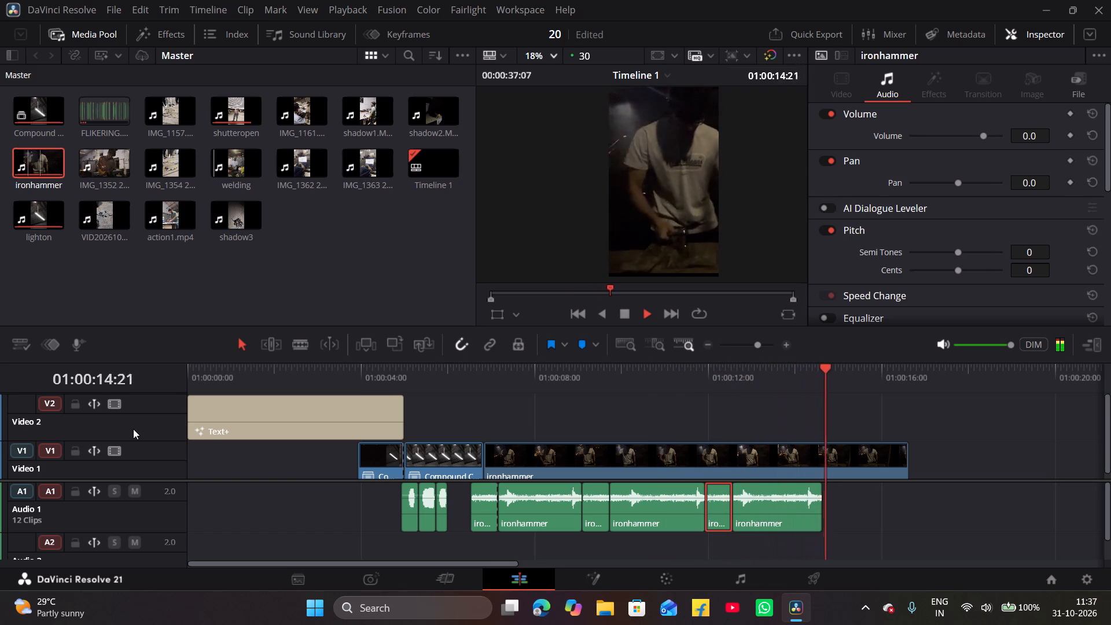
key(space)
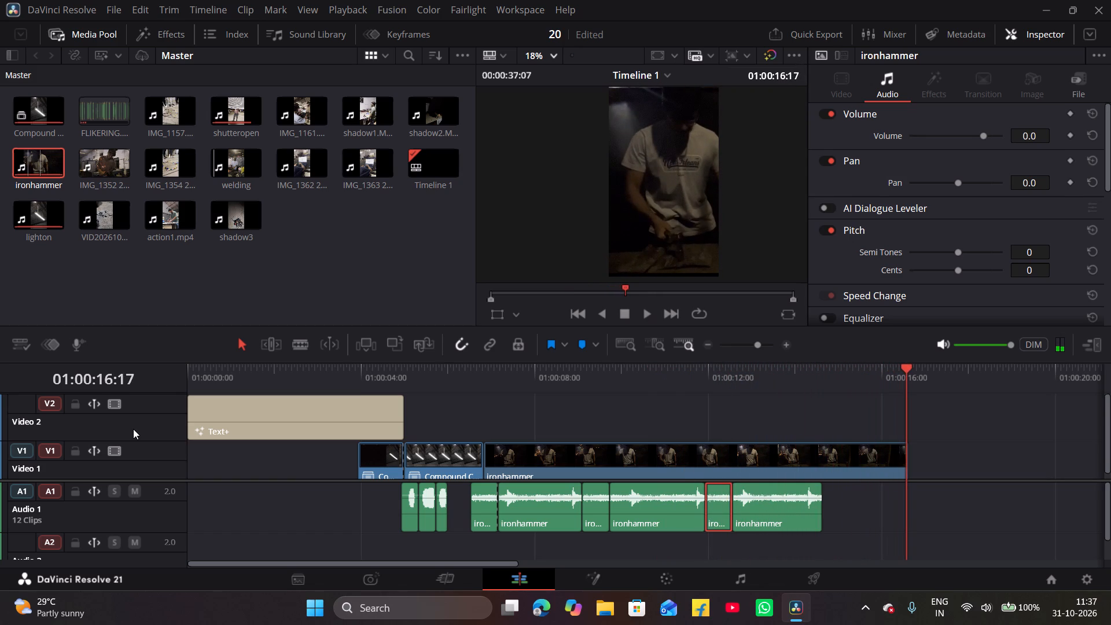
Split the ironhammer video where its audio ends at 01:00:14:19 and delete the remaining video tail.
key(Up)
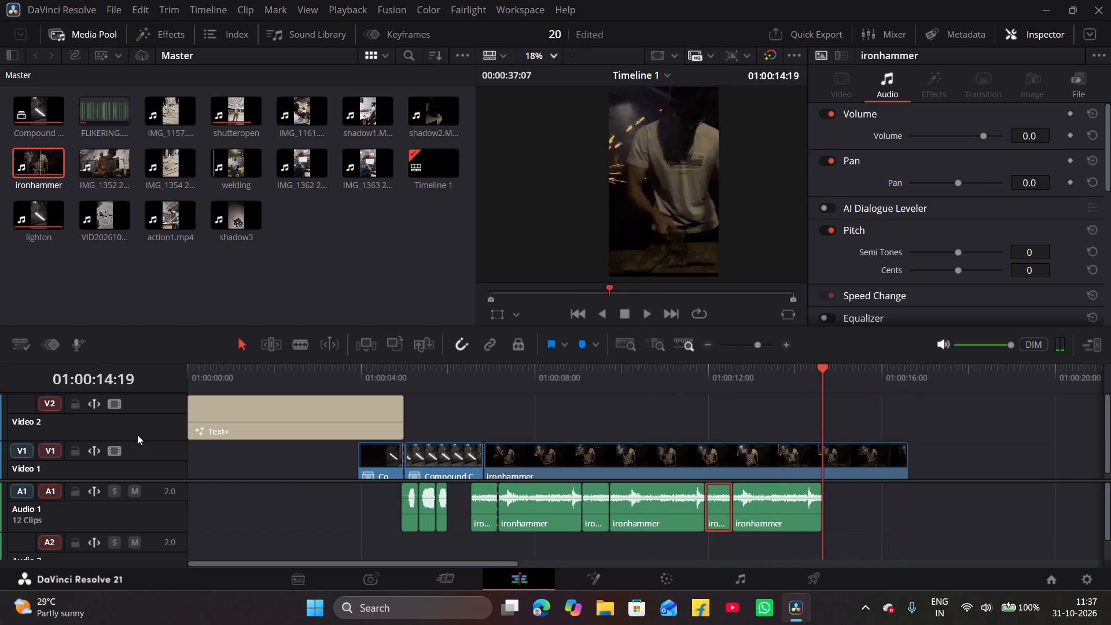
key(ctrl+b)
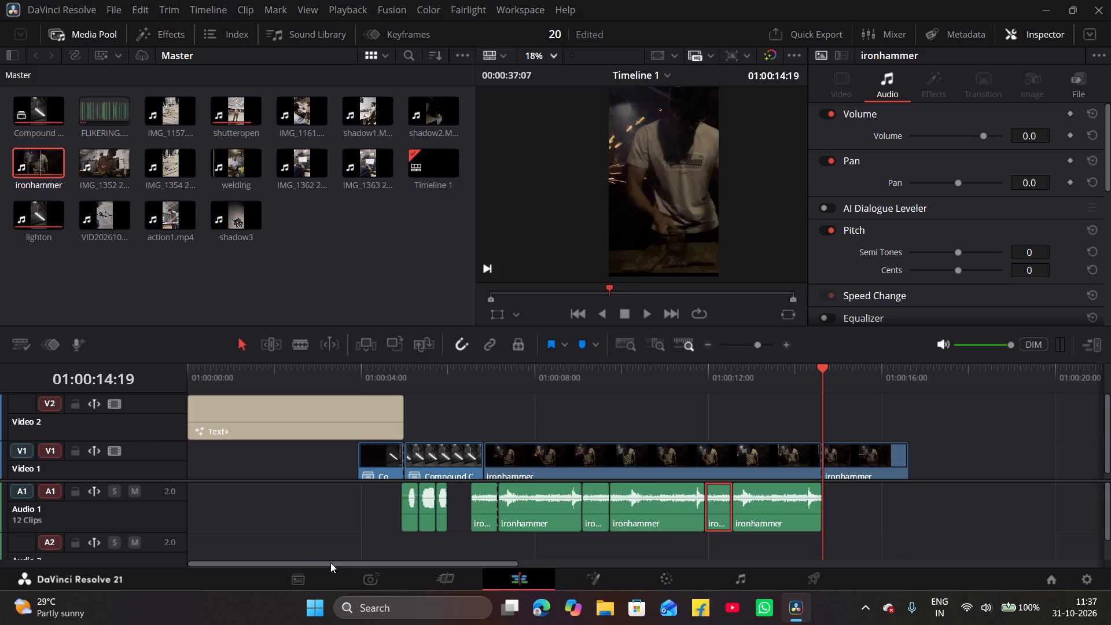
click(854, 465)
key(BackSpace)
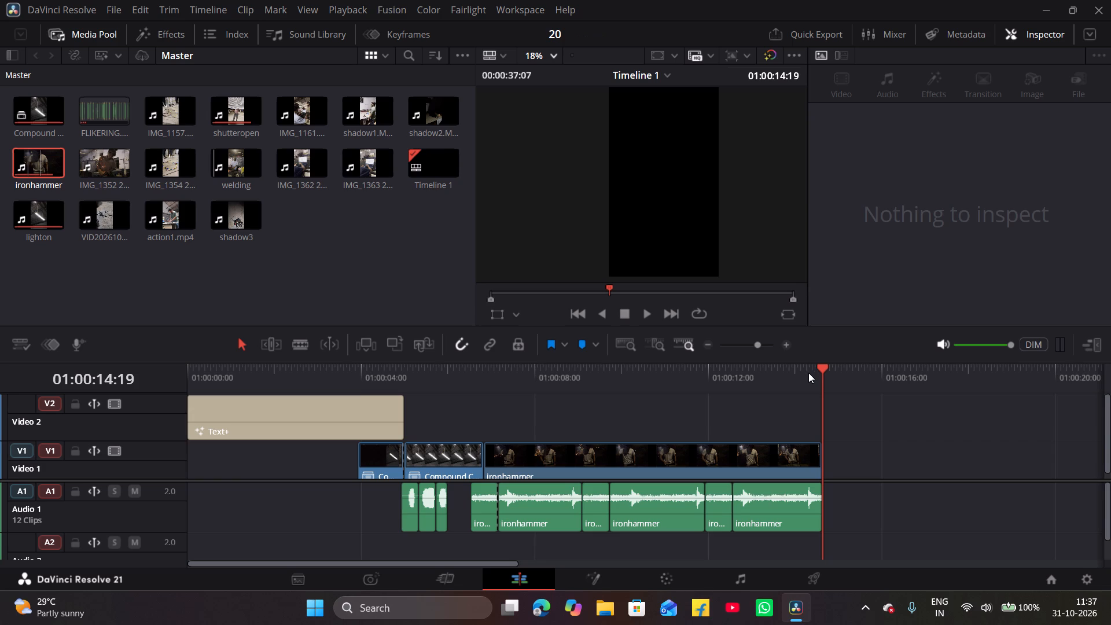
Review the ironhammer section and split its video at 01:00:09:03, at the end of the first long audio segment.
click(708, 345)
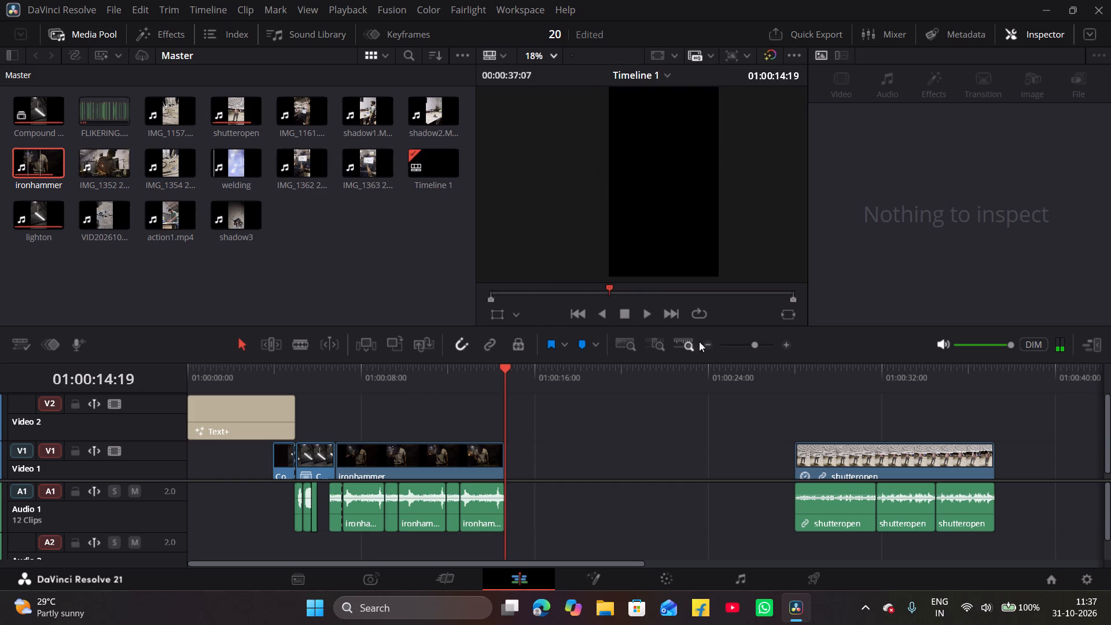
click(787, 345)
drag(550, 363, 536, 367)
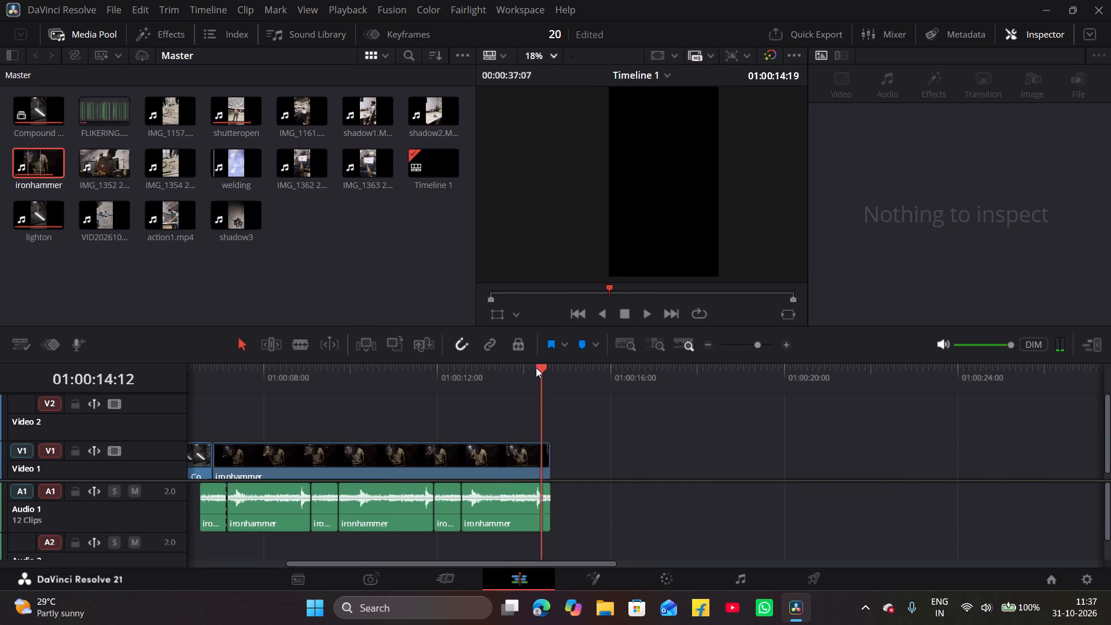
drag(536, 367, 212, 435)
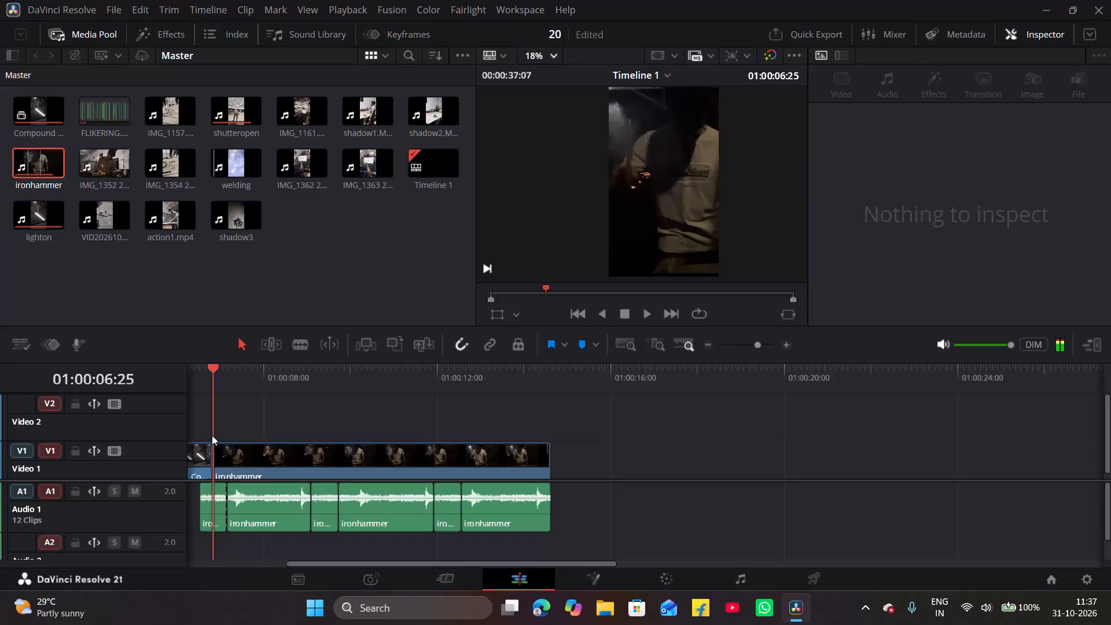
drag(212, 435, 209, 436)
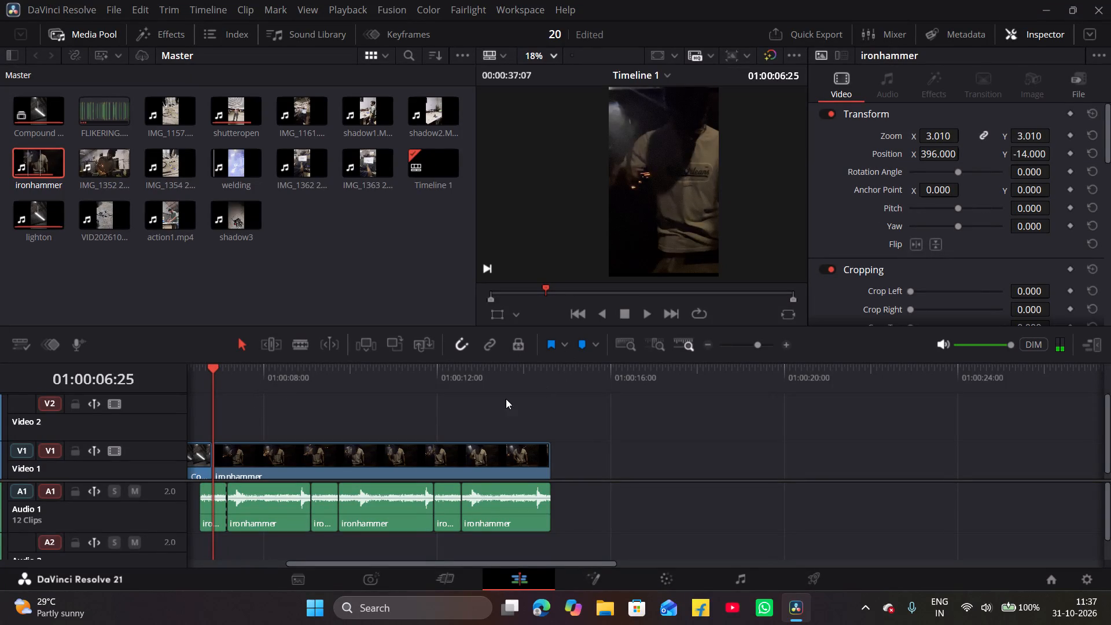
scroll(264, 437, right, 1)
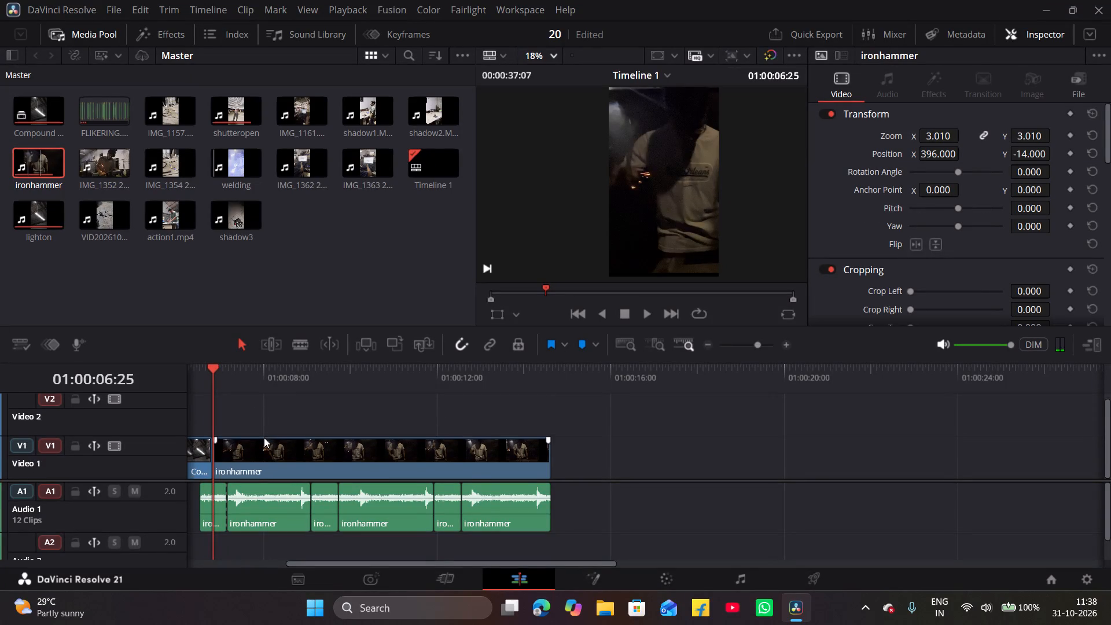
scroll(264, 437, right, 1)
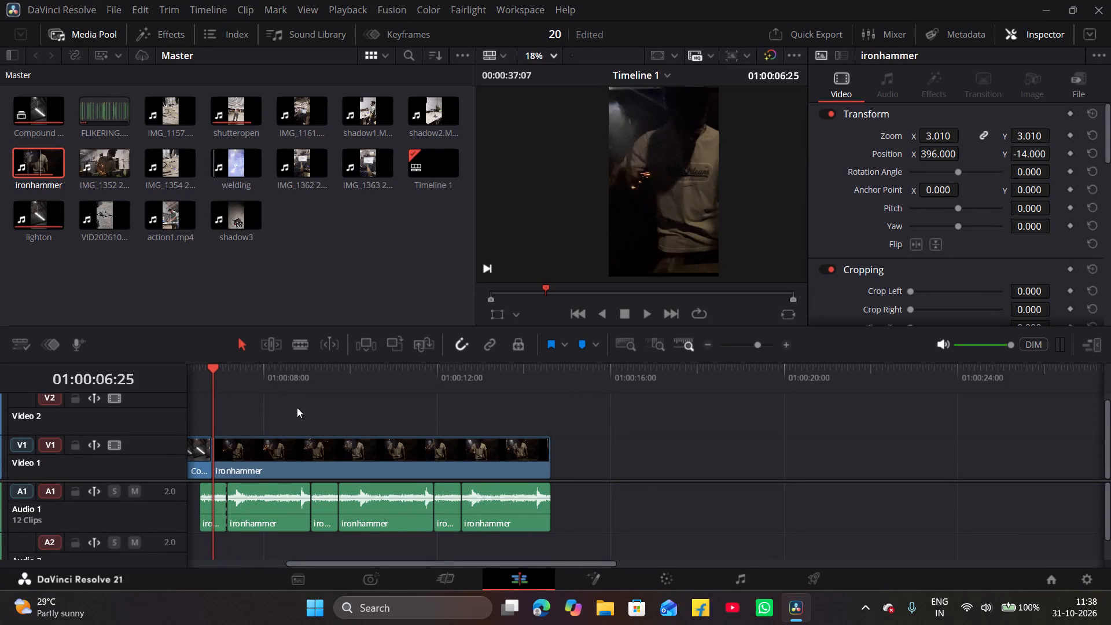
scroll(297, 407, right, 1)
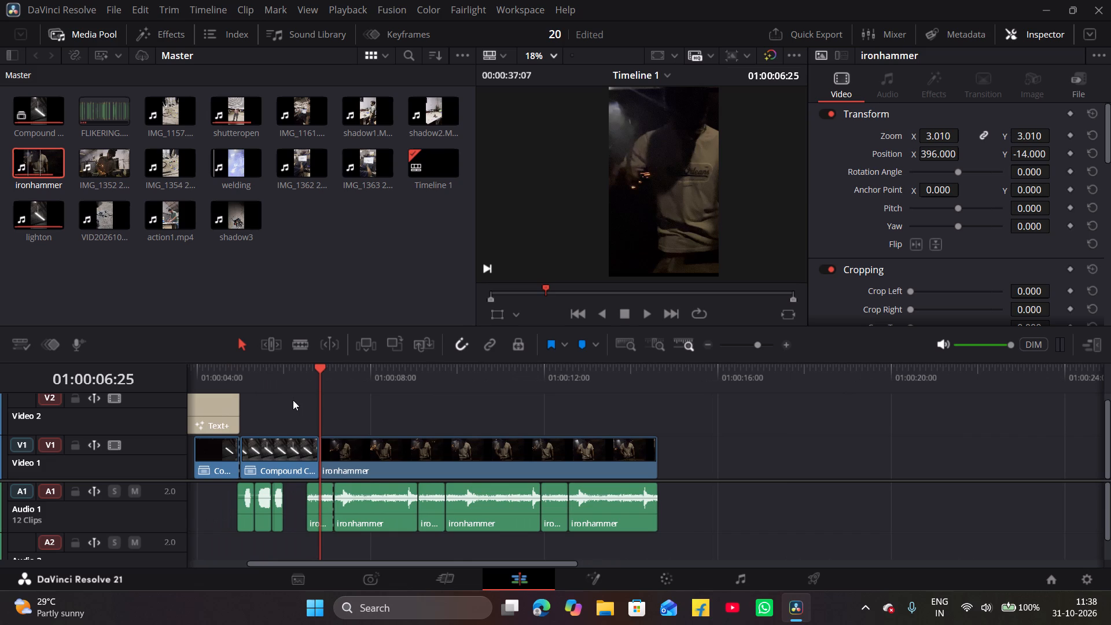
click(292, 369)
key(space)
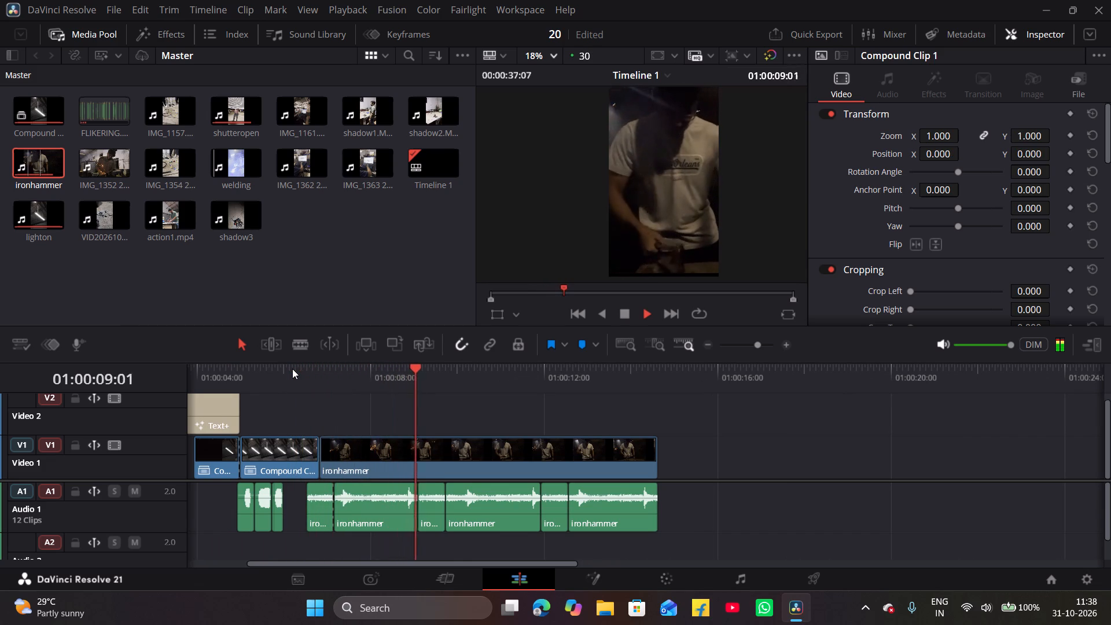
key(space)
key(space)
key(space)
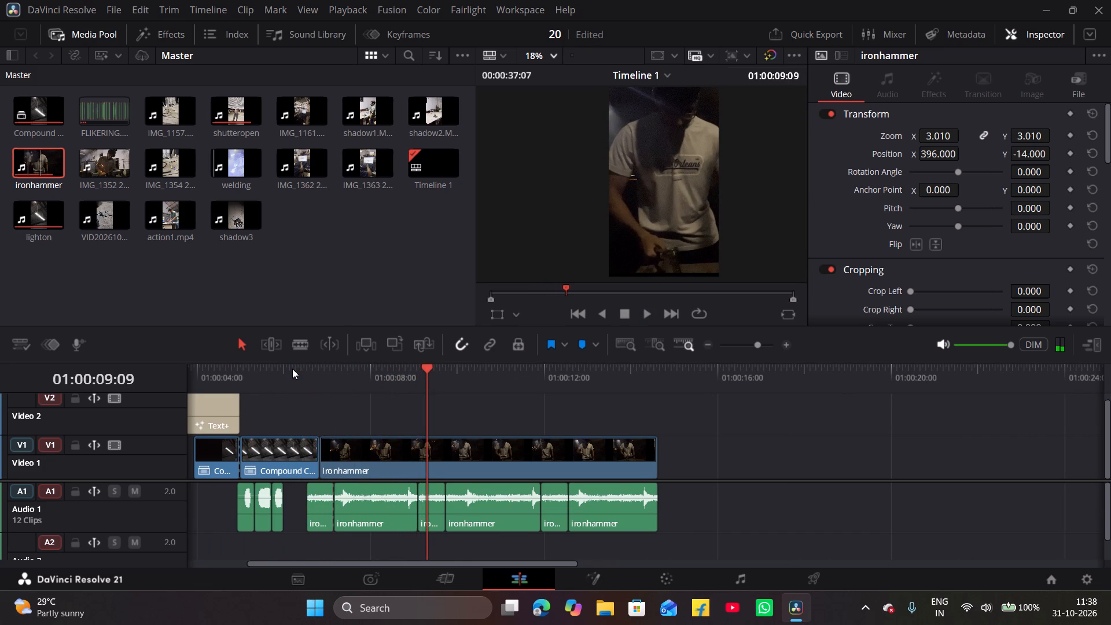
drag(428, 366, 420, 369)
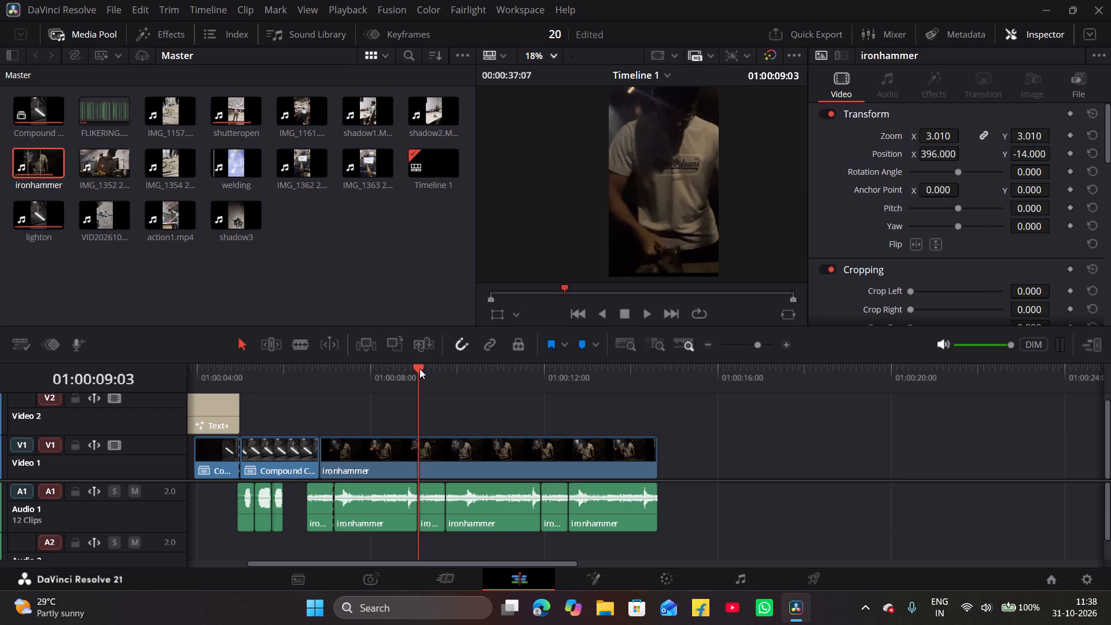
key(ctrl+b)
Split the ironhammer video at 01:00:11:28, at the end of the second long audio segment.
key(space)
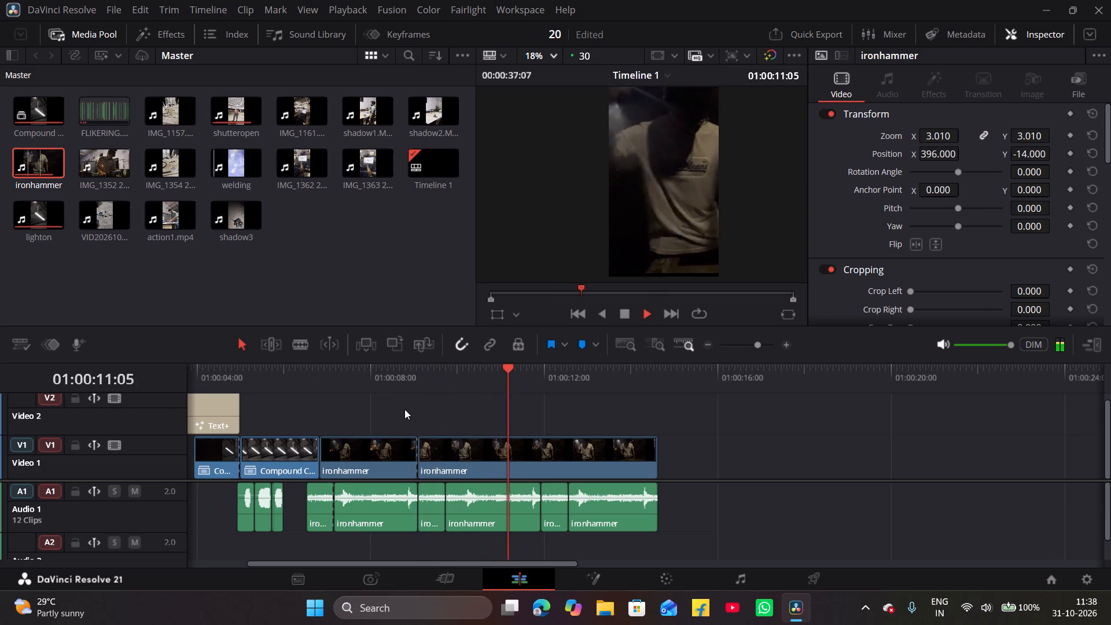
key(space)
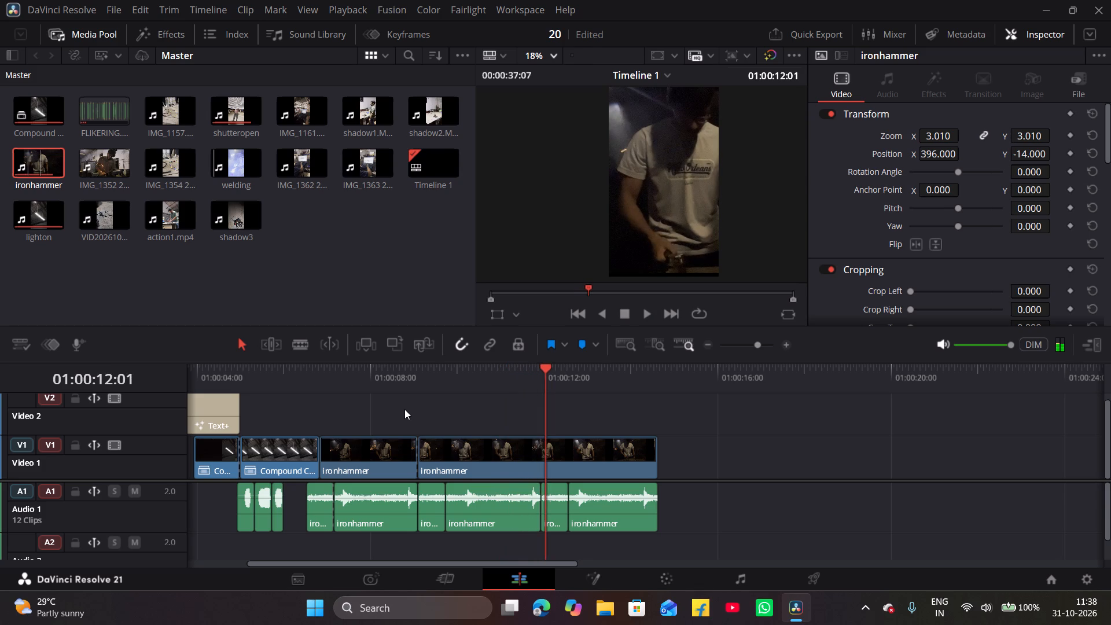
key(Up)
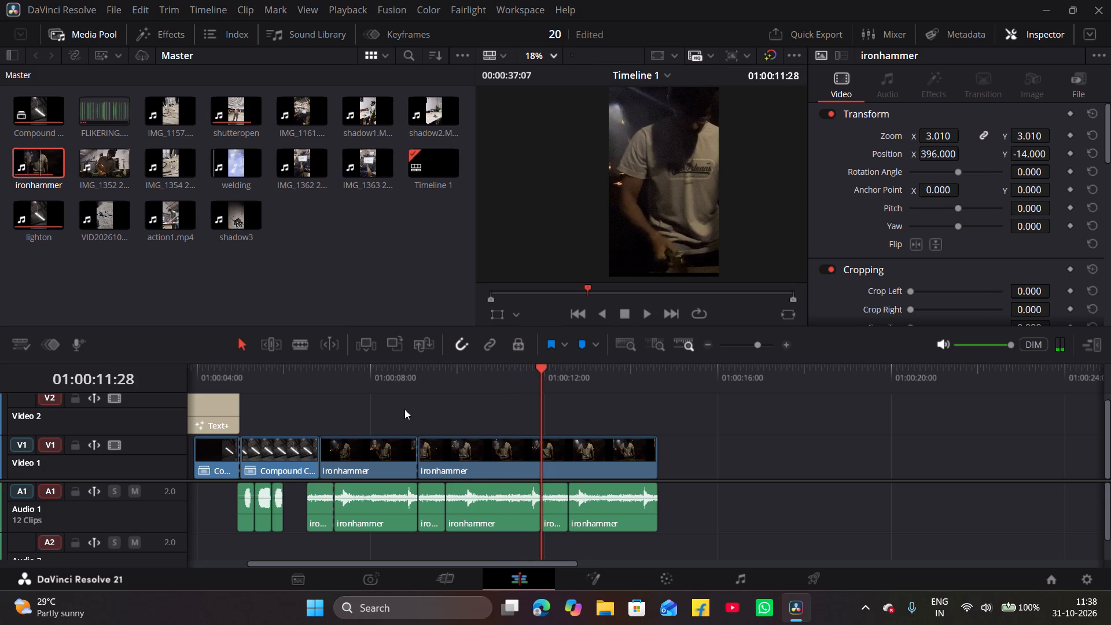
key(ctrl+b)
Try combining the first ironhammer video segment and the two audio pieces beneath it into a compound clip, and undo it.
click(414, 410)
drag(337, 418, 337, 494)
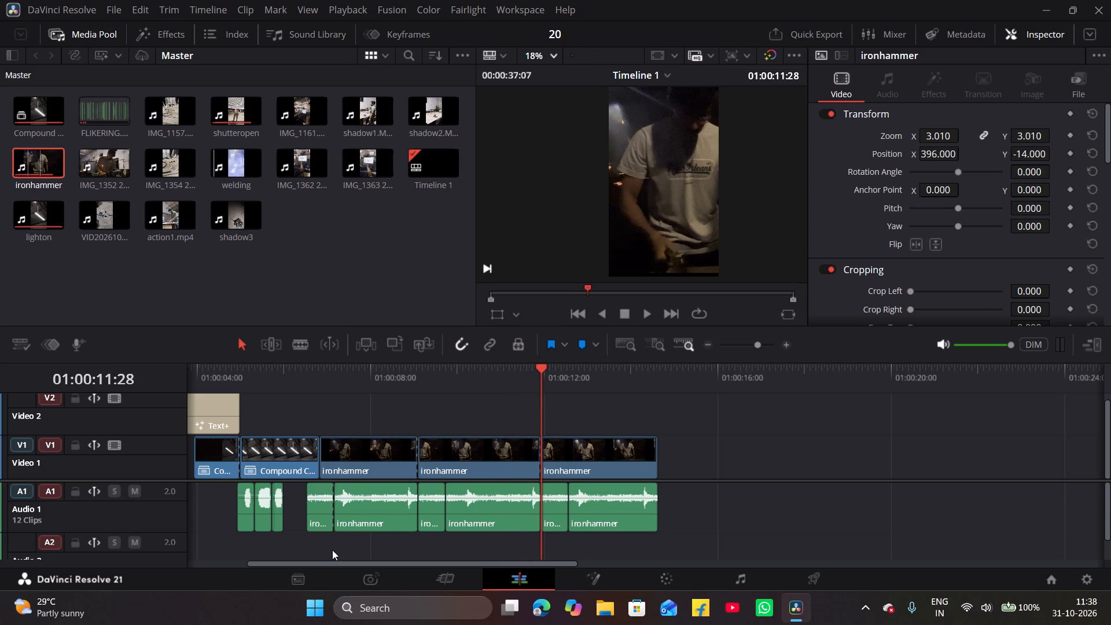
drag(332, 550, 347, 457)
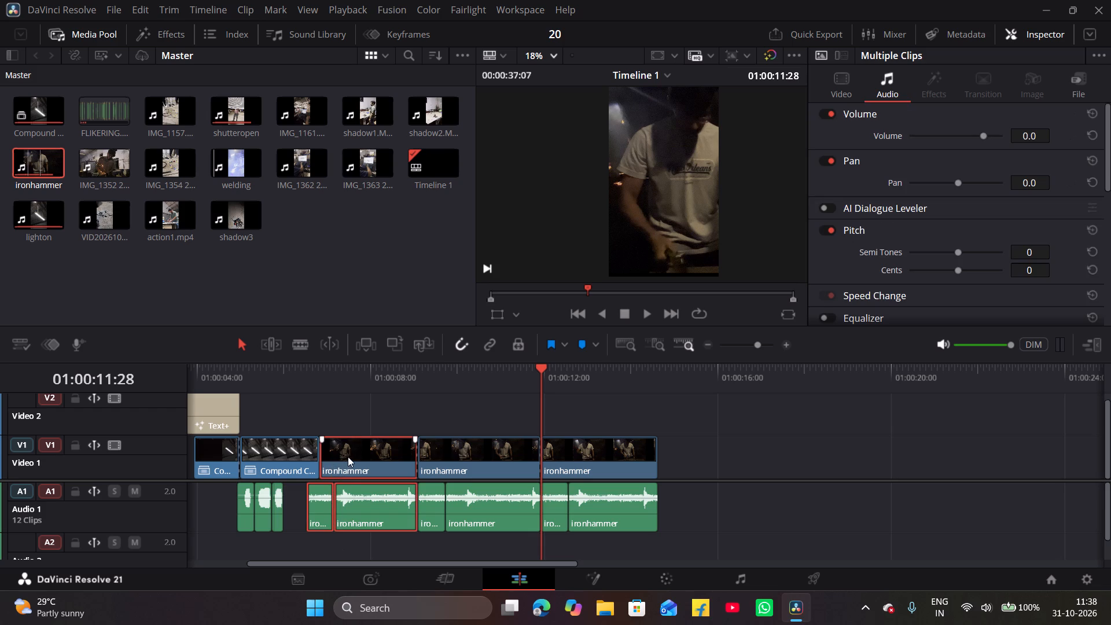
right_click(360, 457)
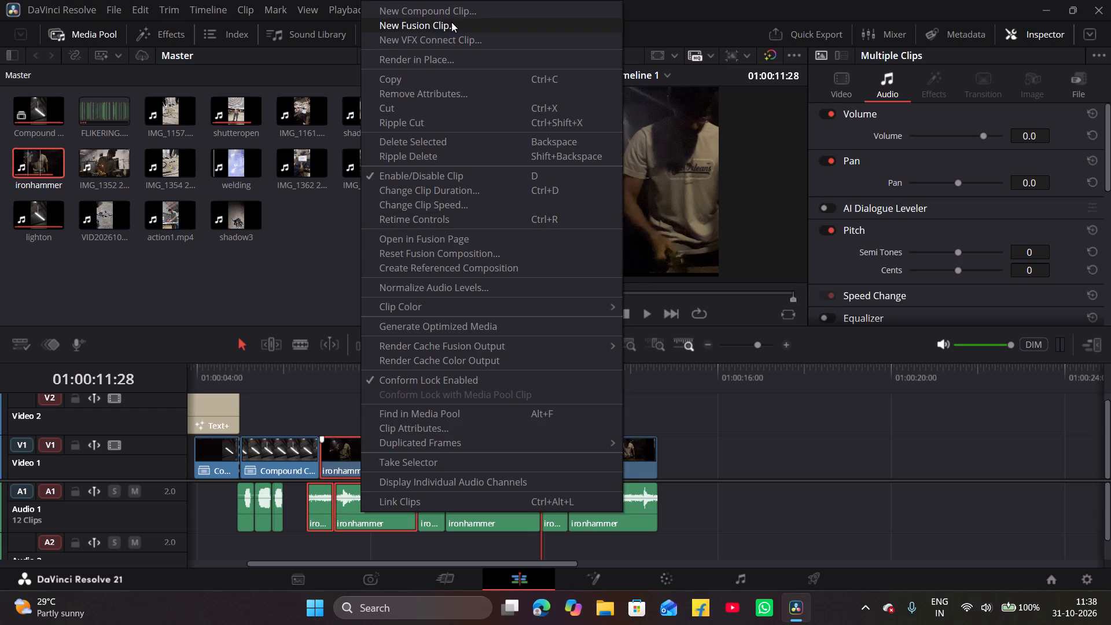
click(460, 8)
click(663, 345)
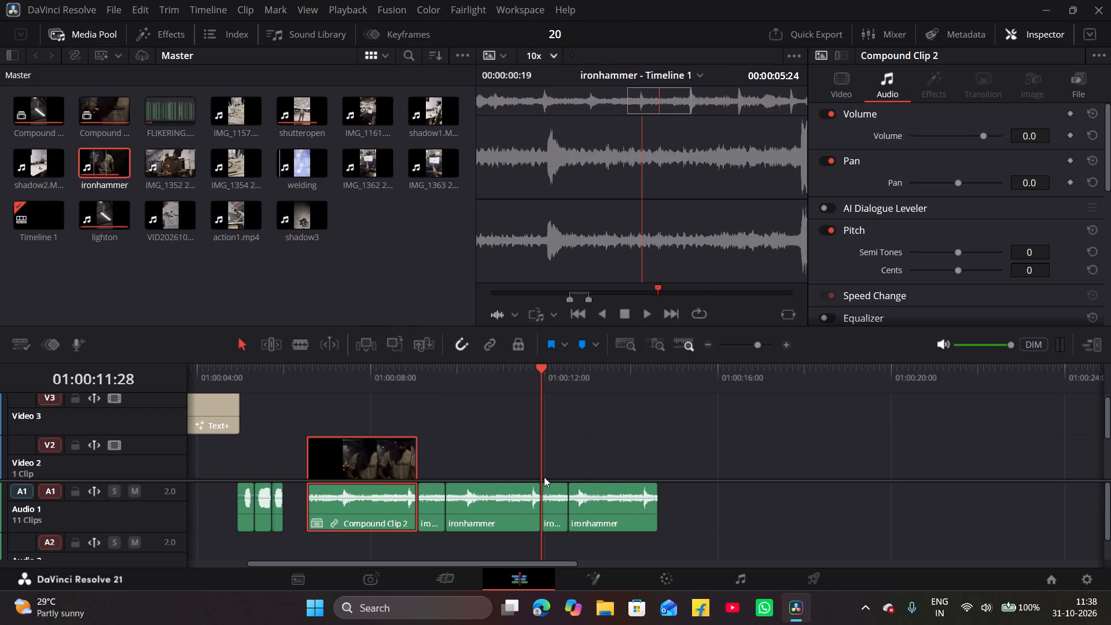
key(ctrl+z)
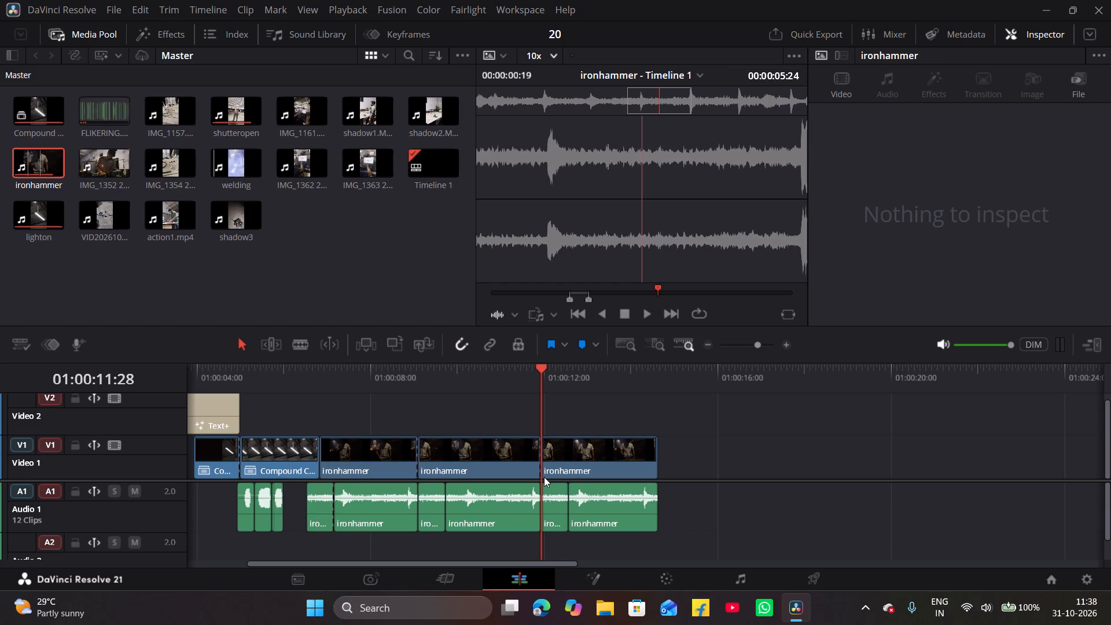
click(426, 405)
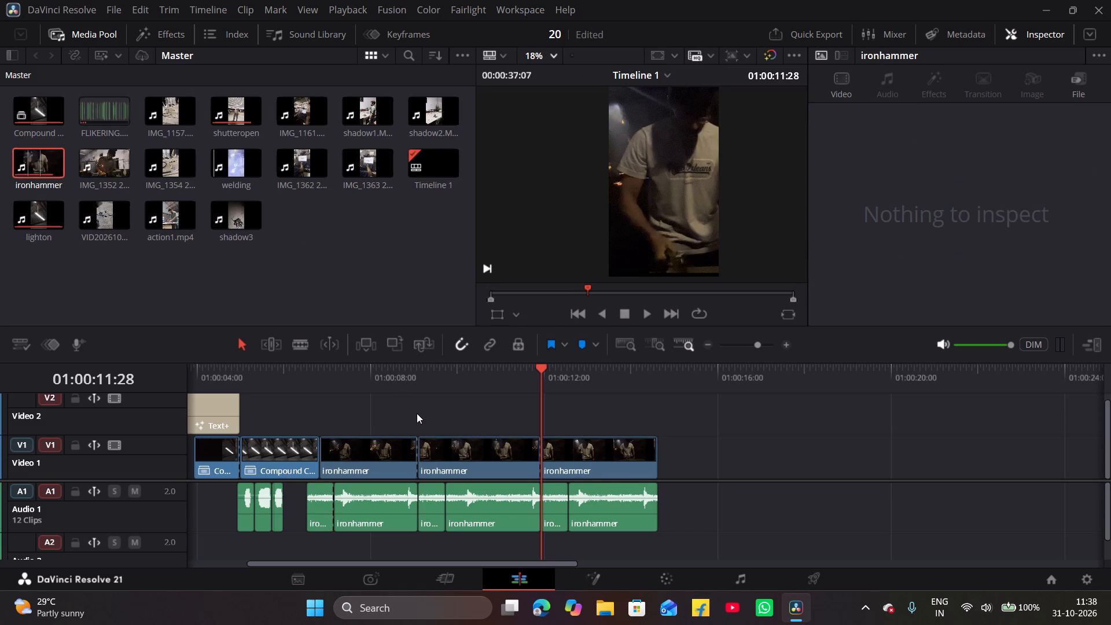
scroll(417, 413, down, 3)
Split the first ironhammer audio piece at 01:00:06:25, where its video starts, and delete the part before the split.
drag(315, 545, 357, 465)
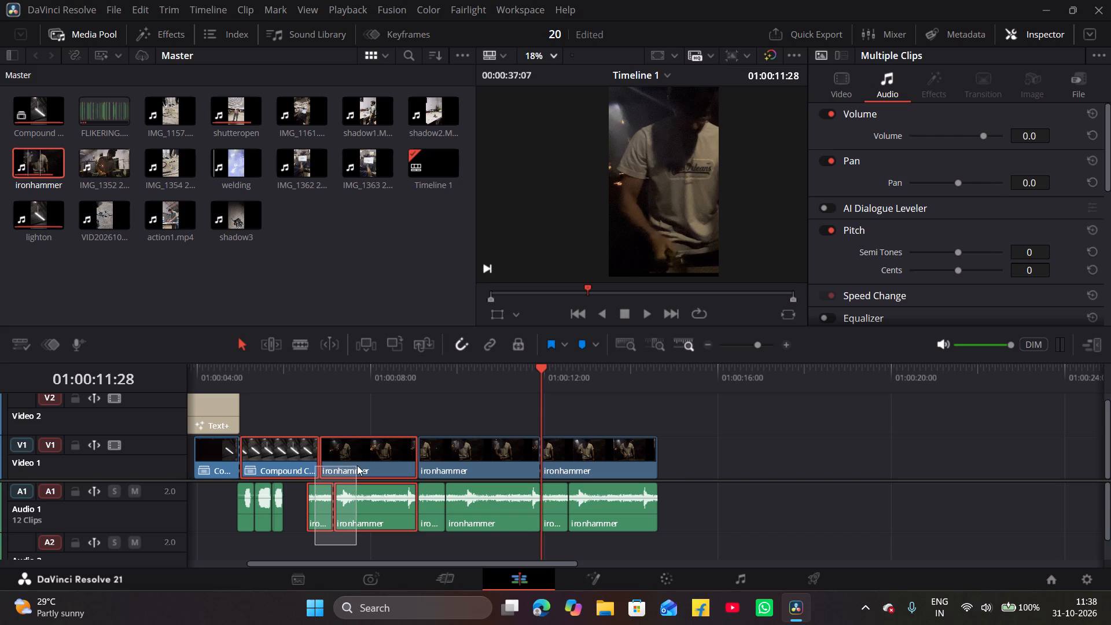
drag(357, 465, 306, 525)
click(329, 550)
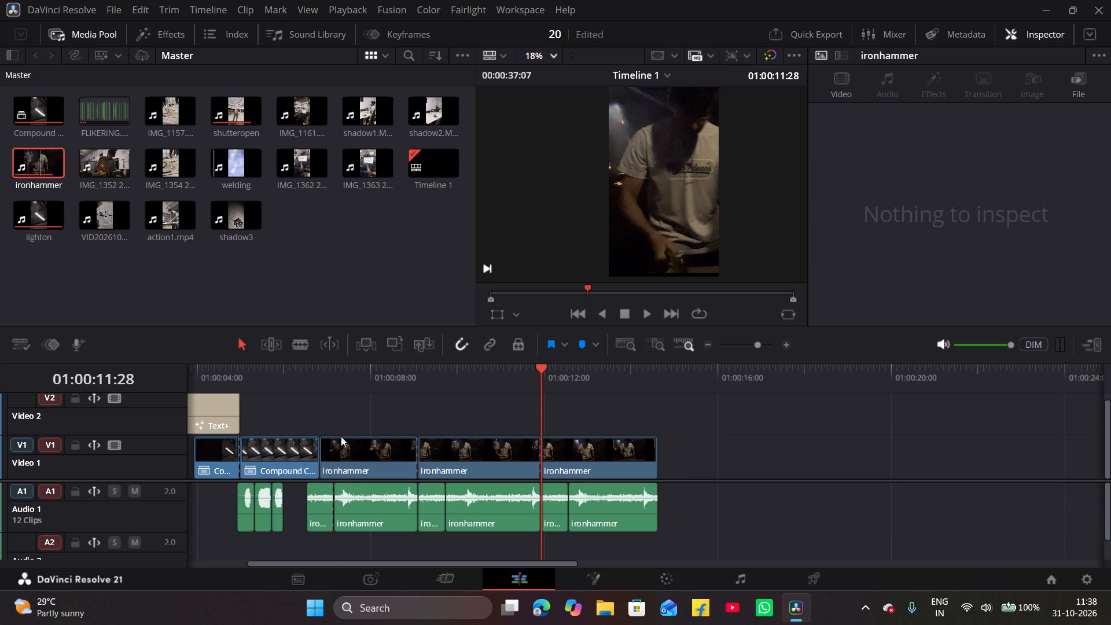
click(319, 373)
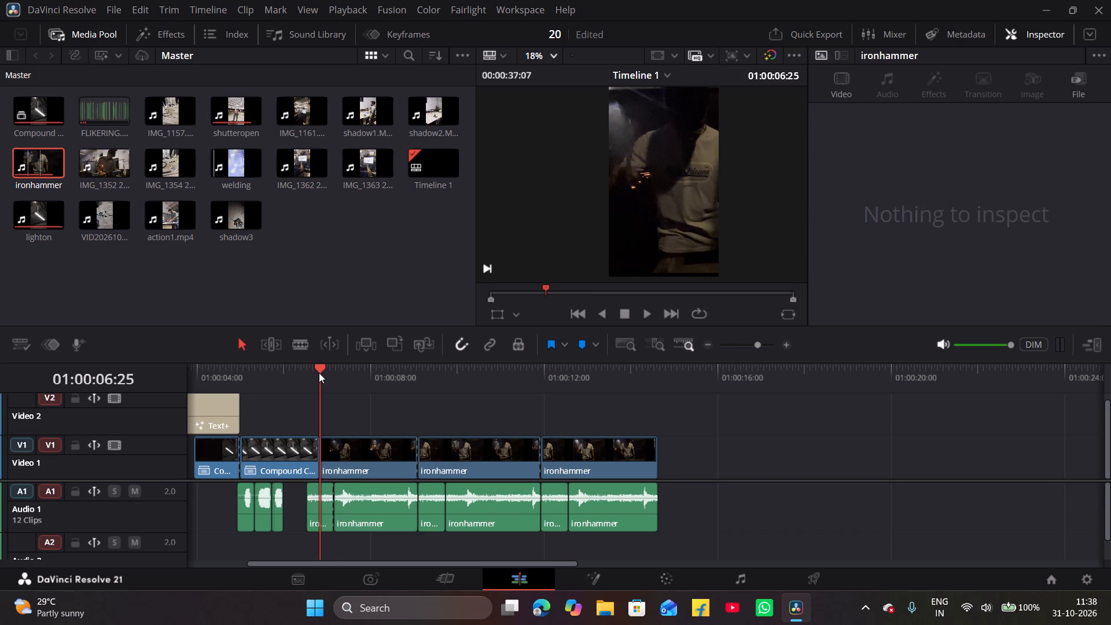
key(ctrl+b)
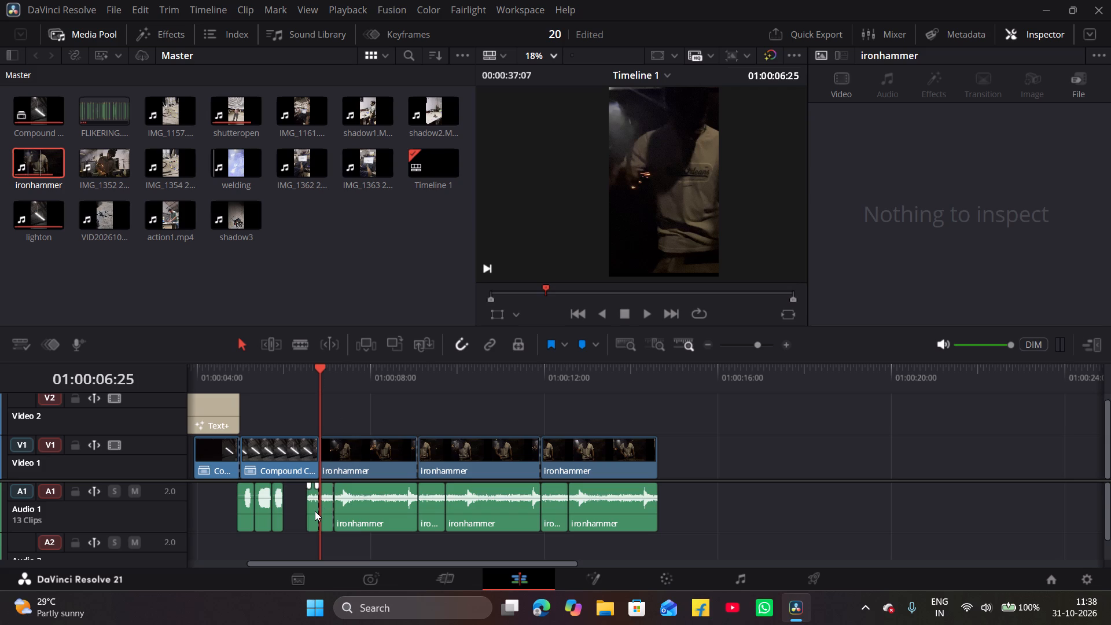
click(315, 511)
key(BackSpace)
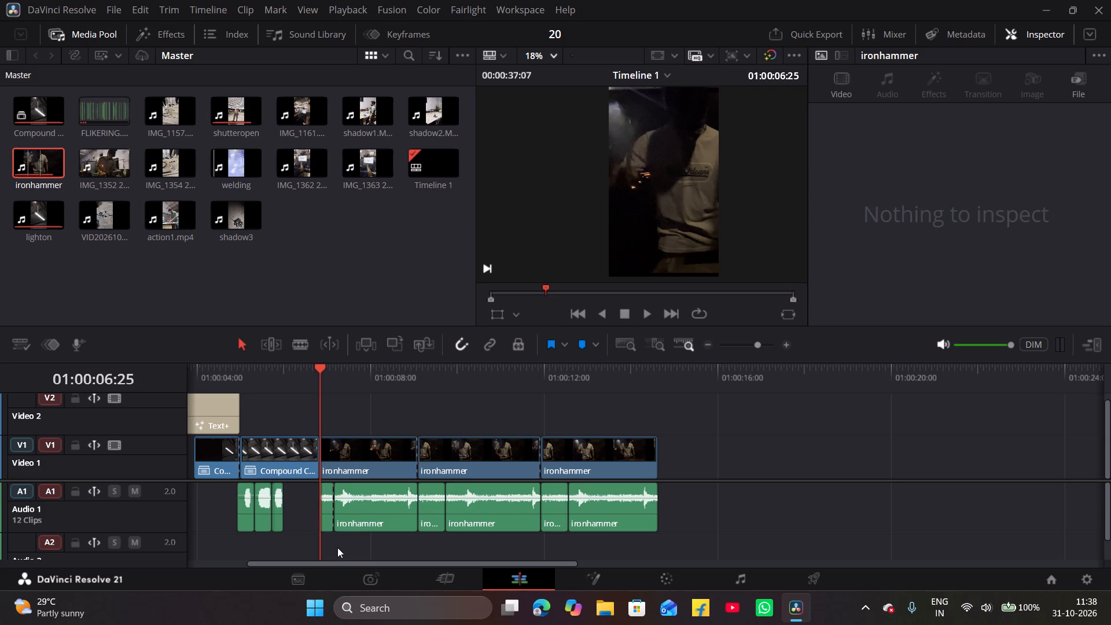
Combine the first ironhammer video segment and the two audio pieces beneath it into a compound clip, and play it back.
drag(336, 547, 336, 455)
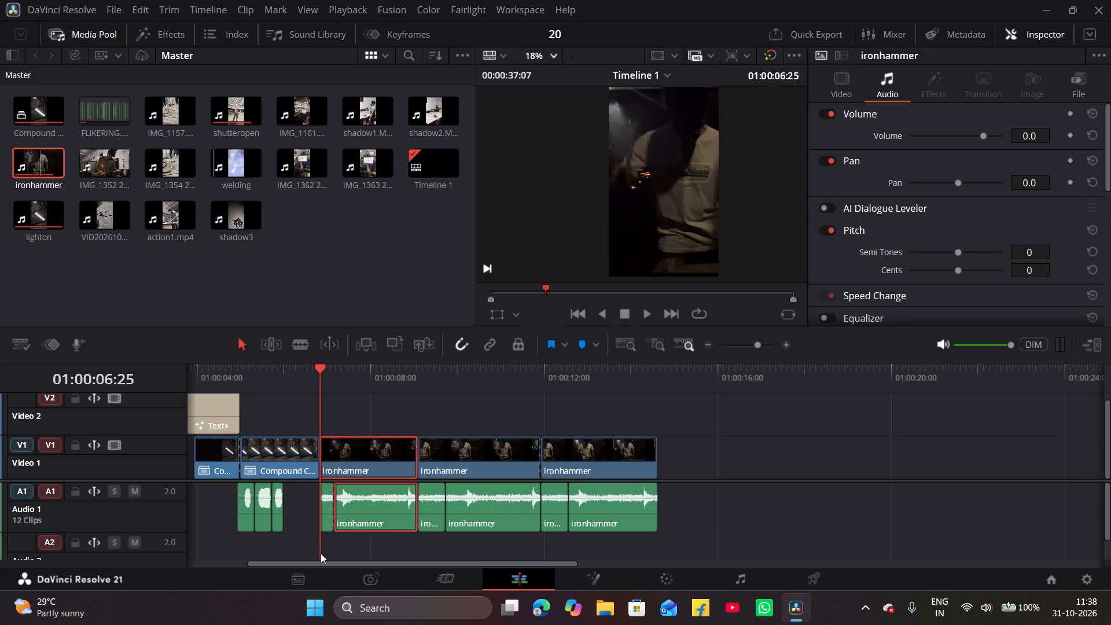
click(327, 550)
drag(327, 550, 328, 486)
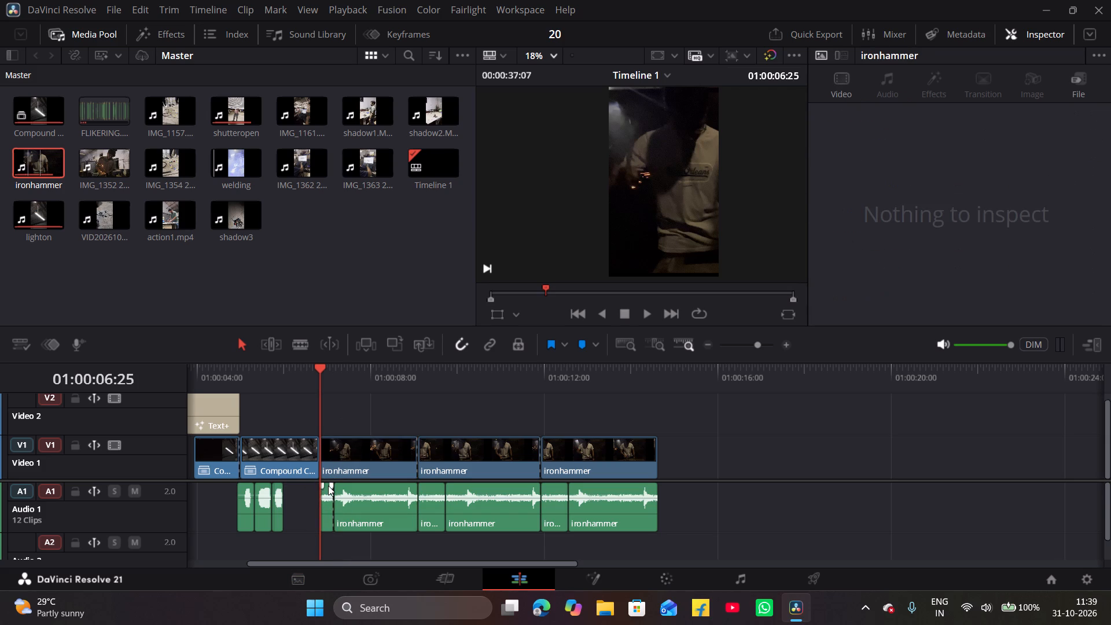
drag(329, 543, 345, 466)
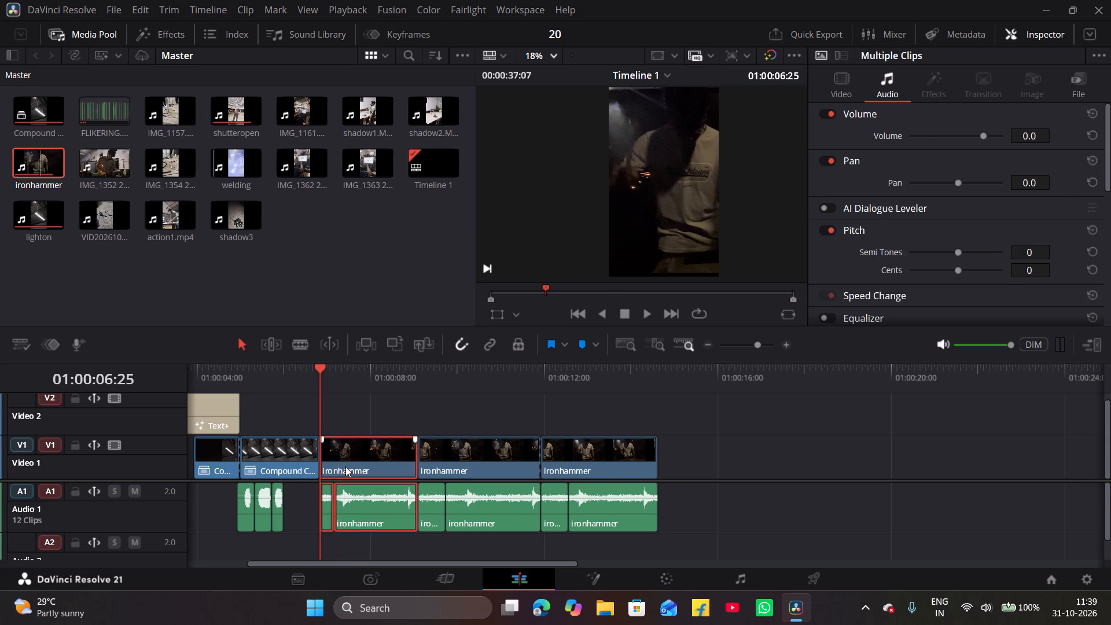
right_click(345, 466)
click(460, 8)
click(656, 341)
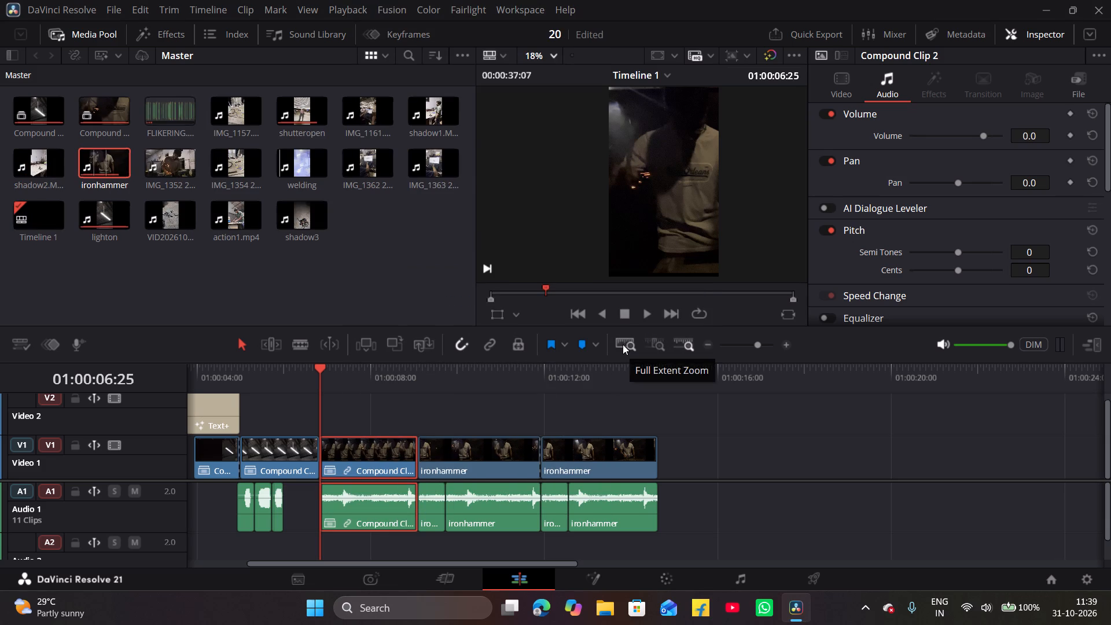
key(space)
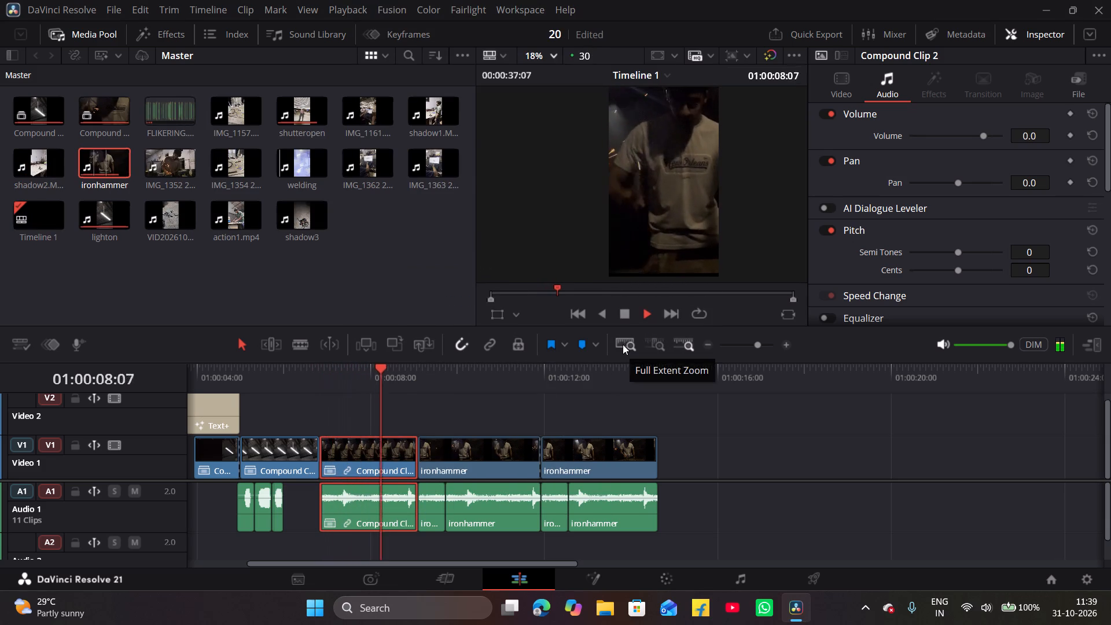
key(space)
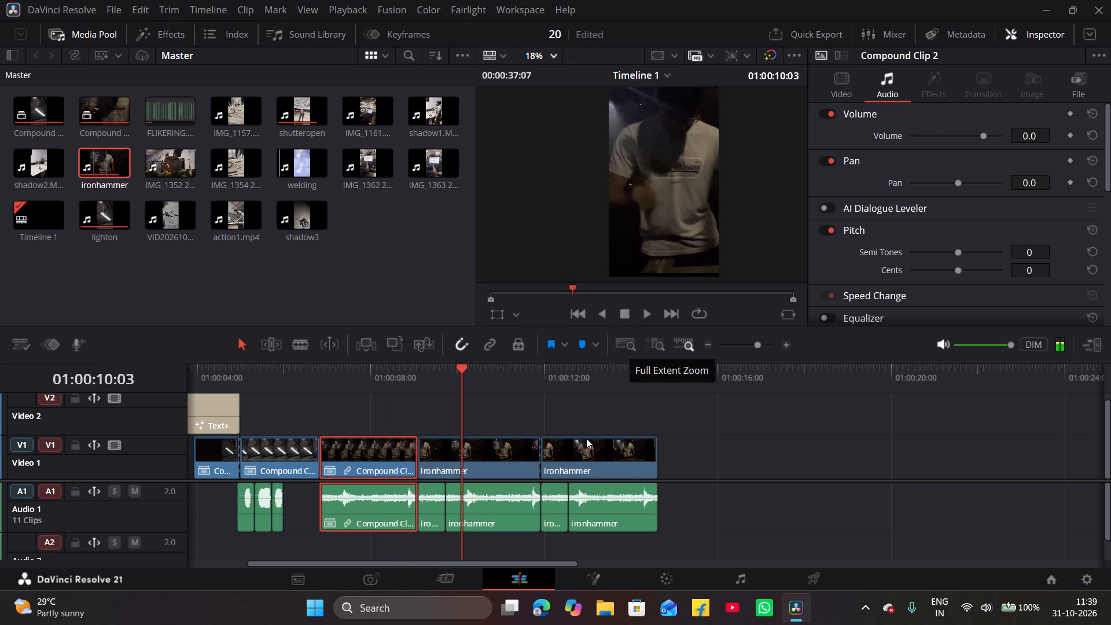
Combine the second ironhammer video segment and its two audio pieces into a compound clip named Compound Clip 3.
drag(431, 547, 470, 458)
right_click(470, 458)
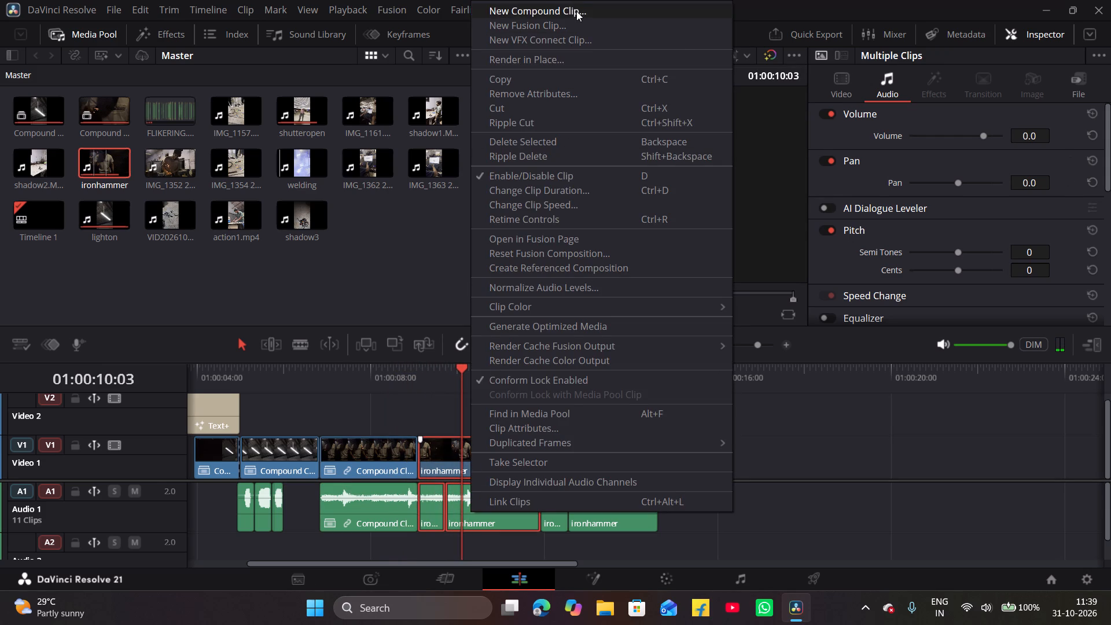
click(577, 16)
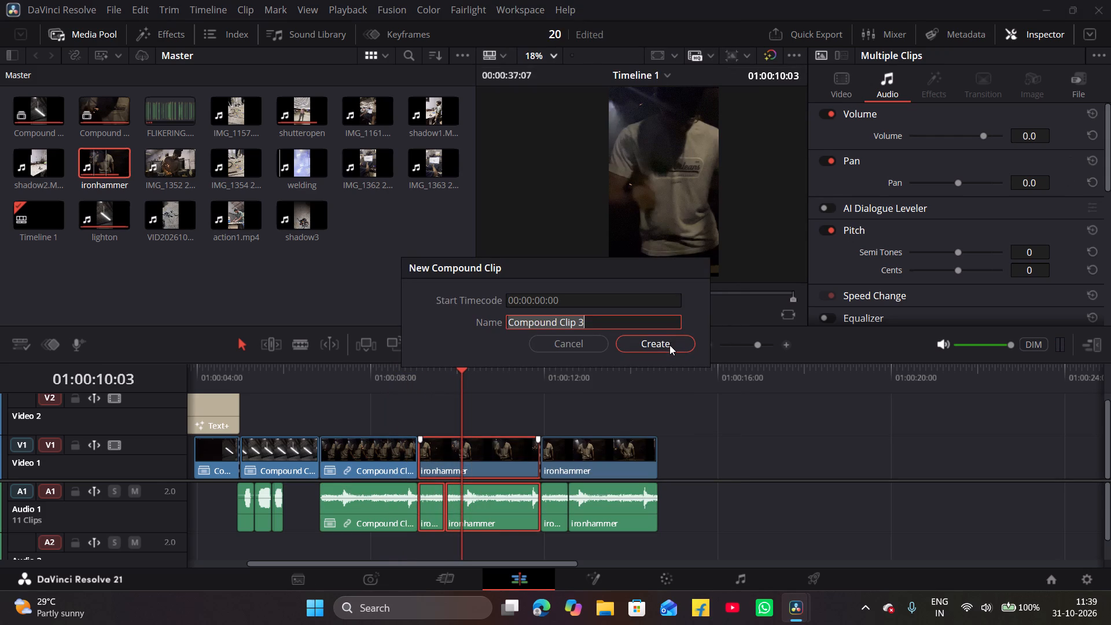
click(669, 345)
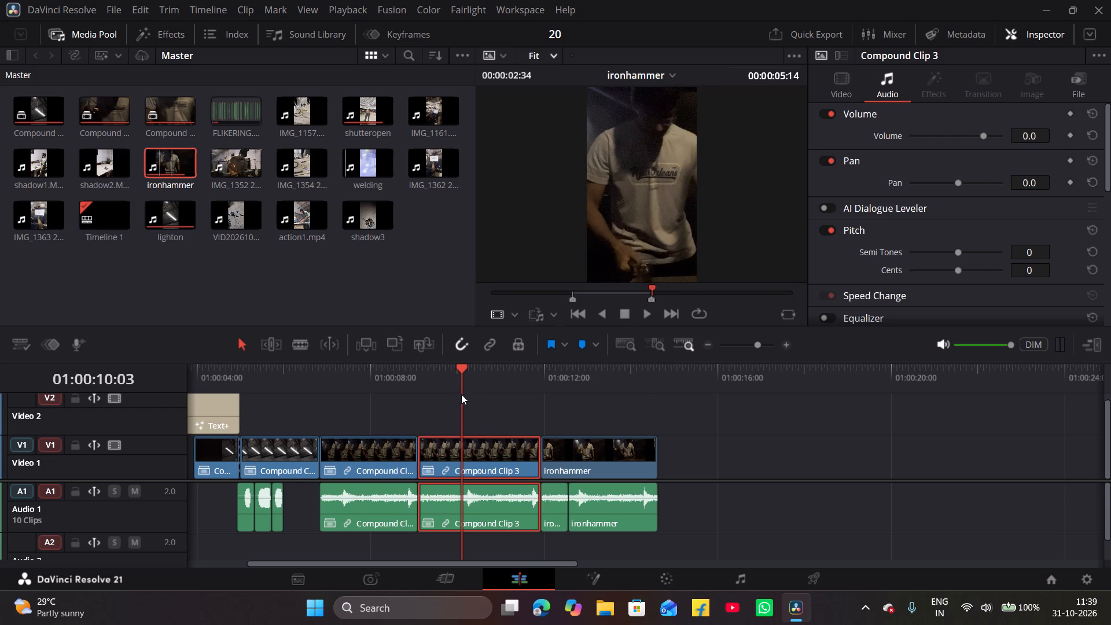
Play back the second ironhammer compound clip and its transition into the last segment to check picture and sound.
drag(463, 370, 417, 385)
key(space)
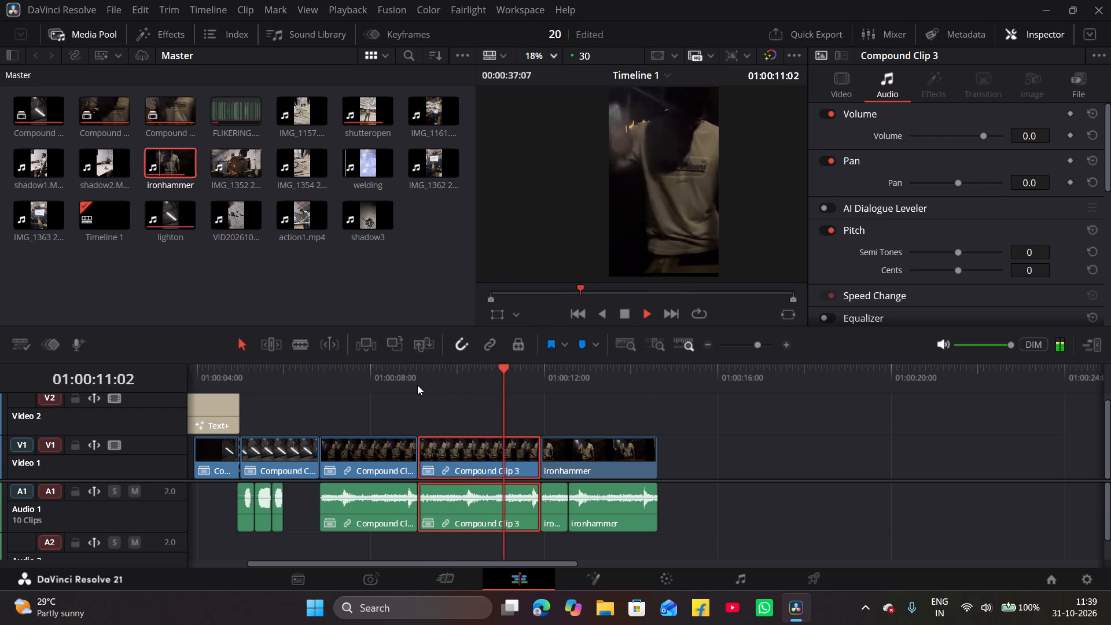
key(space)
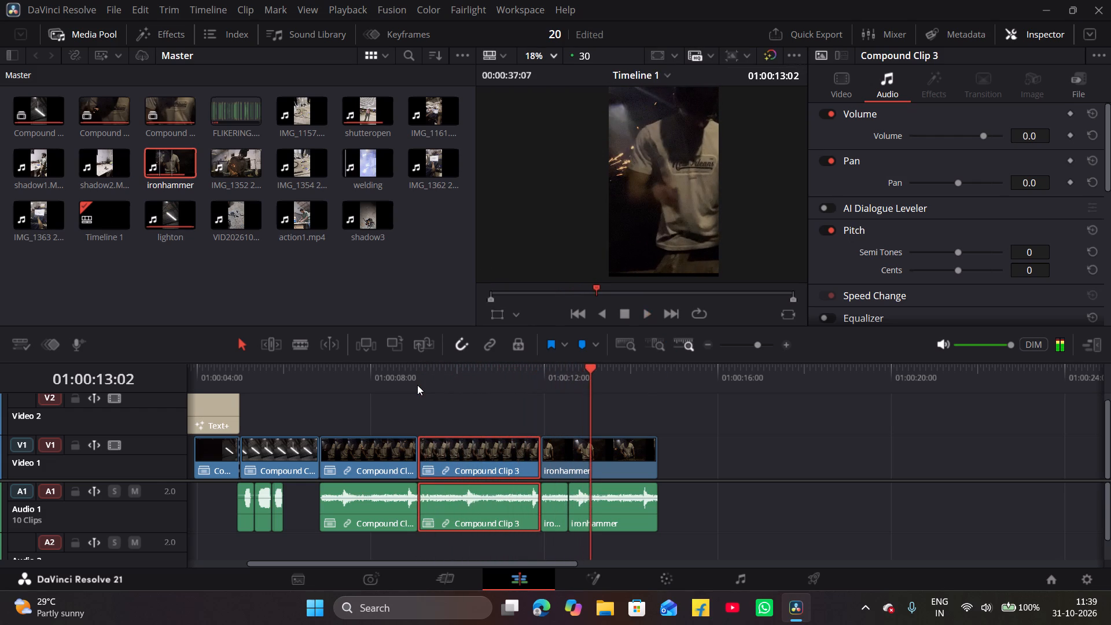
drag(591, 366, 516, 372)
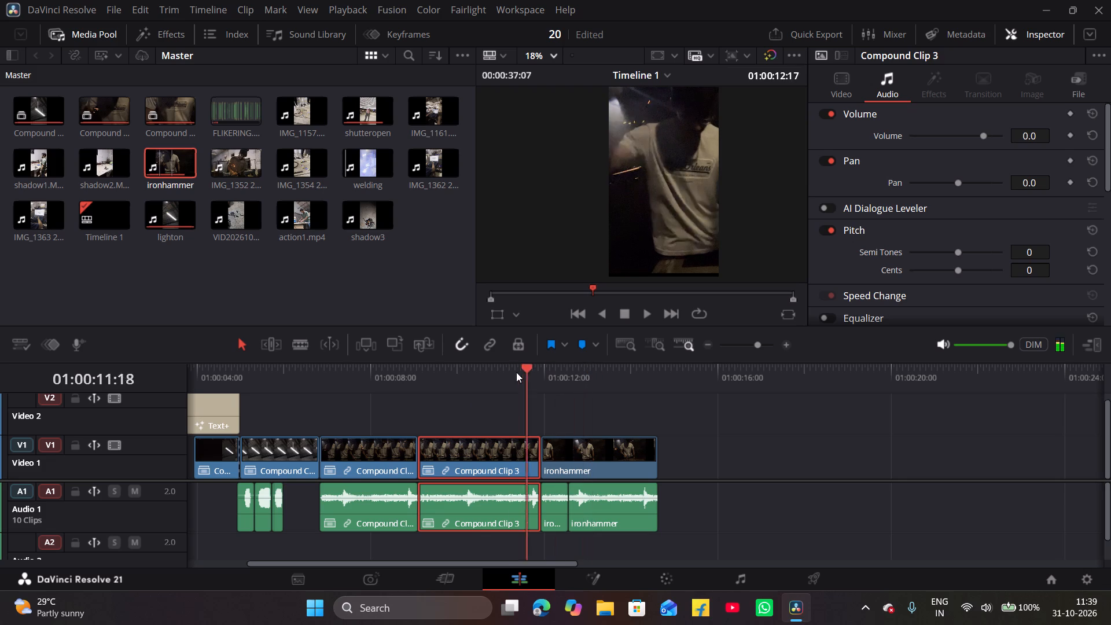
drag(516, 372, 404, 379)
key(space)
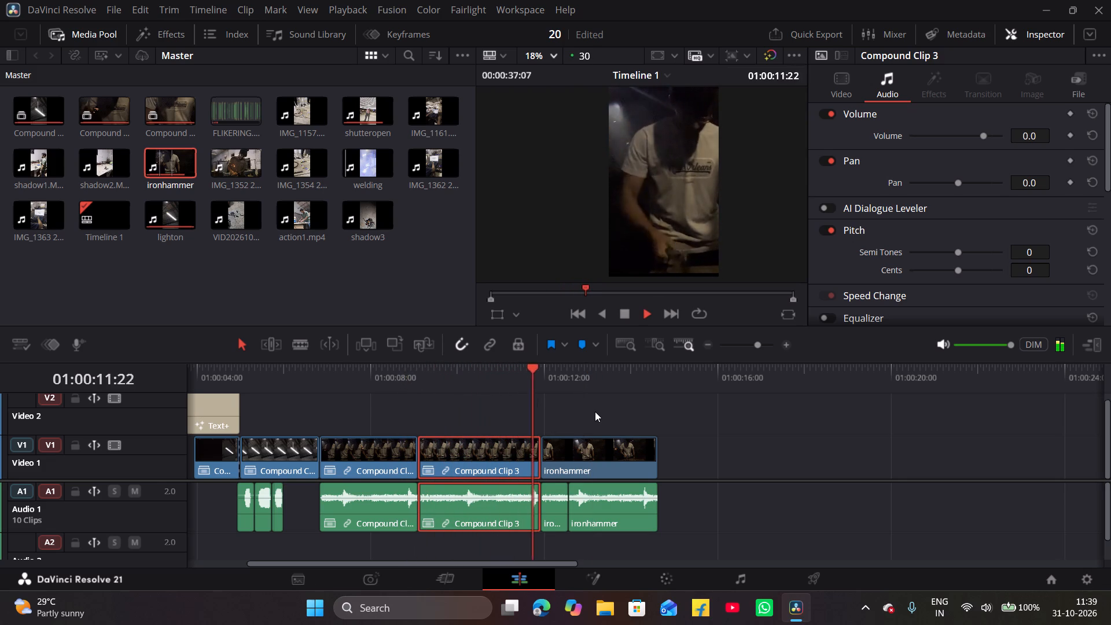
key(space)
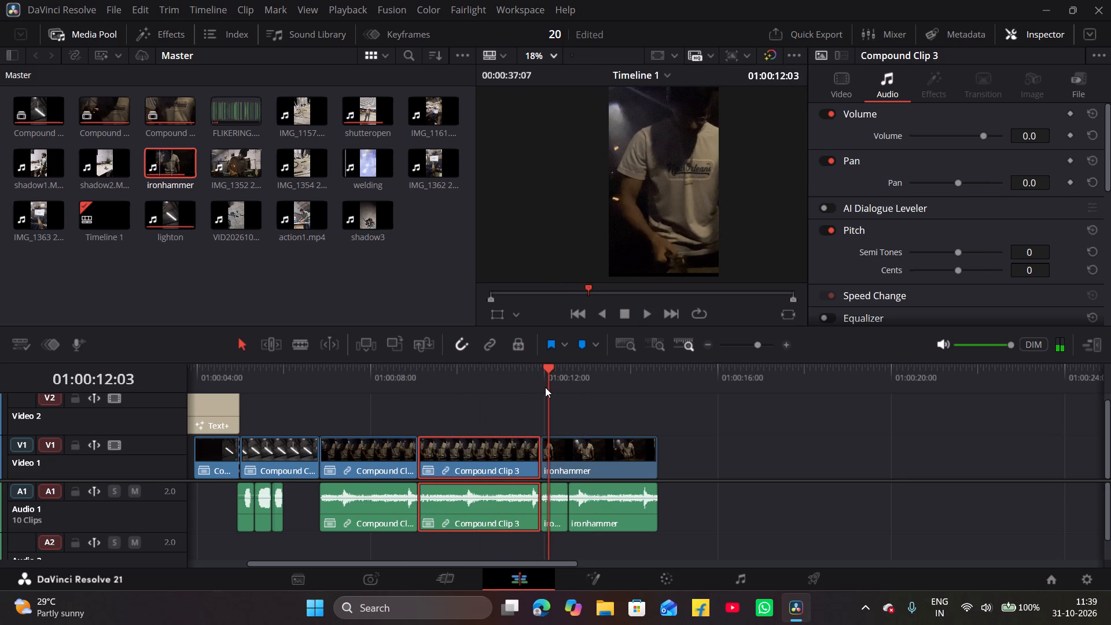
key(Up)
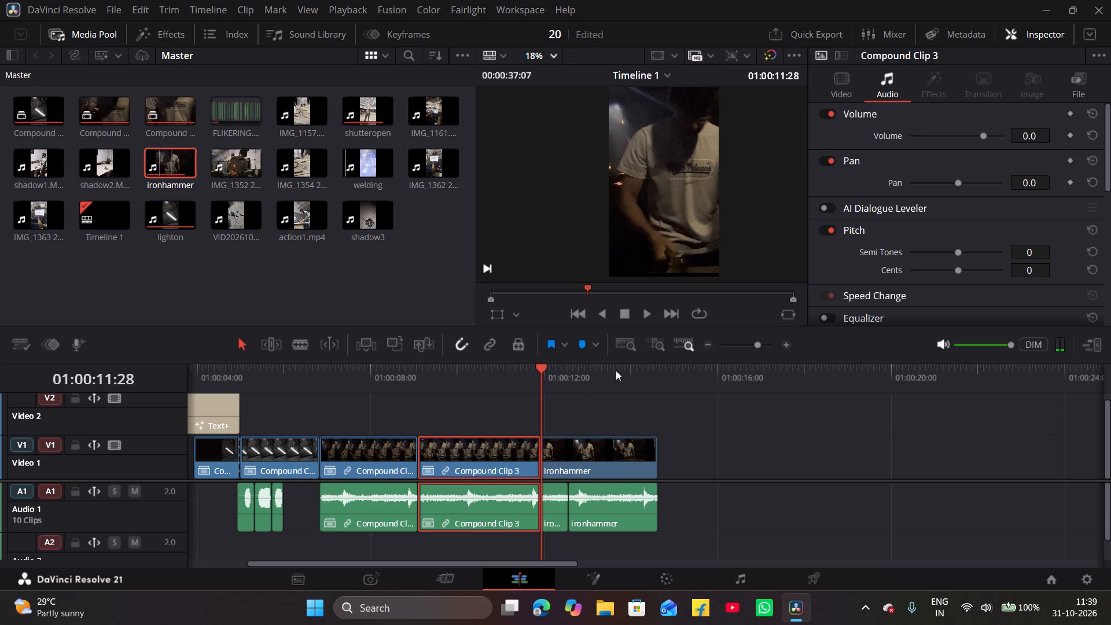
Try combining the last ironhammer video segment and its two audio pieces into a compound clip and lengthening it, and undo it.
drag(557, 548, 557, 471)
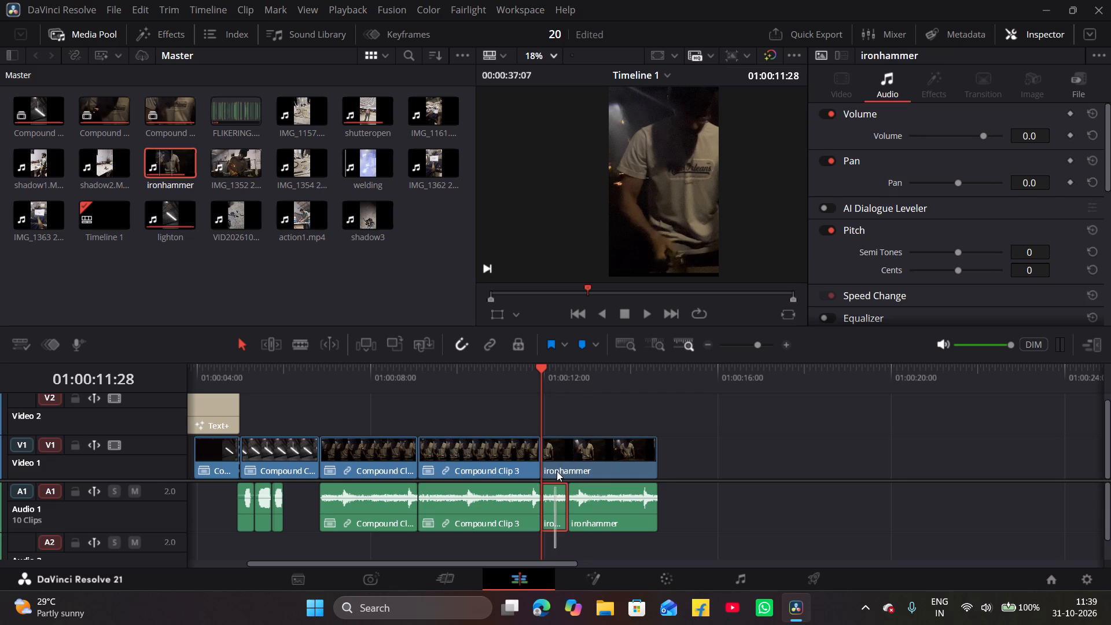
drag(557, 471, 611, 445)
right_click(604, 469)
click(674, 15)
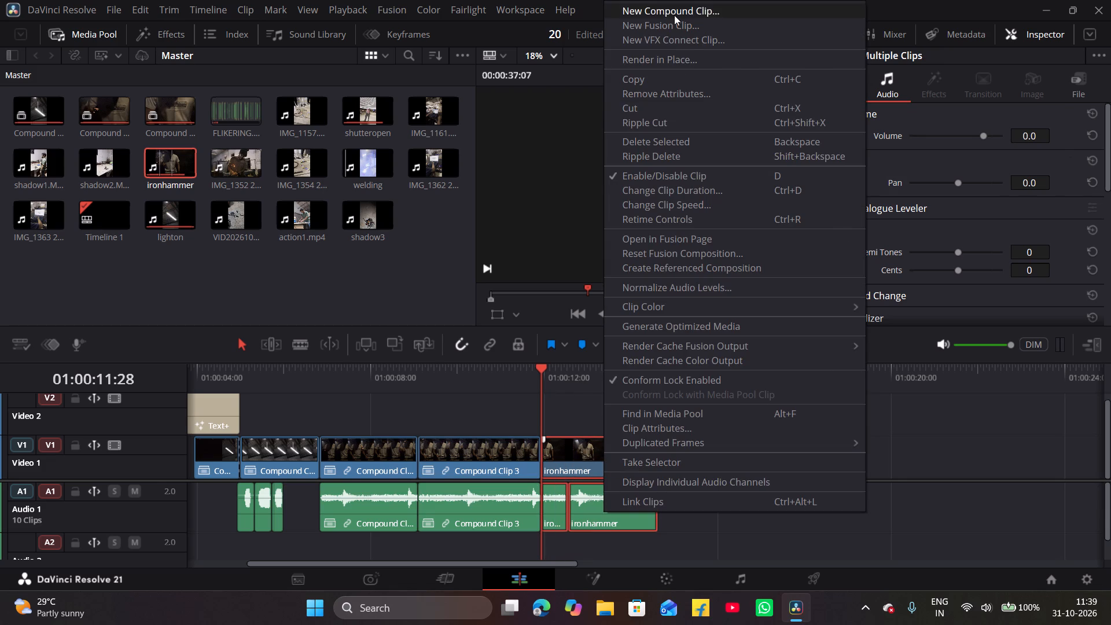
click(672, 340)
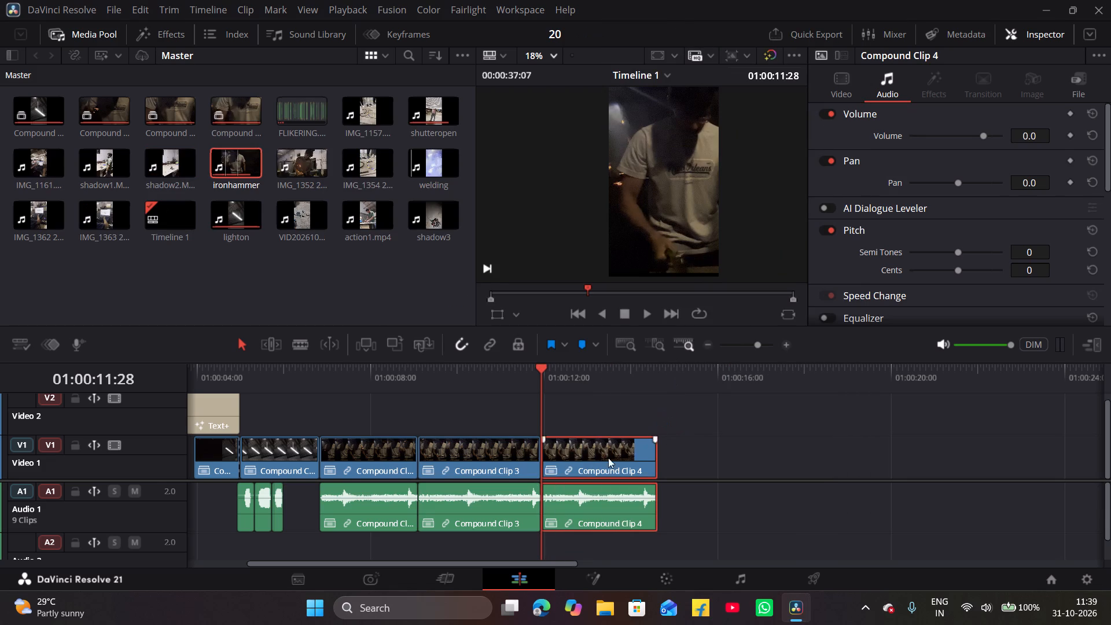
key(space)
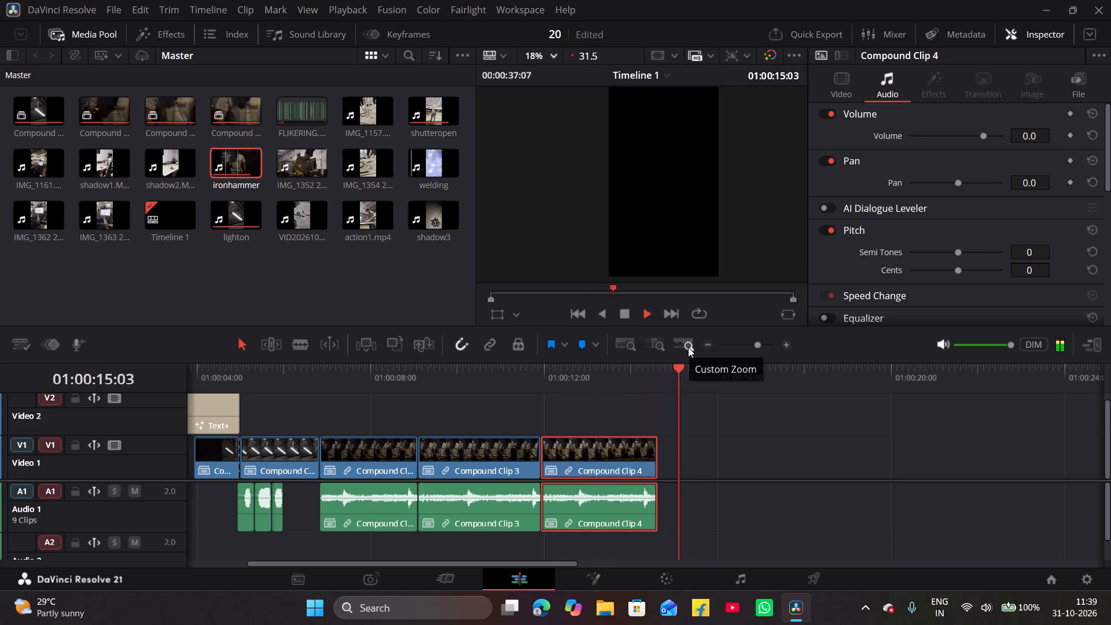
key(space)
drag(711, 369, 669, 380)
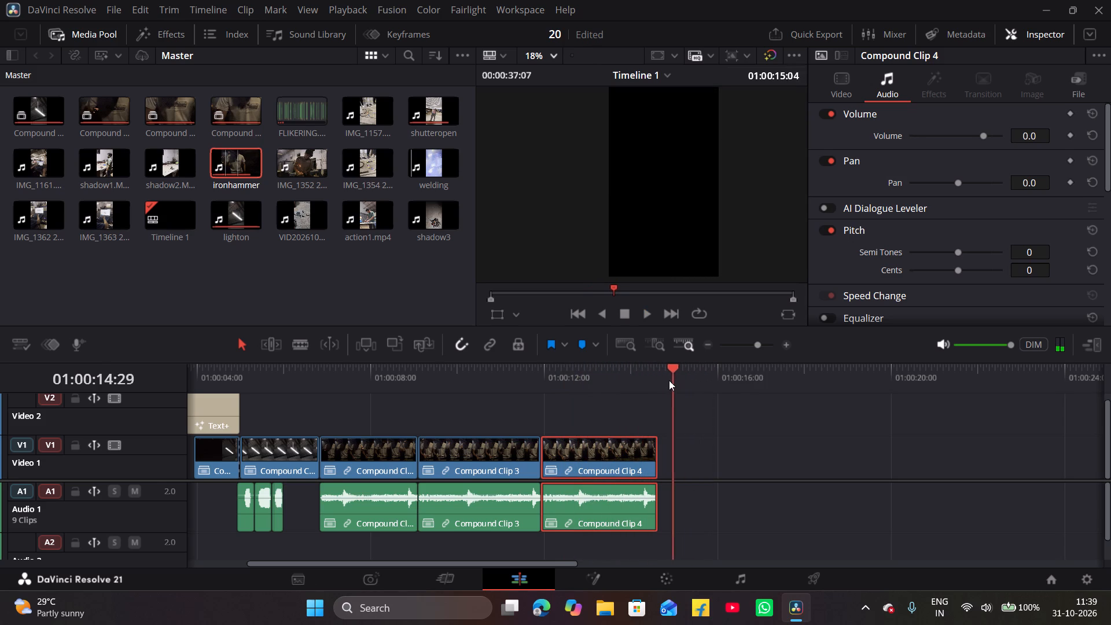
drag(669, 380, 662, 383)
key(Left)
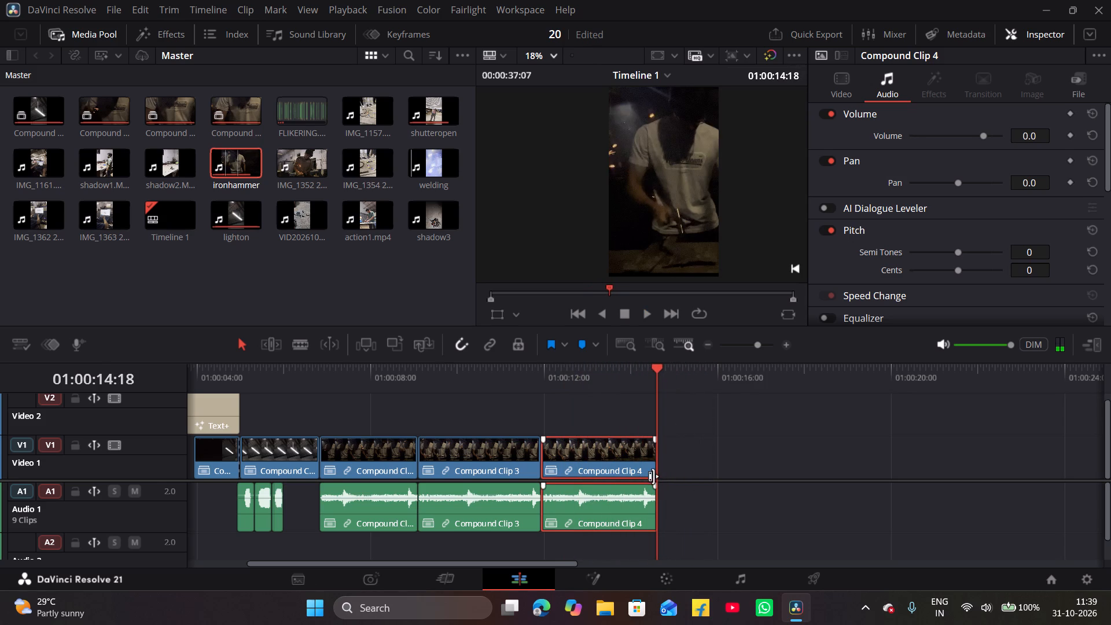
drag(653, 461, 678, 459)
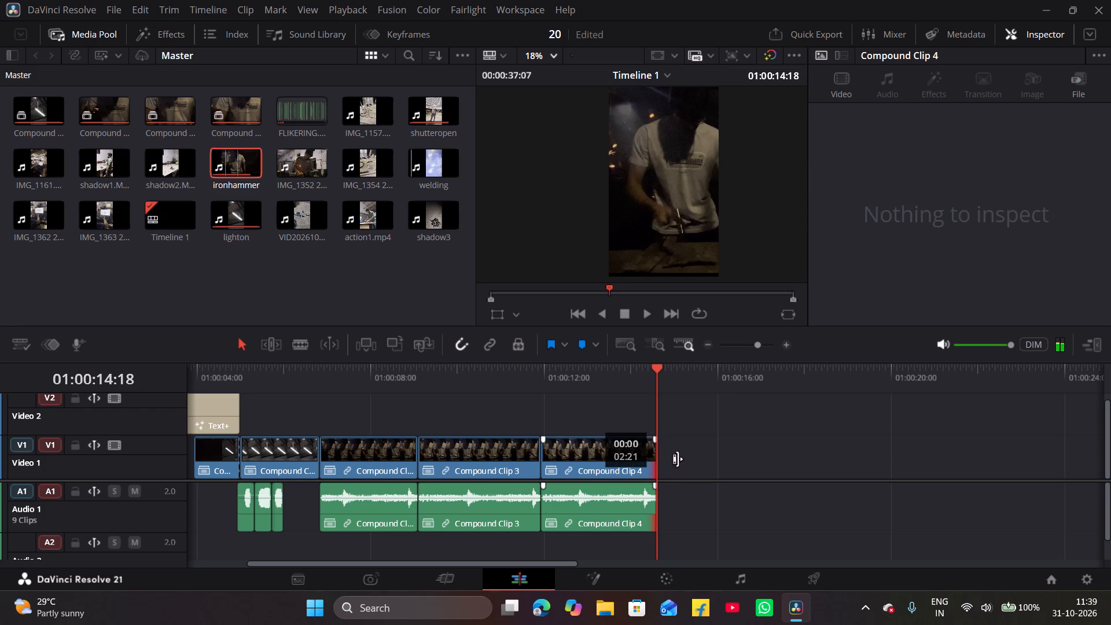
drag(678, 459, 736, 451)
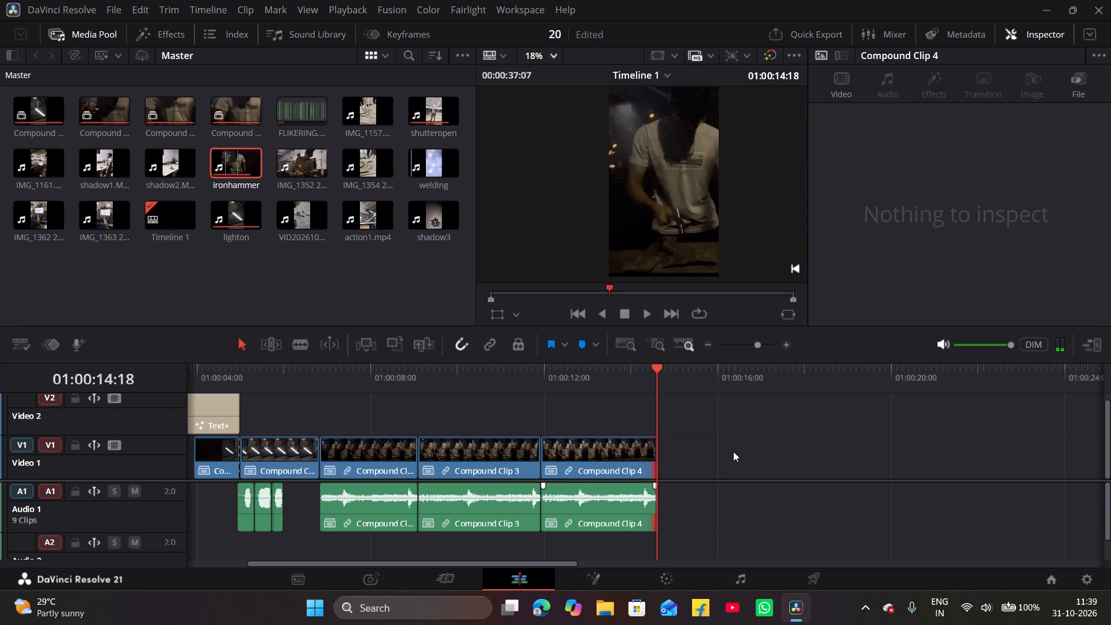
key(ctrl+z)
Extend the end of the last ironhammer video segment slightly beyond the end of its audio.
drag(651, 464, 663, 464)
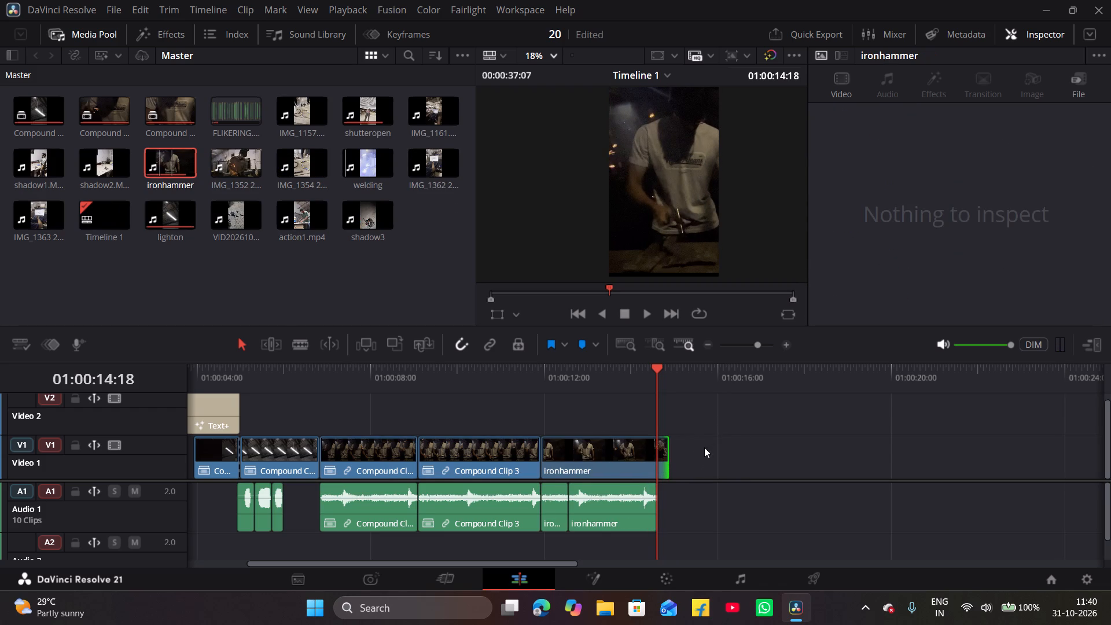
key(Right)
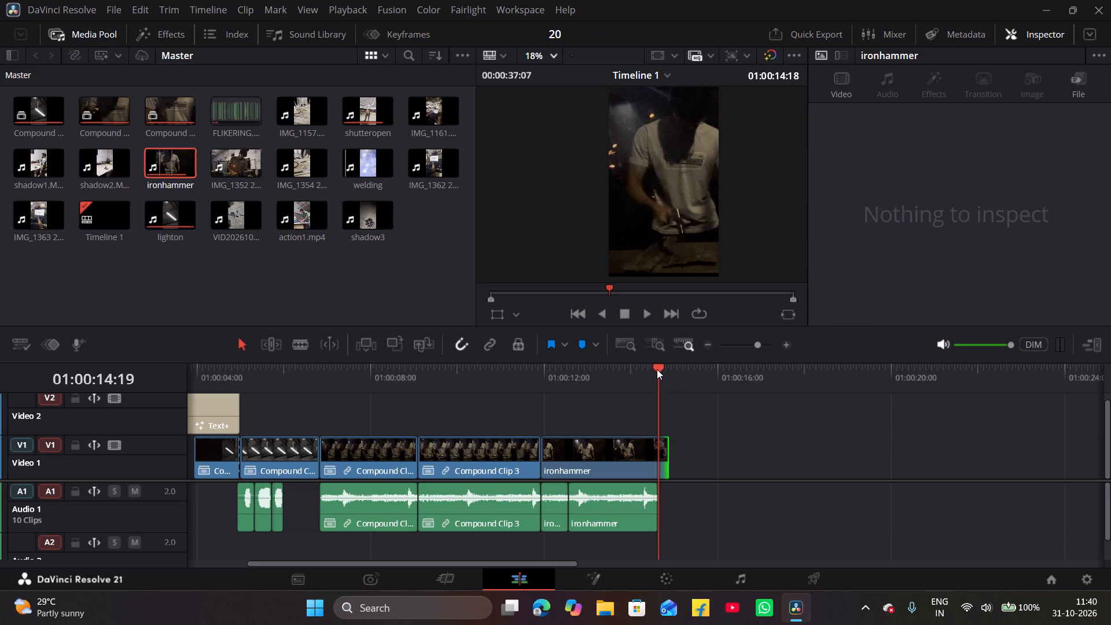
key(Right)
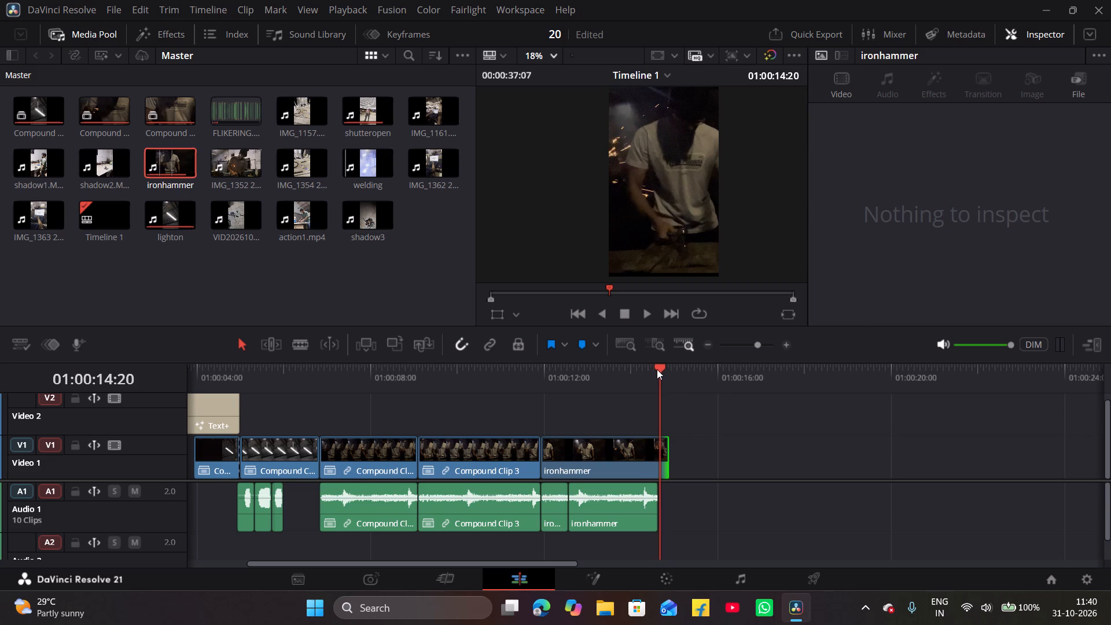
key(Right)
key(Right)
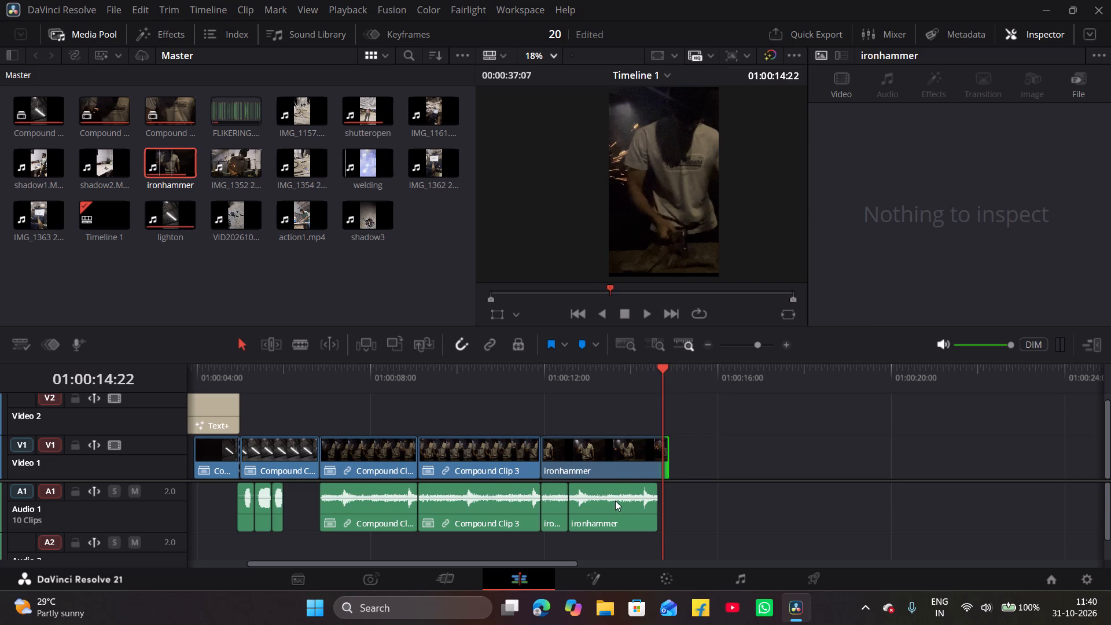
Move the last long ironhammer audio piece later so it ends with the extended video, and play the segment.
drag(616, 501, 627, 501)
drag(663, 370, 556, 391)
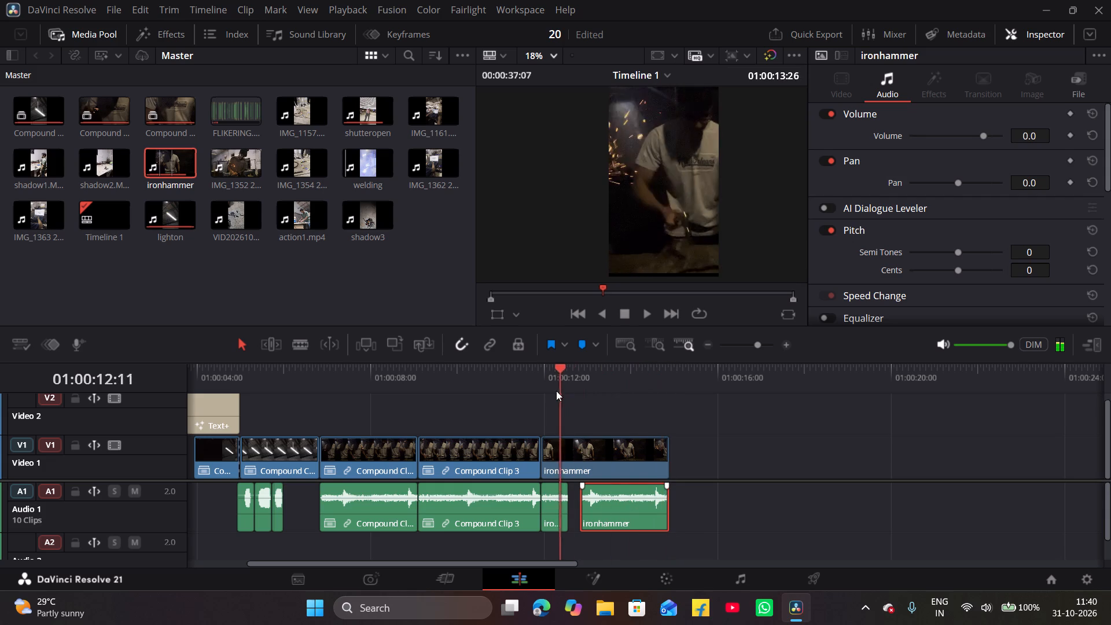
drag(556, 391, 545, 394)
key(space)
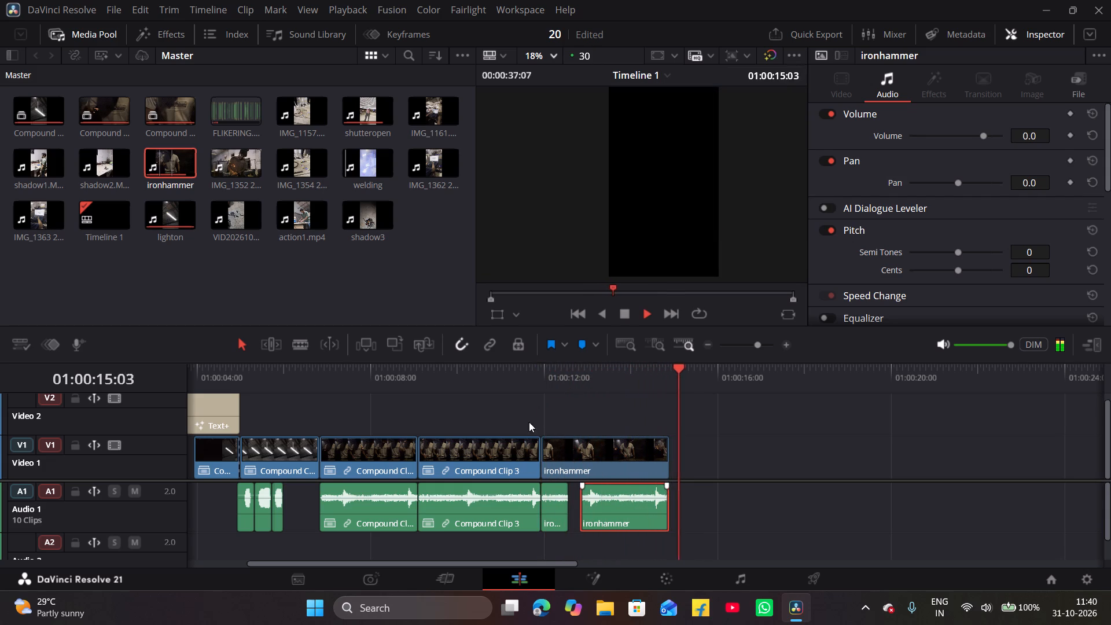
Extend the end of the short last-segment ironhammer audio piece until it meets the long piece, and play the segment.
key(space)
click(554, 513)
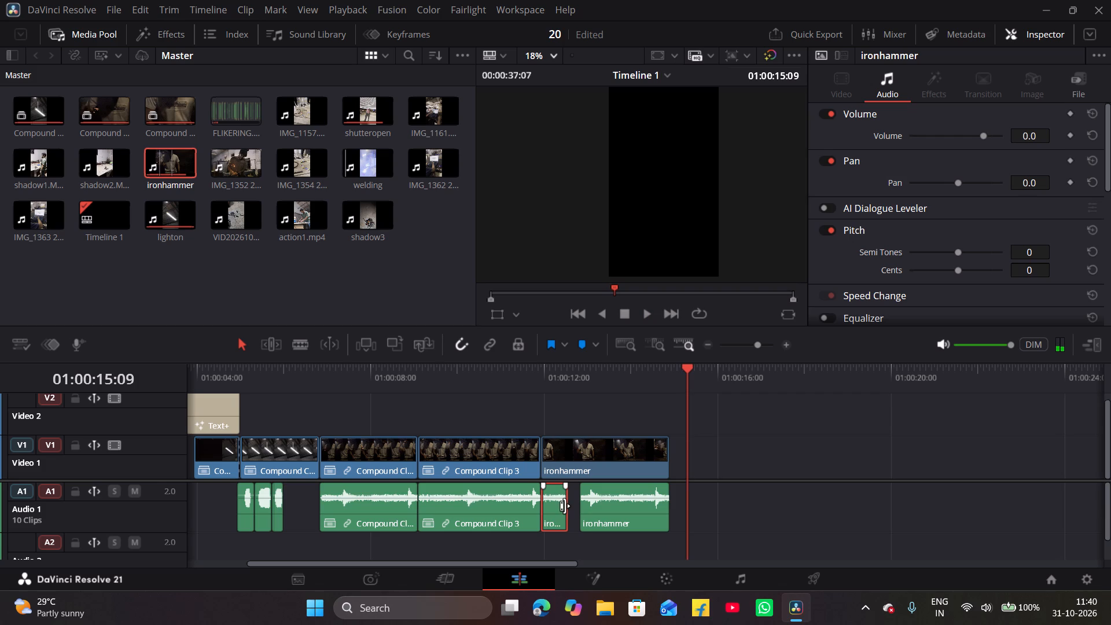
drag(565, 506, 574, 504)
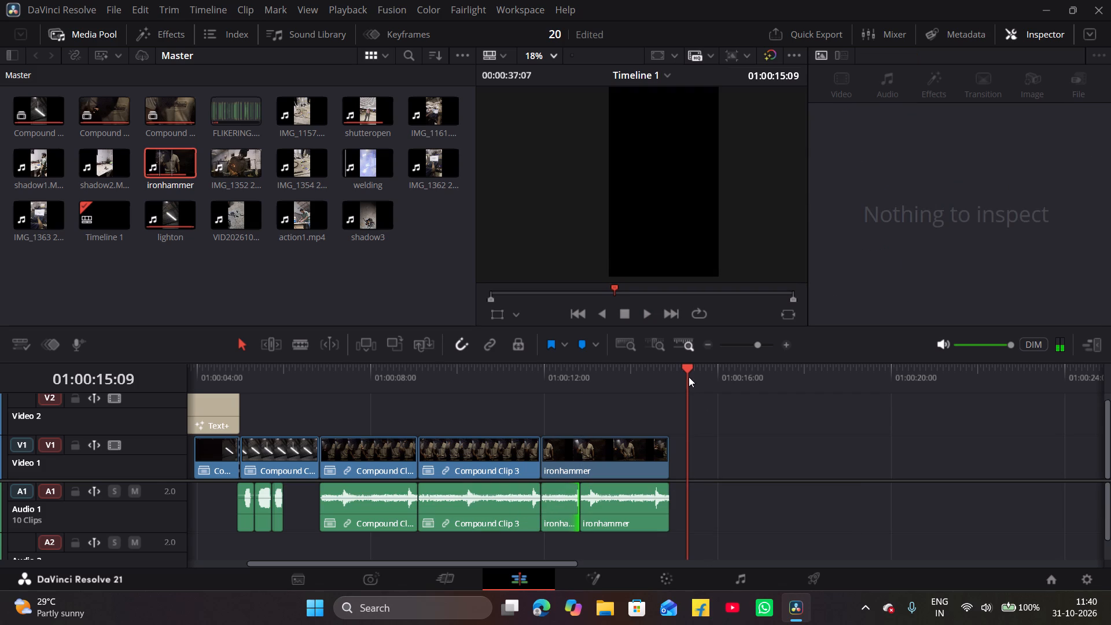
drag(686, 369, 541, 404)
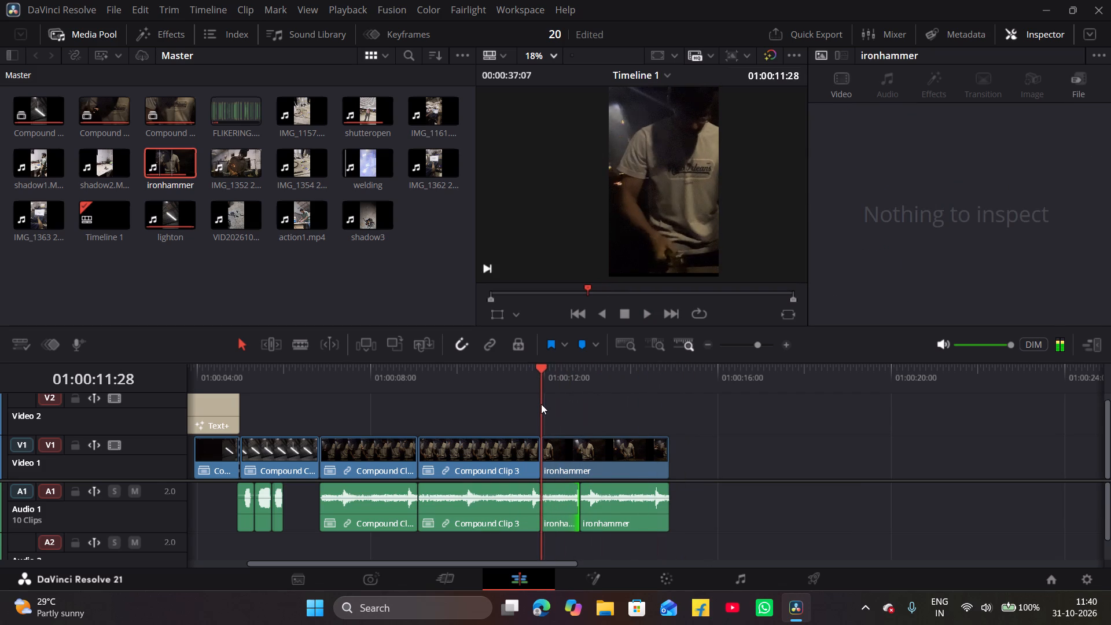
key(space)
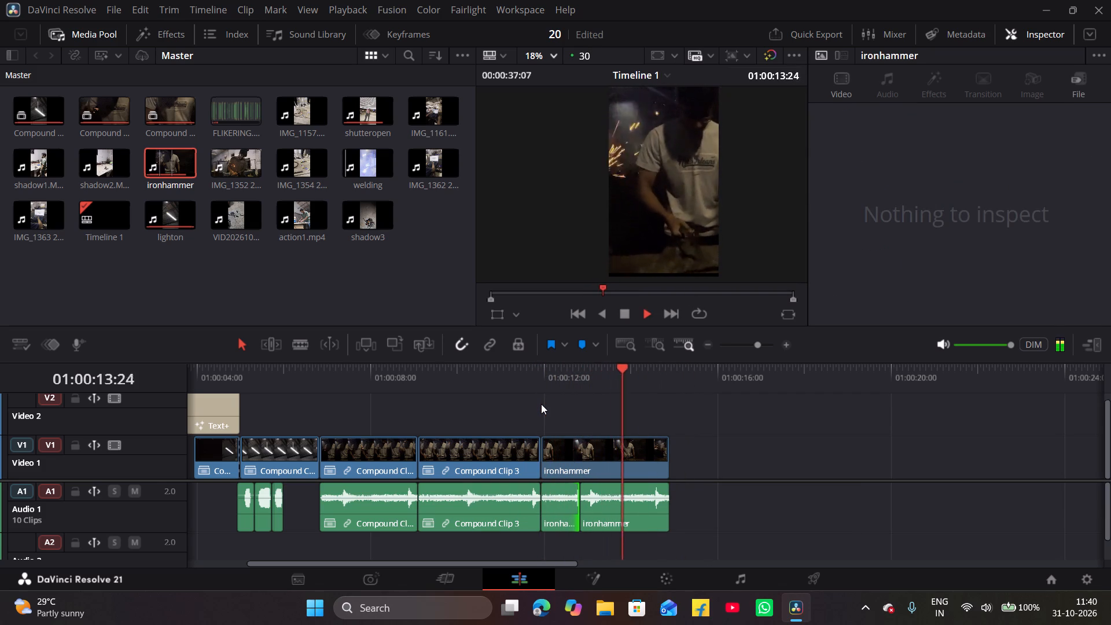
key(space)
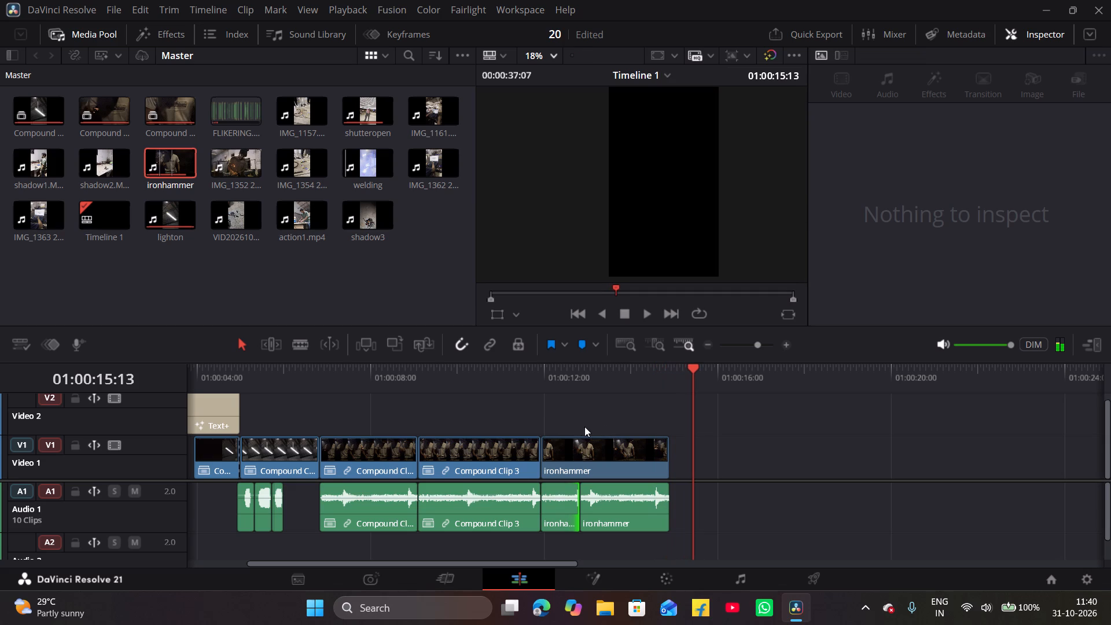
Split the short ironhammer audio piece at 01:00:12:20 and delete the sliver between the cut and the long piece.
click(789, 343)
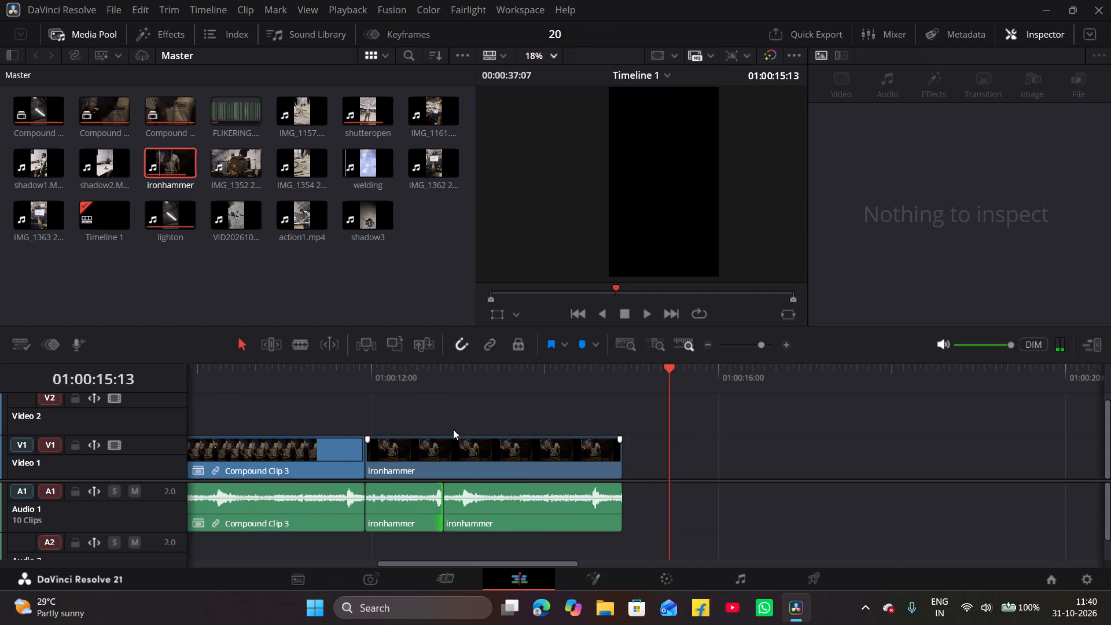
click(437, 398)
click(429, 378)
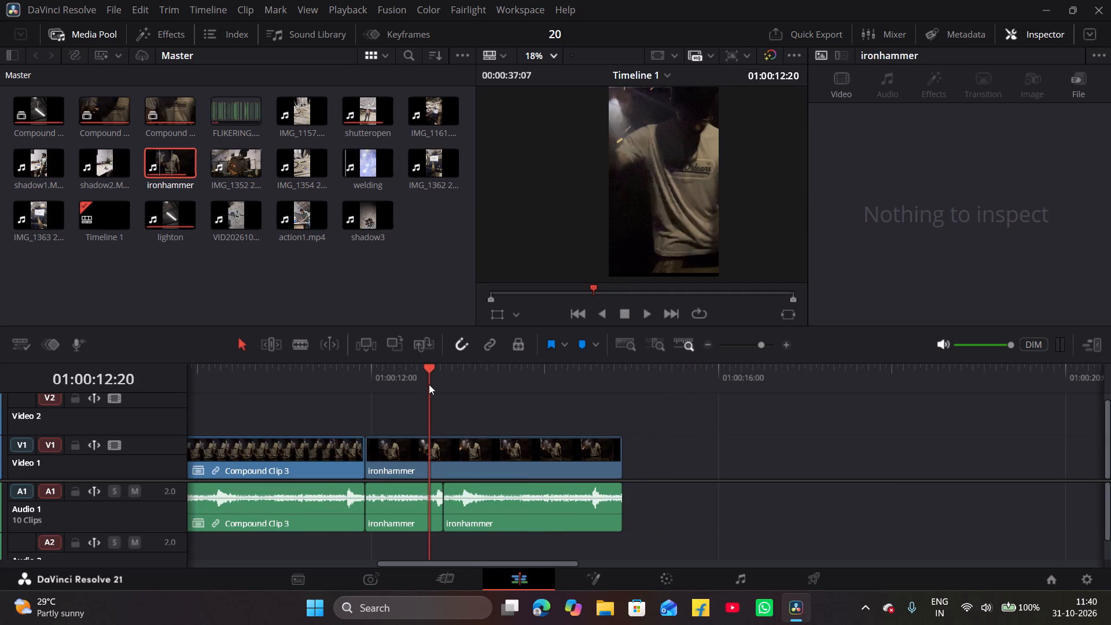
click(424, 514)
key(ctrl+b)
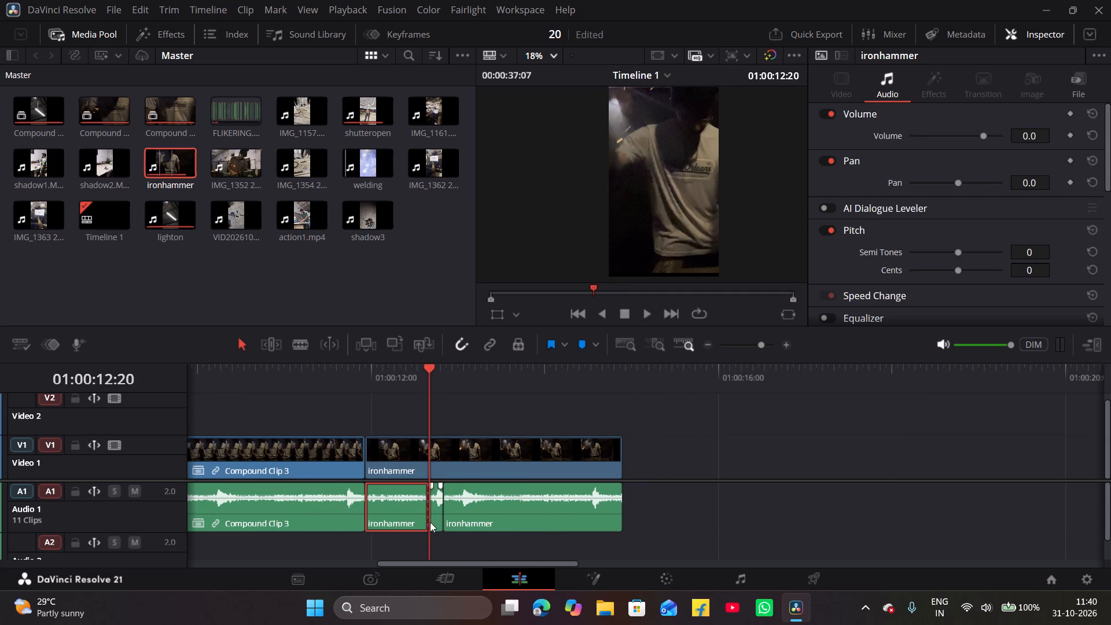
click(437, 523)
key(BackSpace)
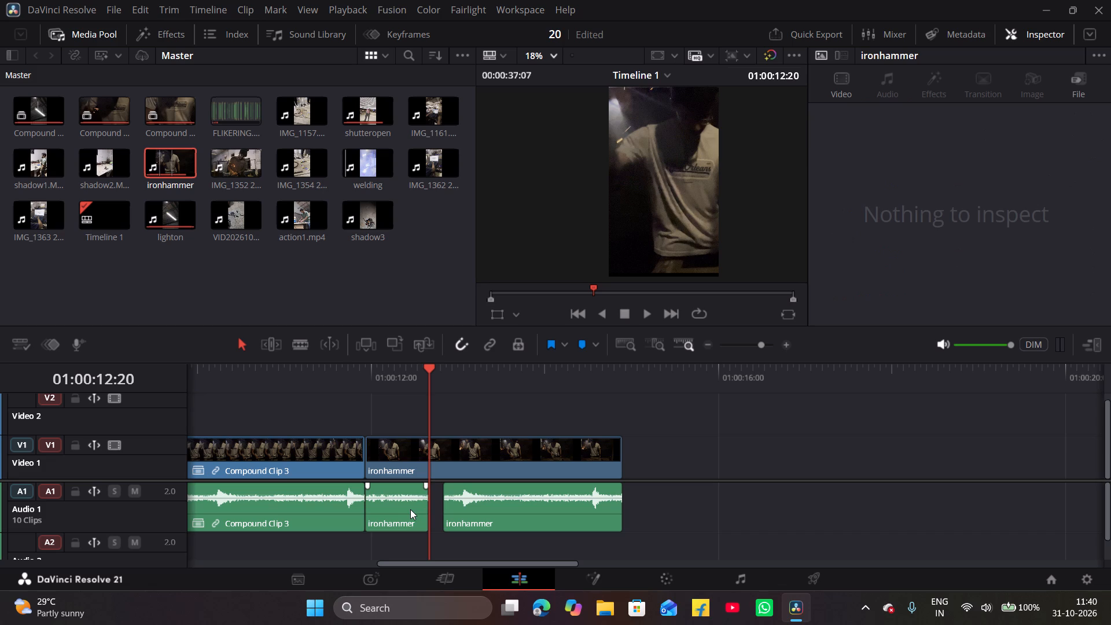
Split the remaining short ironhammer audio piece again at 01:00:12:15.
drag(429, 365, 431, 378)
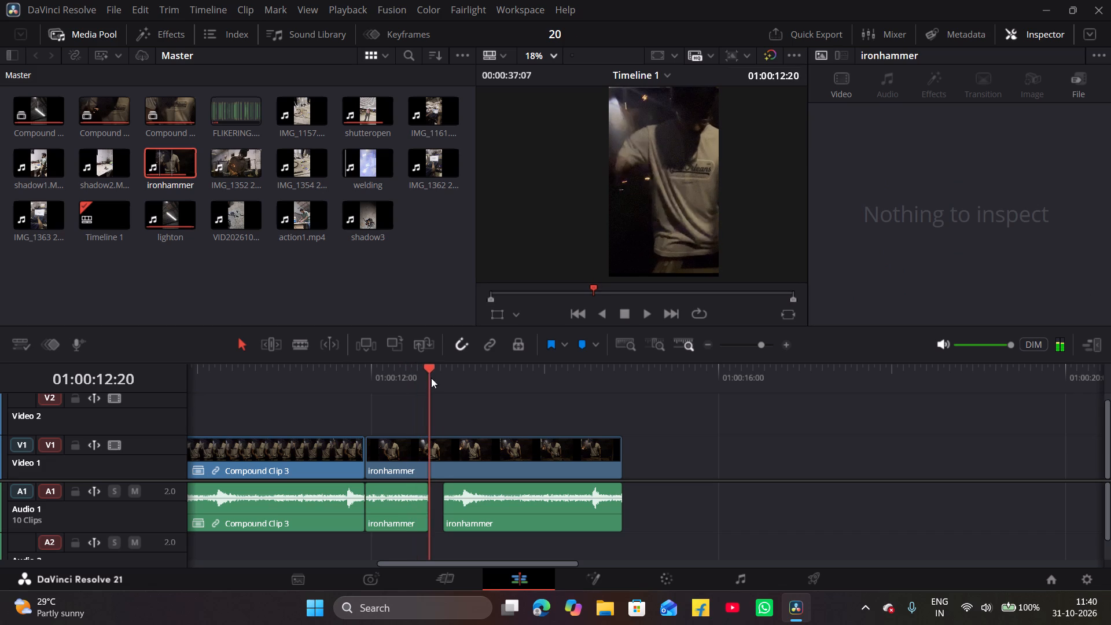
drag(431, 378, 442, 380)
key(Left)
key(Left)
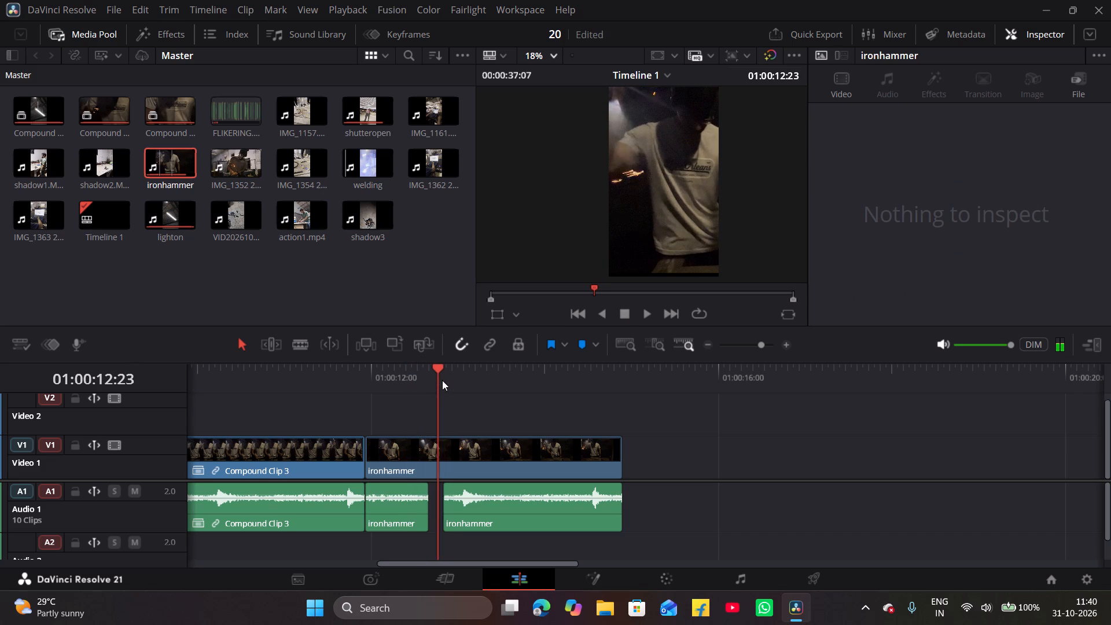
key(Left)
key(Left)
key(Left)
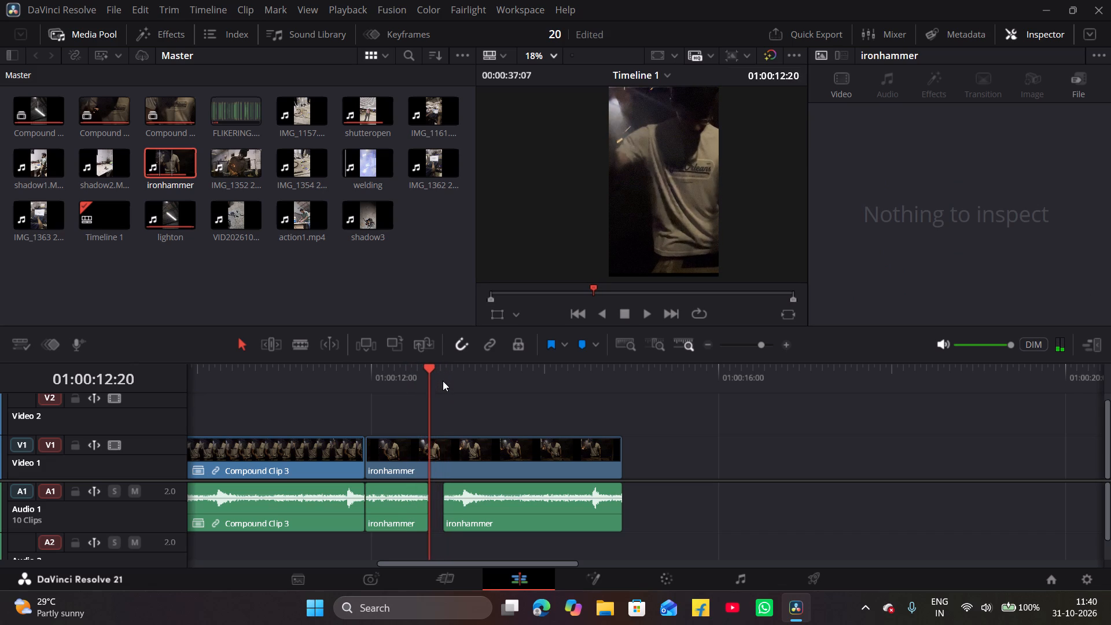
key(Left)
key(Left)
key(Left)
key(Left)
key(Left)
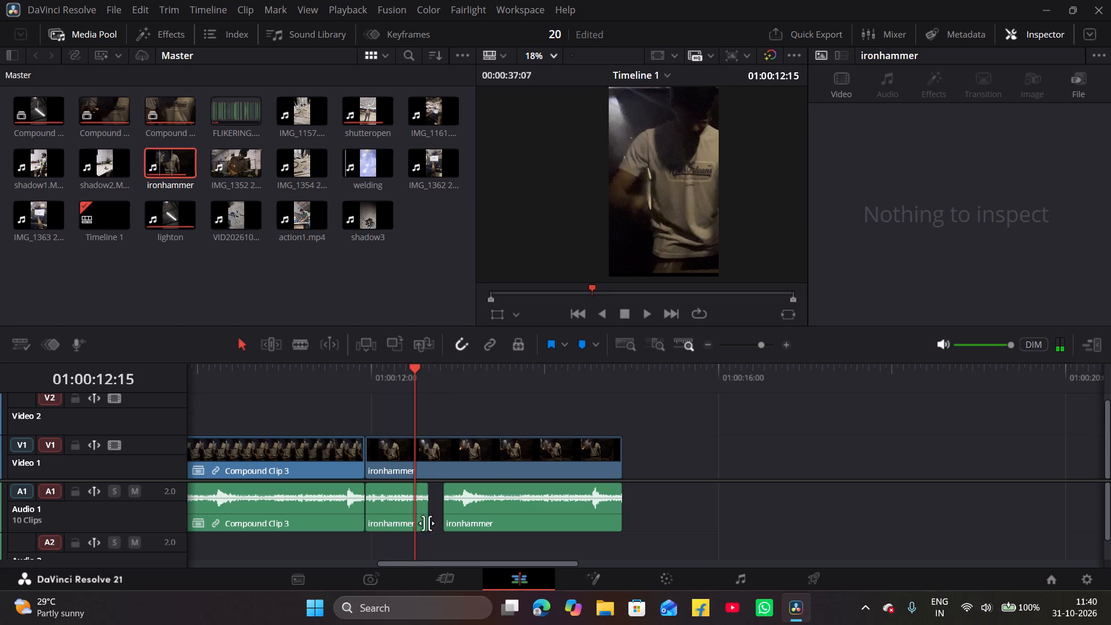
click(404, 516)
key(ctrl+b)
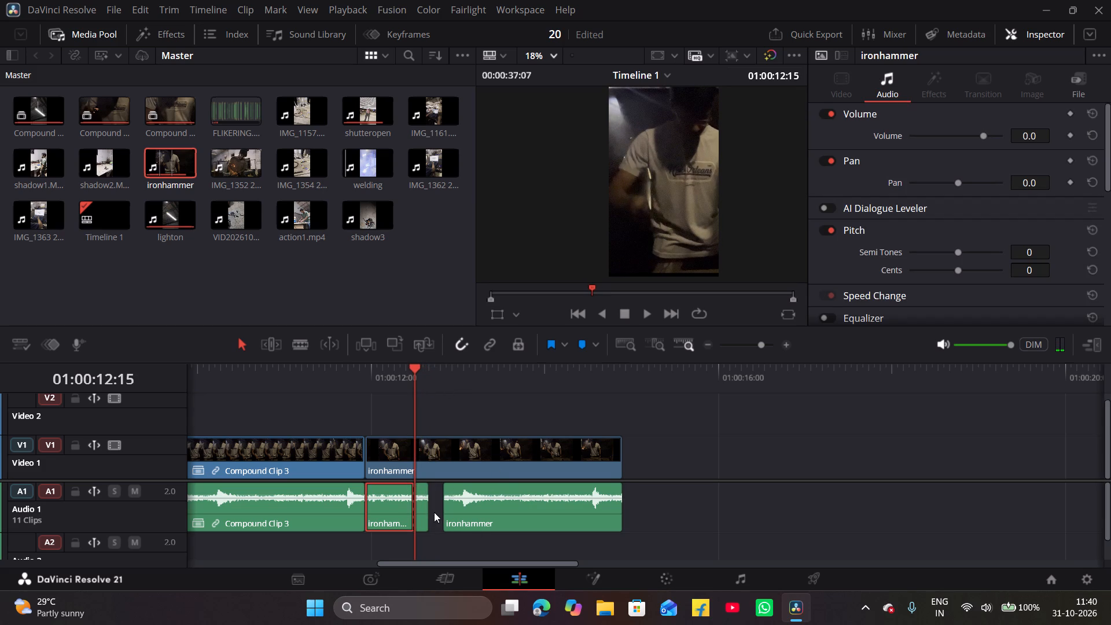
Duplicate the small audio piece after the cut into the gap before the long ironhammer audio, and play the segment.
click(419, 515)
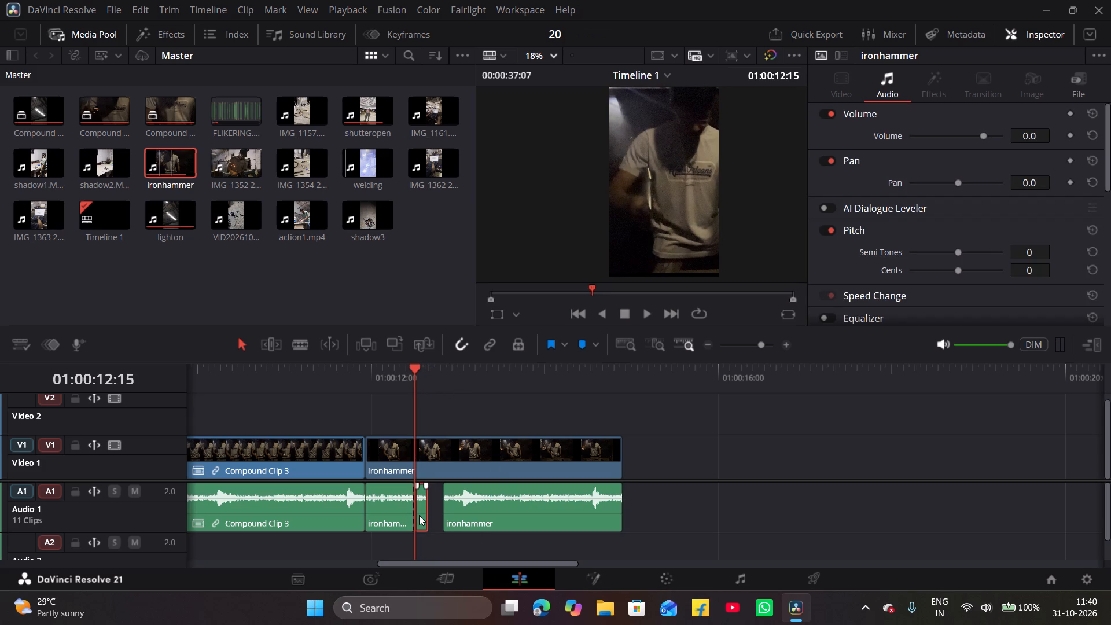
alt+drag(419, 515, 434, 514)
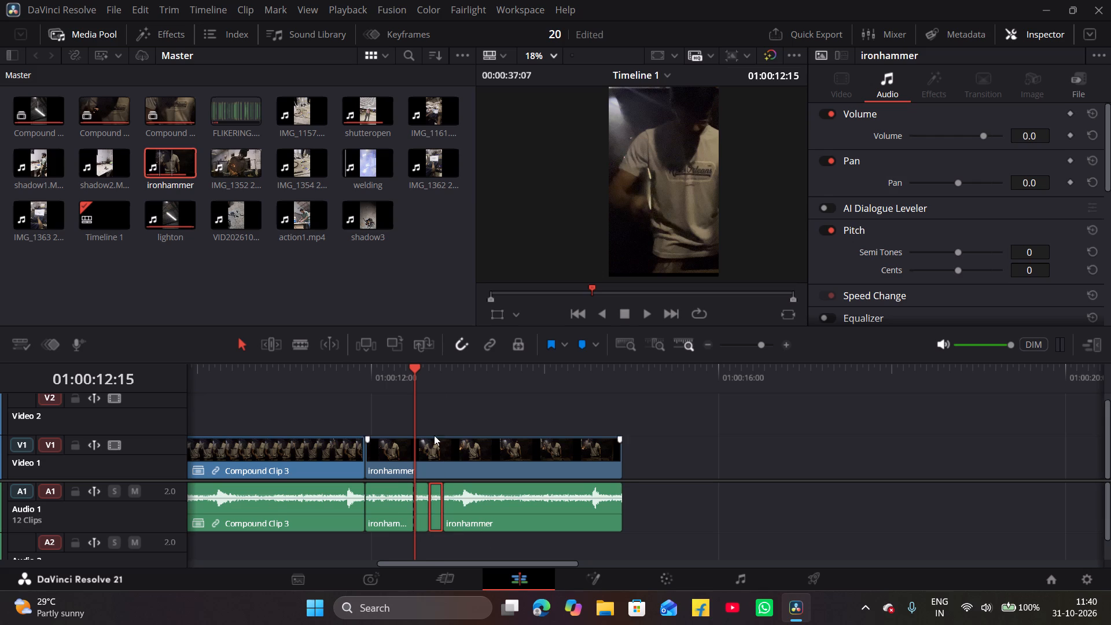
drag(414, 370, 354, 391)
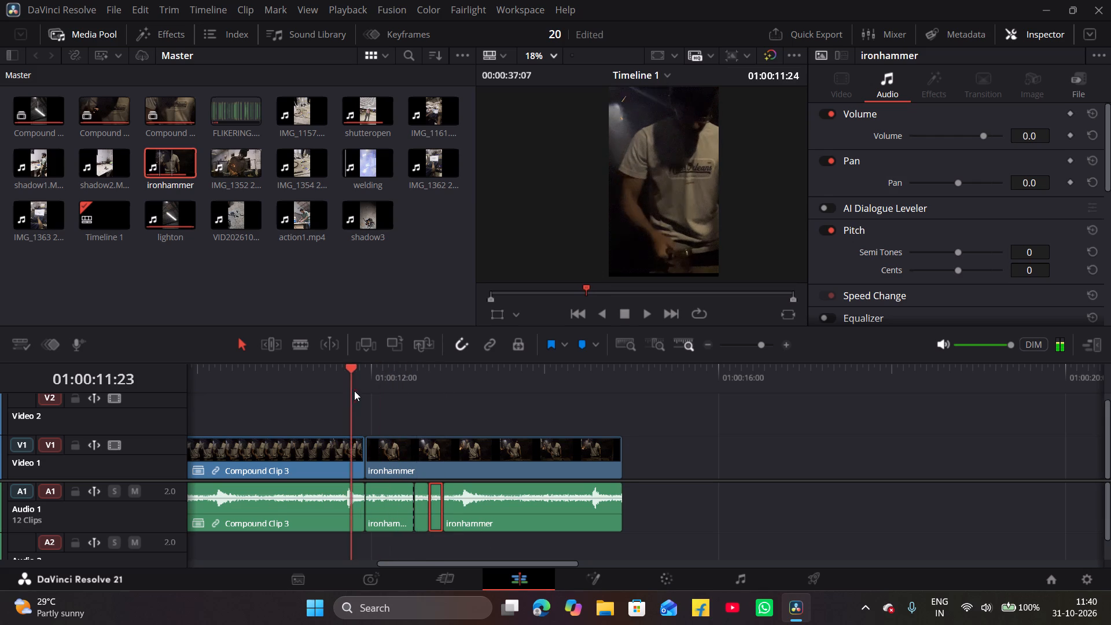
drag(354, 391, 362, 390)
key(space)
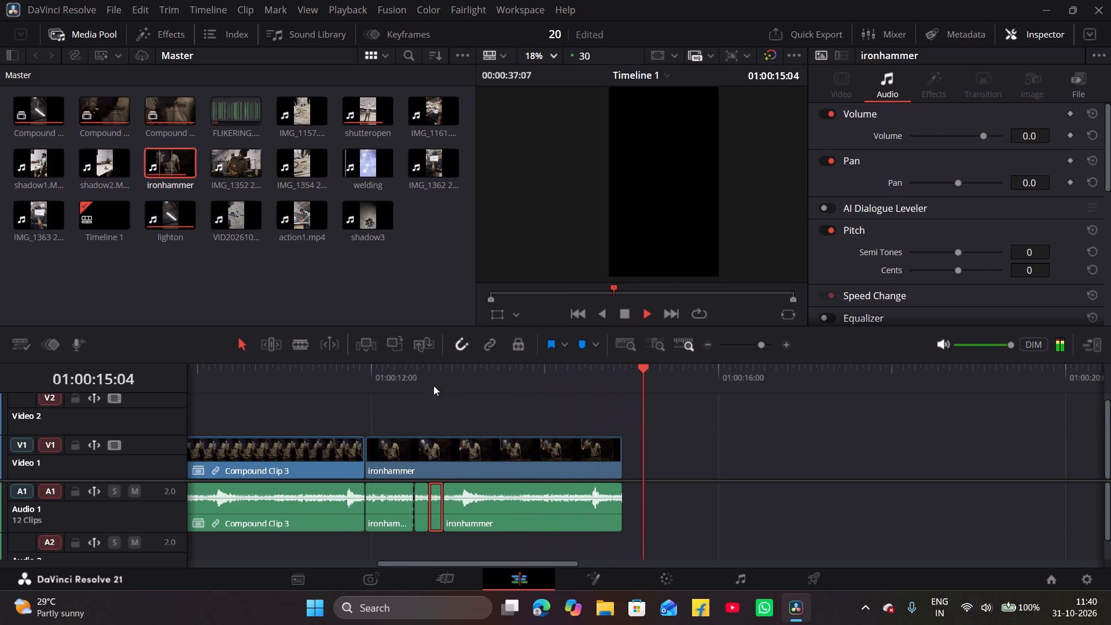
key(space)
Combine the last ironhammer video segment and all its audio pieces into a new compound clip with the default name.
click(709, 342)
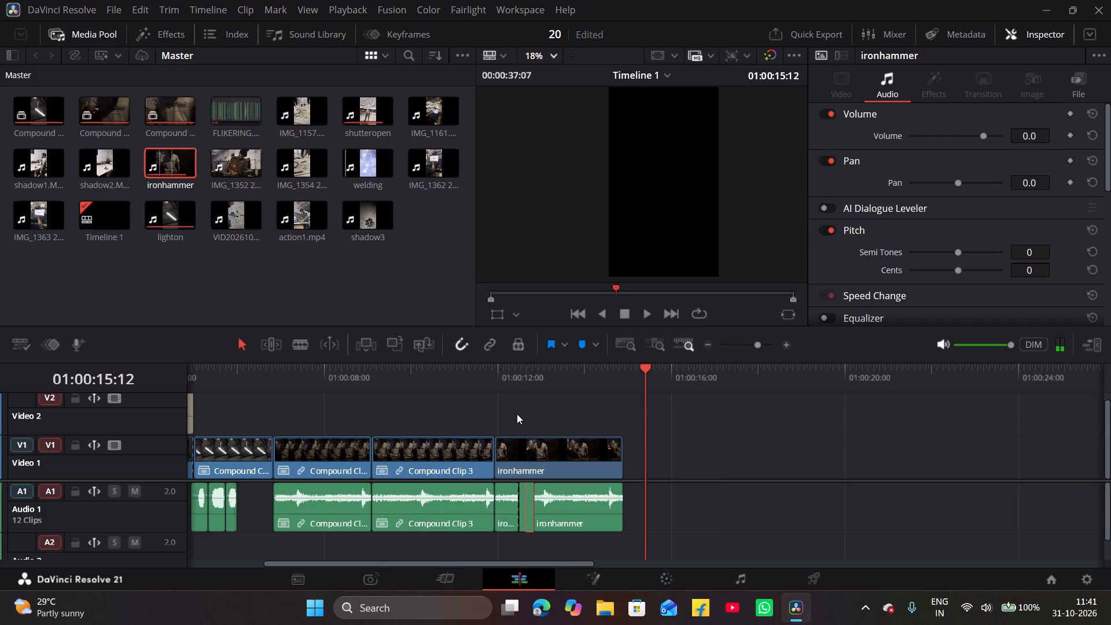
drag(517, 414, 558, 530)
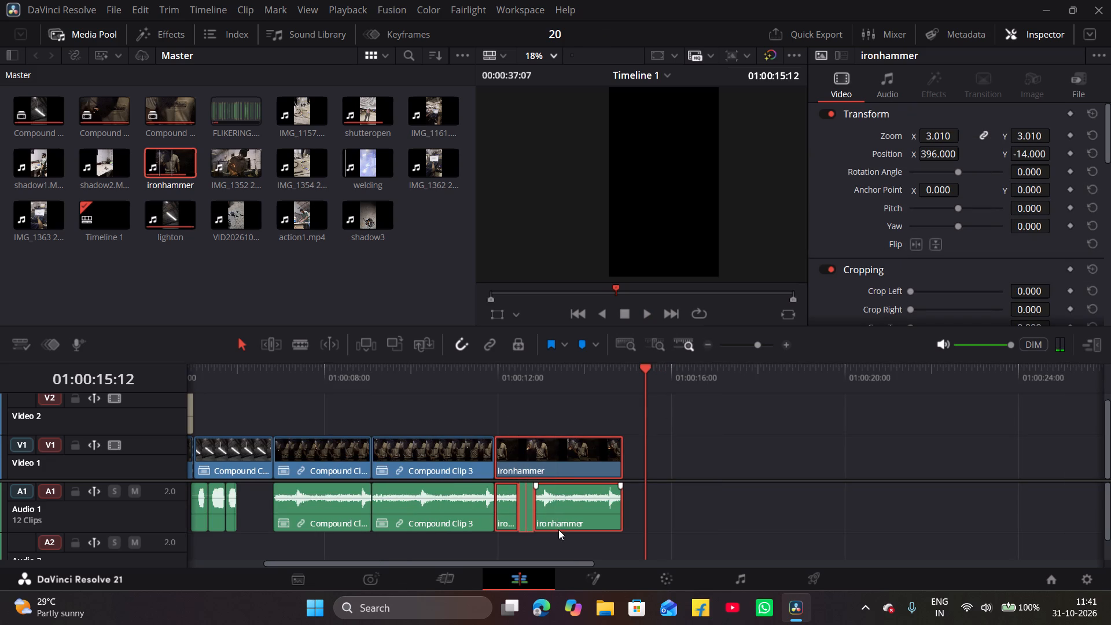
right_click(558, 507)
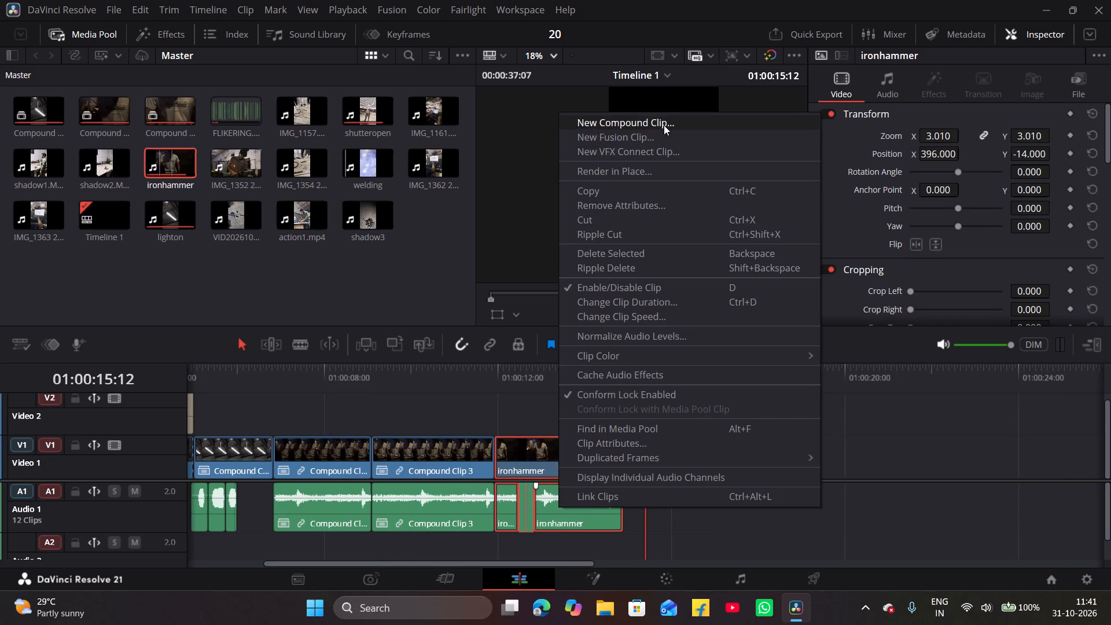
click(664, 125)
click(670, 343)
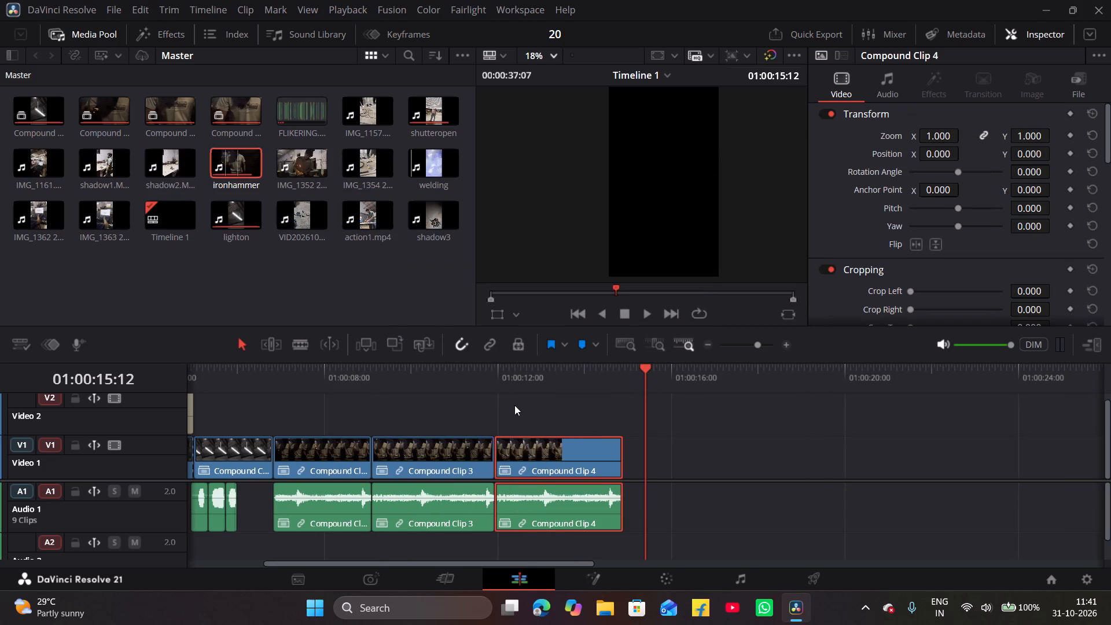
Play back the last ironhammer compound clip at normal and half speed to check picture and sound sync.
click(490, 378)
key(space)
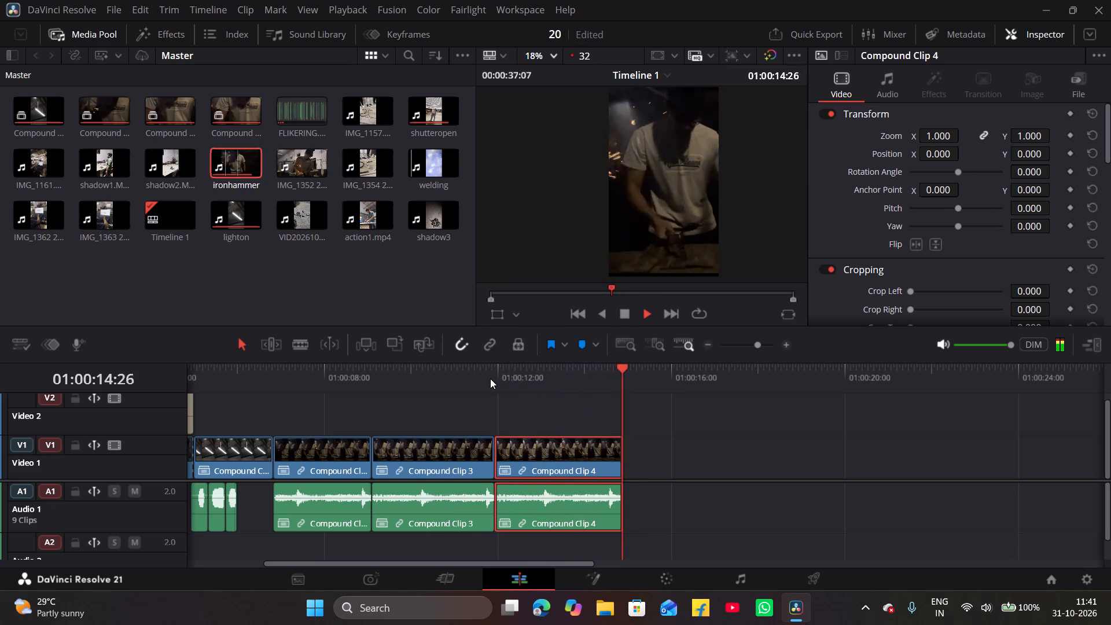
key(space)
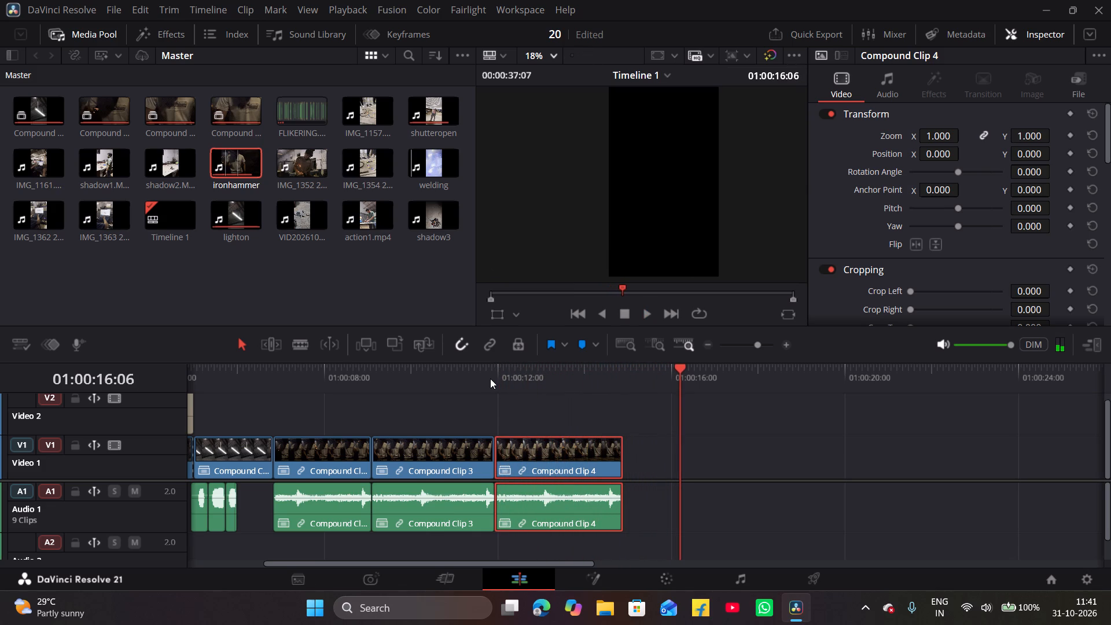
click(784, 345)
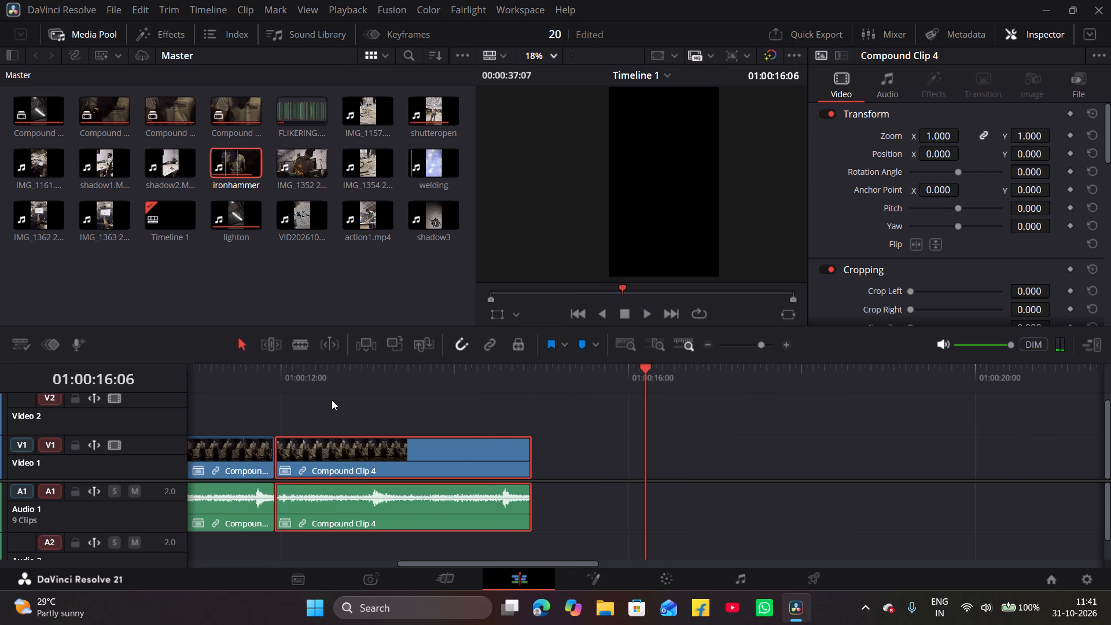
click(371, 391)
key(shift+k)
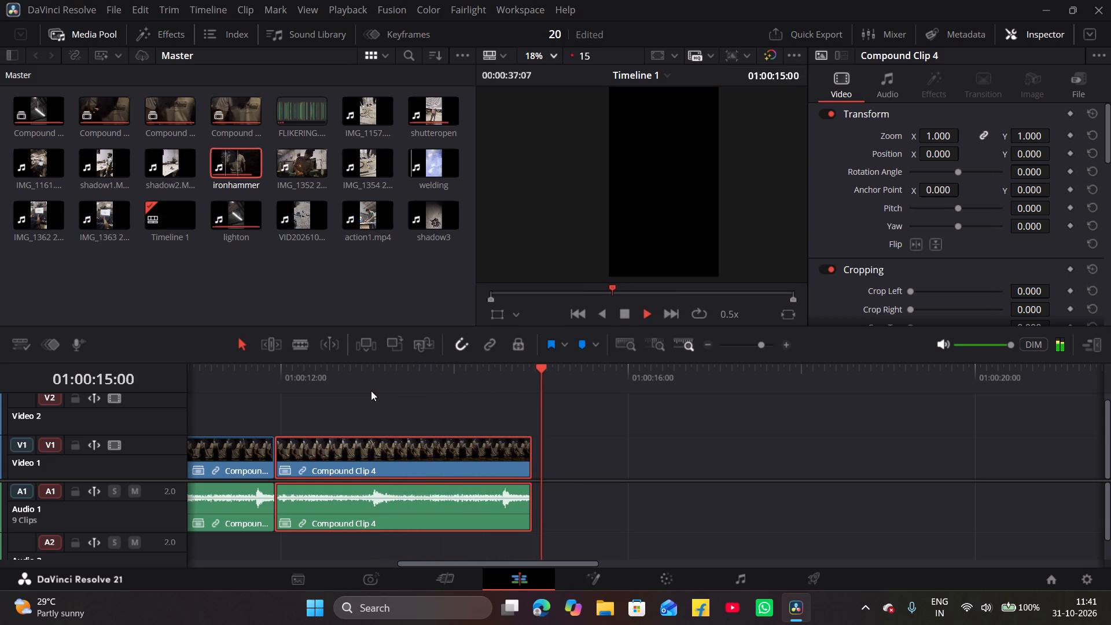
key(space)
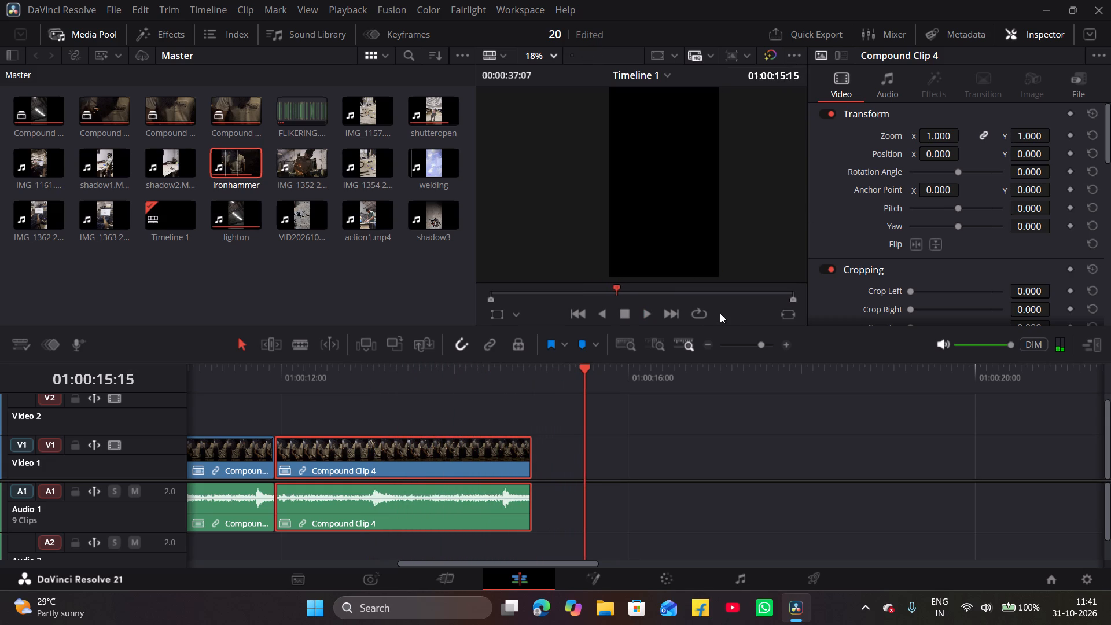
Move Compound Clip 4 and Compound Clip 3 later on the timeline, leaving gaps around each.
click(707, 338)
click(707, 347)
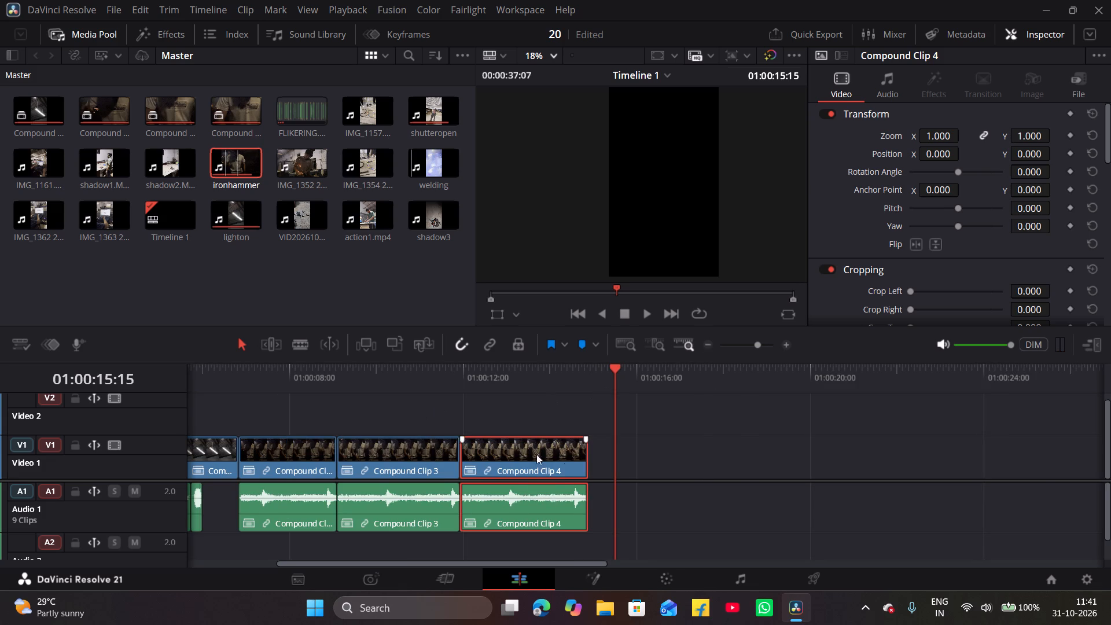
drag(510, 415, 529, 520)
drag(529, 448, 837, 456)
drag(363, 416, 391, 509)
drag(399, 468, 630, 468)
click(560, 414)
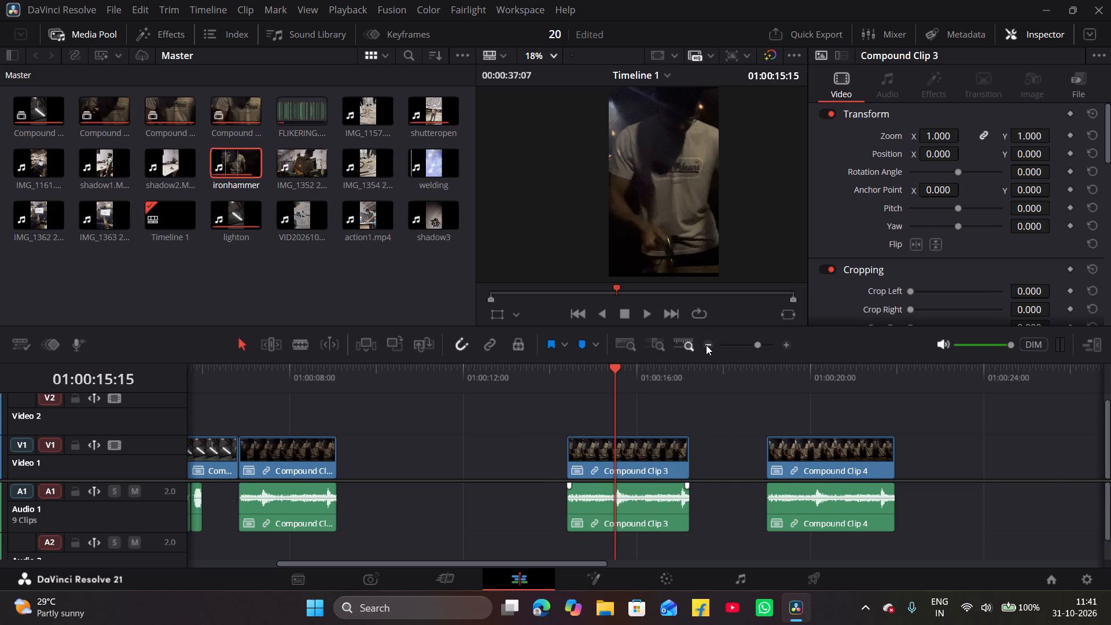
Move the shutteropen clip with its three audio pieces about 3.5 seconds earlier on the timeline.
click(706, 345)
drag(833, 411, 871, 514)
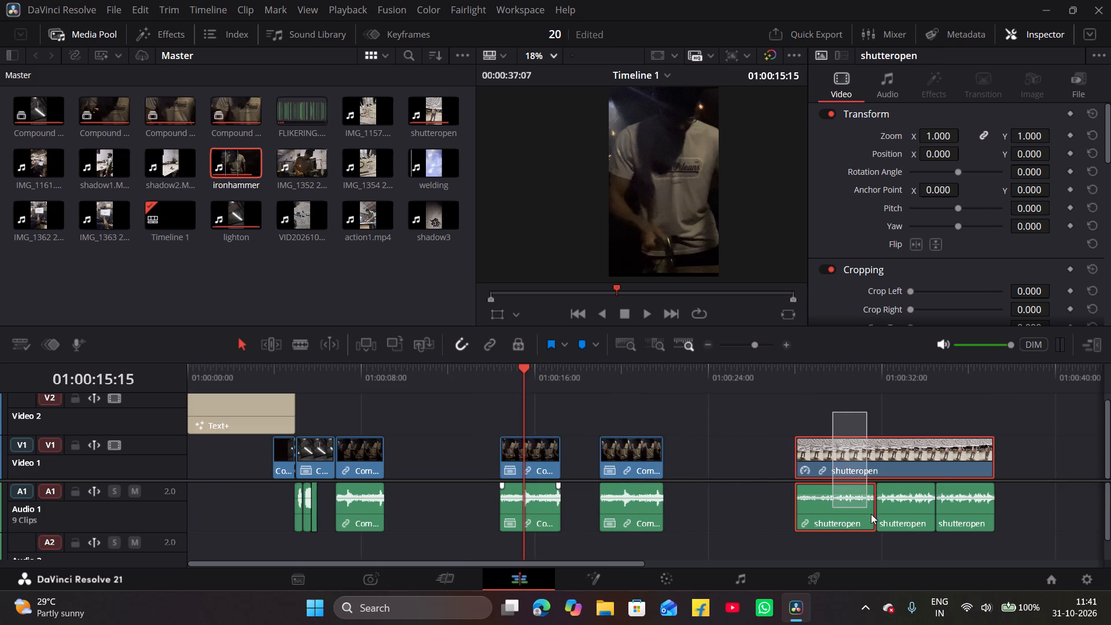
drag(871, 514, 955, 519)
drag(924, 460, 831, 462)
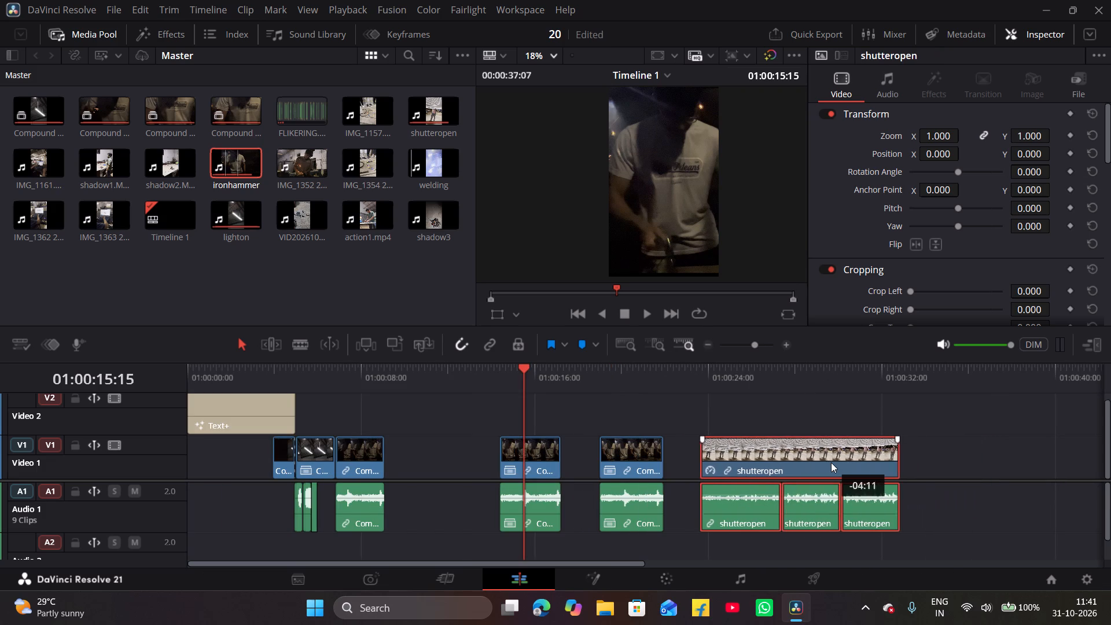
drag(831, 462, 846, 462)
Move the last two ironhammer compound clips together to after the end of the shutteropen clip.
drag(536, 418, 646, 526)
drag(643, 459, 1036, 448)
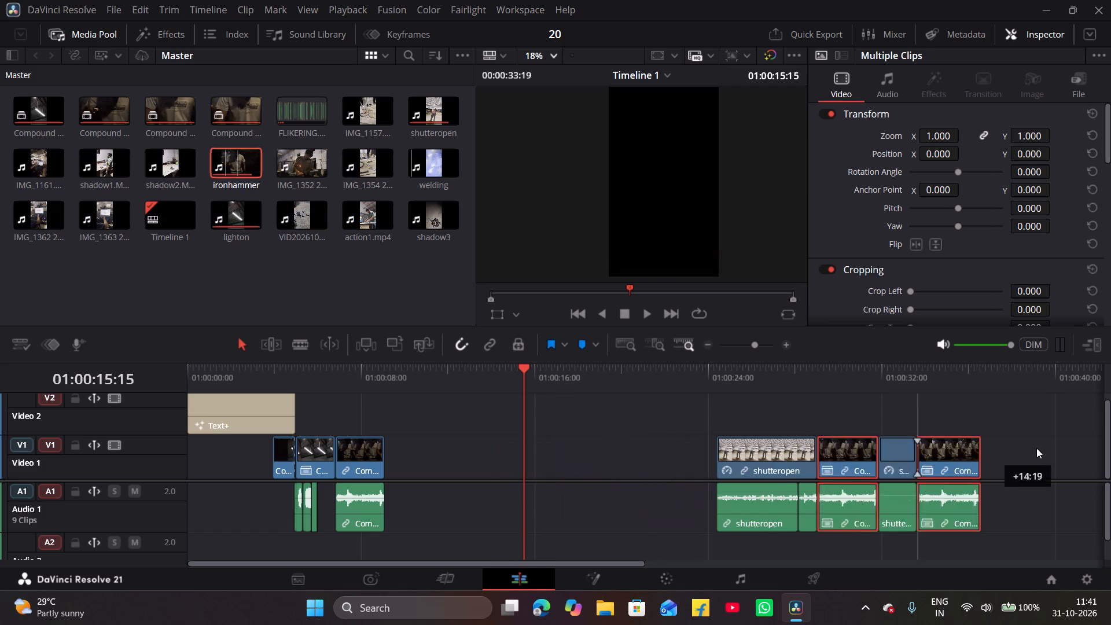
drag(1036, 448, 555, 454)
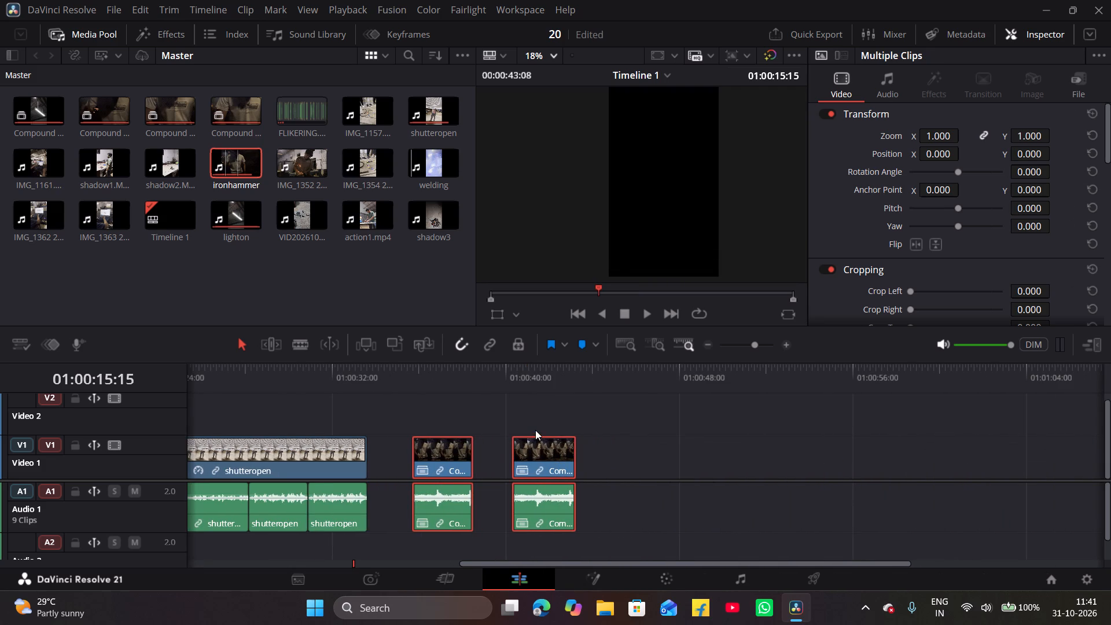
scroll(535, 430, right, 5)
scroll(719, 395, down, 1)
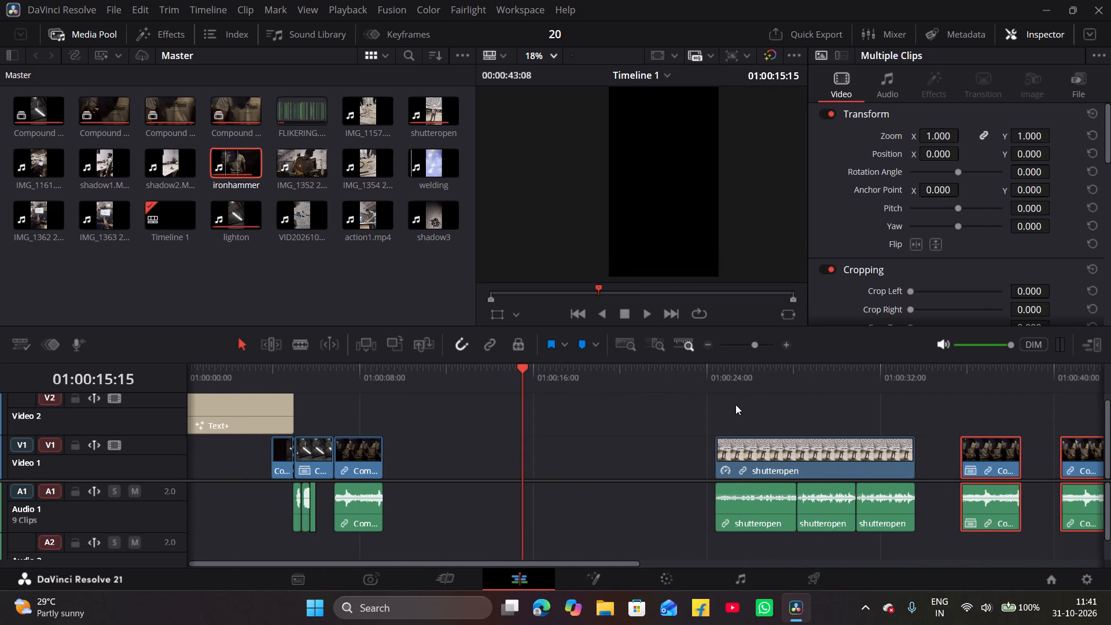
Move the shutteropen clip with its three audio pieces earlier, directly against the end of the first ironhammer compound clip.
scroll(735, 405, down, 1)
drag(760, 415, 877, 519)
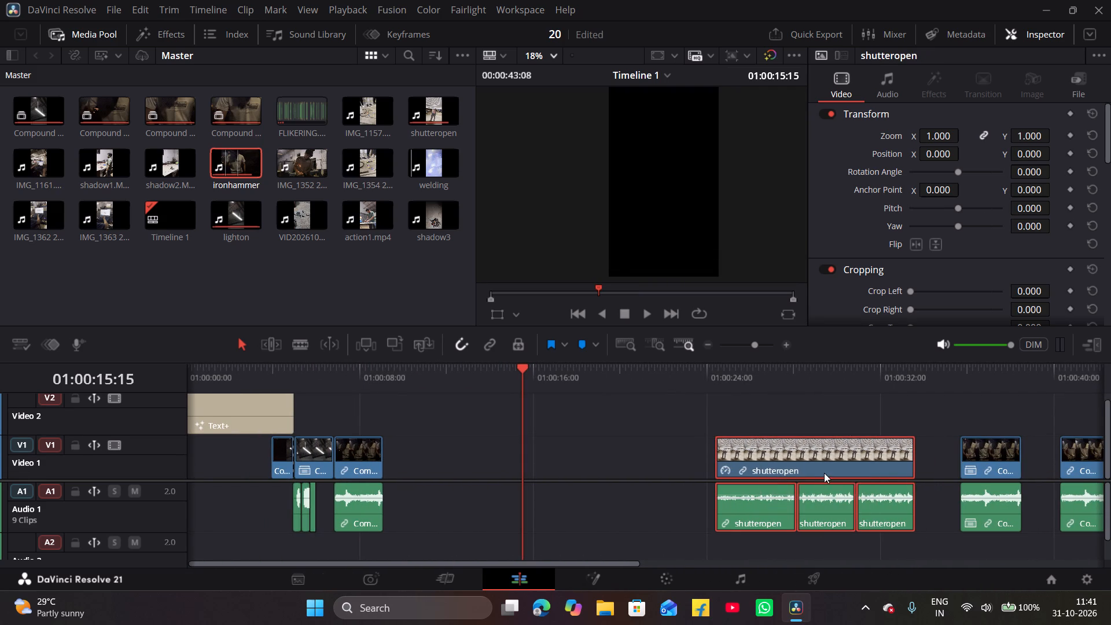
drag(819, 473, 492, 497)
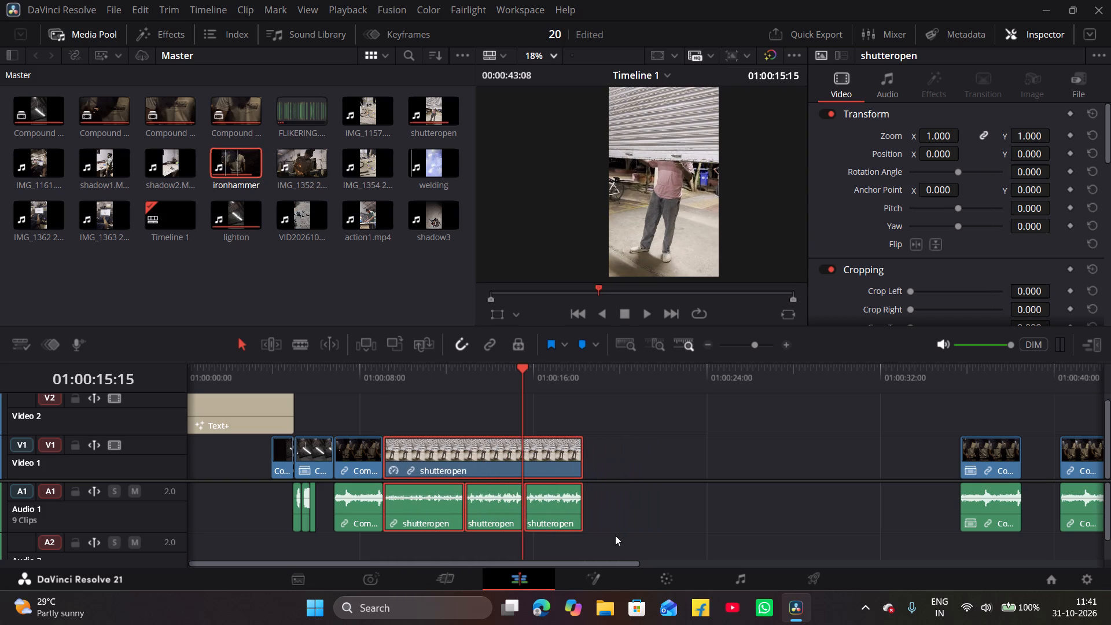
Move Compound Clip 3 with its audio earlier so it directly follows the shutteropen clip.
drag(938, 432, 994, 508)
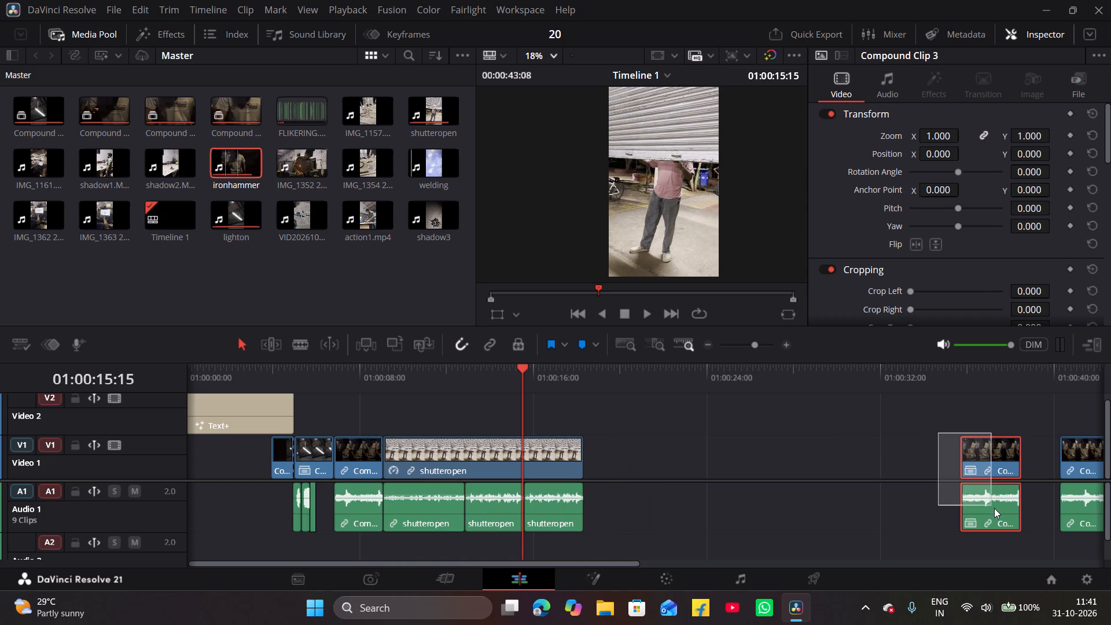
drag(994, 508, 995, 508)
drag(983, 464, 612, 510)
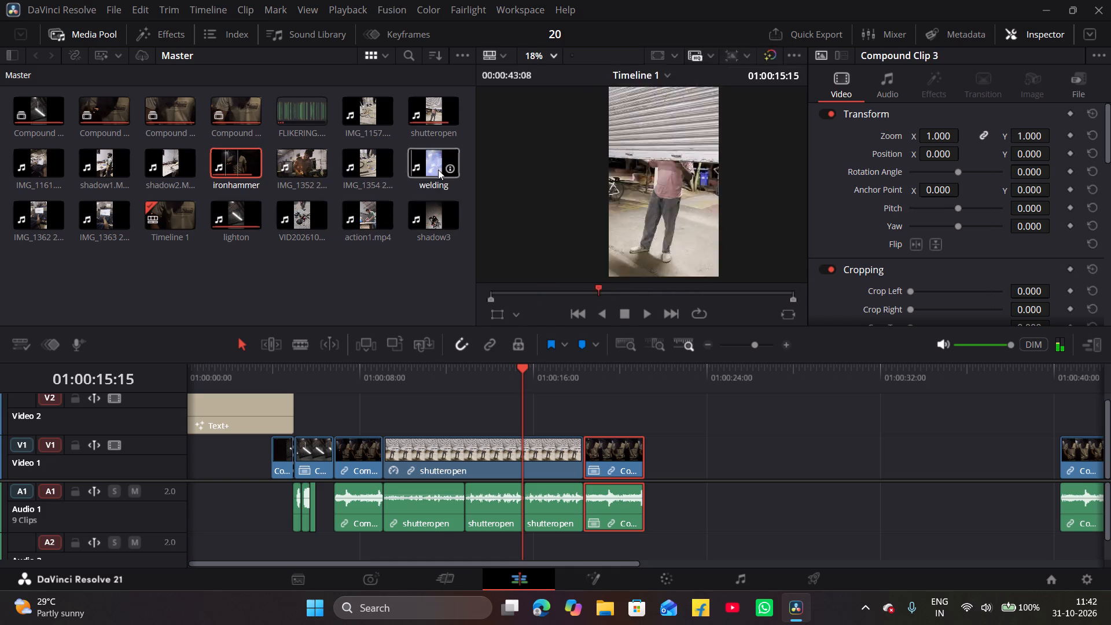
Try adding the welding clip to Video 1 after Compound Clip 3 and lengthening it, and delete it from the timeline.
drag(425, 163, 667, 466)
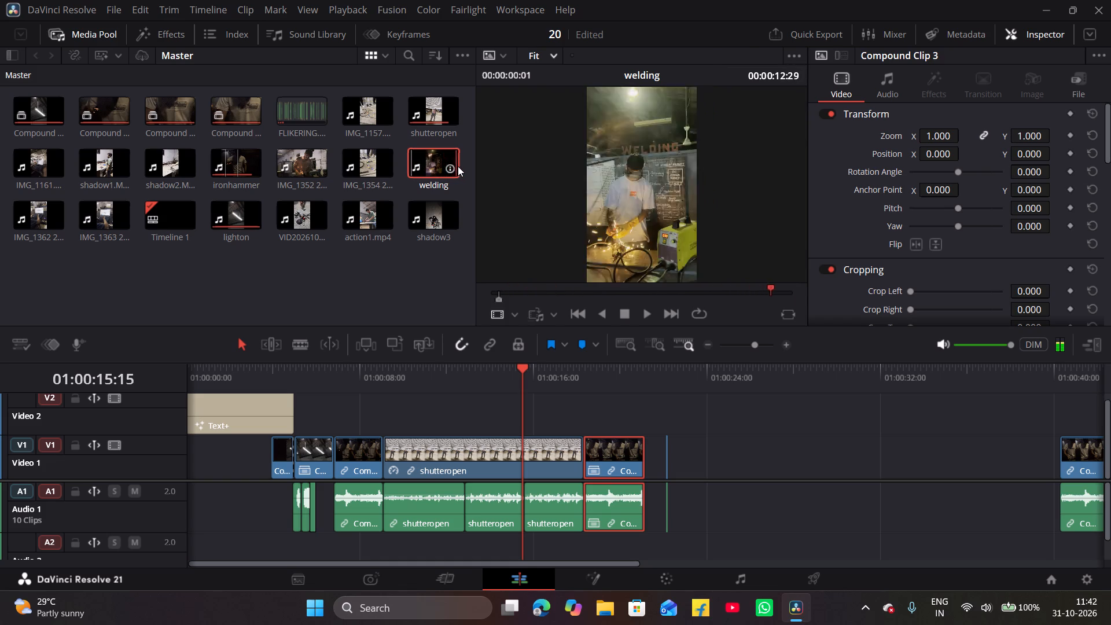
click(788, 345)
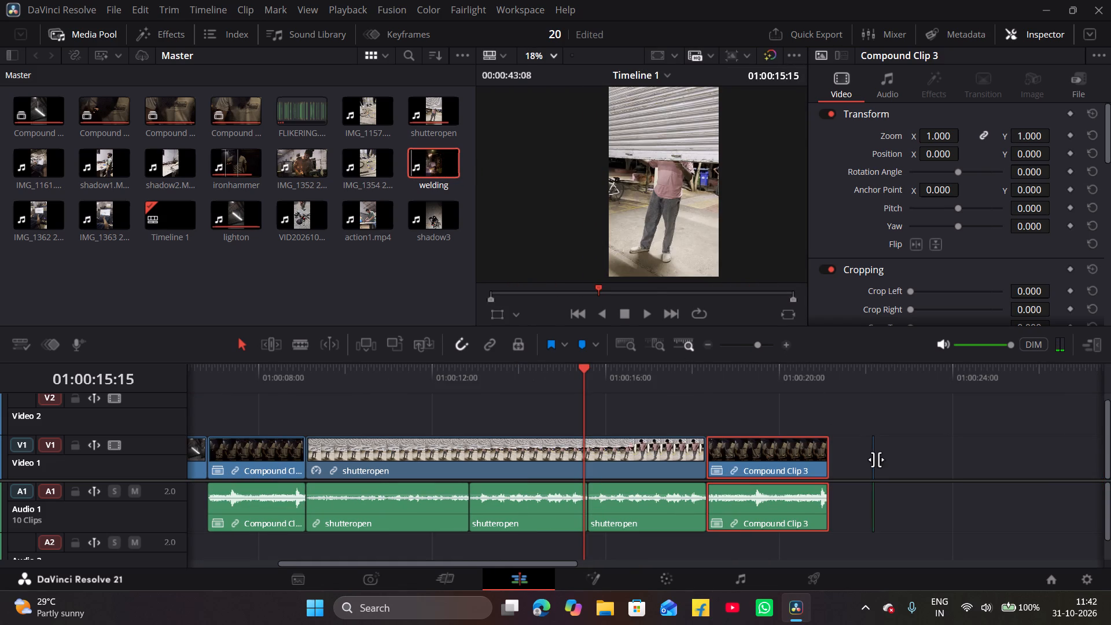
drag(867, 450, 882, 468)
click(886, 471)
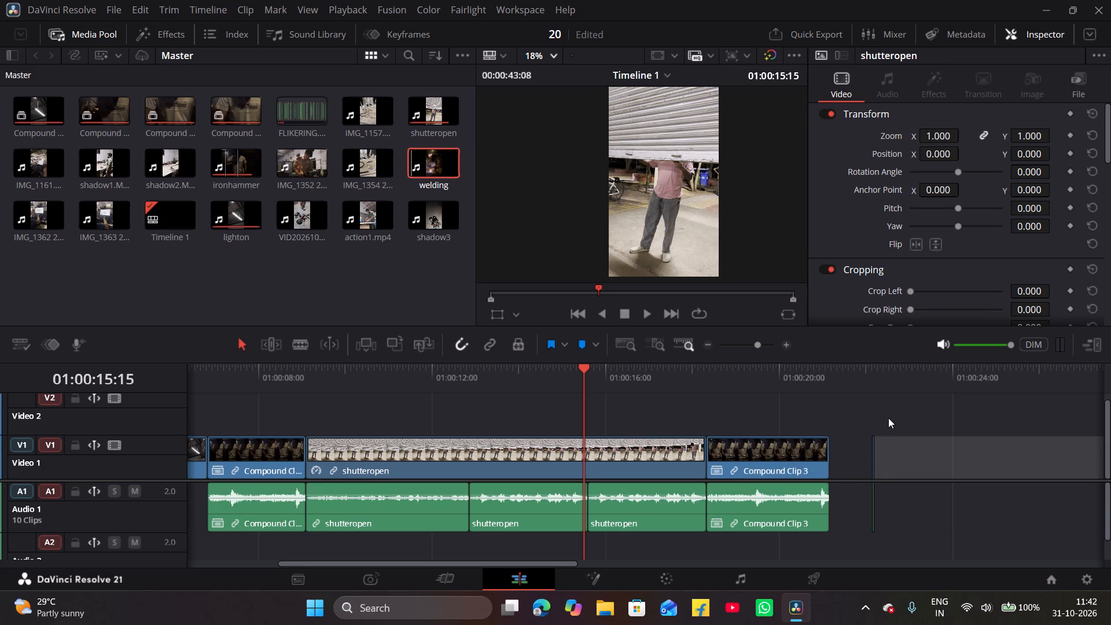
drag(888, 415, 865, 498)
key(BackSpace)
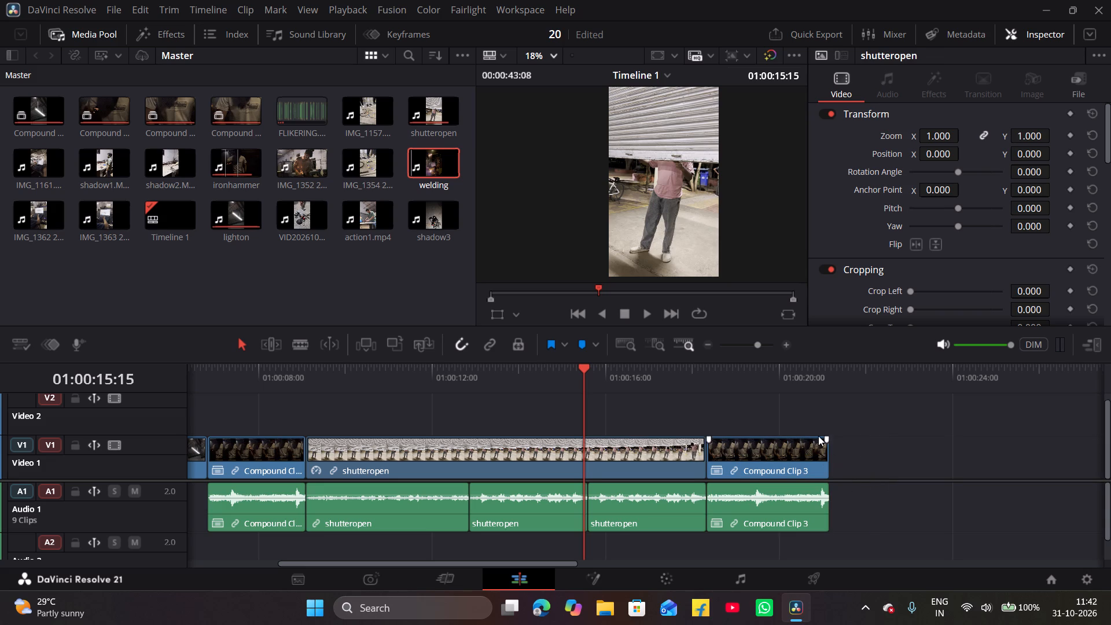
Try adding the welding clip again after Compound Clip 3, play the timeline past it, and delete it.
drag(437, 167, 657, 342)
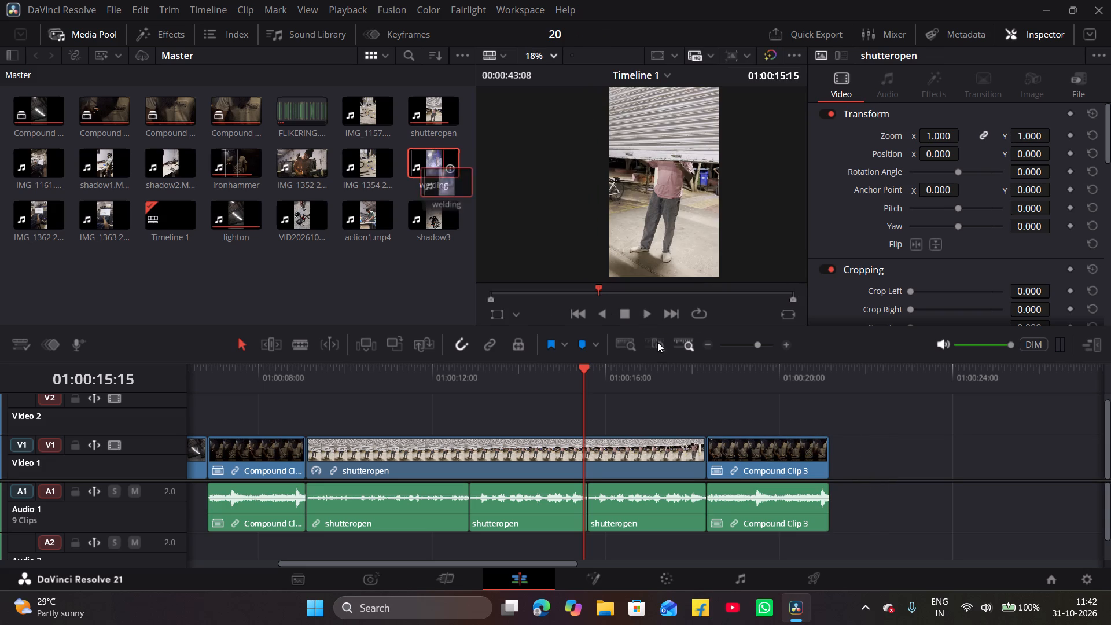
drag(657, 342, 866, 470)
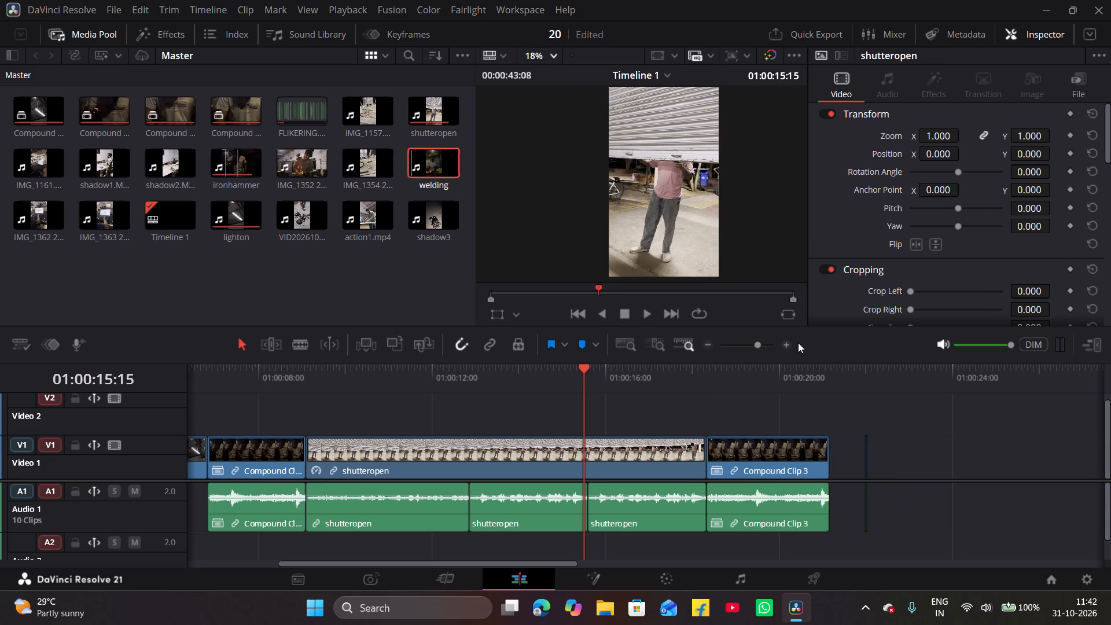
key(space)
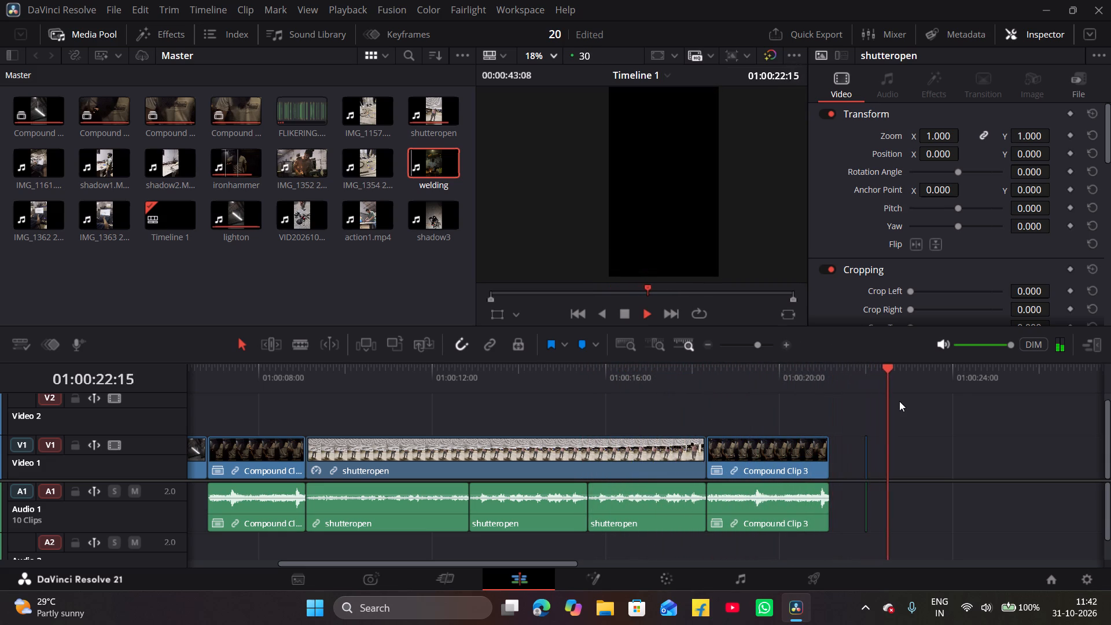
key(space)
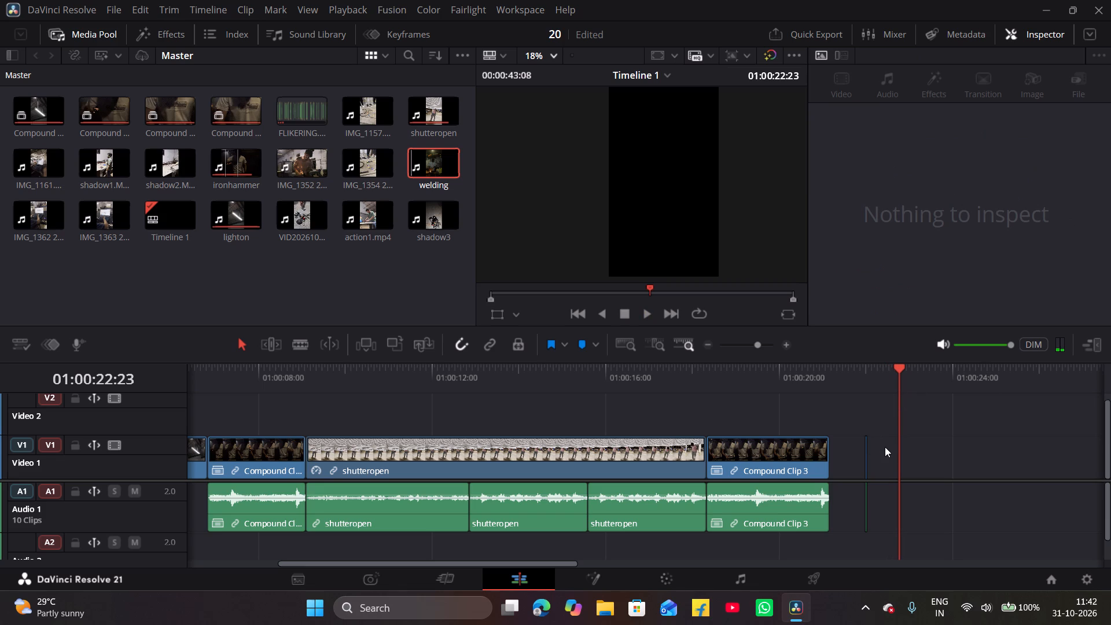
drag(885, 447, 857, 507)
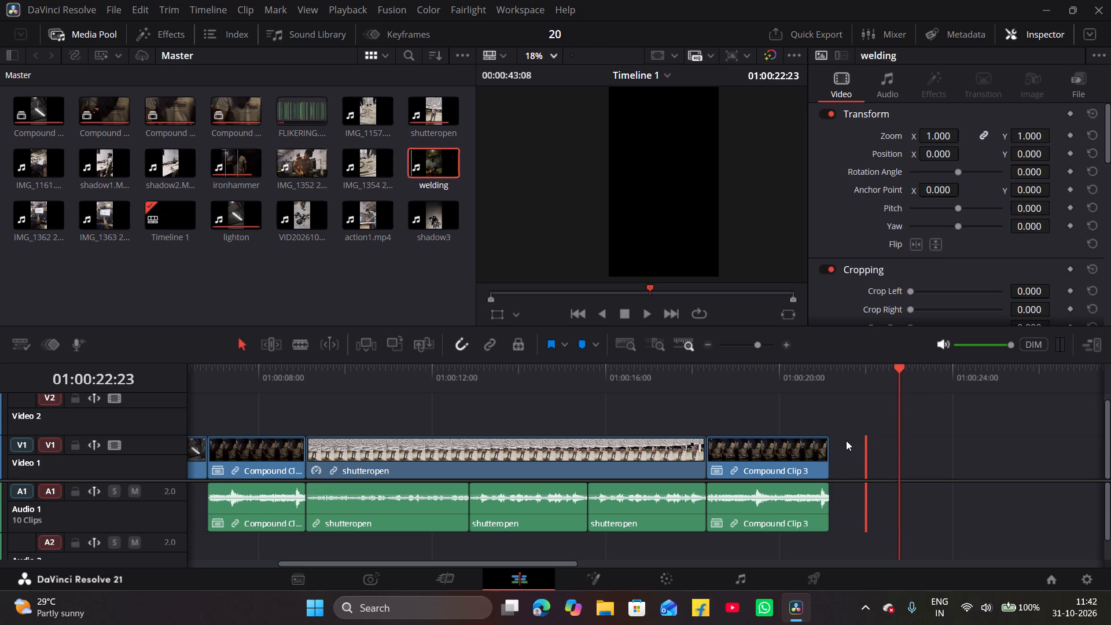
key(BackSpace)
Open the welding clip from the media pool in the source viewer.
right_click(422, 166)
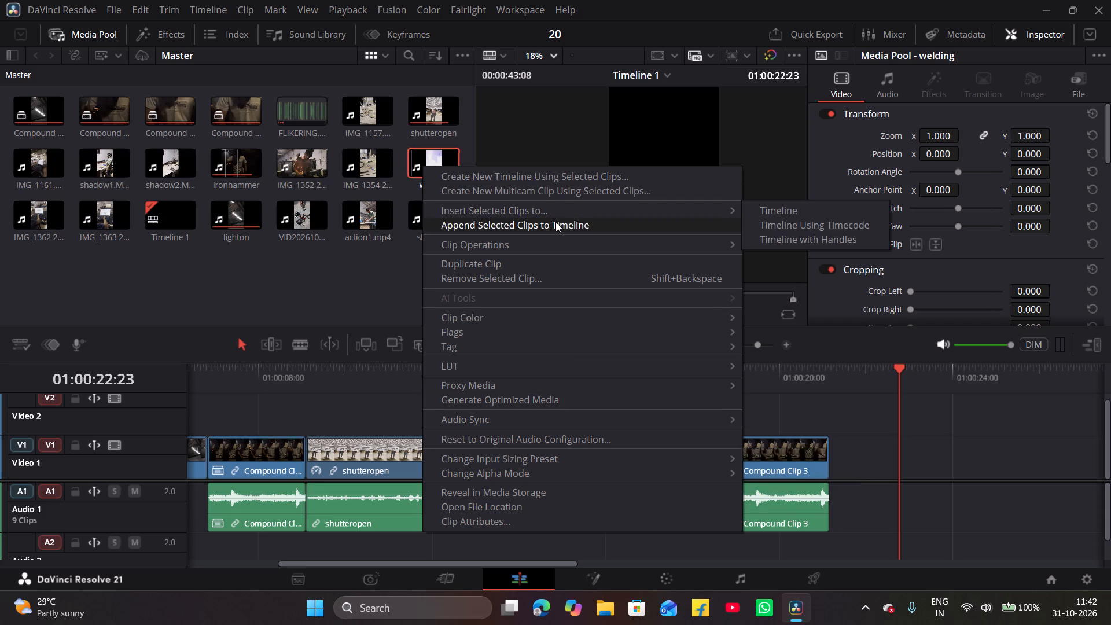
click(378, 288)
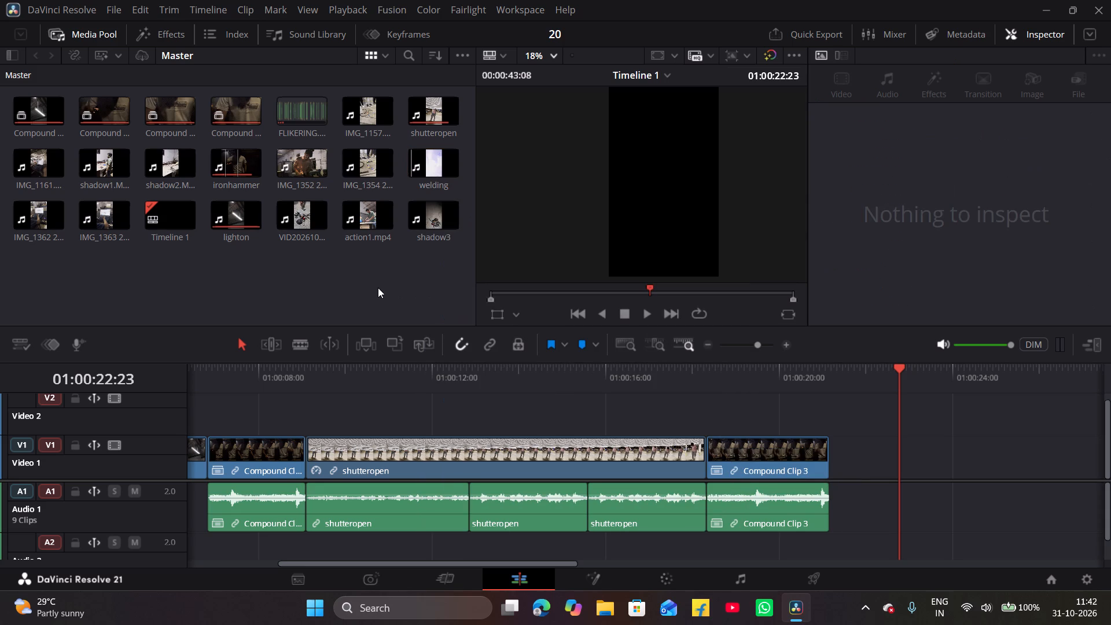
click(437, 158)
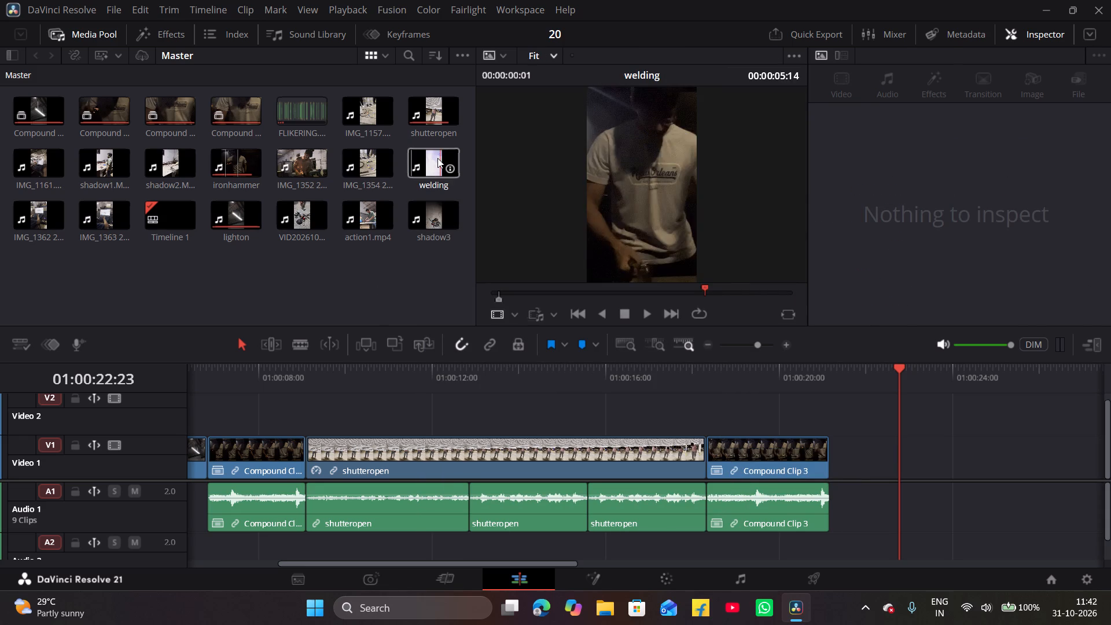
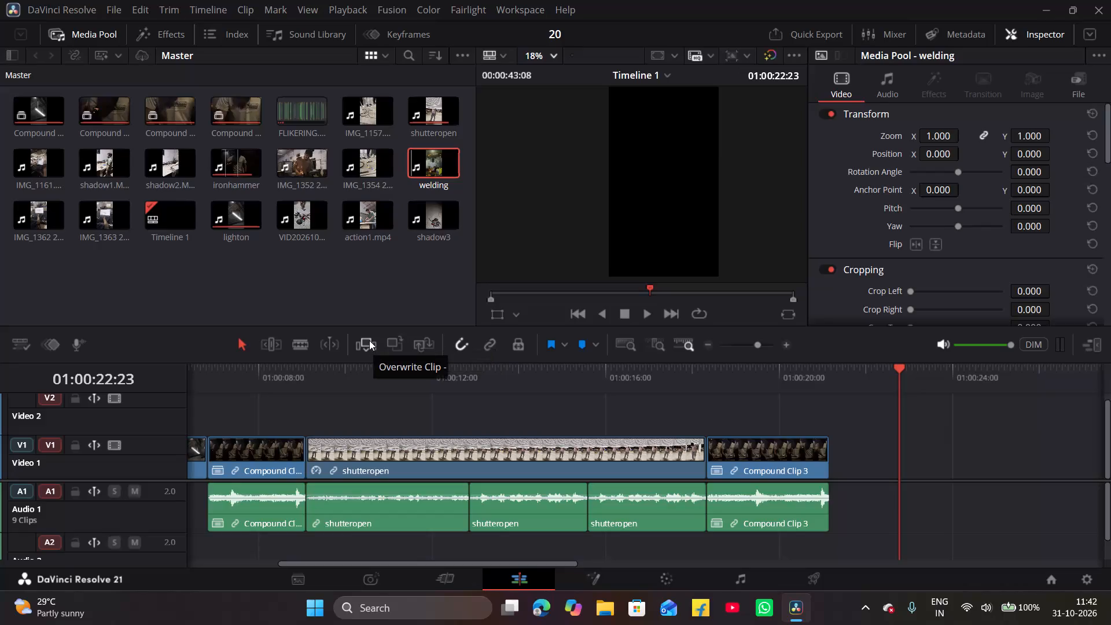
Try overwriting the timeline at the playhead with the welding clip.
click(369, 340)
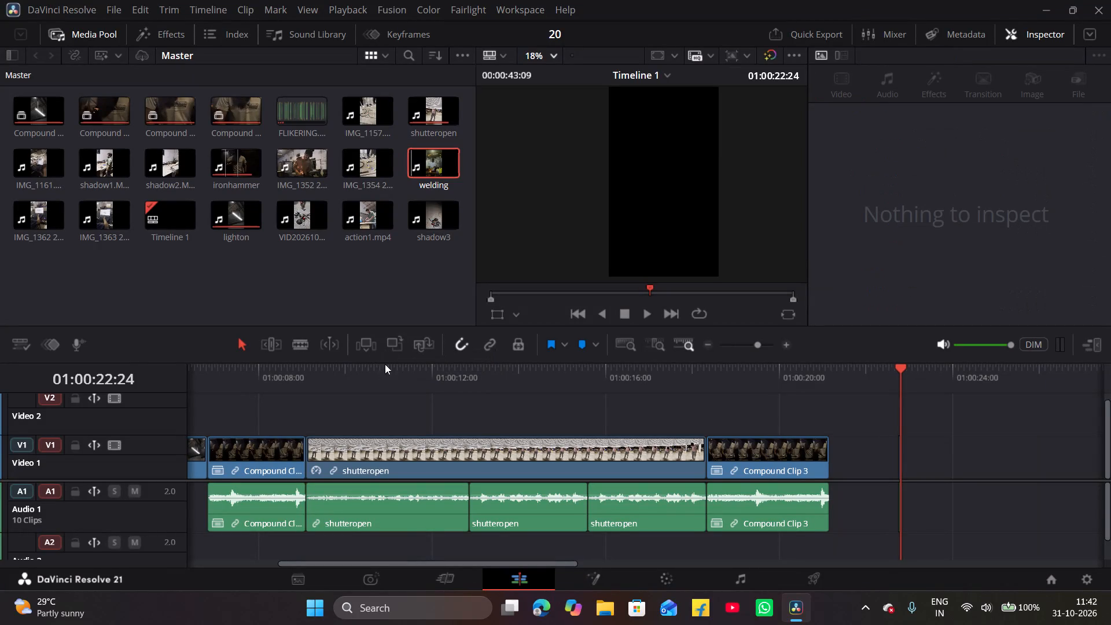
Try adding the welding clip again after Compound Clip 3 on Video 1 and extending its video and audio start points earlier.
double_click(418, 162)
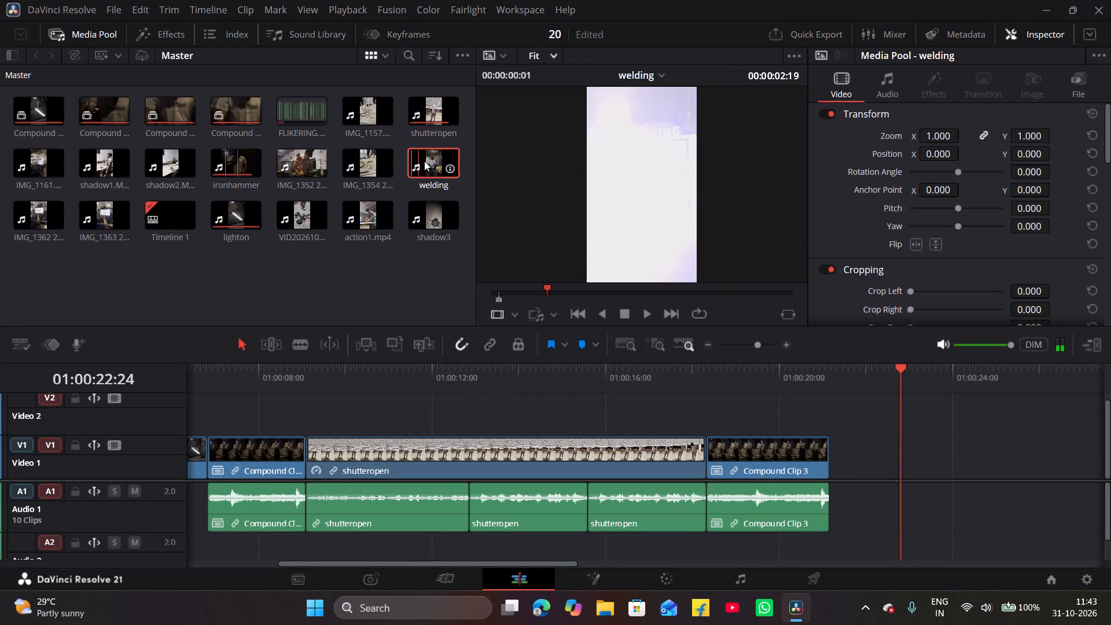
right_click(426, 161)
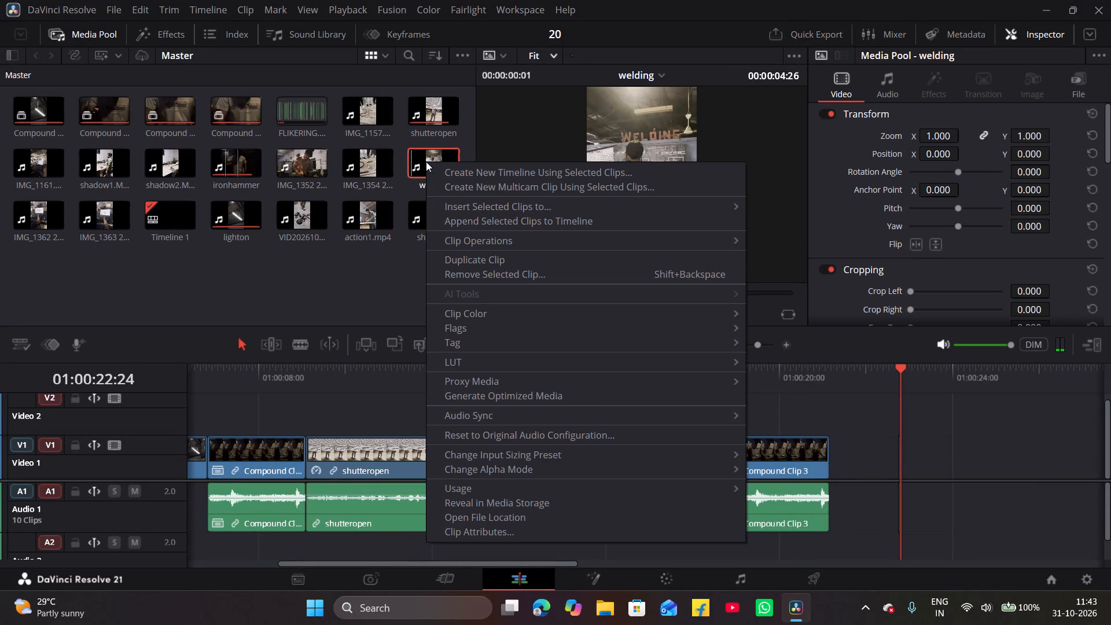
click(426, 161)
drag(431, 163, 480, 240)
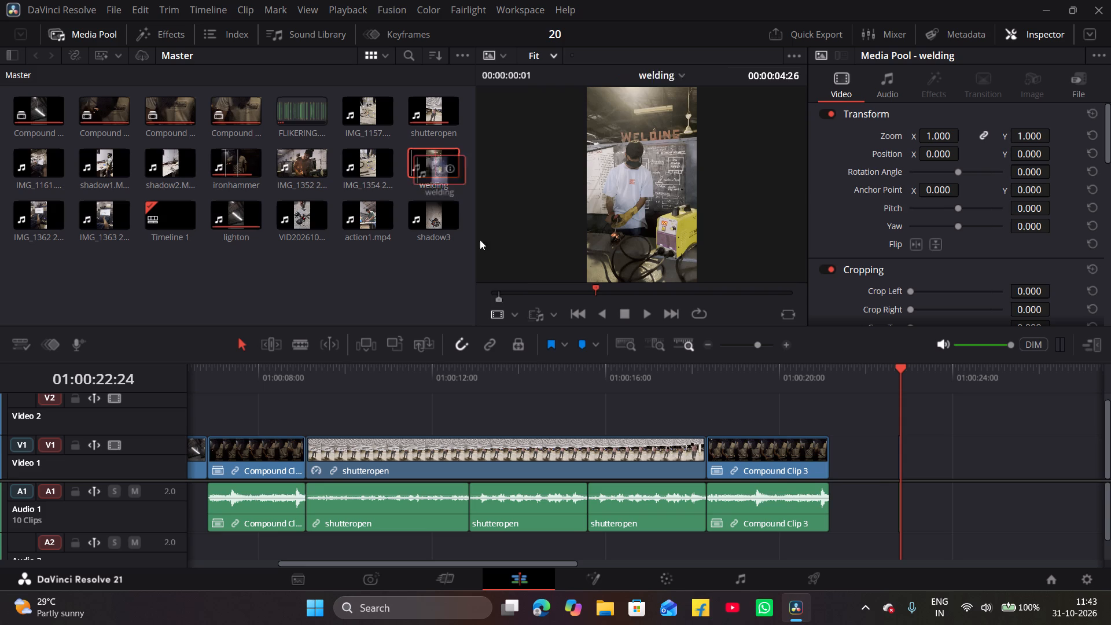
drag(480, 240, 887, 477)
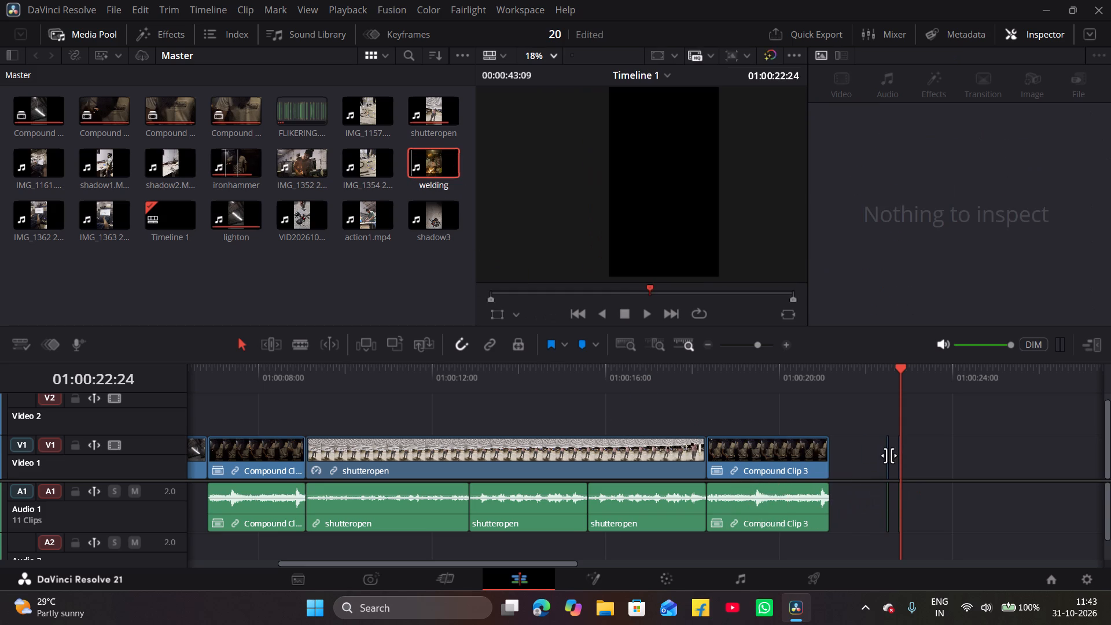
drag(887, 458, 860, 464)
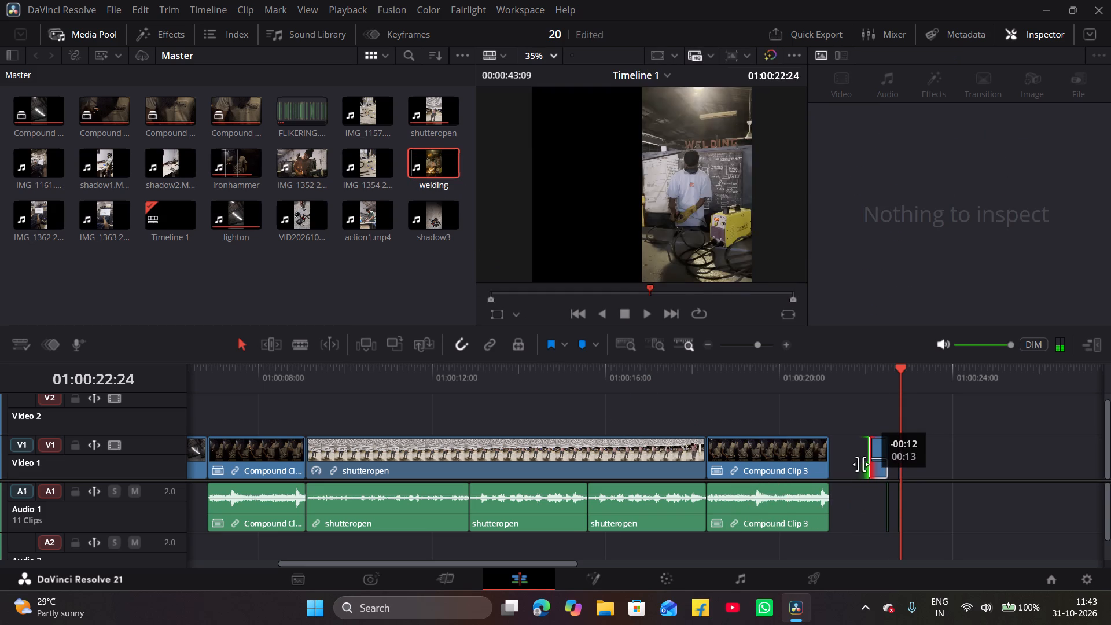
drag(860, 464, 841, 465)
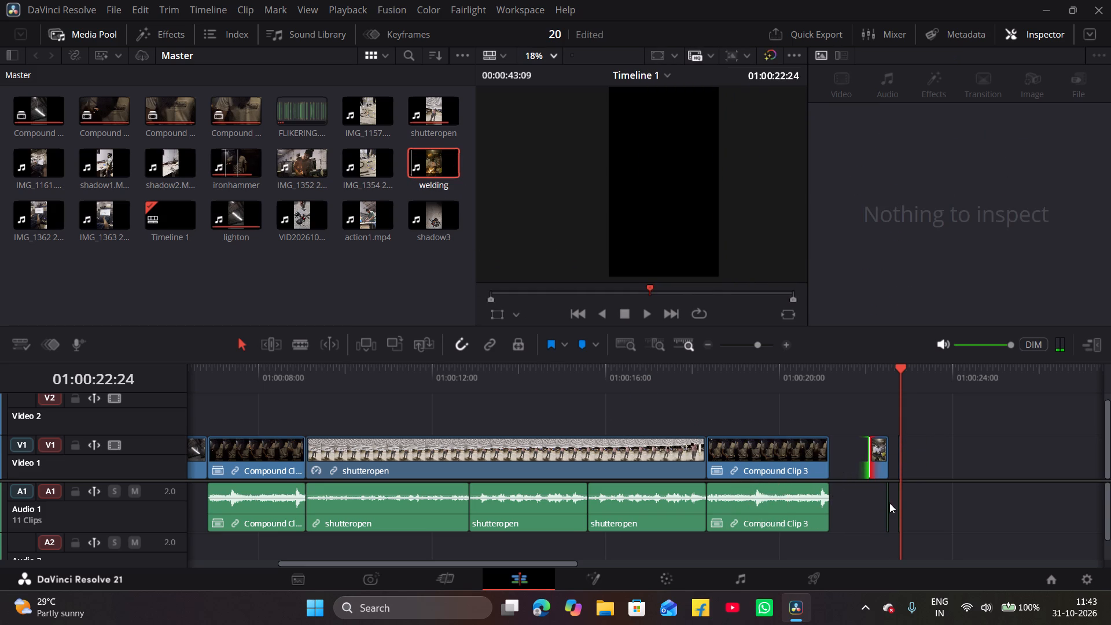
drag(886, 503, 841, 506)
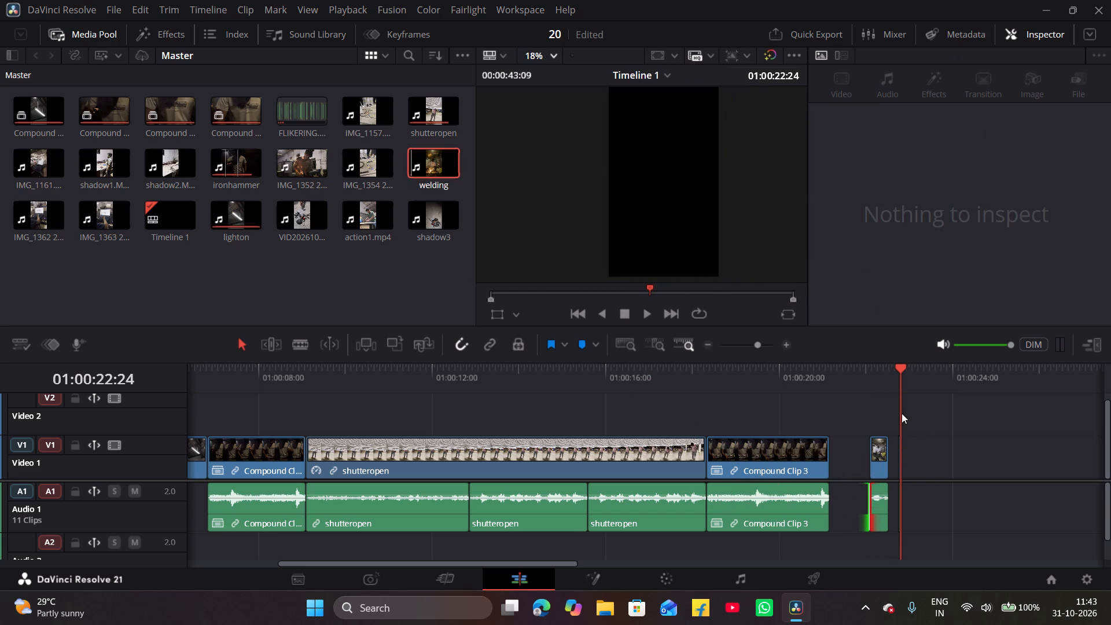
Play the timeline from the start of the newly added welding clip.
drag(896, 365, 873, 368)
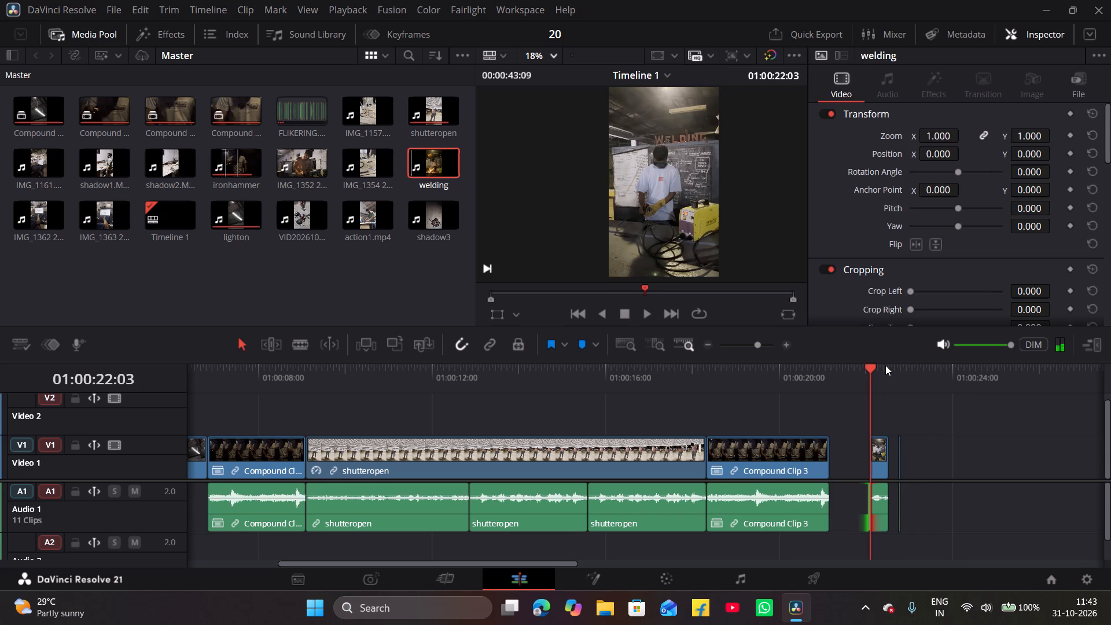
key(space)
key(space)
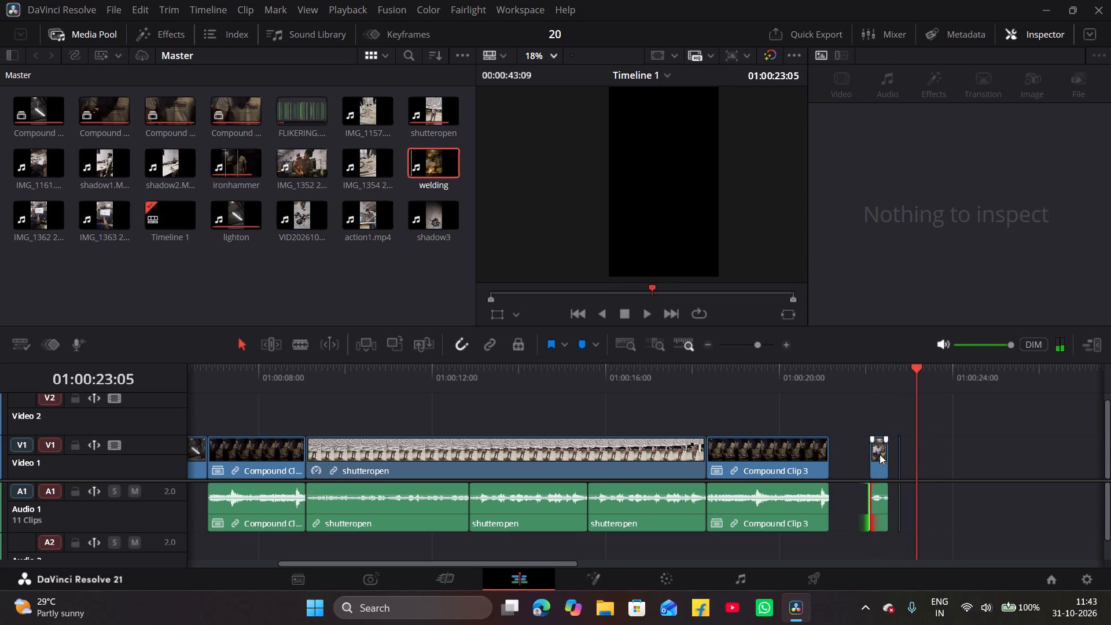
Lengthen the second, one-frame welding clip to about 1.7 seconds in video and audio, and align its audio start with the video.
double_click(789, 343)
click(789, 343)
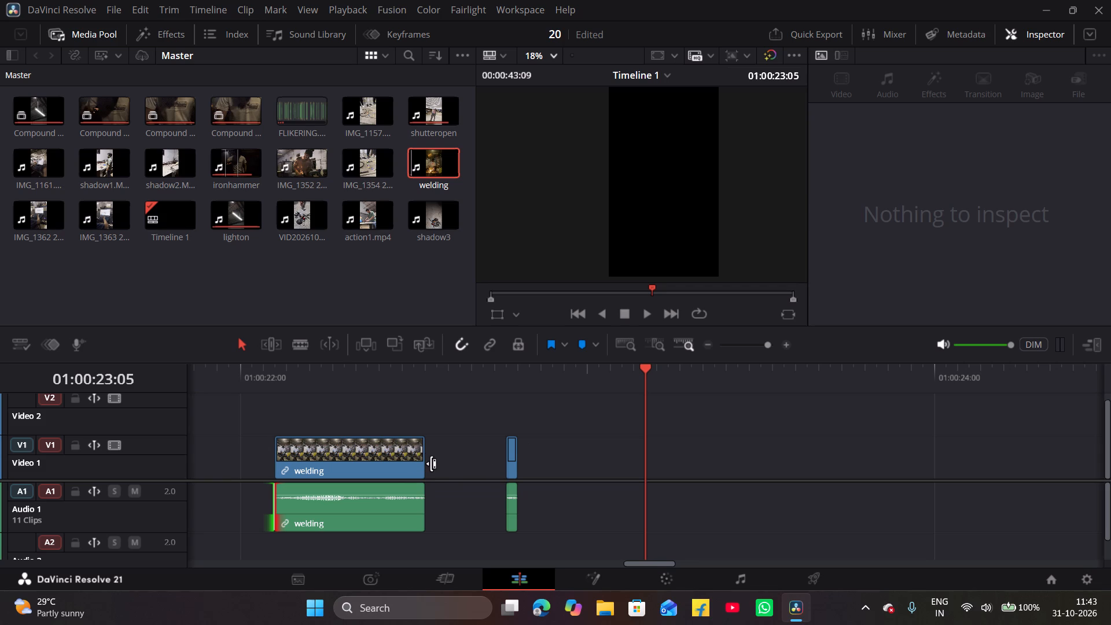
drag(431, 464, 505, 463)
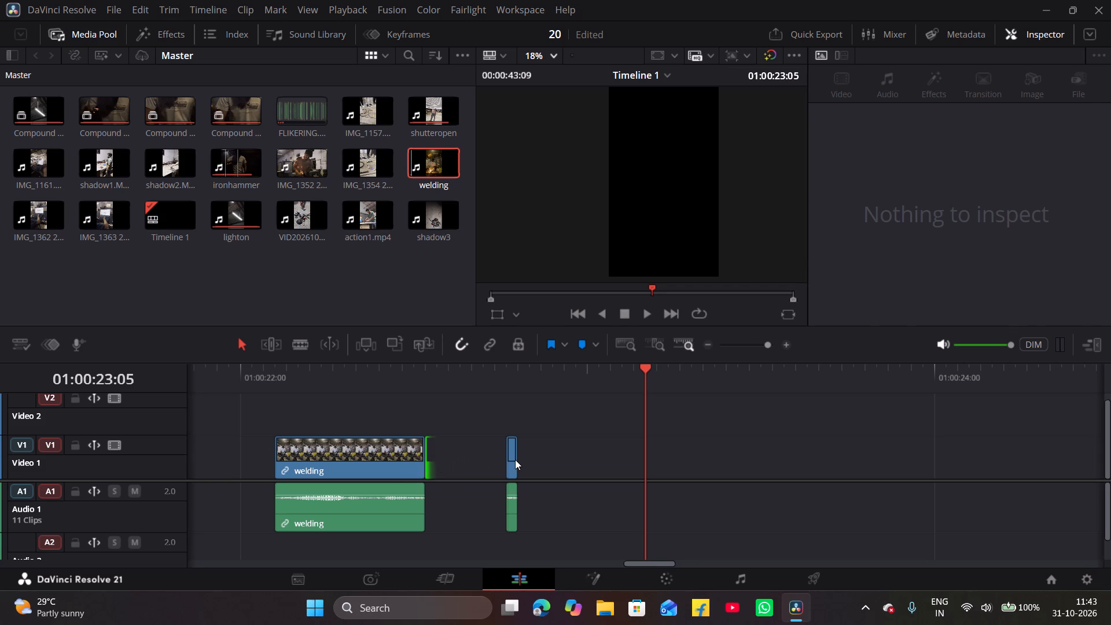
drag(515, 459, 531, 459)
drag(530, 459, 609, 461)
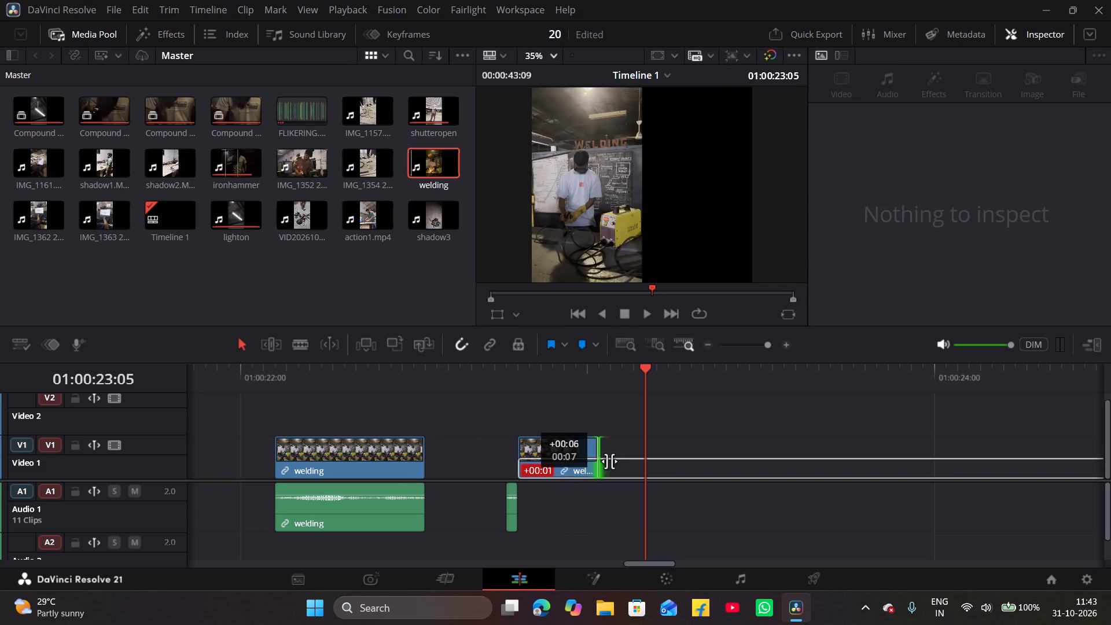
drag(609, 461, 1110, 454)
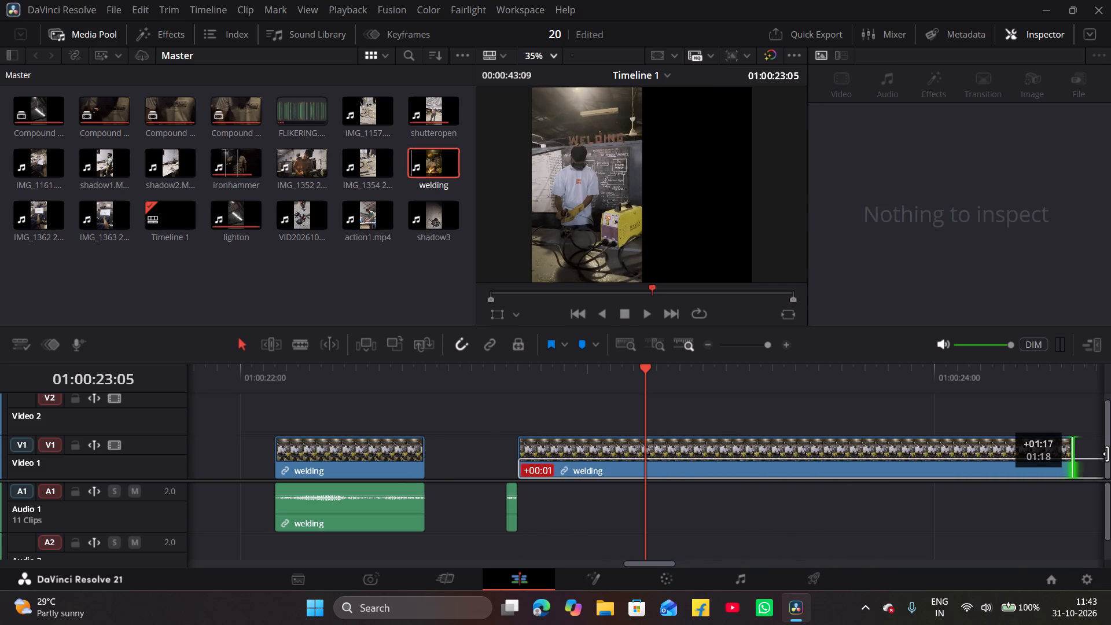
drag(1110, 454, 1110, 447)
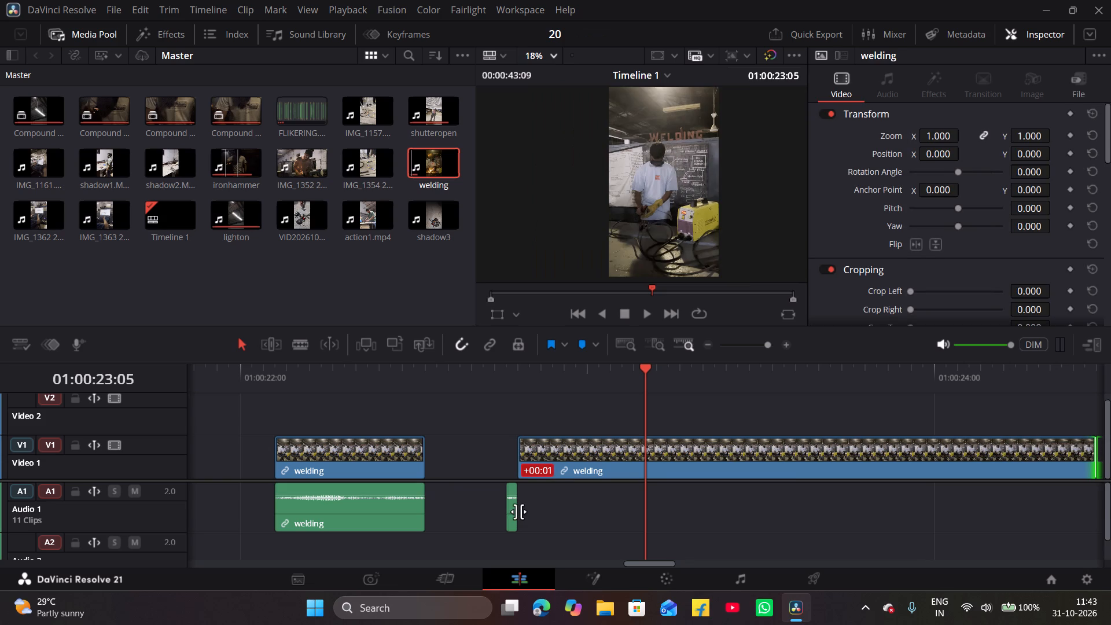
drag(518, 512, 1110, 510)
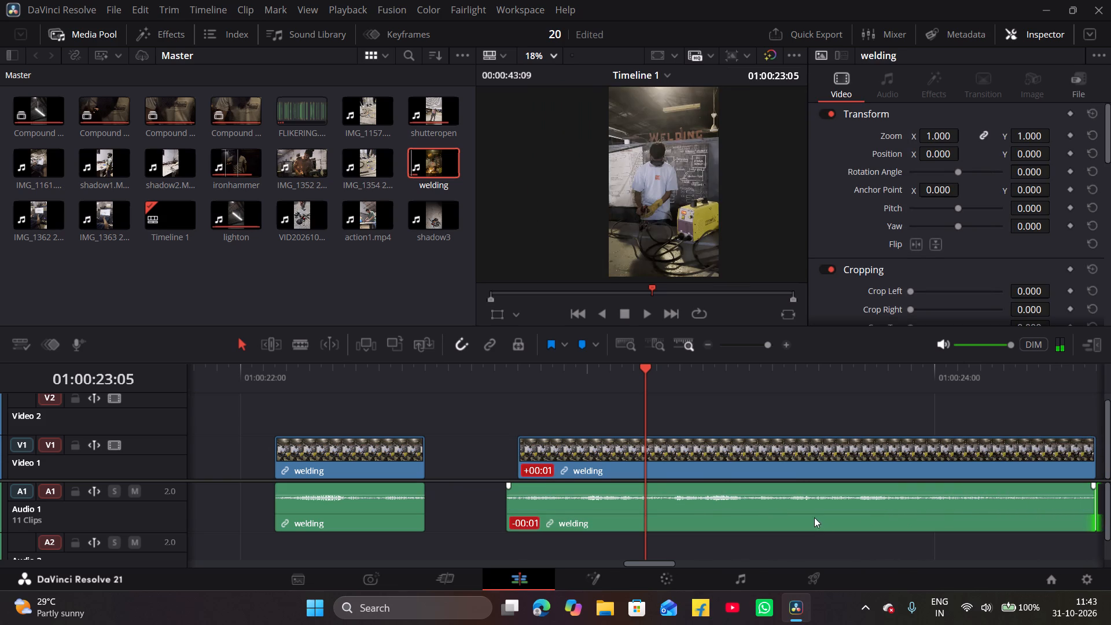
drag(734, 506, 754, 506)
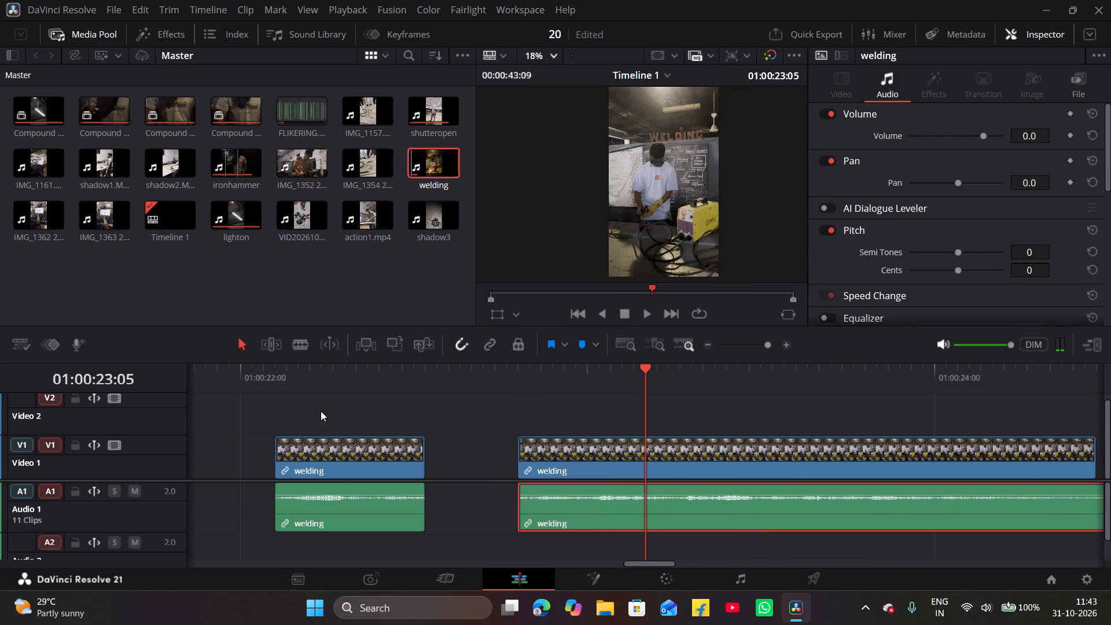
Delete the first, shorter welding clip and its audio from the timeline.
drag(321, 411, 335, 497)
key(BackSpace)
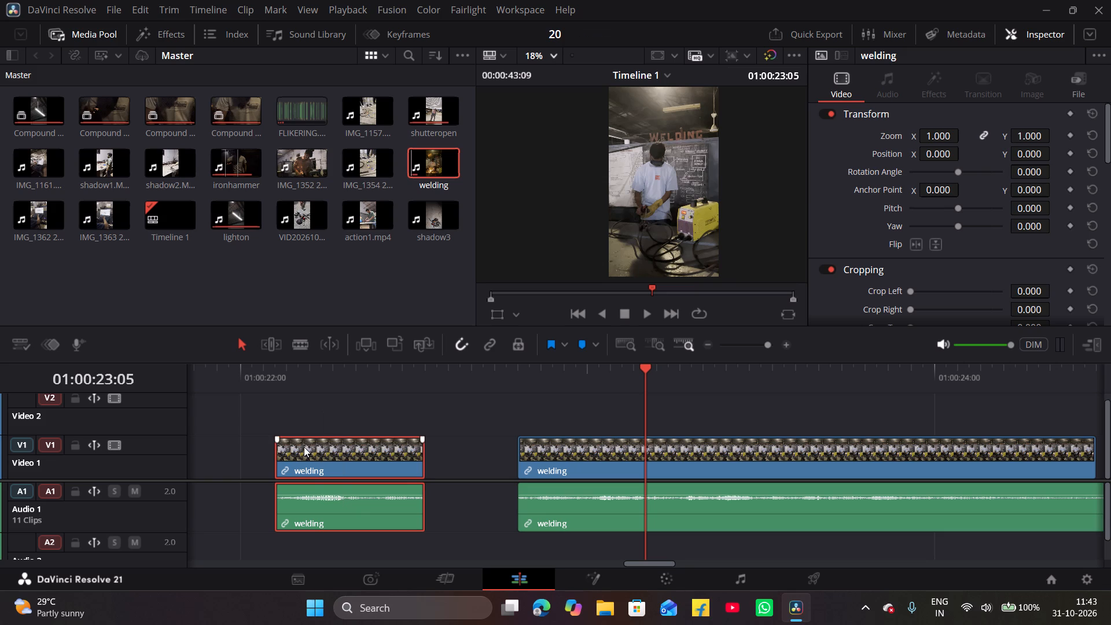
Review the remaining welding clip and the gap before it by playing the timeline forward and in reverse.
key(Up)
key(space)
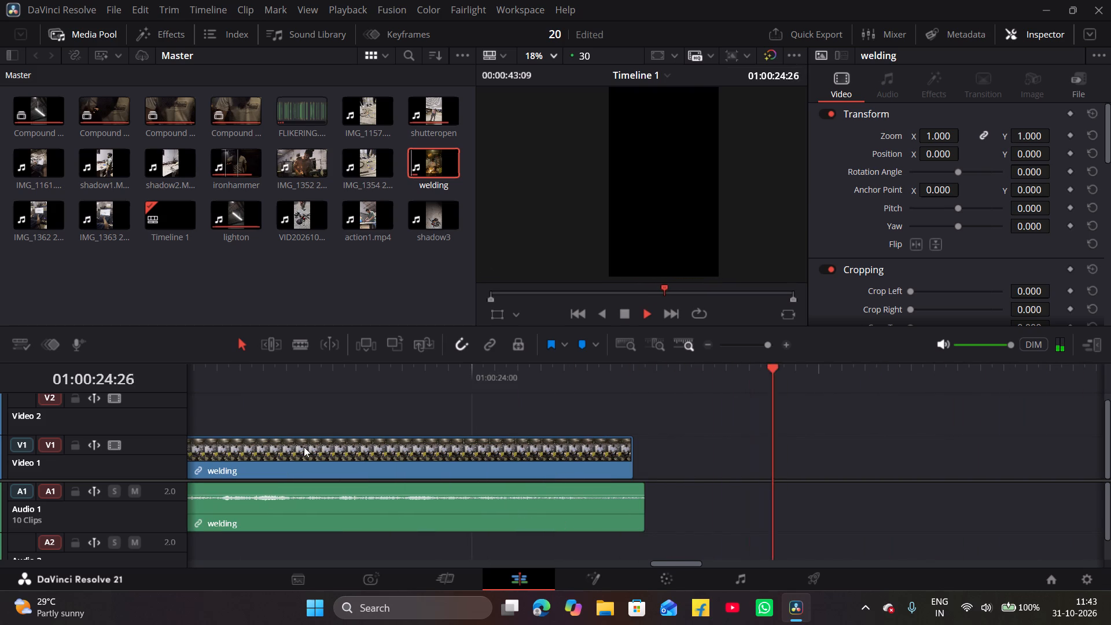
key(space)
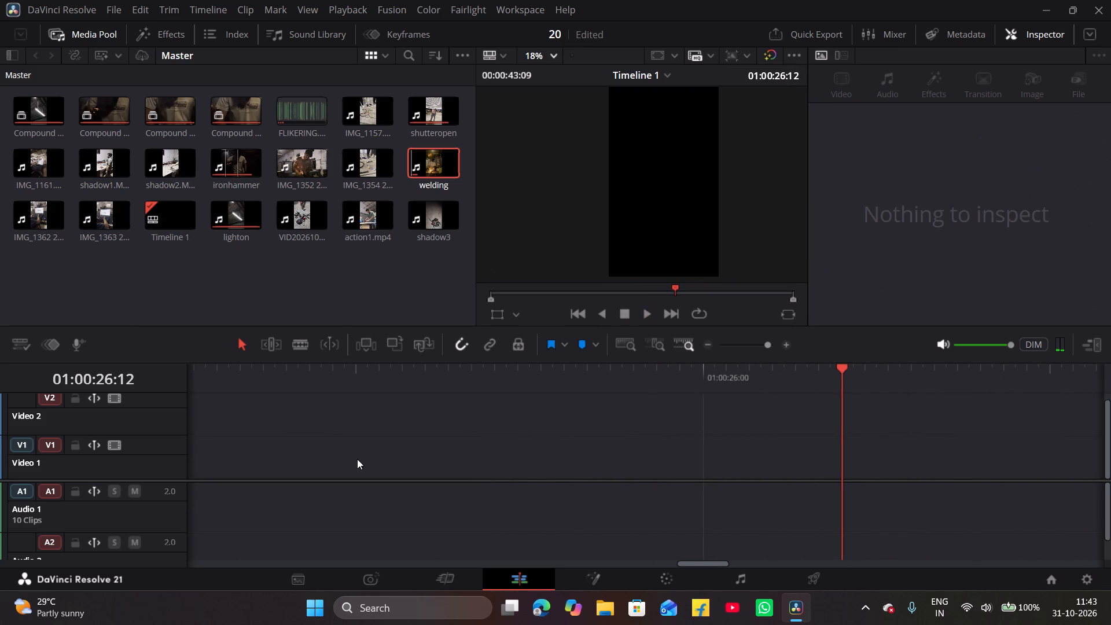
click(599, 313)
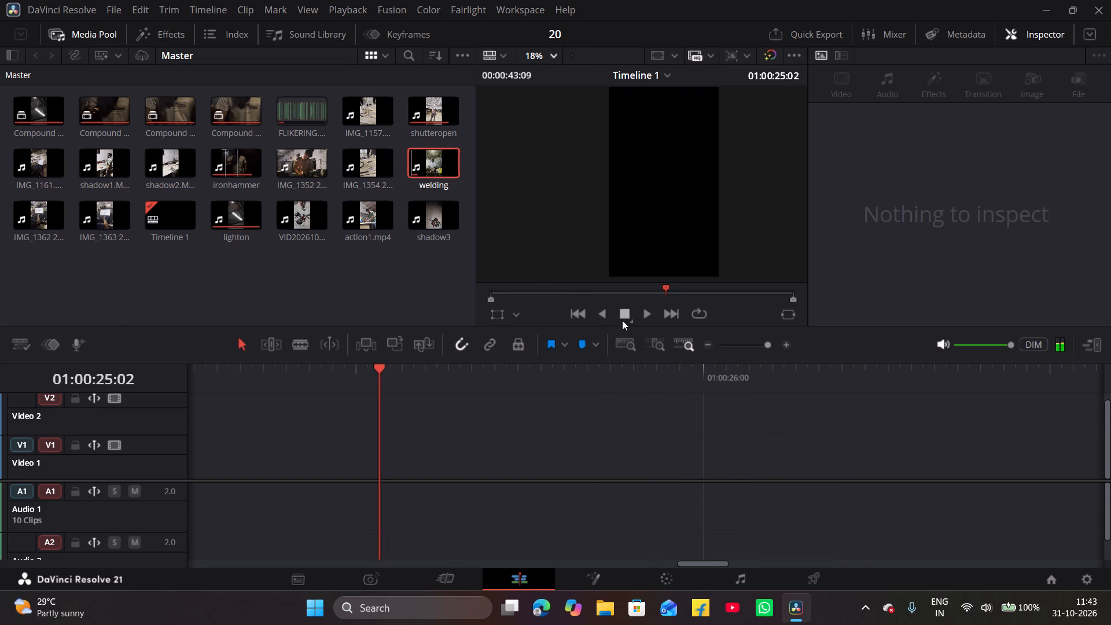
key(space)
key(space)
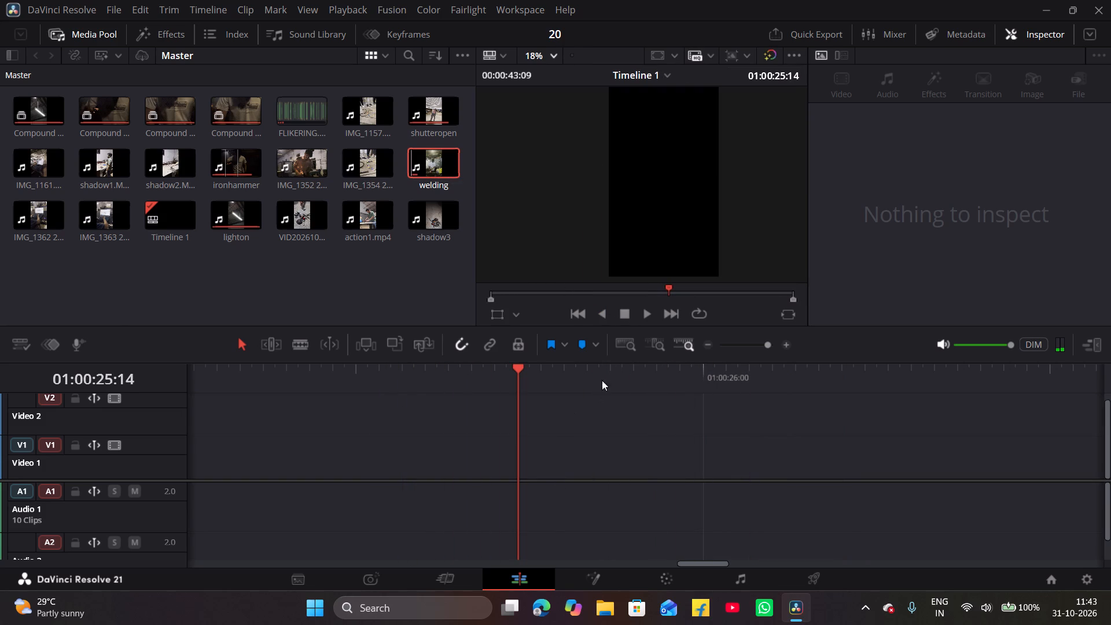
click(600, 312)
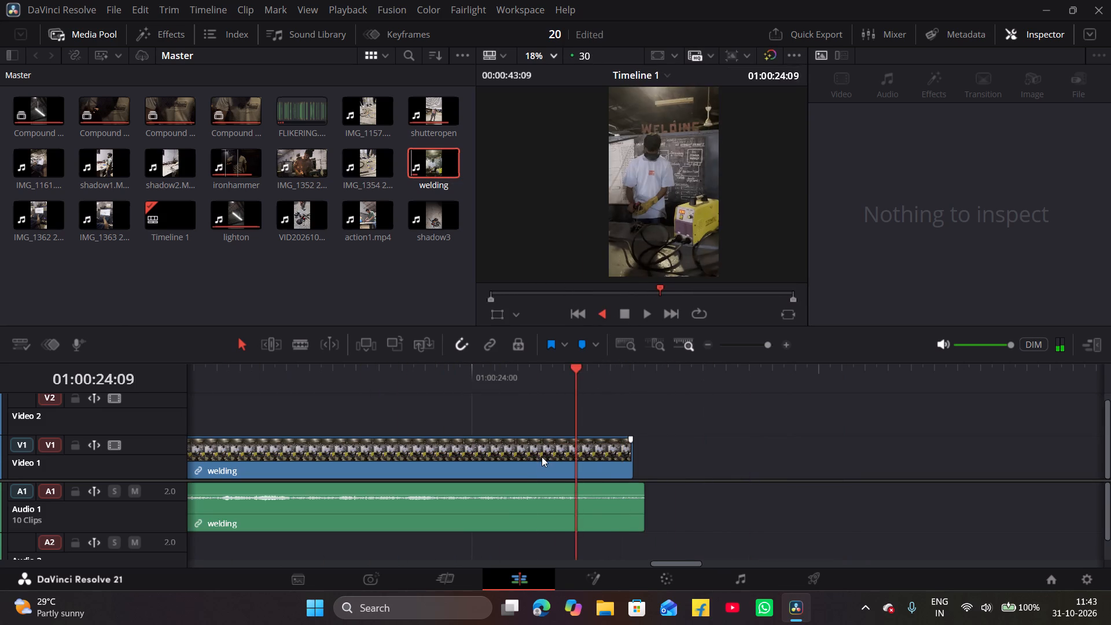
key(space)
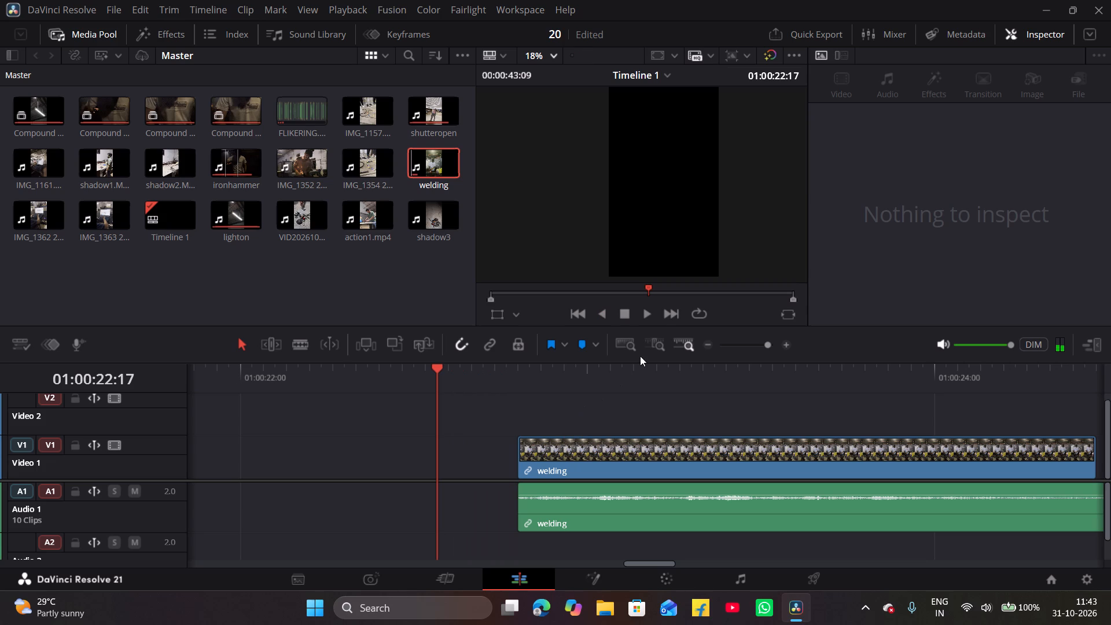
click(708, 340)
click(709, 345)
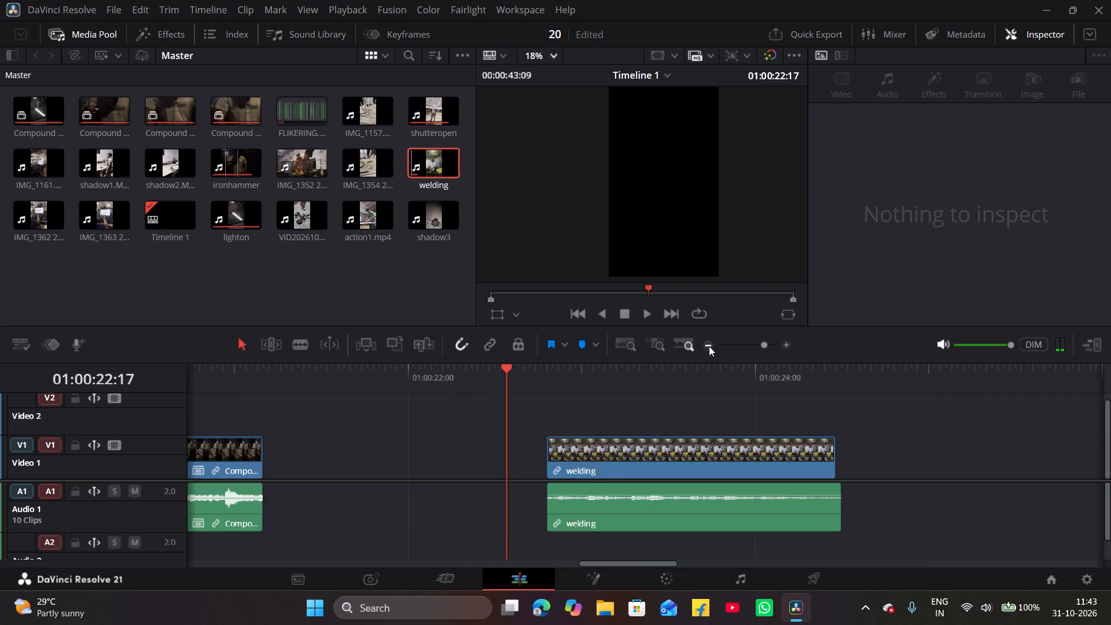
click(709, 346)
key(space)
Set the welding clip's in and out points in the source viewer to cover its full length of 14:01.
double_click(432, 168)
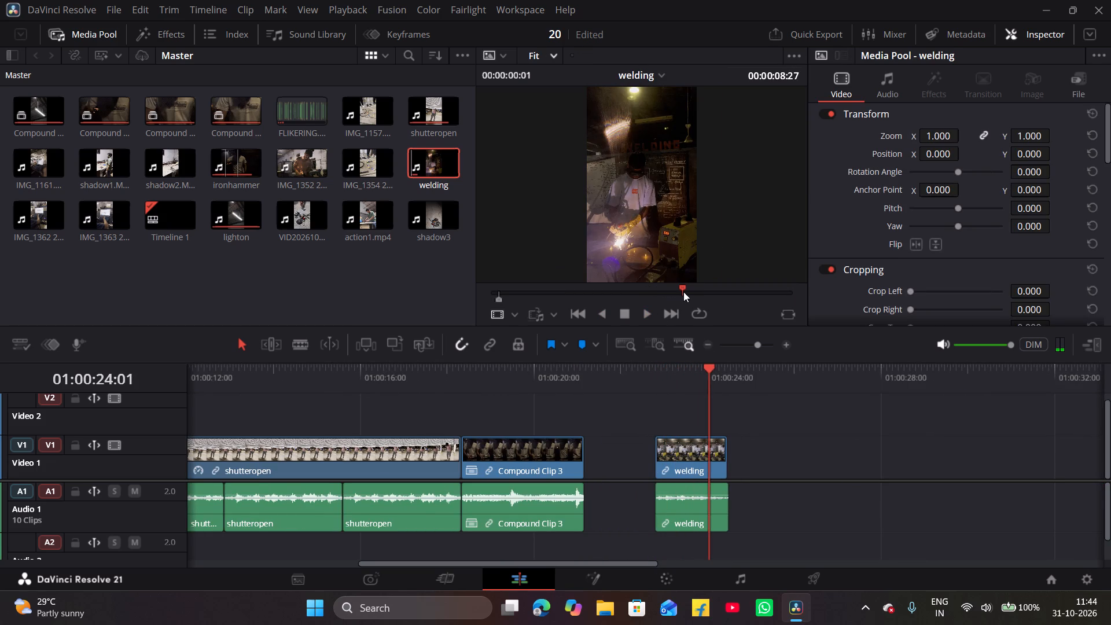
drag(682, 286, 472, 297)
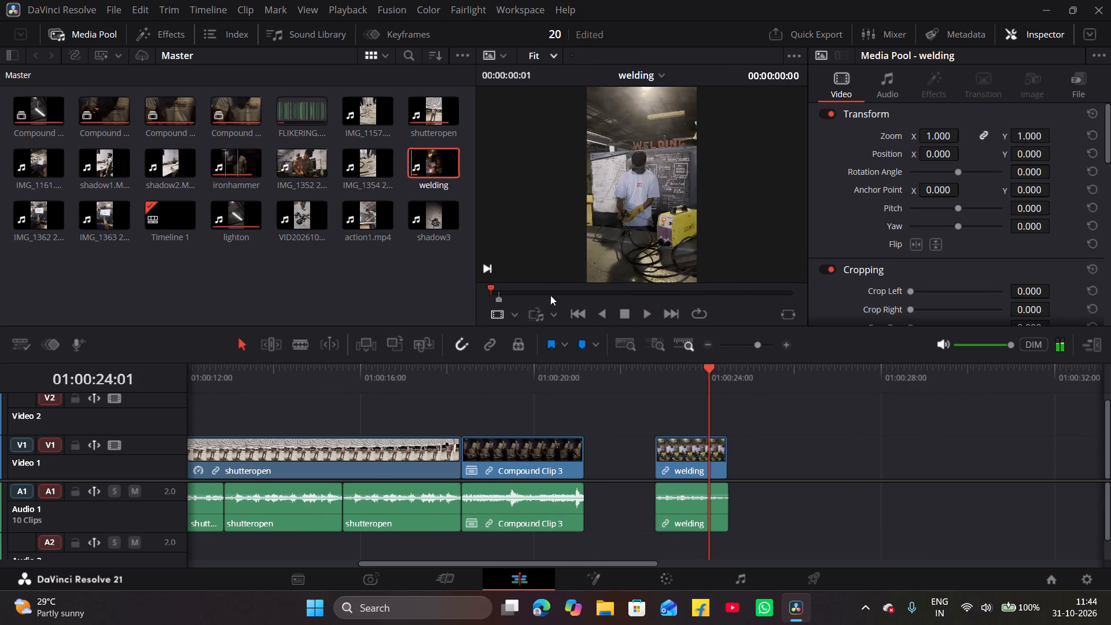
drag(499, 301, 470, 307)
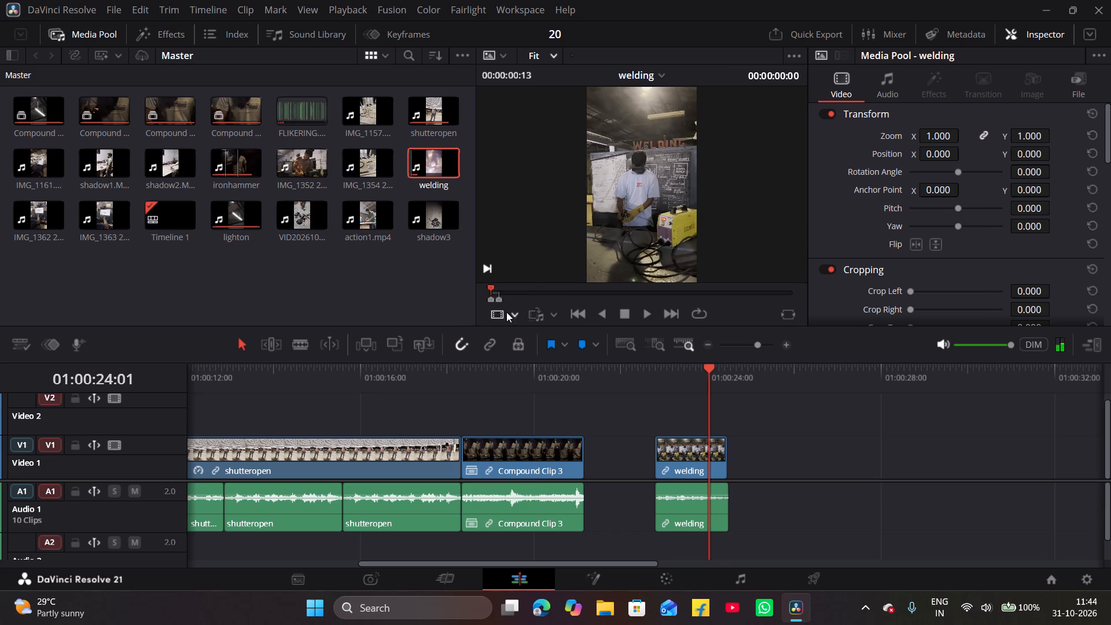
drag(498, 301, 821, 315)
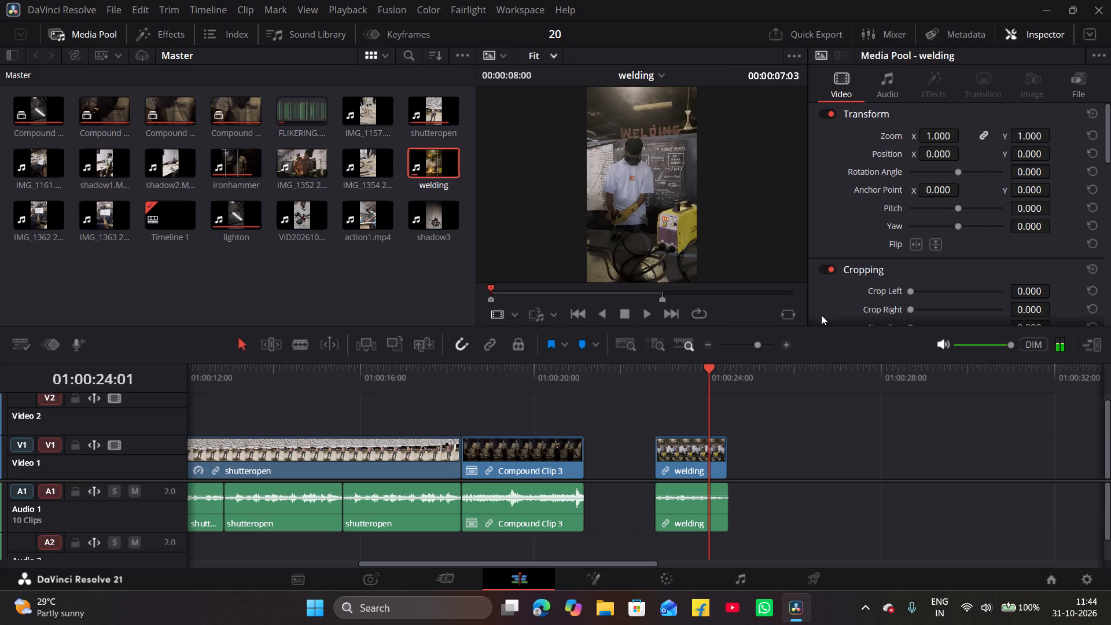
drag(821, 315, 939, 308)
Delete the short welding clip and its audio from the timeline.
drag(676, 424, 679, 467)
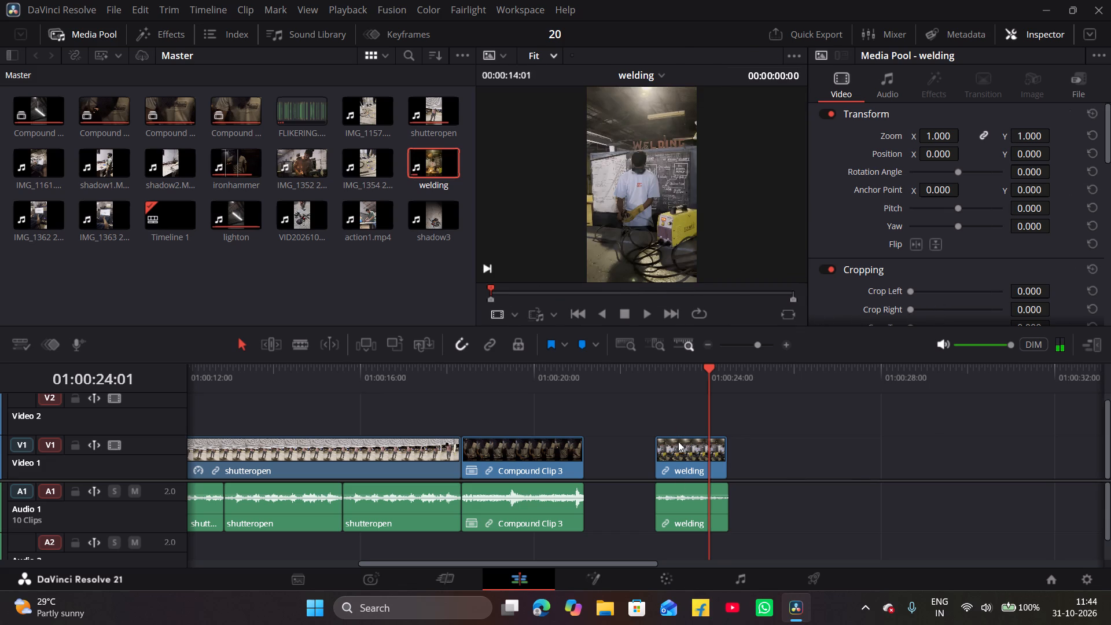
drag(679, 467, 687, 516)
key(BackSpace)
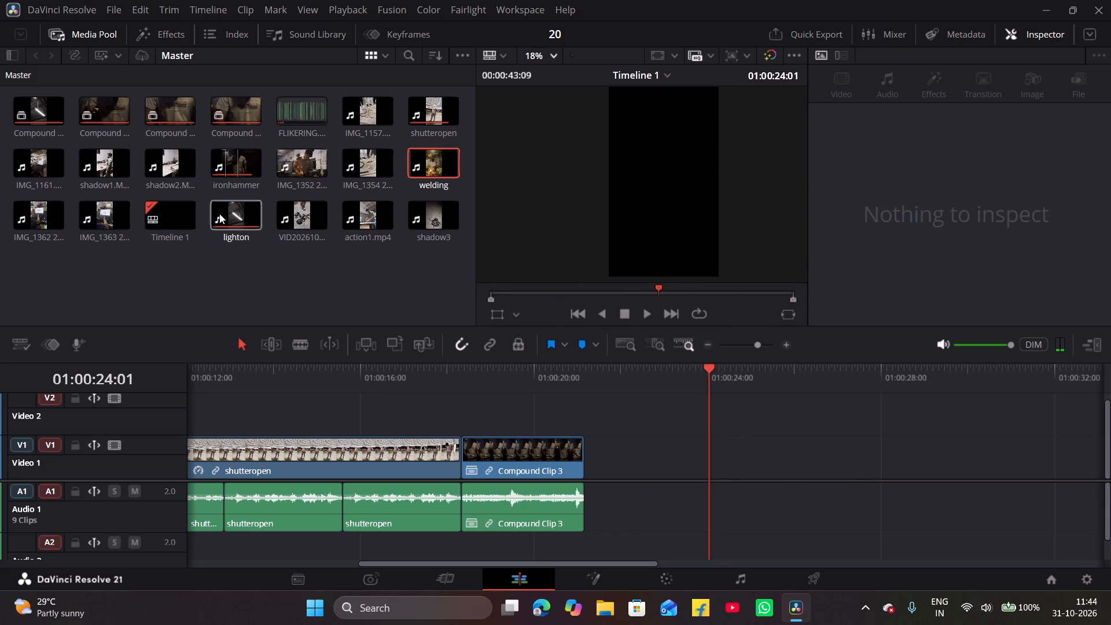
Add the full-length welding clip with its audio to Video 1 and Audio 1 directly after Compound Clip 3.
drag(439, 163, 630, 462)
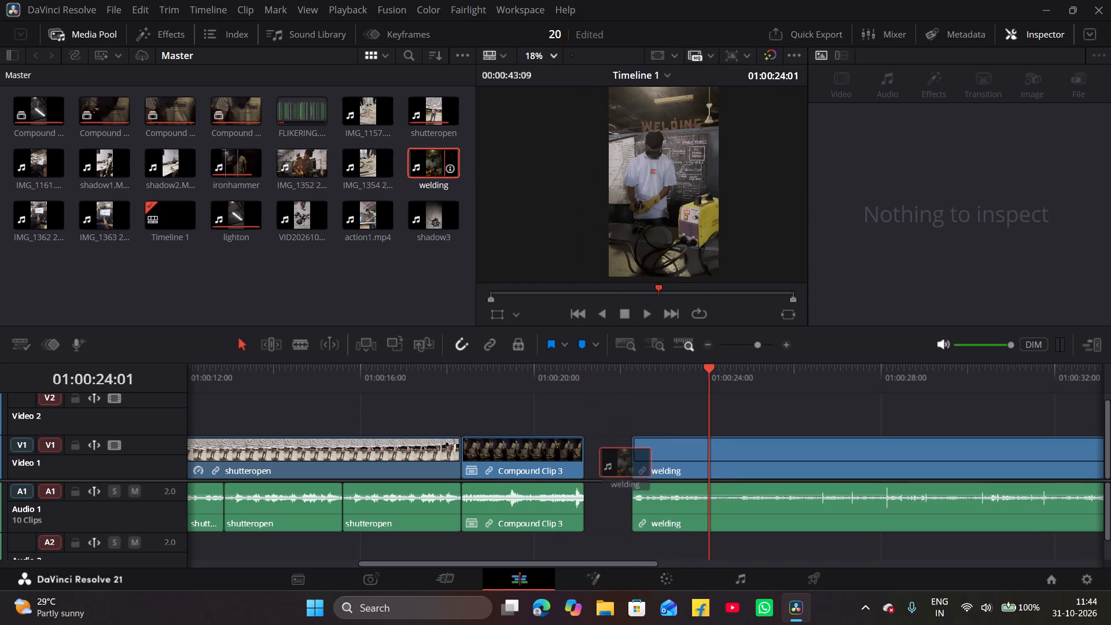
drag(630, 462, 583, 473)
Play the timeline from the end of Compound Clip 3 through the welding clip.
double_click(705, 343)
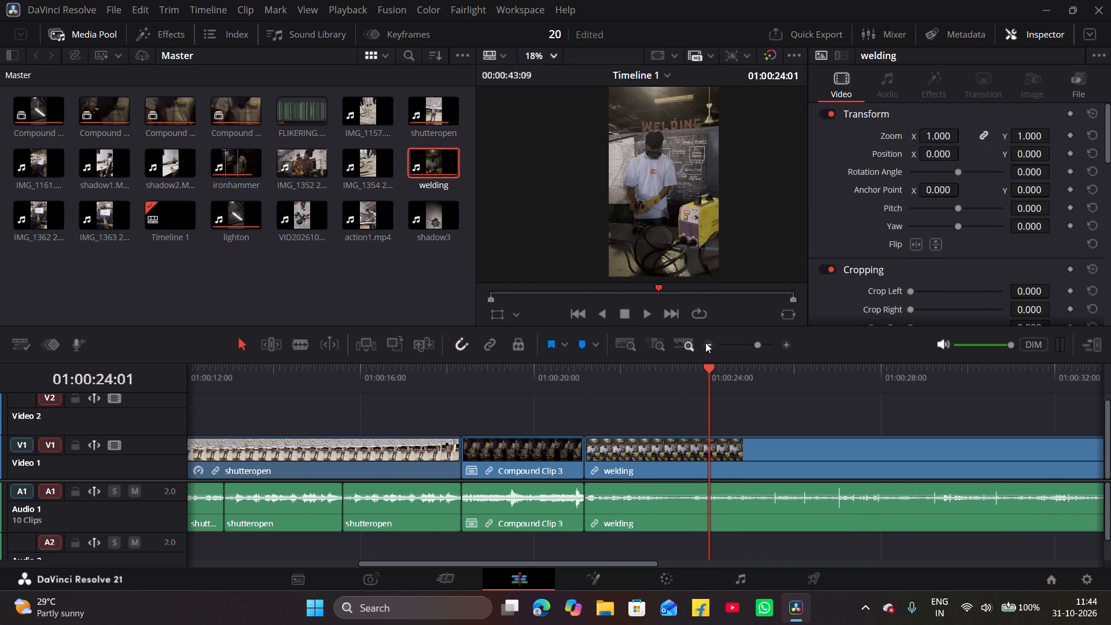
drag(446, 367, 413, 380)
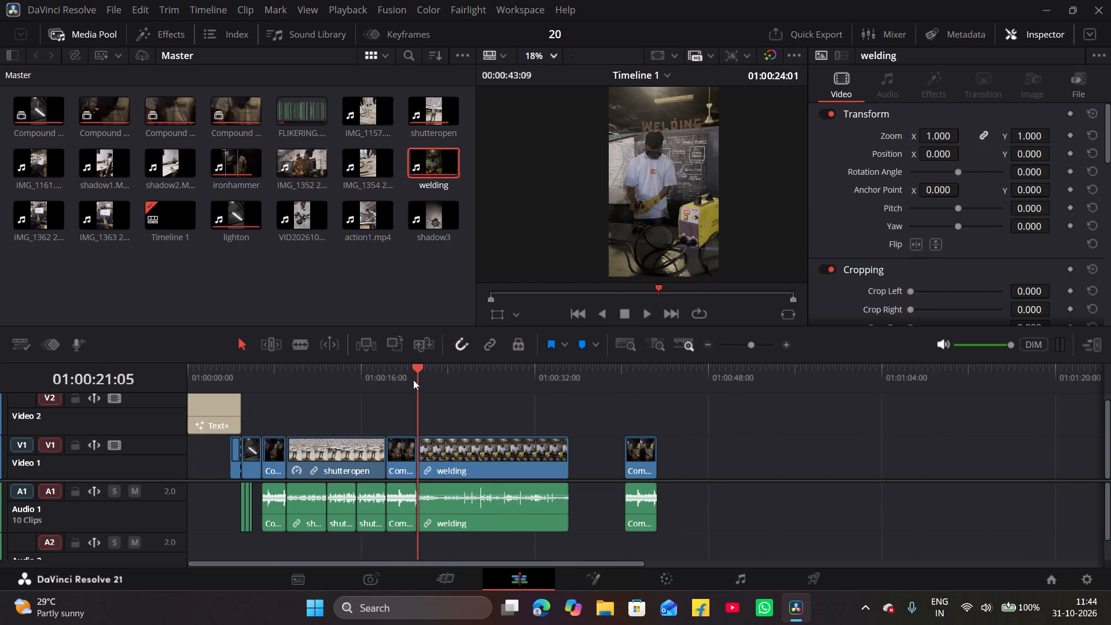
drag(413, 380, 411, 381)
click(645, 315)
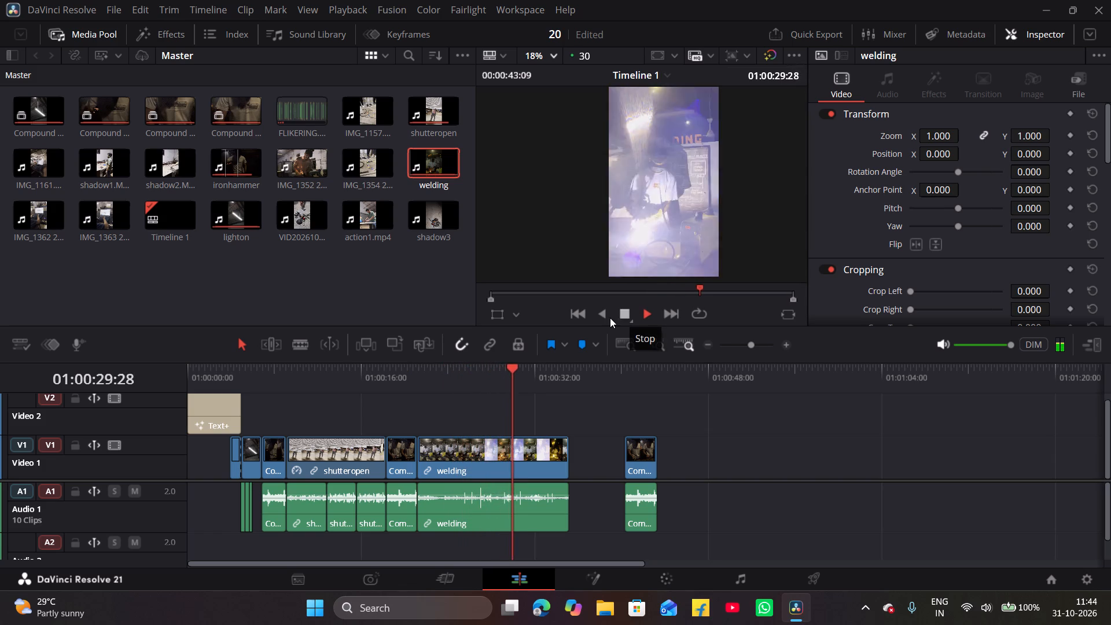
Scrub and play through the welding clip on the timeline to examine where the welding action begins.
drag(528, 366, 512, 373)
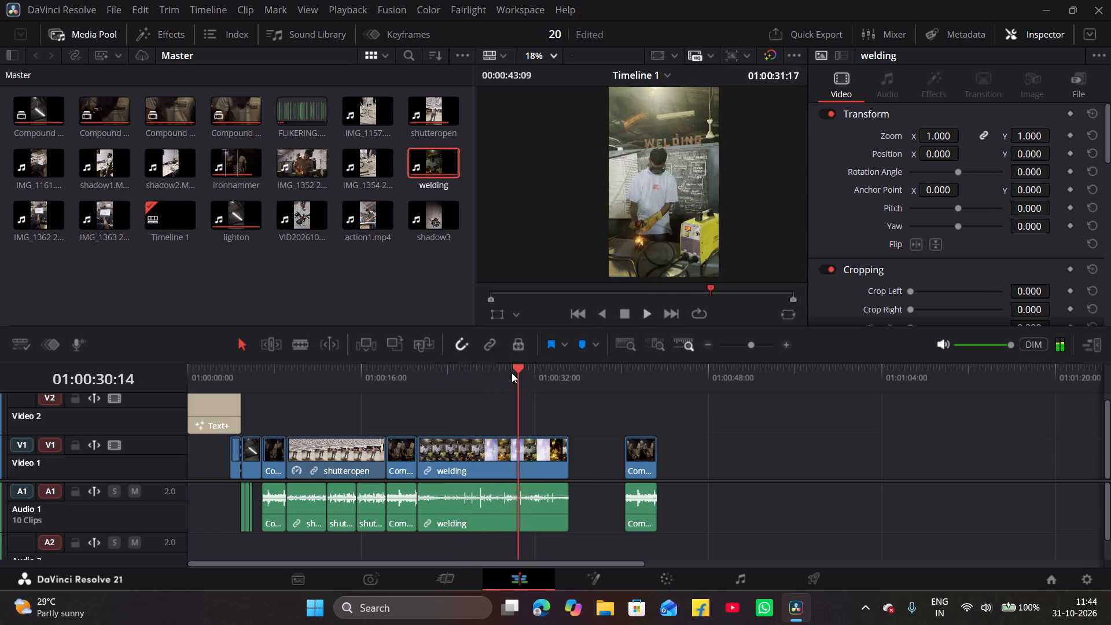
drag(512, 373, 441, 391)
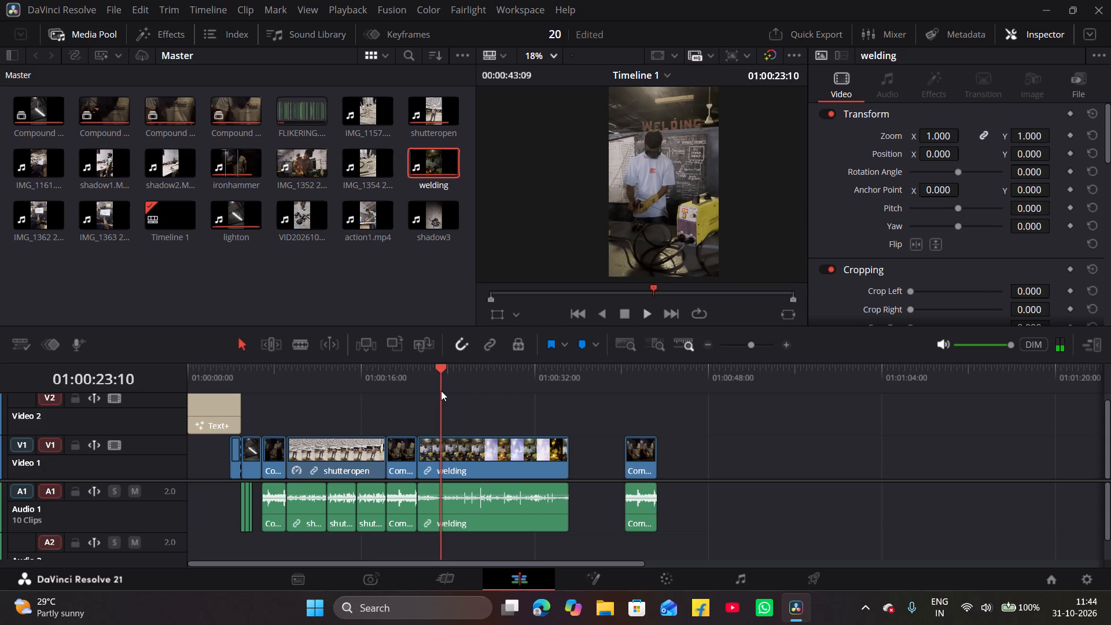
drag(441, 391, 414, 397)
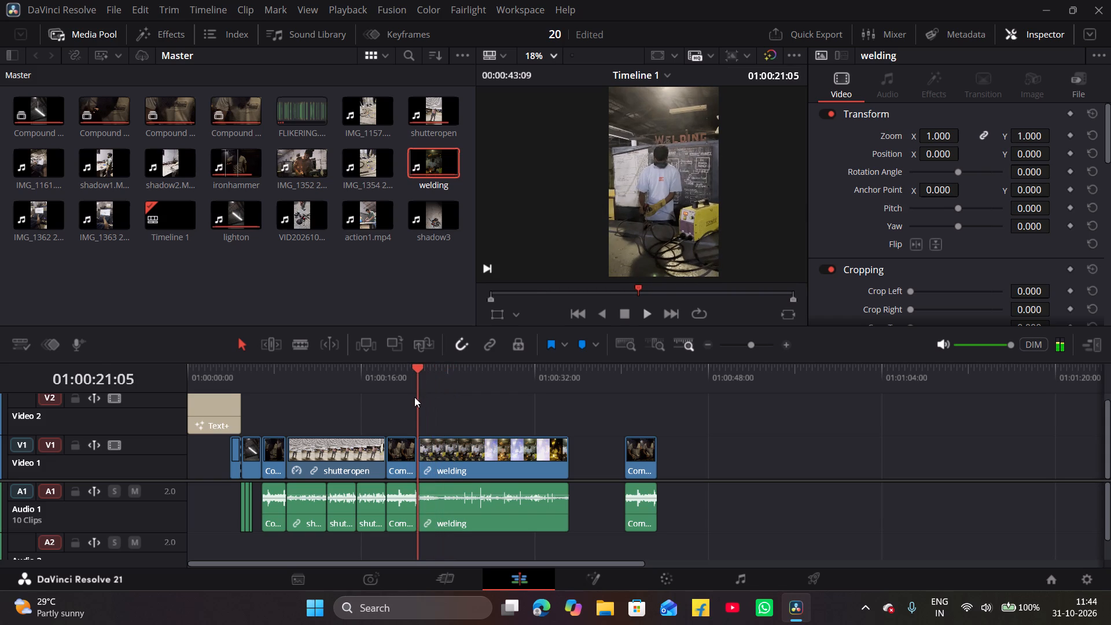
drag(414, 397, 446, 392)
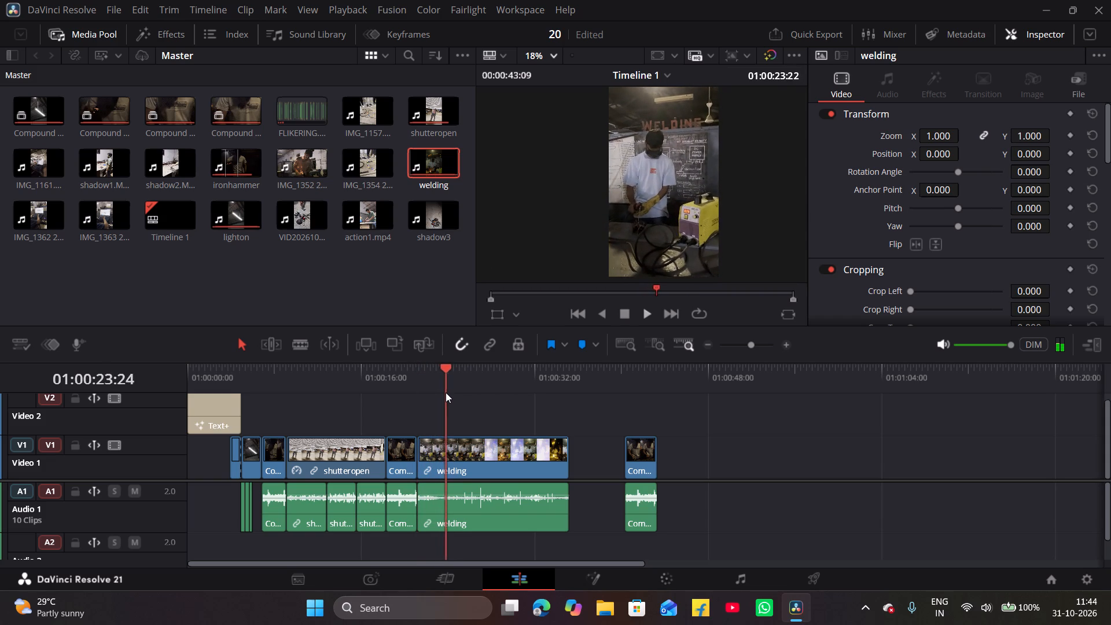
drag(446, 392, 458, 392)
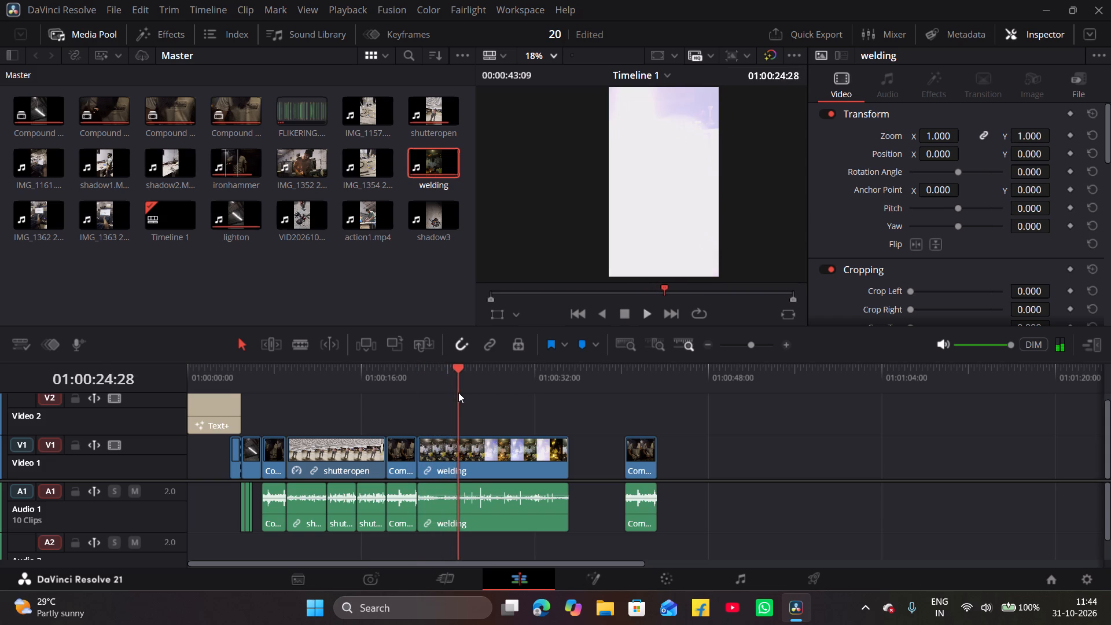
drag(458, 392, 463, 392)
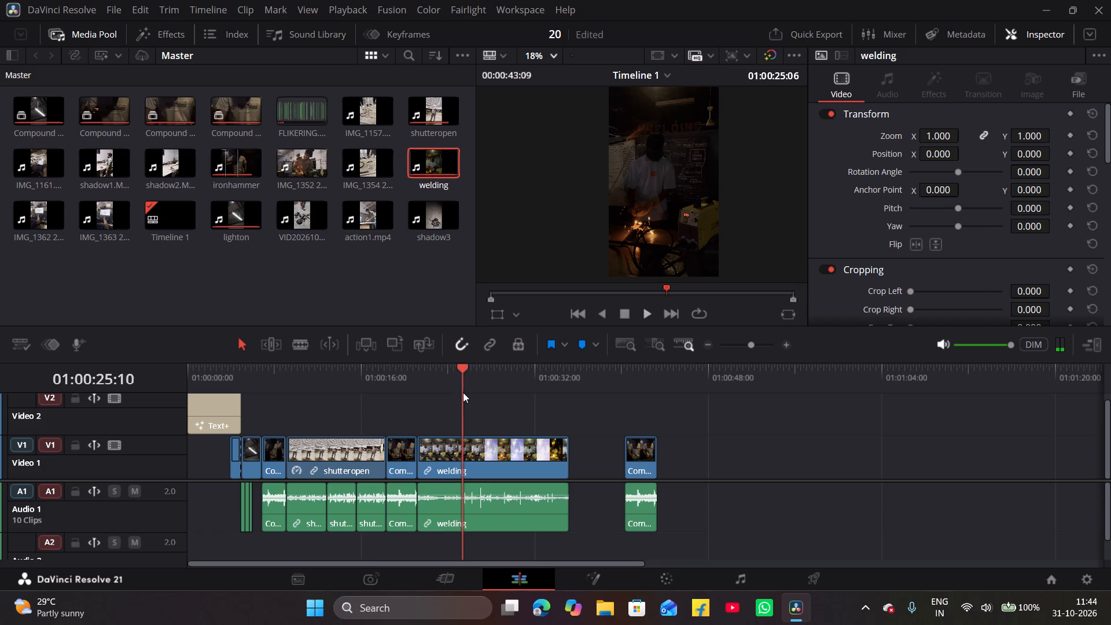
drag(463, 392, 468, 392)
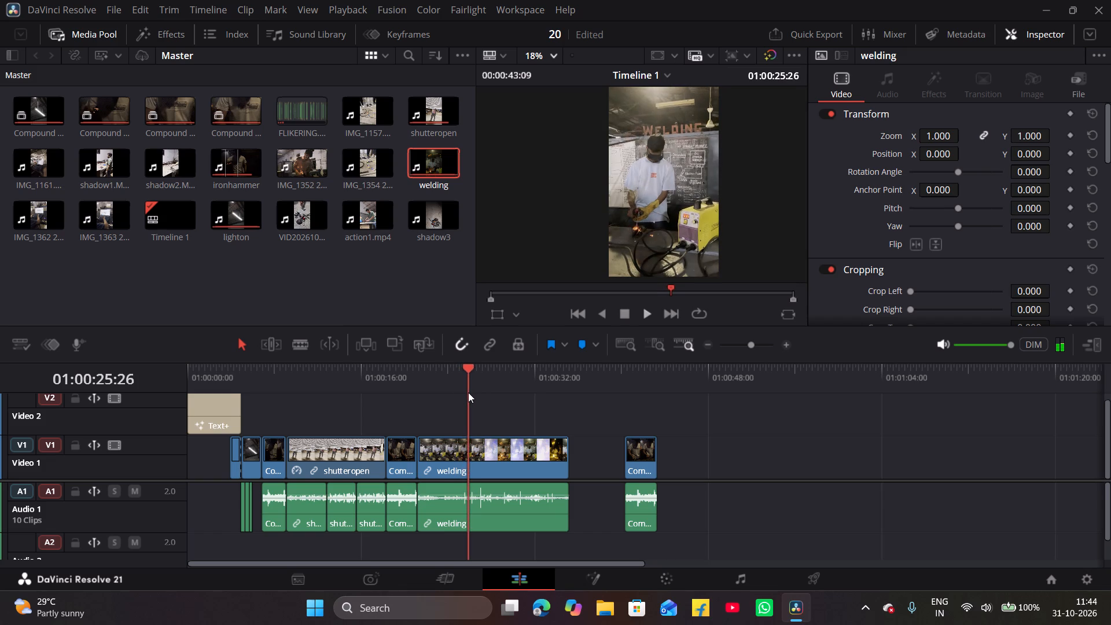
drag(468, 392, 421, 406)
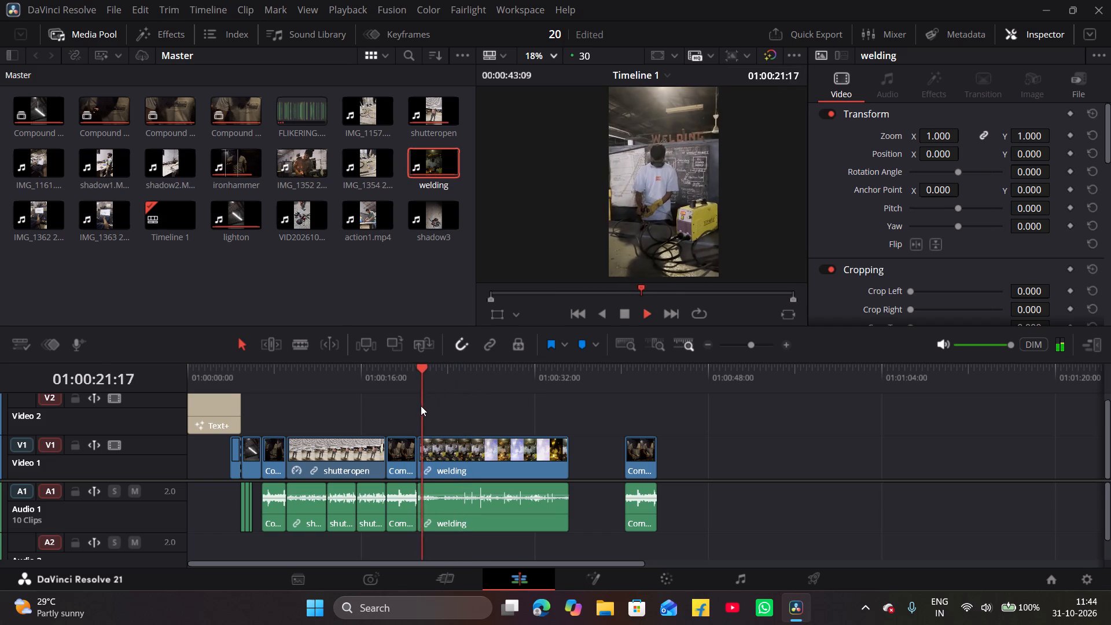
click(628, 314)
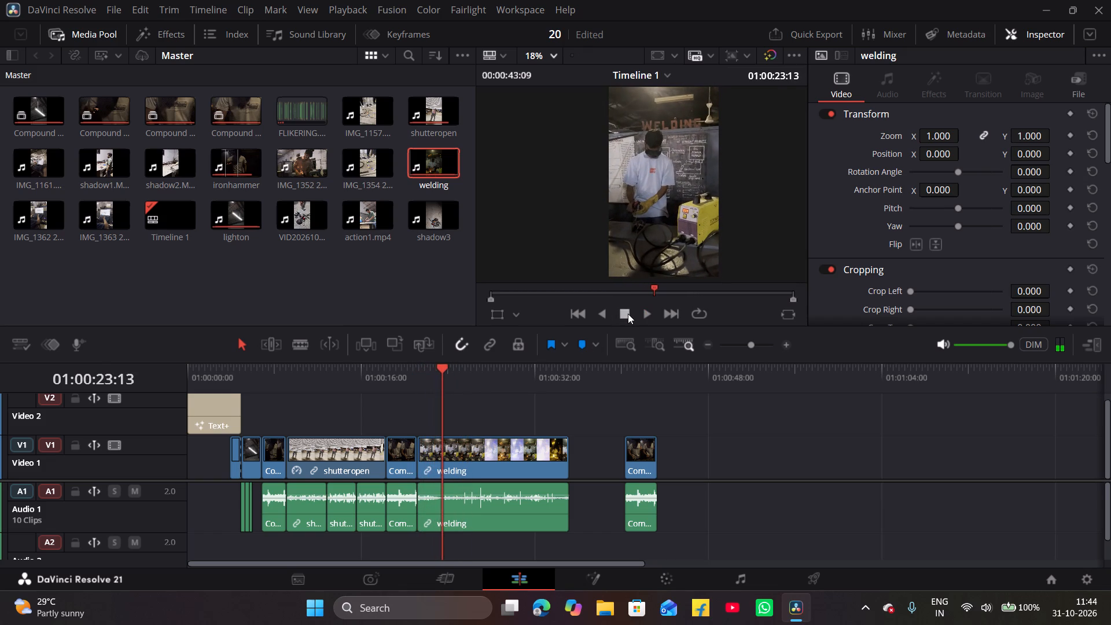
click(608, 314)
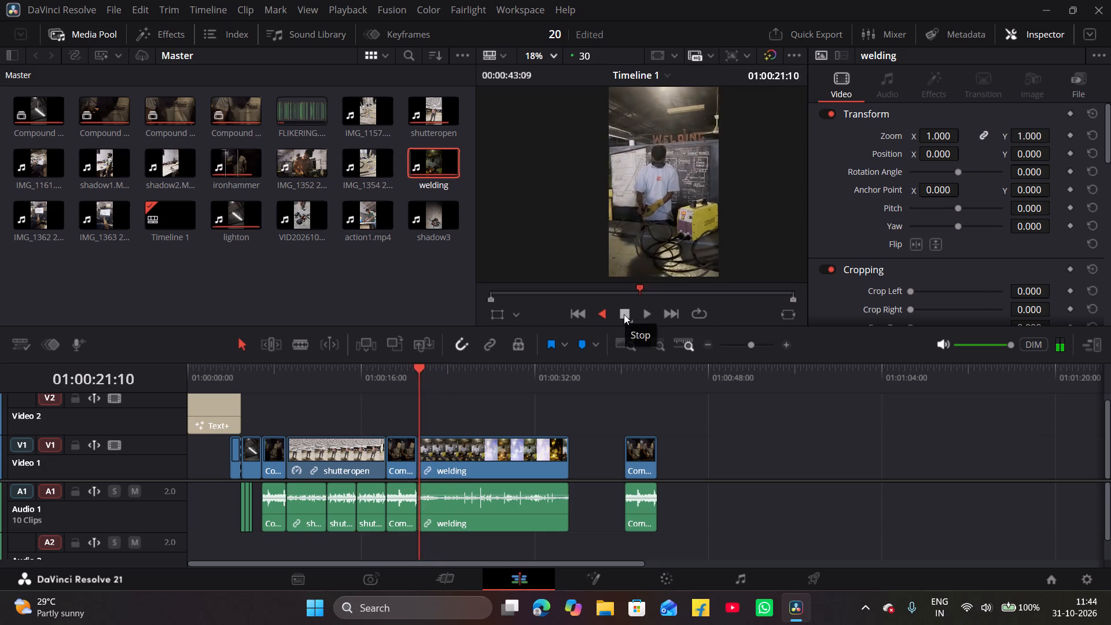
click(624, 314)
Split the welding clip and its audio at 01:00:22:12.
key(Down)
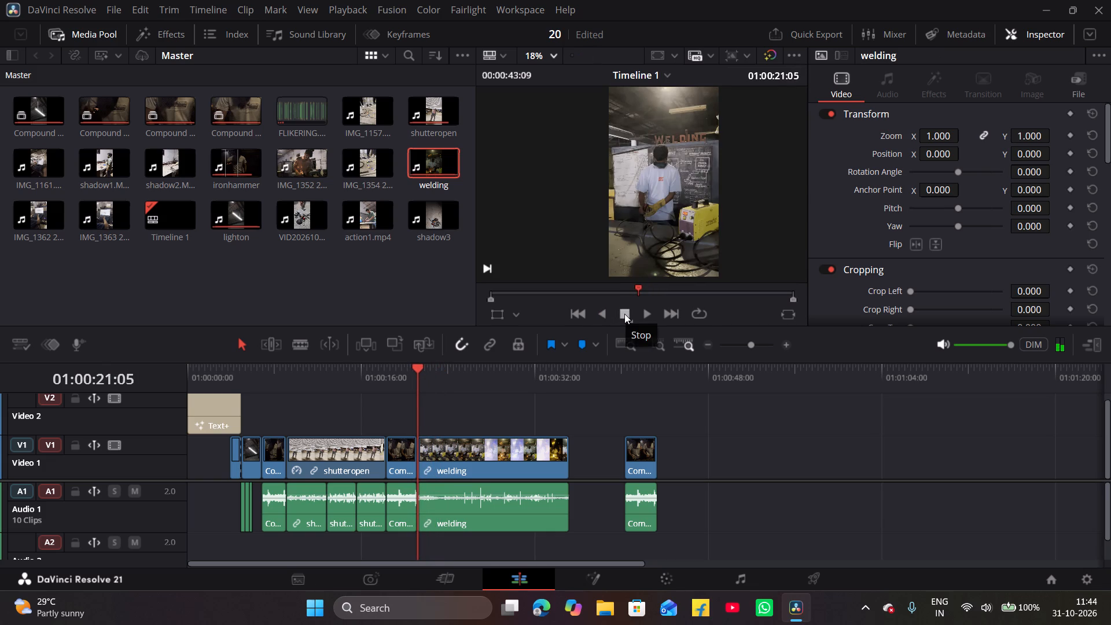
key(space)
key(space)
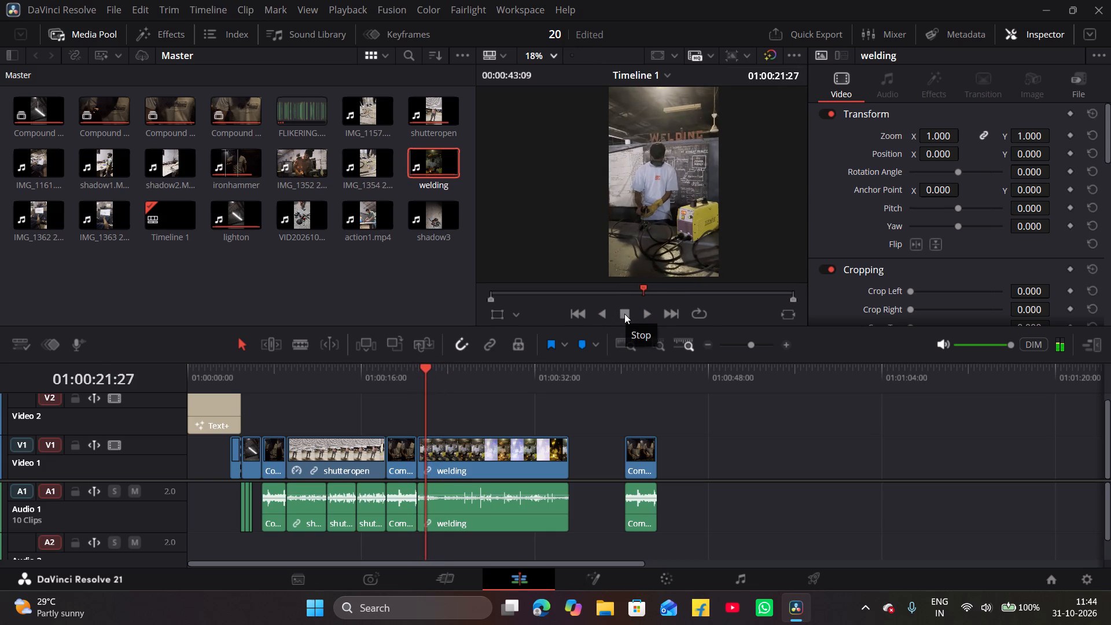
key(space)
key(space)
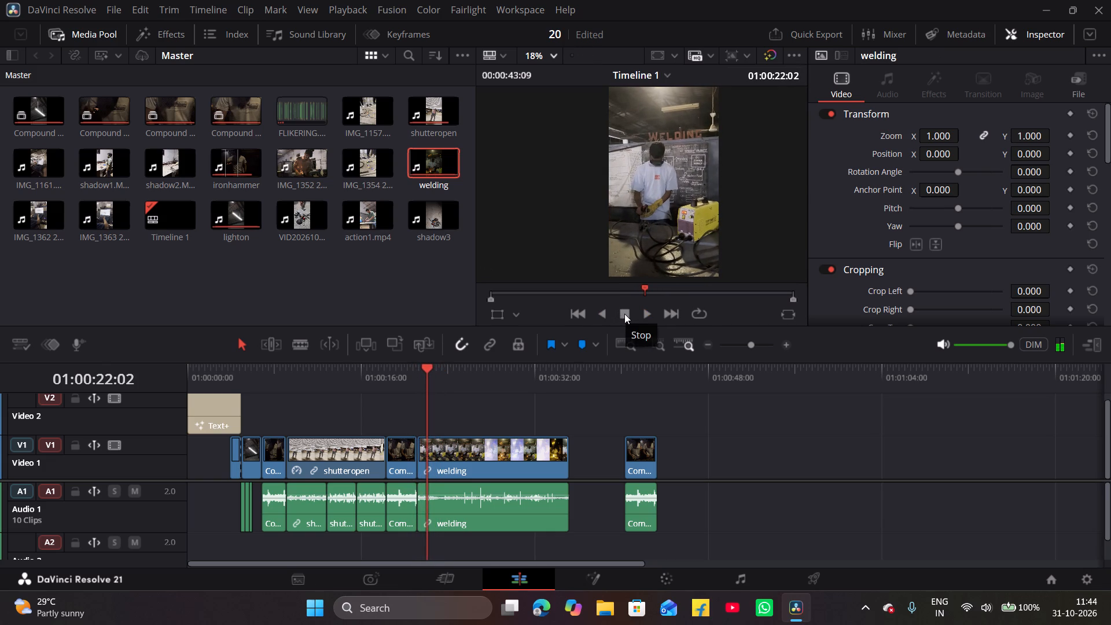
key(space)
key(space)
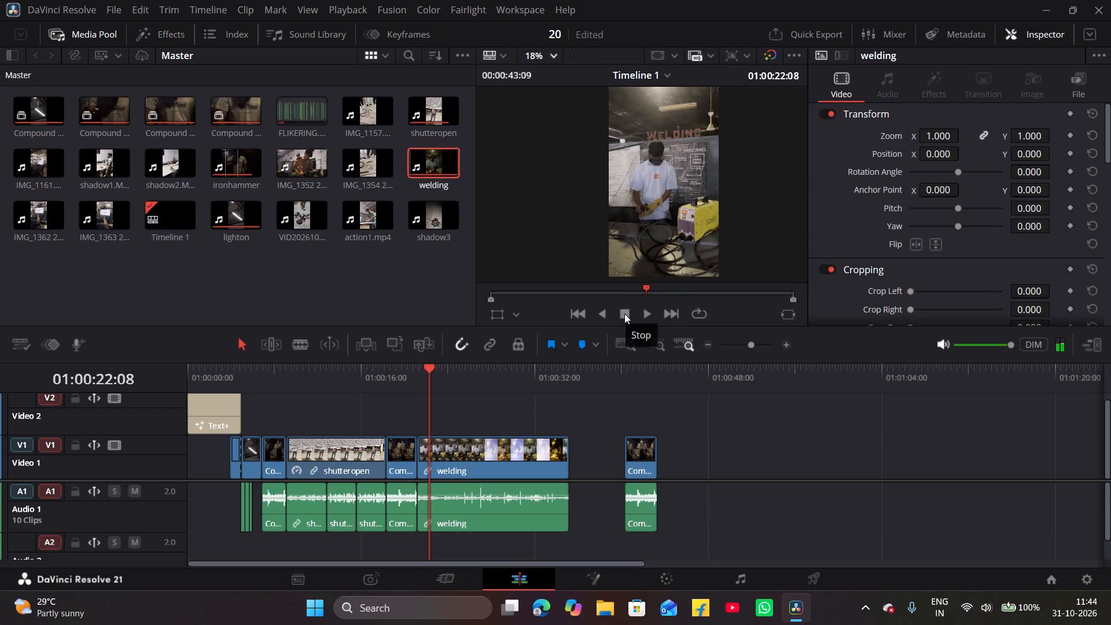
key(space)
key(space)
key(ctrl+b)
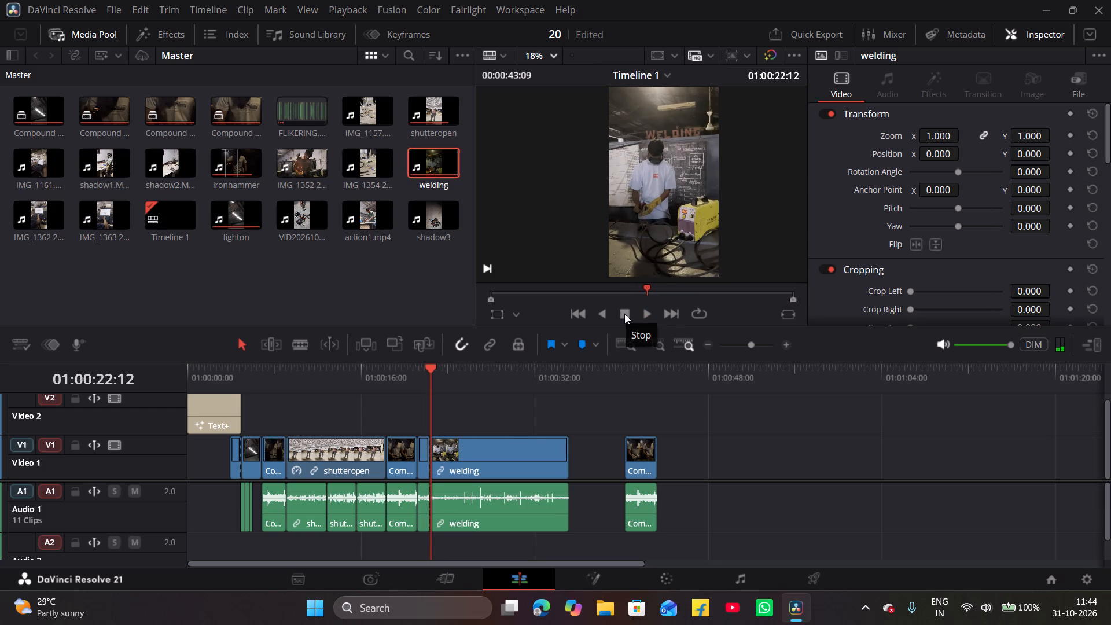
Split the remaining long welding clip and its audio at 01:00:24:01, just before the sparks begin.
double_click(783, 345)
key(space)
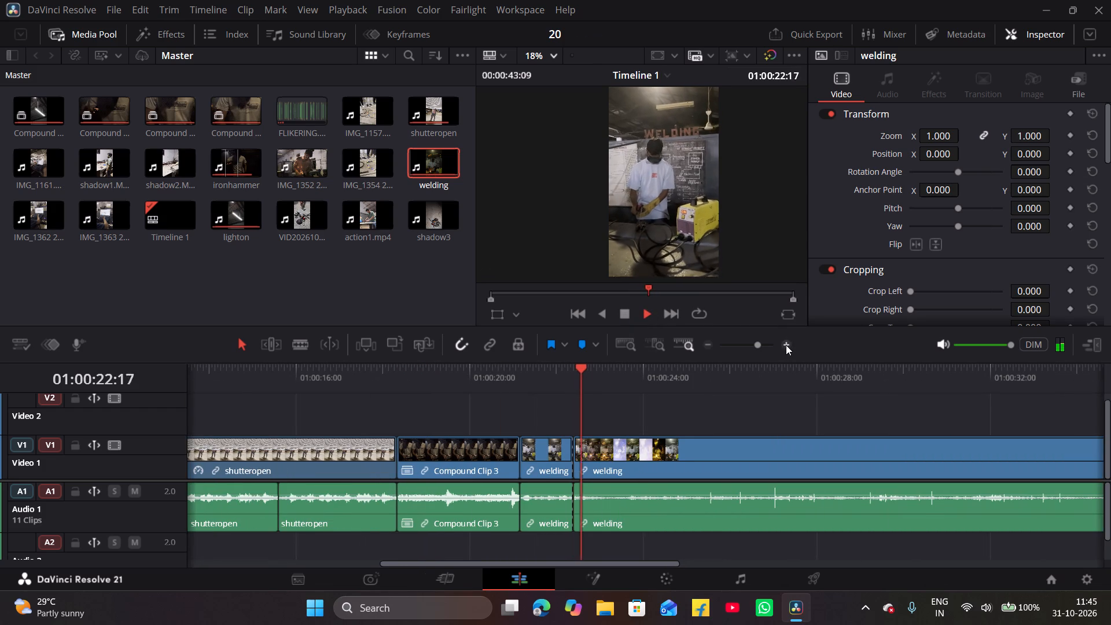
key(space)
key(space)
key(space)
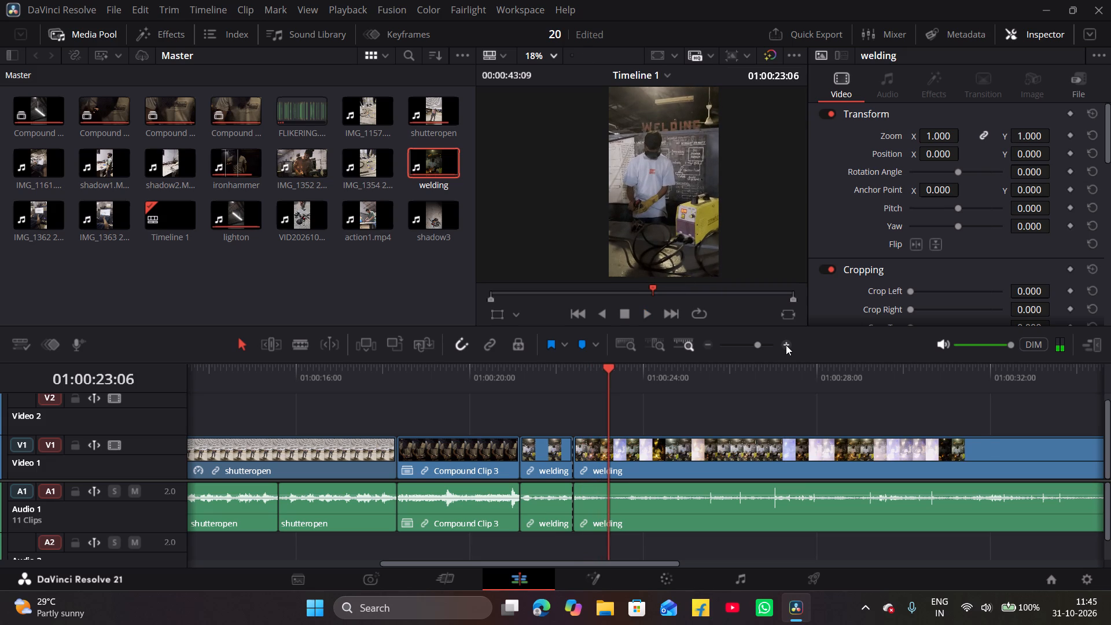
key(space)
key(space)
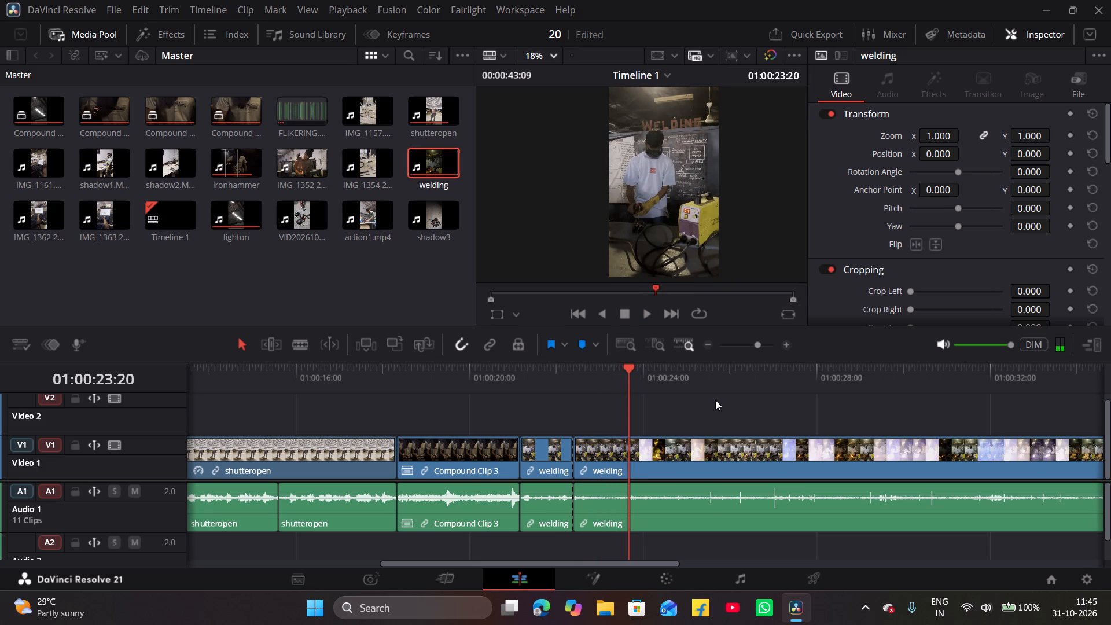
key(space)
key(space)
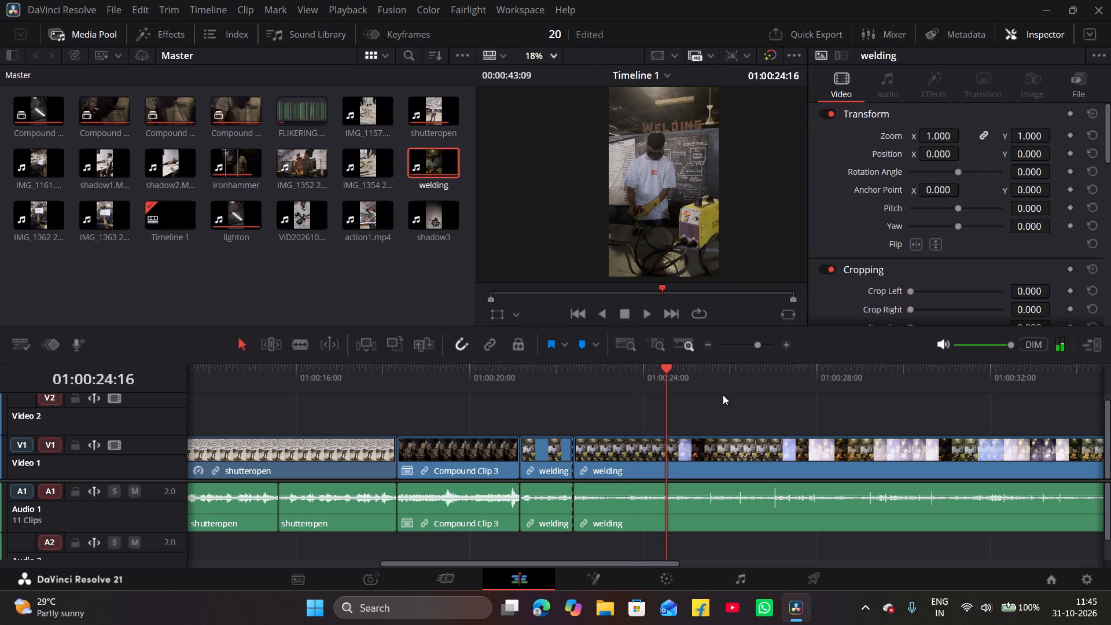
click(645, 372)
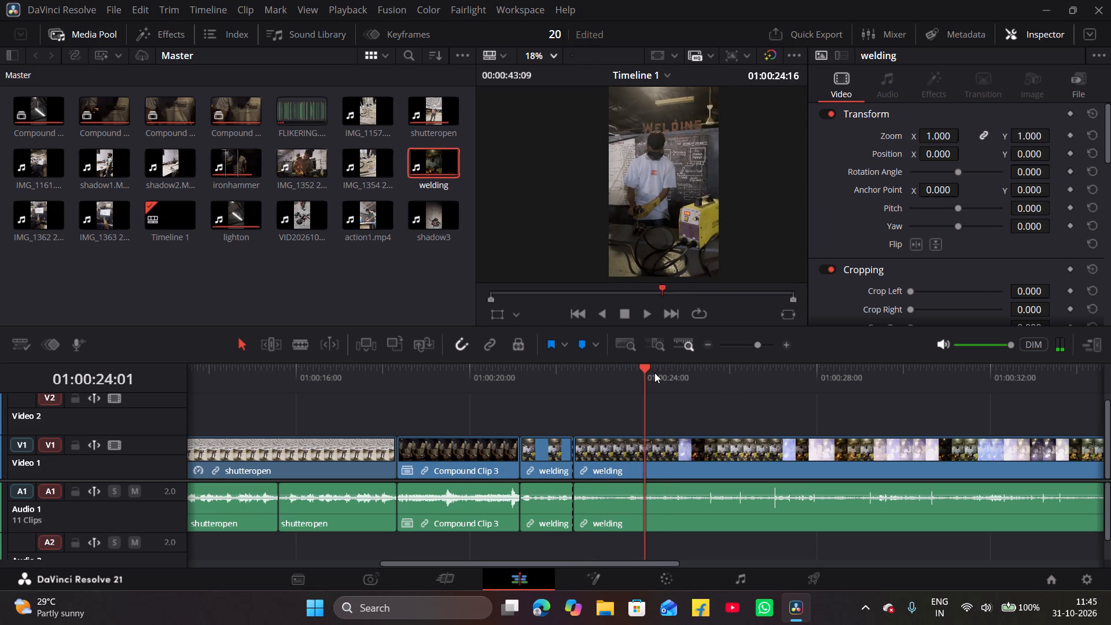
key(ctrl+b)
Delete the two short welding pieces before 01:00:24:01 together with their audio, leaving the gap after Compound Clip 3.
drag(543, 422, 561, 454)
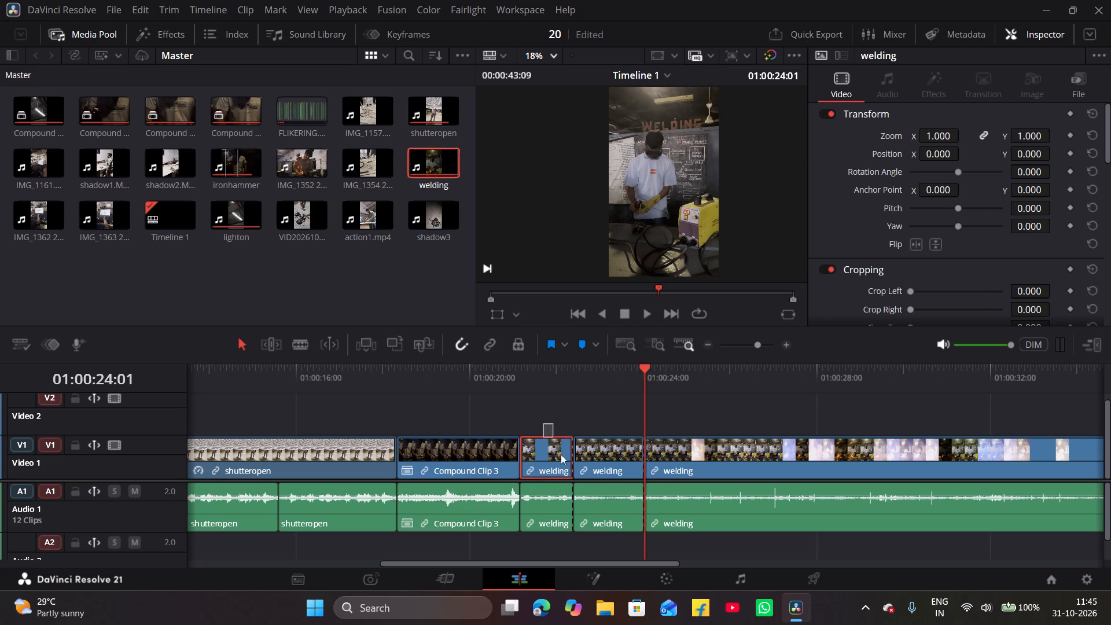
drag(561, 454, 600, 513)
key(BackSpace)
Play the remaining welding clip and split it with its audio at 01:00:31:12.
key(space)
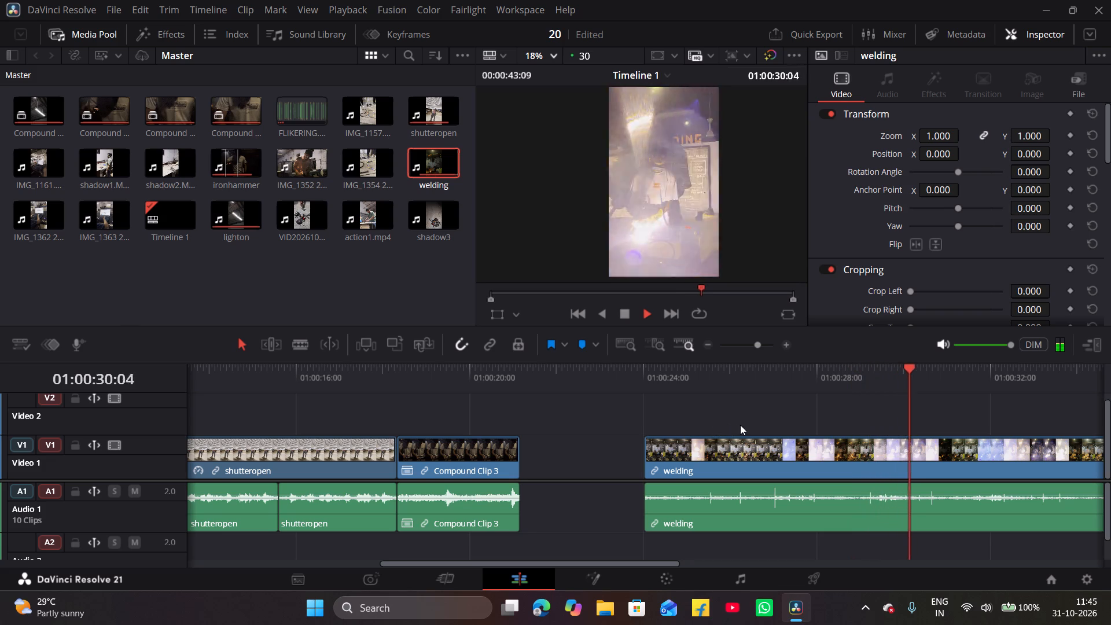
key(space)
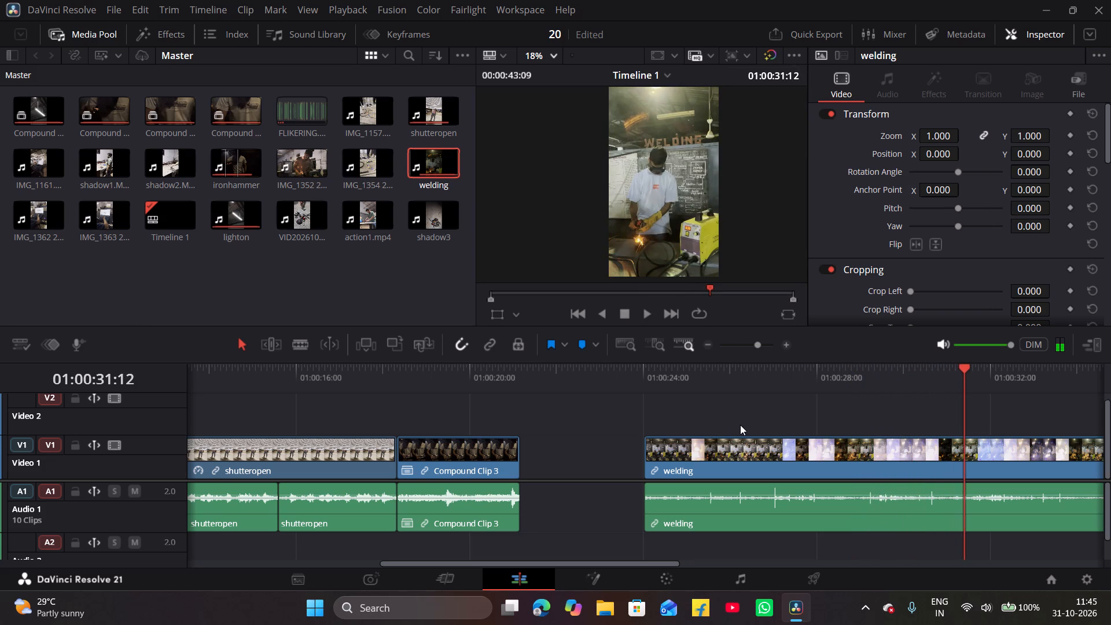
key(ctrl+b)
Preview the welding piece after the 01:00:31:12 cut and delete it together with its audio.
key(space)
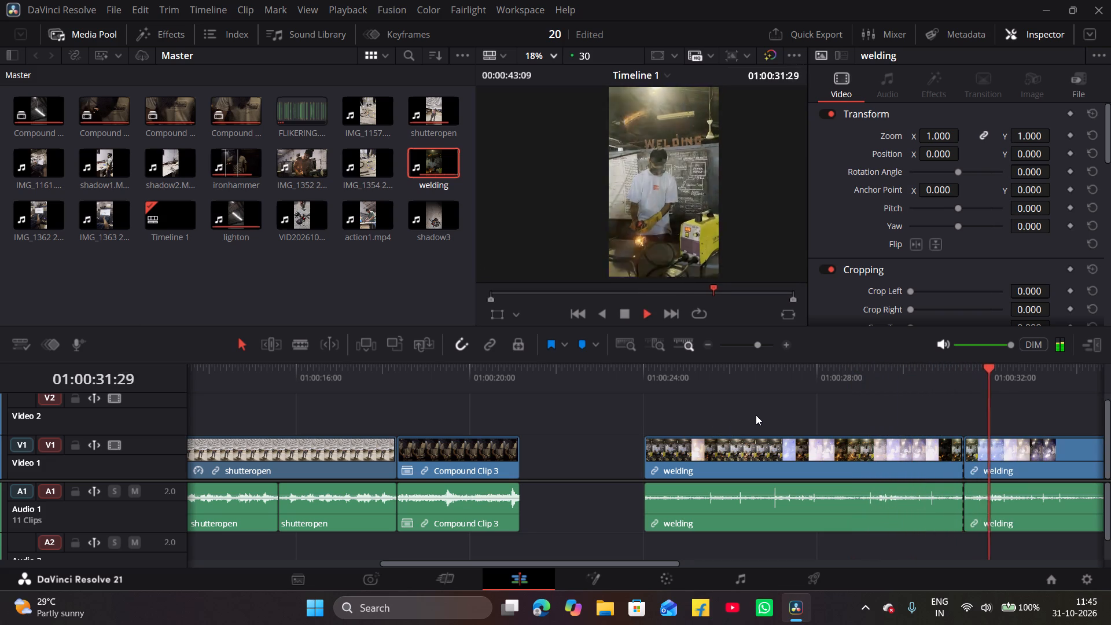
click(703, 345)
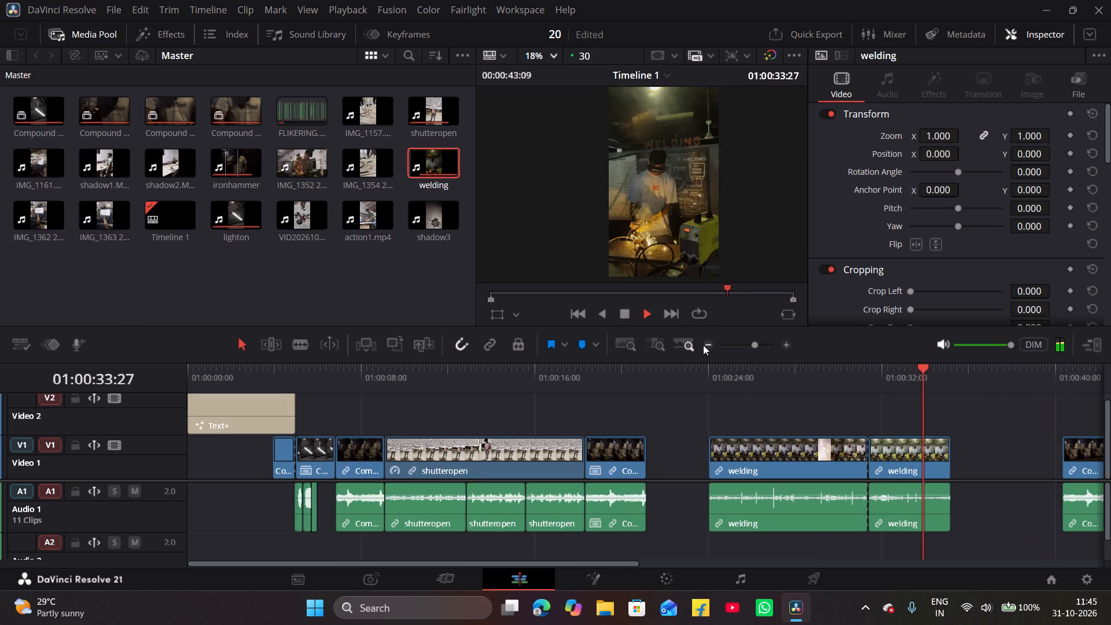
key(space)
drag(902, 414, 914, 447)
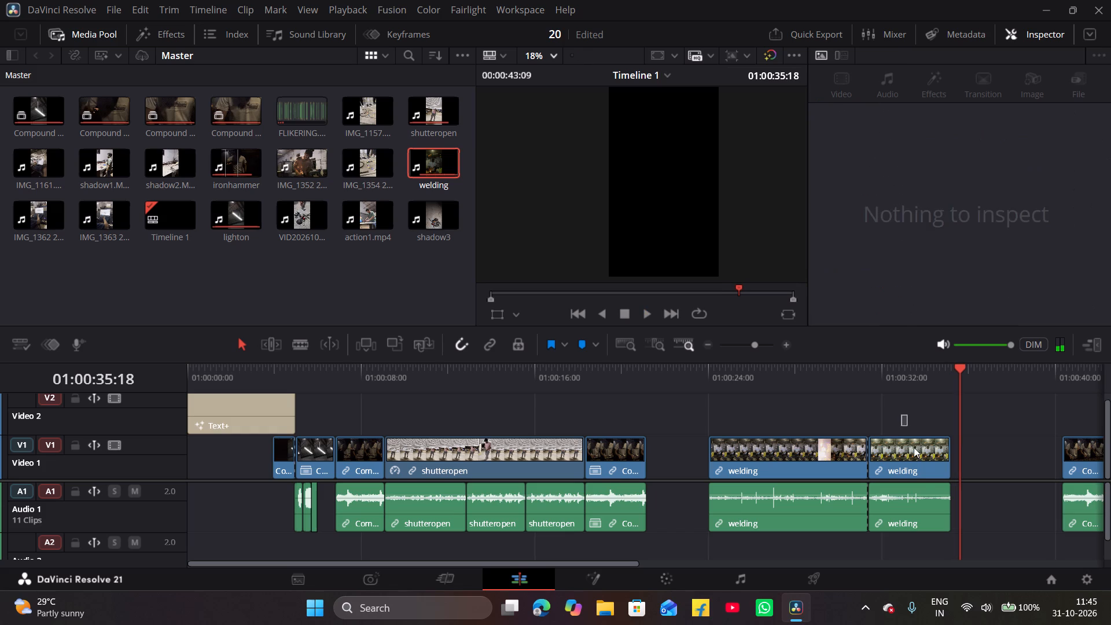
drag(914, 447, 927, 509)
key(BackSpace)
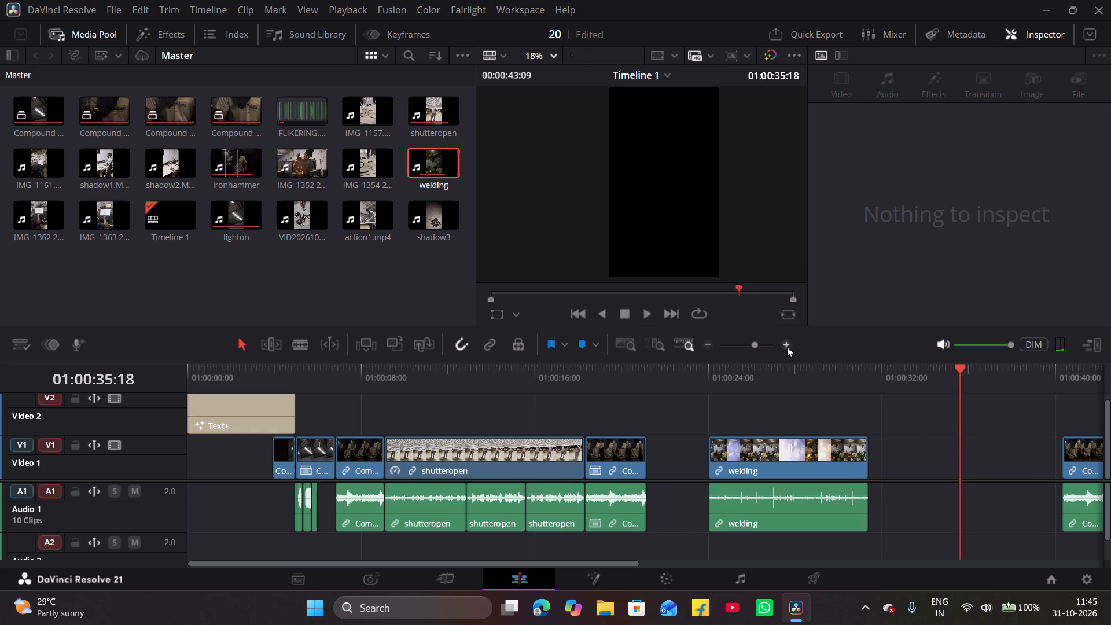
Play the trimmed welding clip from its start at 01:00:24:01 to review its flashes and sound.
double_click(787, 347)
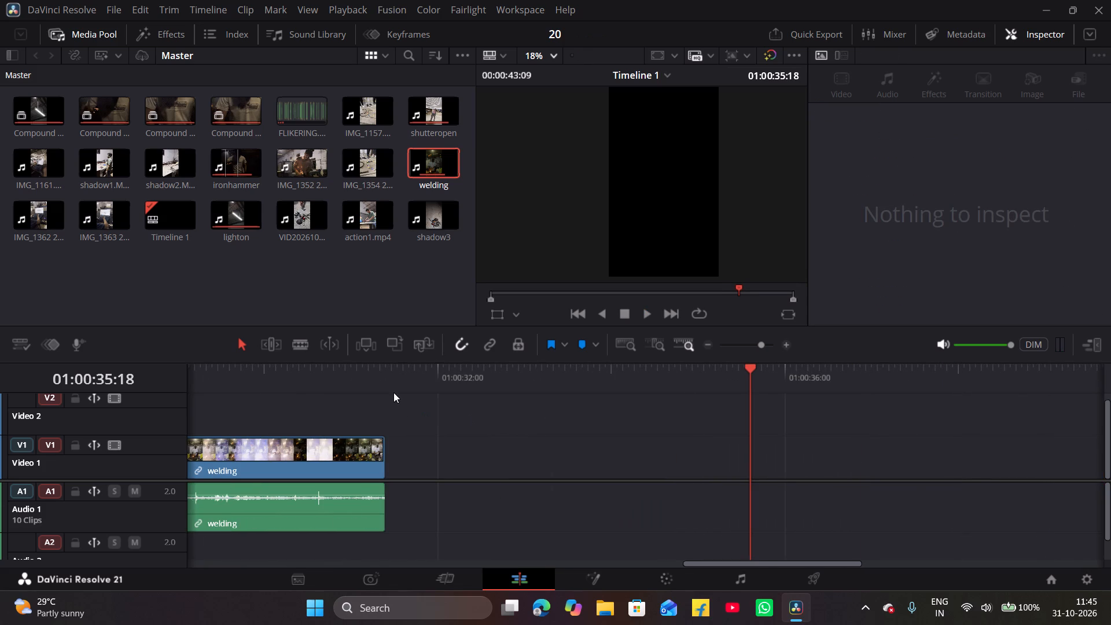
scroll(393, 392, right, 1)
click(388, 393)
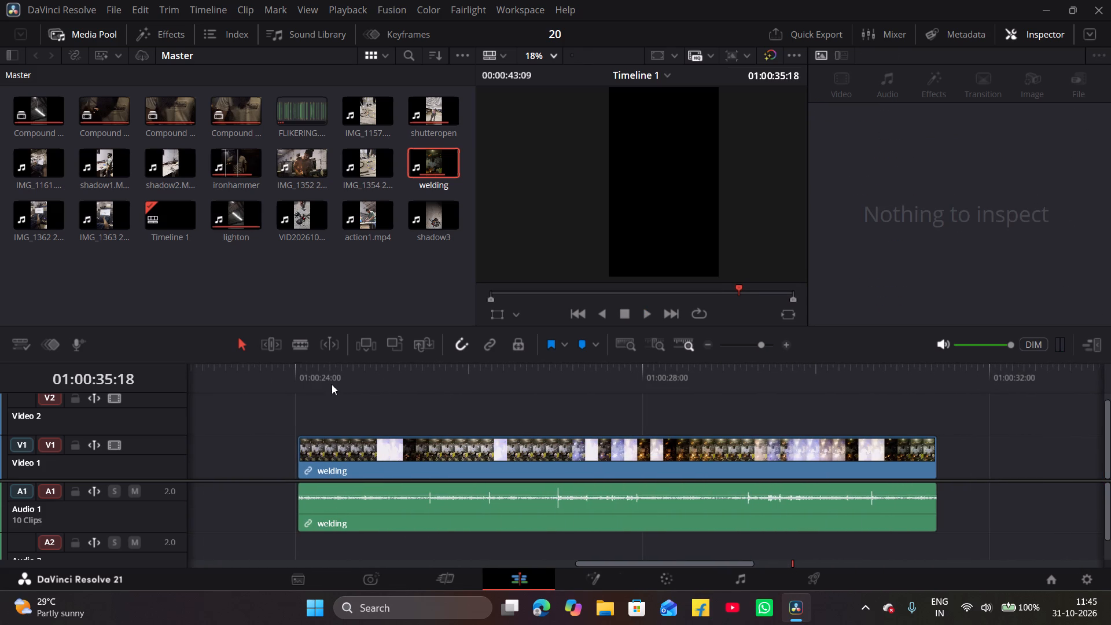
click(297, 368)
key(space)
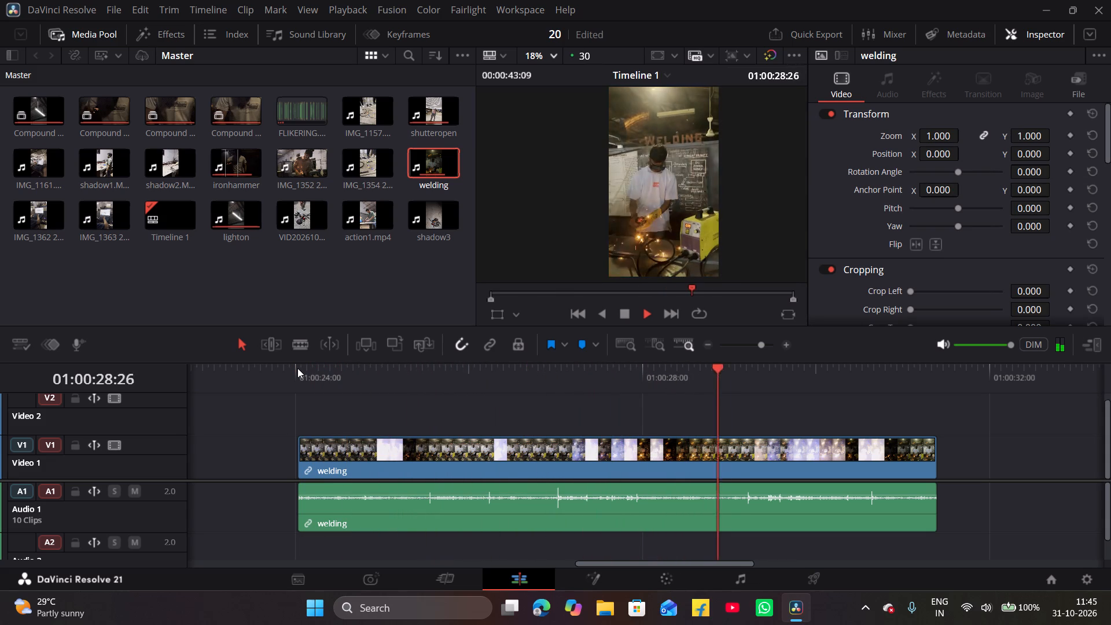
key(space)
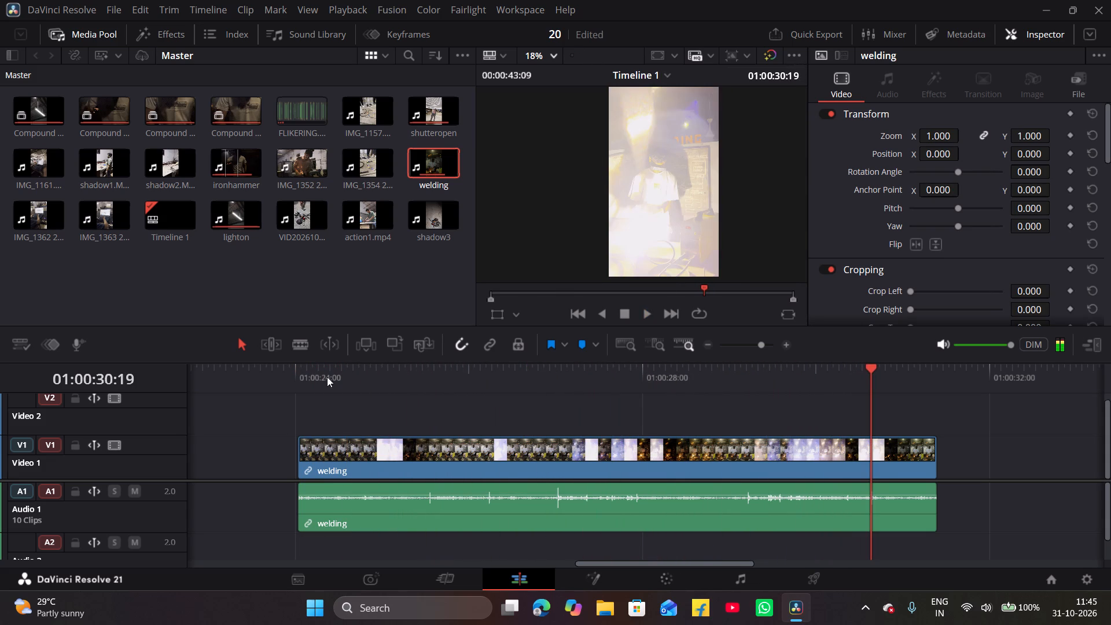
Replay the welding clip repeatedly from about 01:00:29:00 to examine where the spark flashes and their sound begin.
click(727, 372)
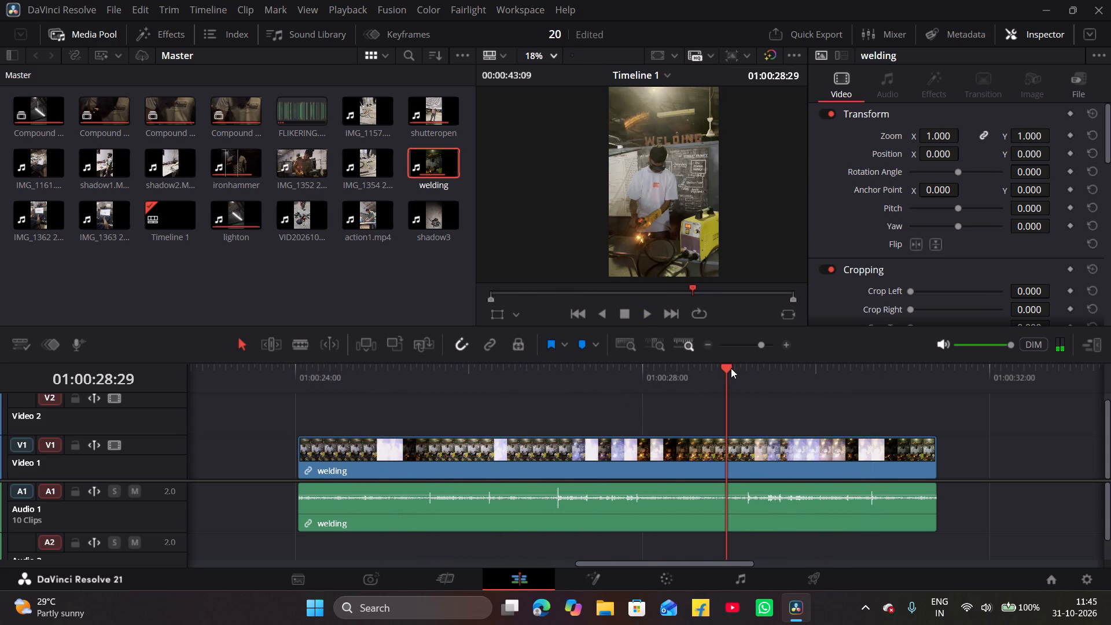
drag(723, 368, 708, 373)
key(space)
key(space)
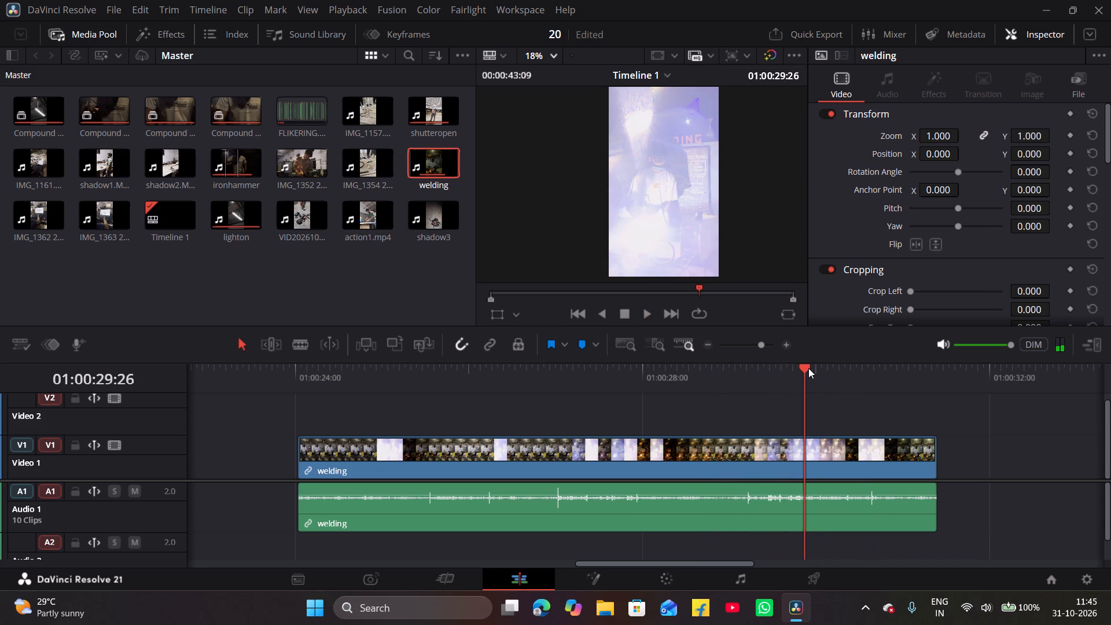
drag(803, 368, 715, 389)
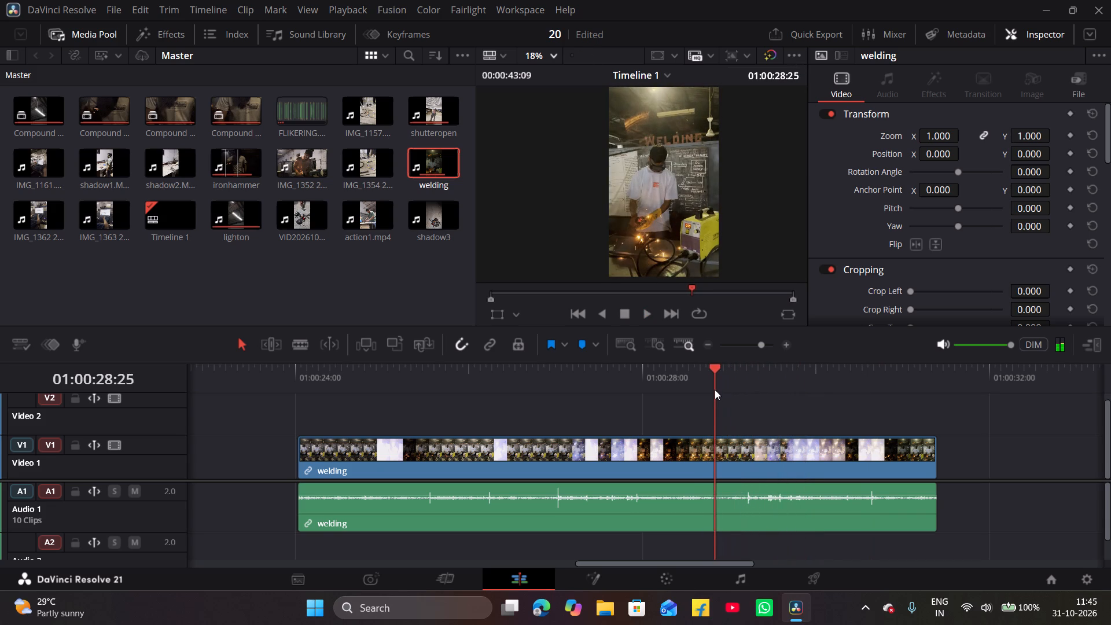
click(784, 344)
key(space)
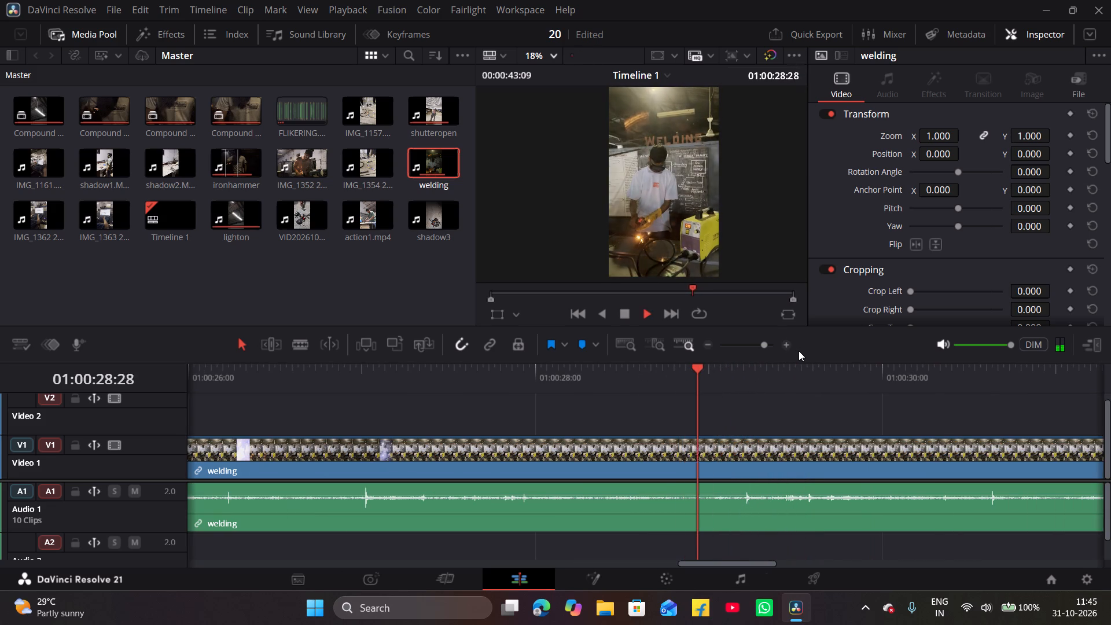
key(space)
click(714, 369)
key(space)
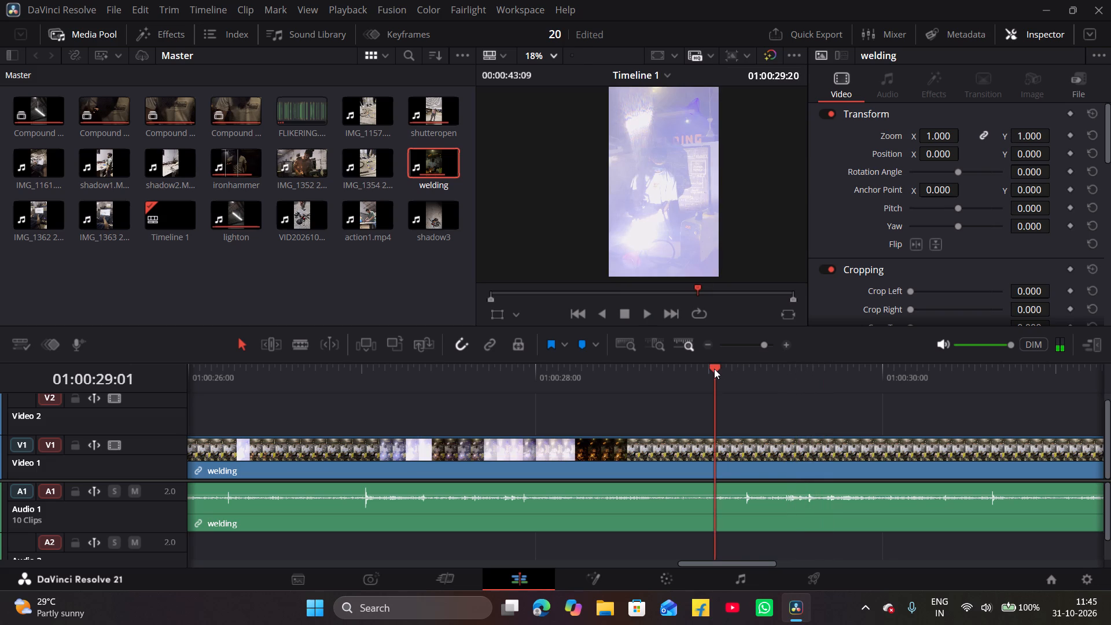
key(space)
click(708, 366)
key(space)
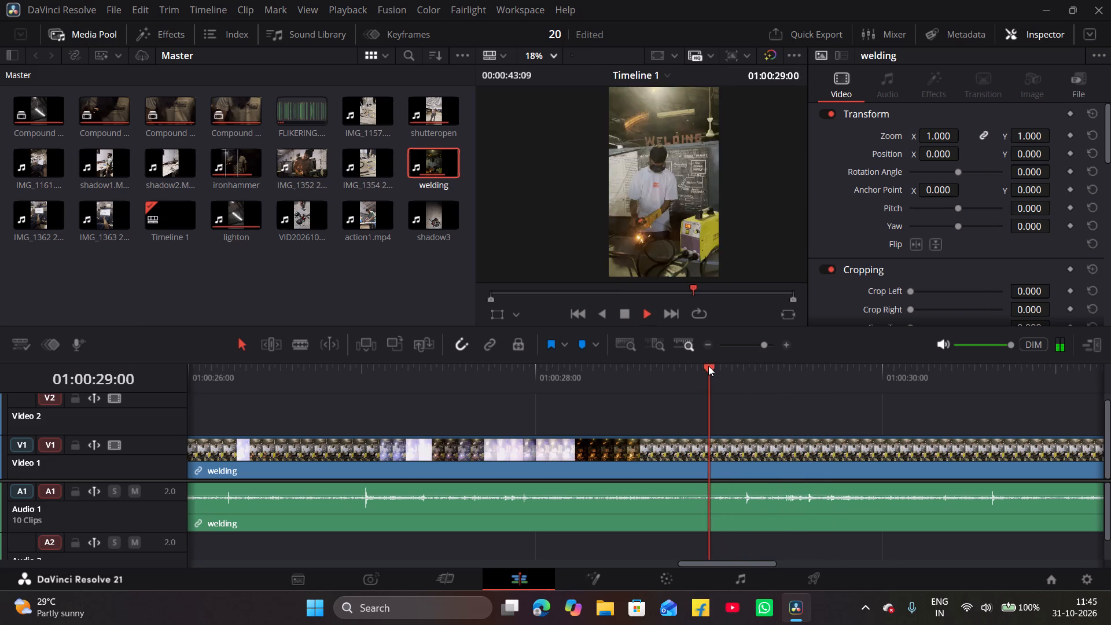
key(space)
click(726, 376)
key(space)
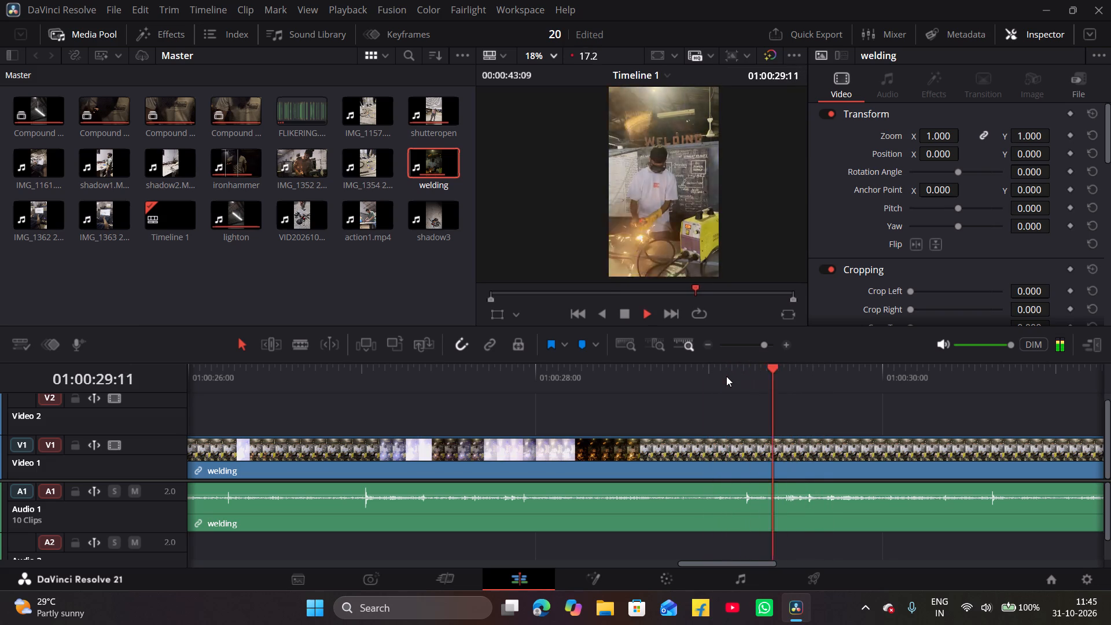
key(space)
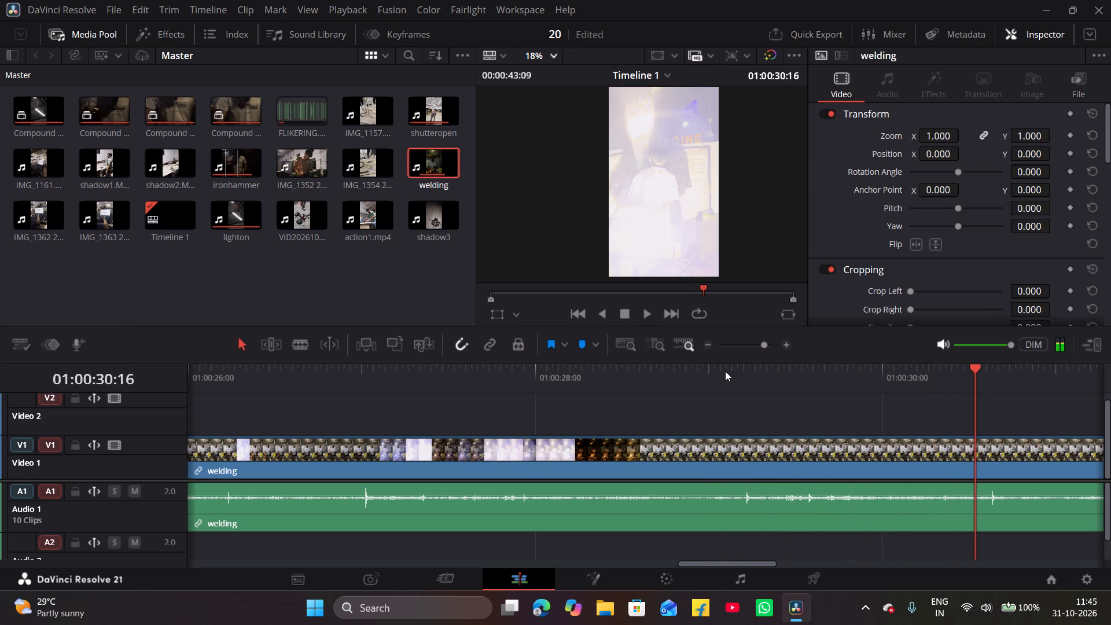
click(725, 374)
drag(724, 369, 735, 369)
key(space)
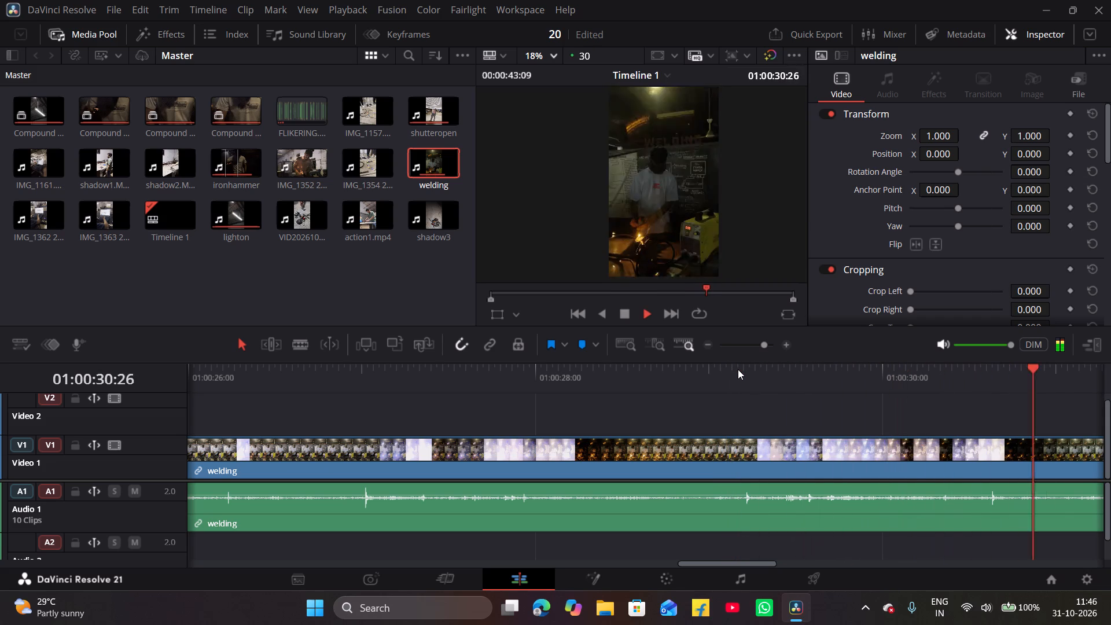
key(space)
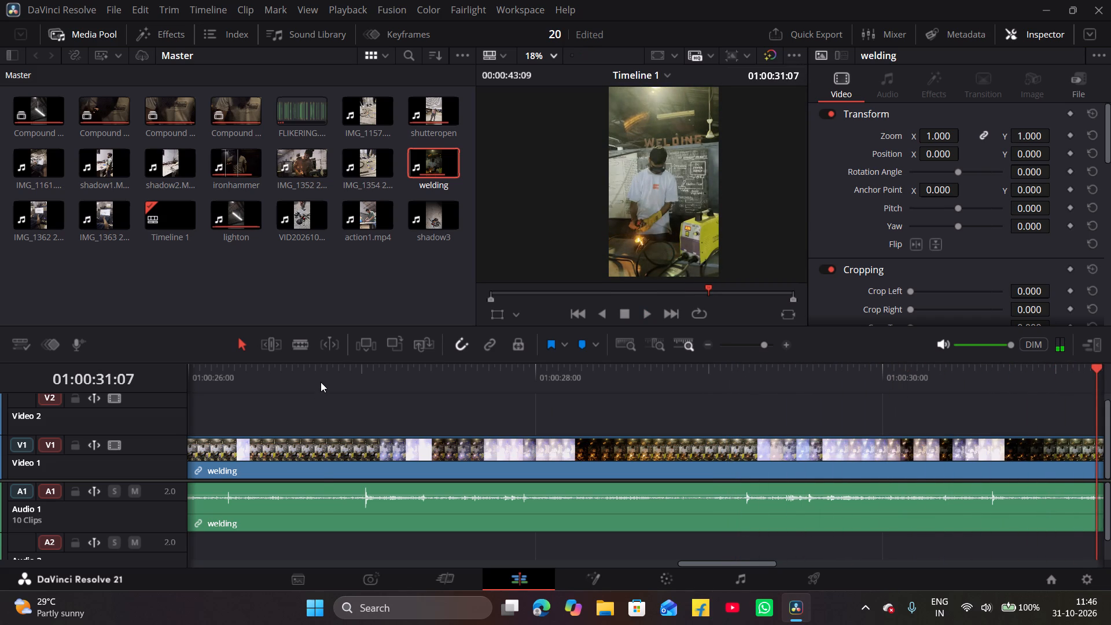
Split only the welding clip's audio at 01:00:26:29, just before the loud spark sound, keeping its volume at 0.0.
click(321, 382)
key(space)
key(space)
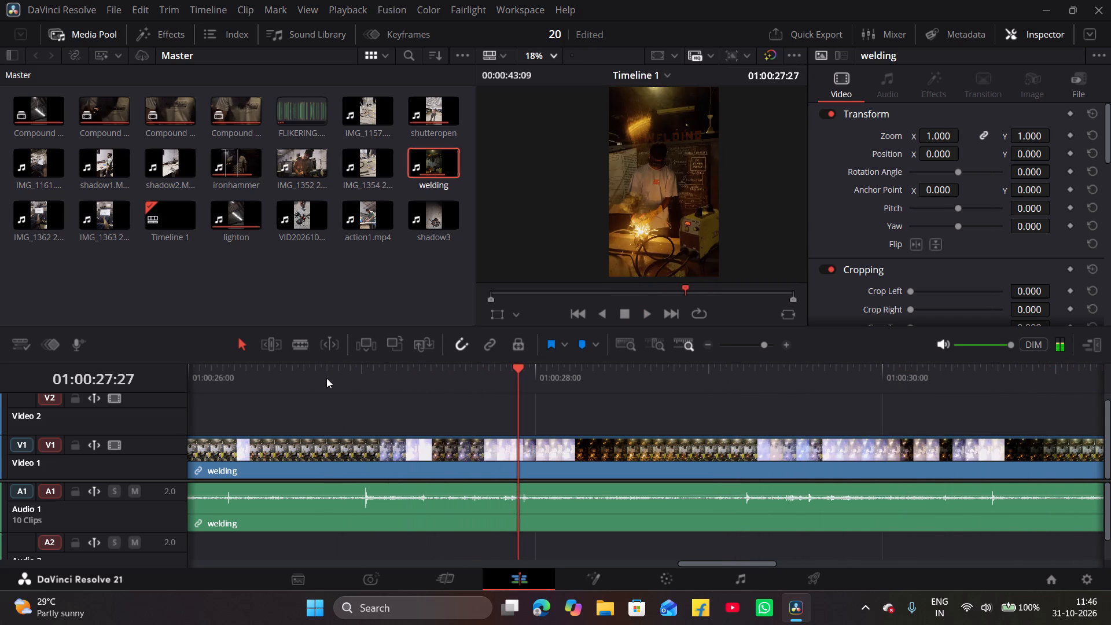
click(341, 376)
drag(342, 373, 358, 370)
click(422, 512)
key(ctrl+b)
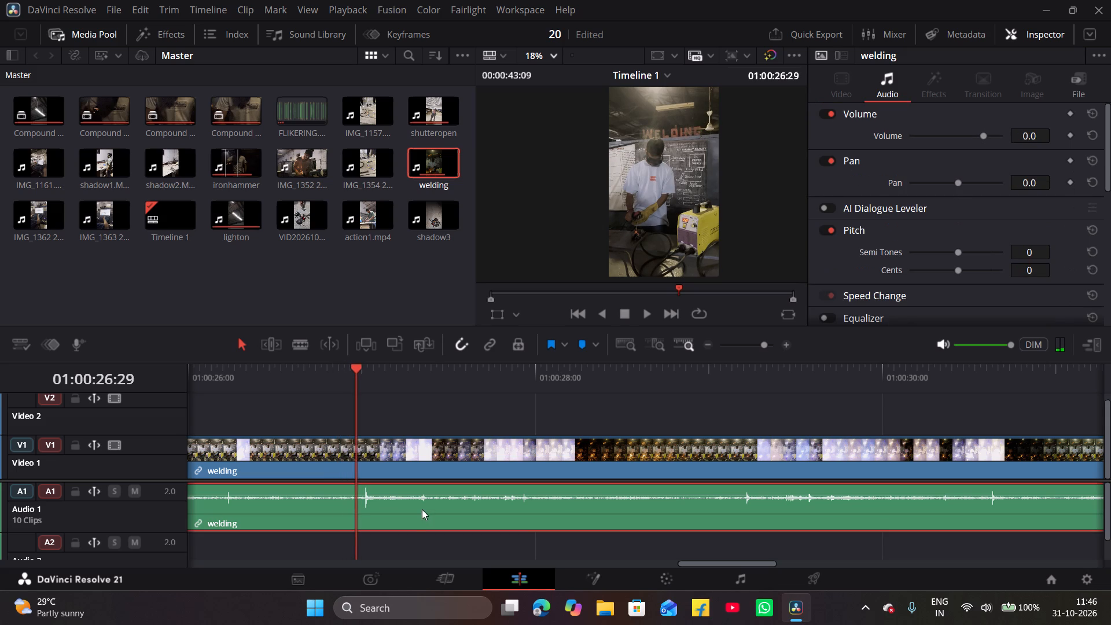
click(420, 495)
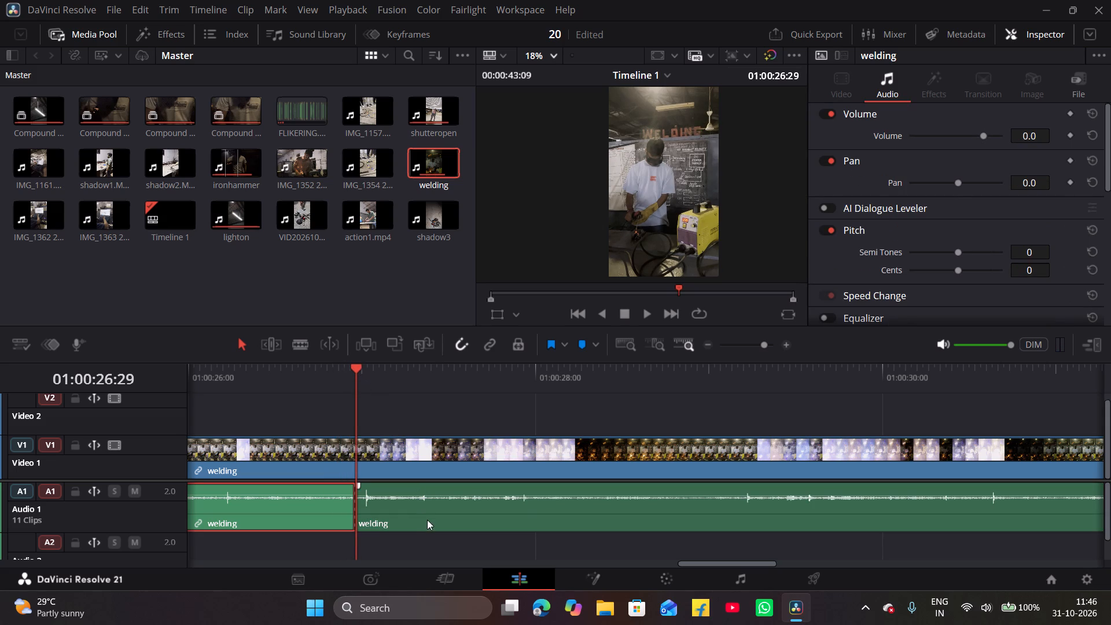
click(421, 514)
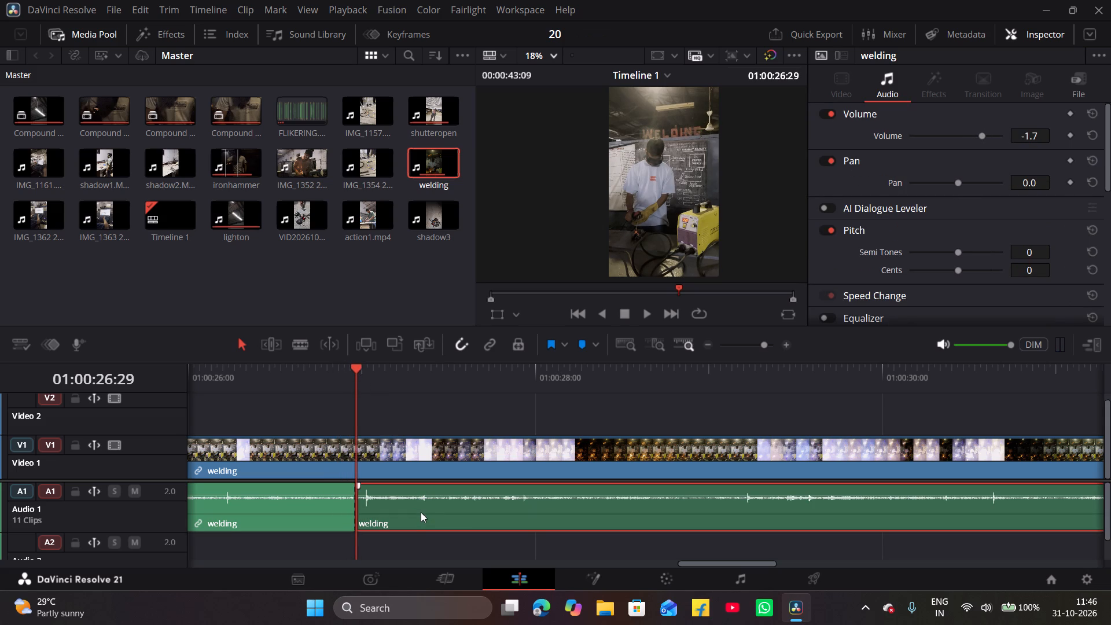
key(ctrl+z)
Split the welding audio again at 01:00:27:29 to isolate the one-second spark sound, leaving the video uncut.
key(space)
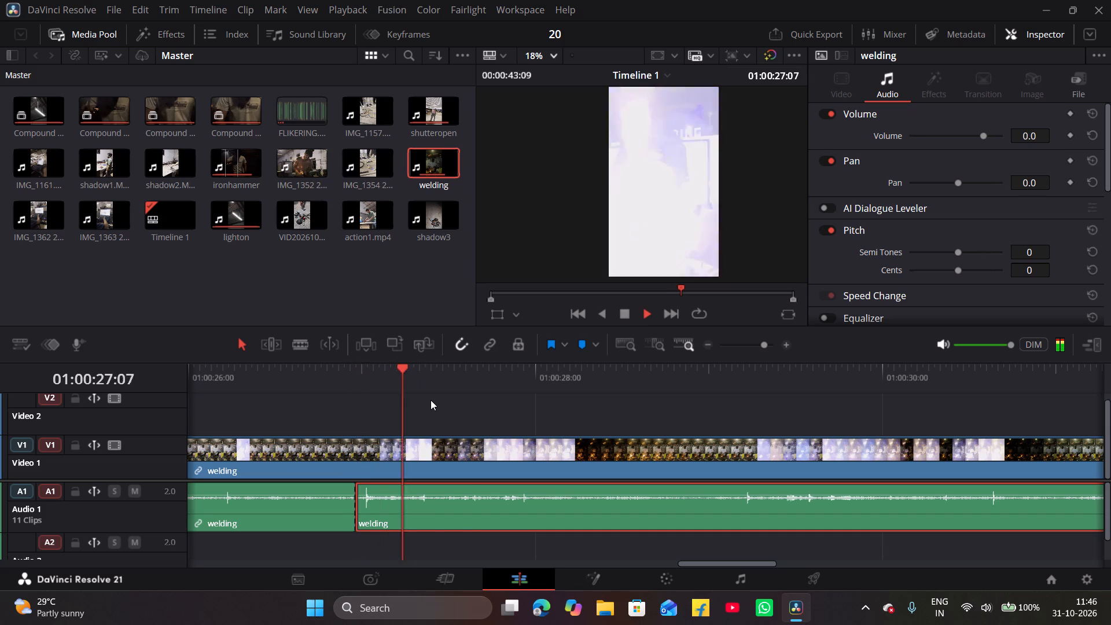
key(space)
key(space)
key(space)
key(space)
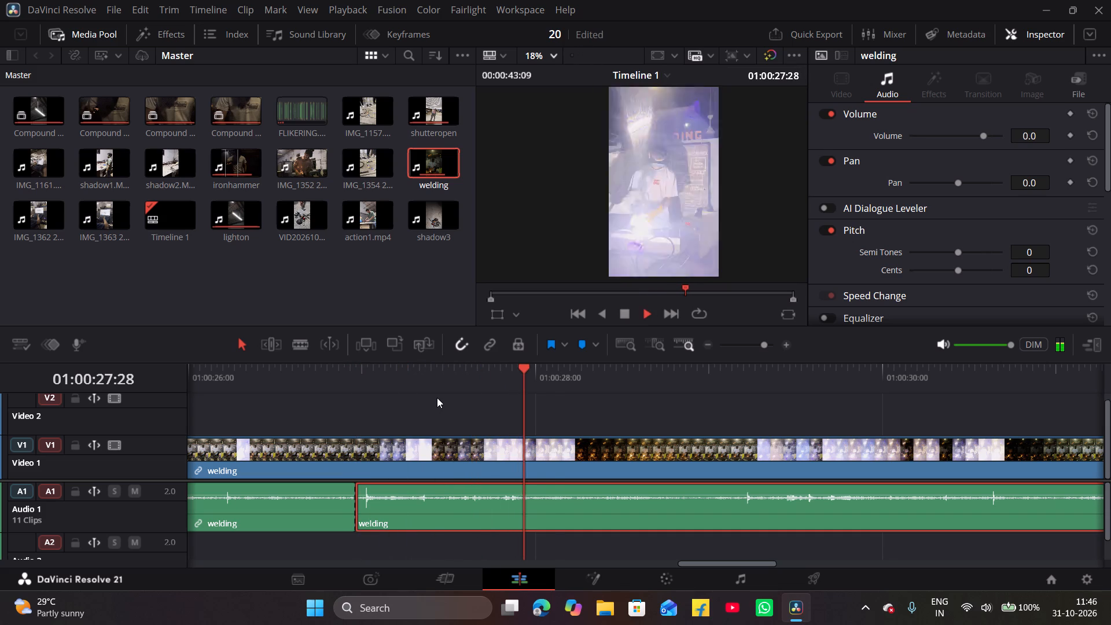
key(space)
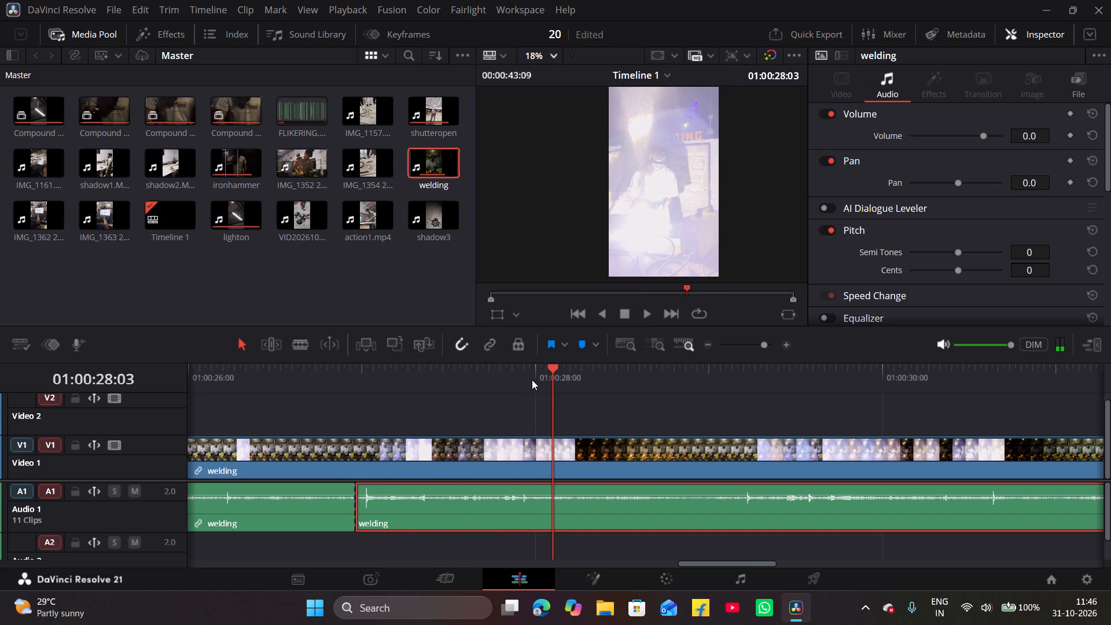
click(529, 378)
key(ctrl+b)
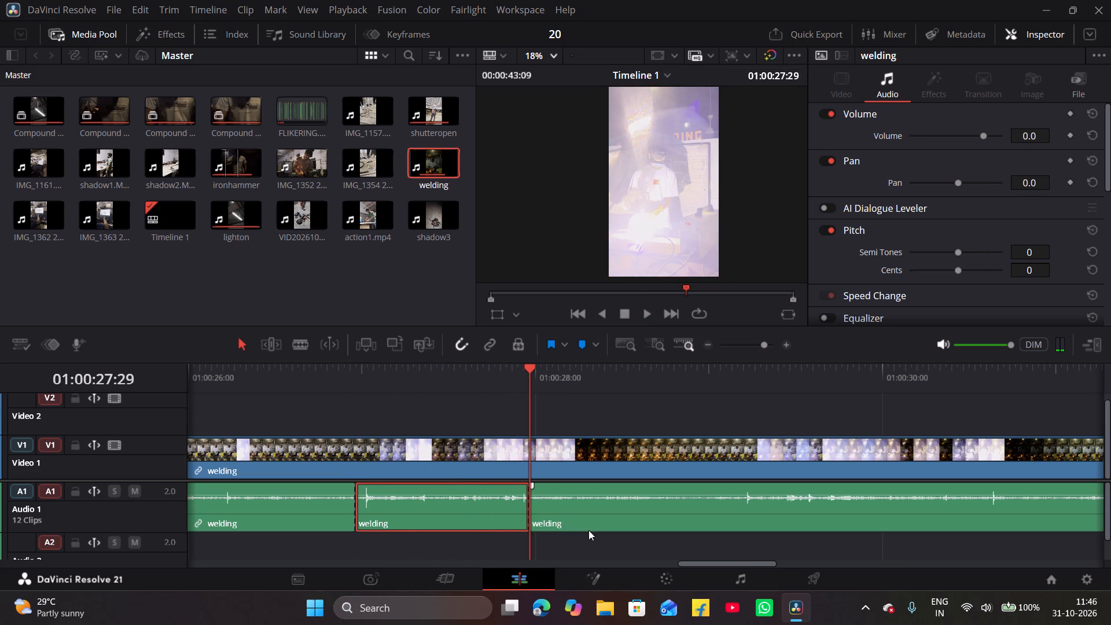
click(580, 518)
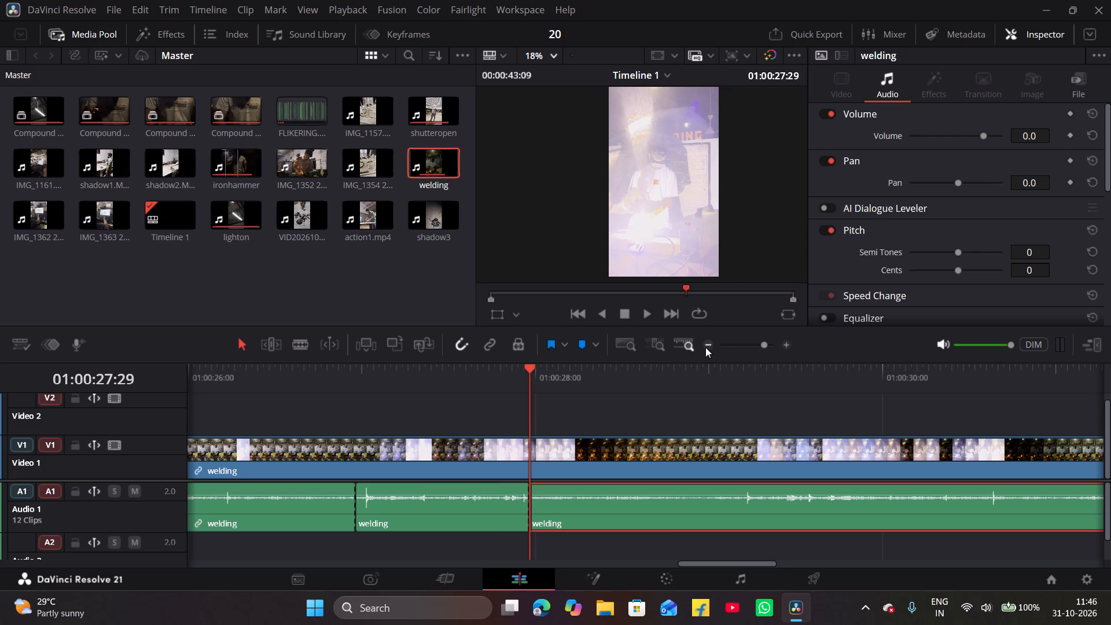
Duplicate the isolated spark sound onto Audio 2 under the first white flash, at about 01:00:24:27.
click(705, 347)
click(242, 374)
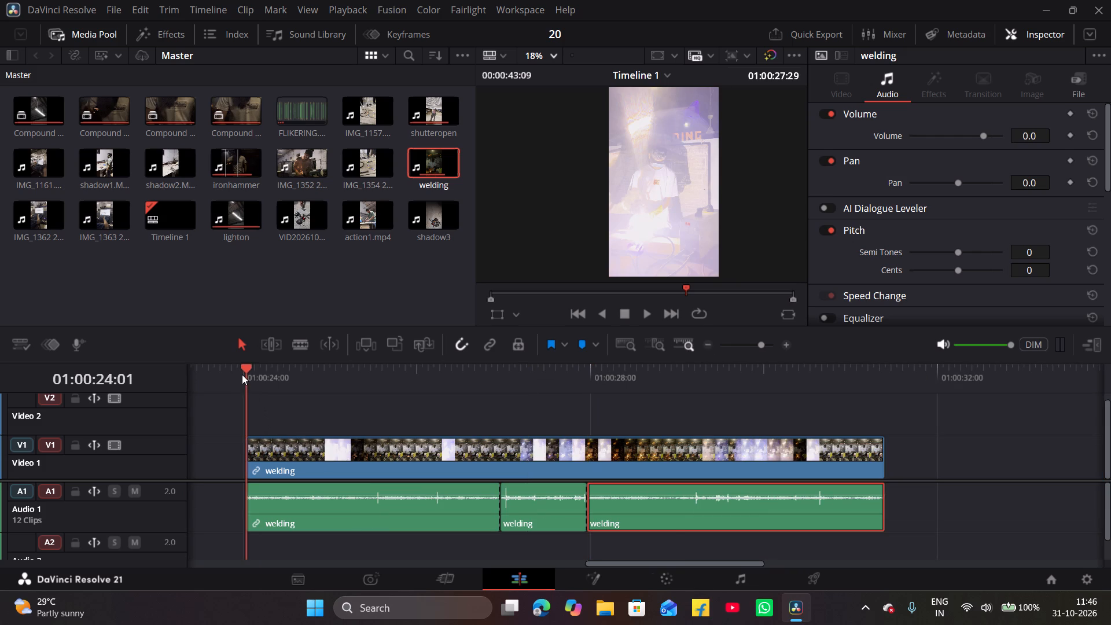
key(space)
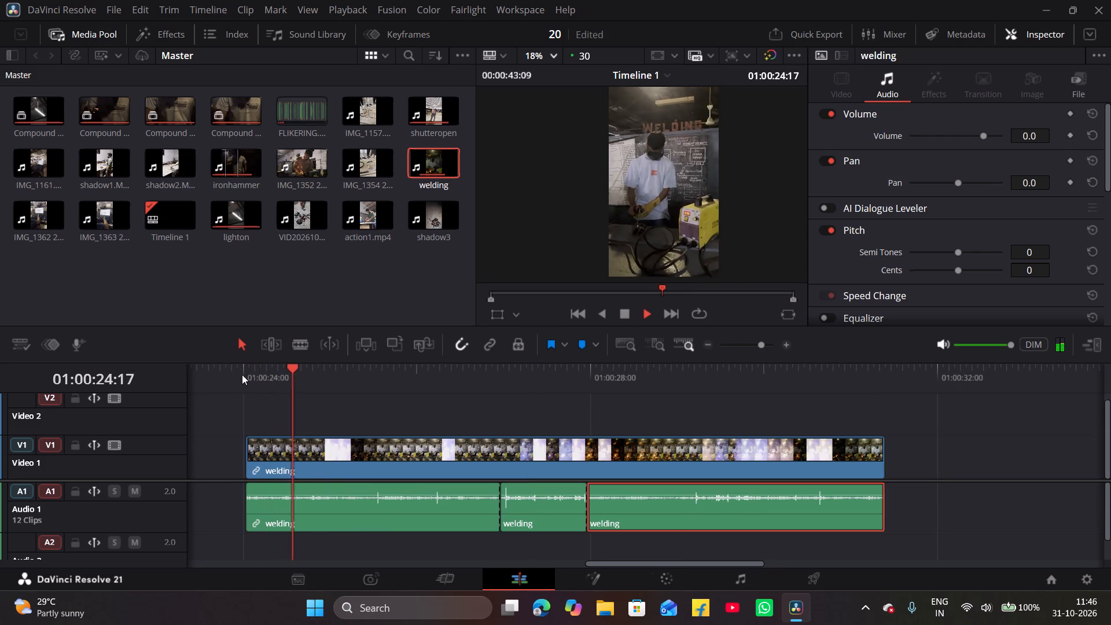
key(space)
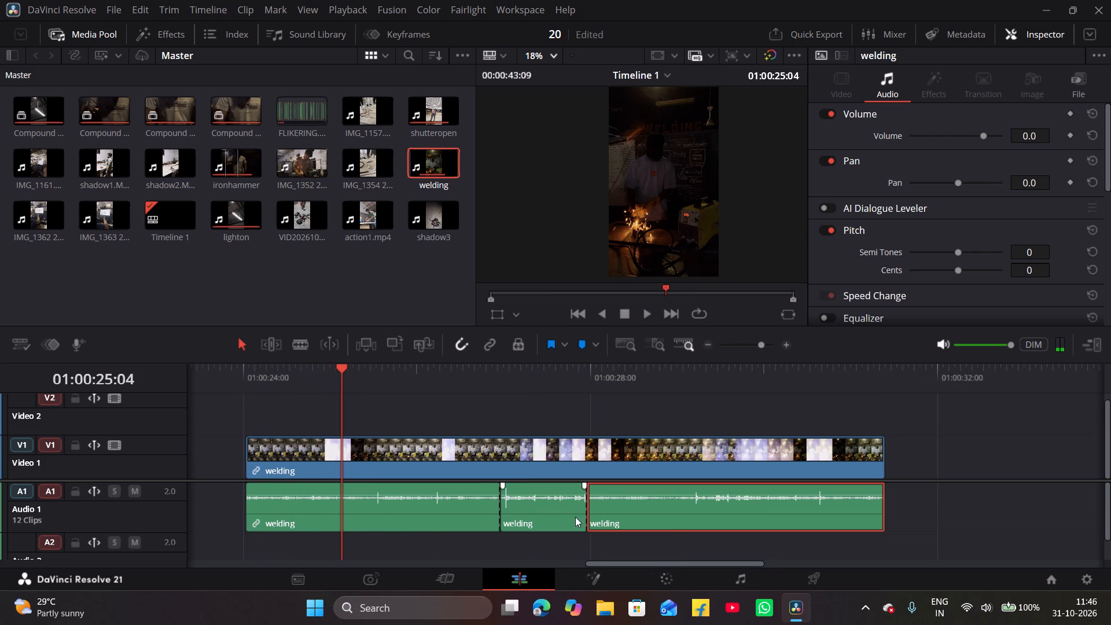
click(555, 506)
alt+drag(544, 506, 364, 546)
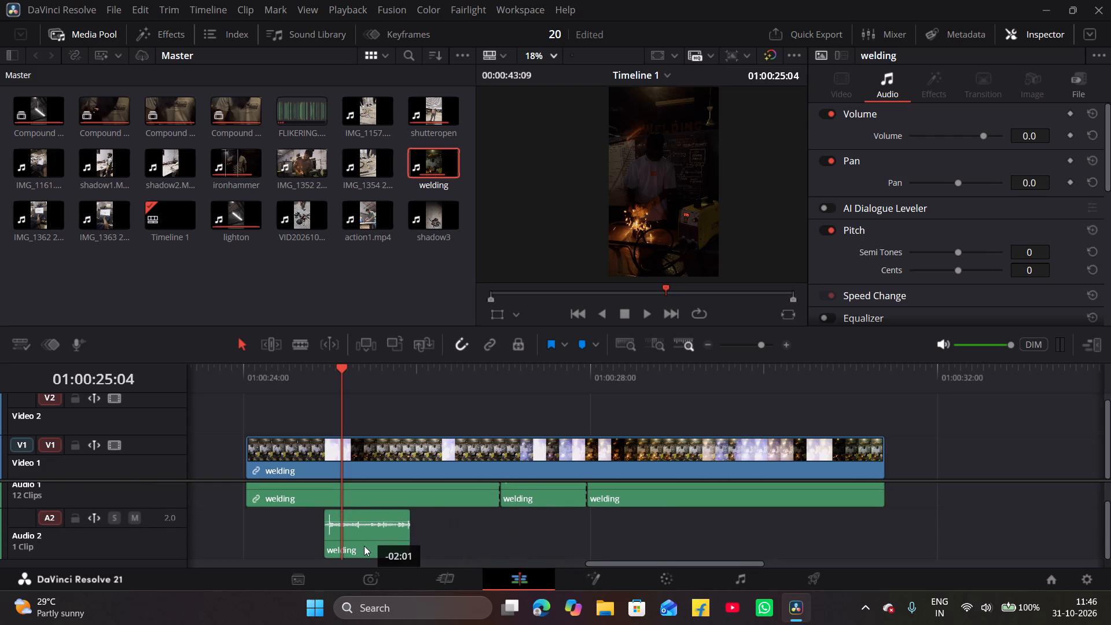
alt+drag(364, 546, 363, 546)
Preview the duplicated spark sound on Audio 2 and shift it slightly earlier, to about 01:00:24:24.
drag(341, 370, 252, 384)
key(space)
key(space)
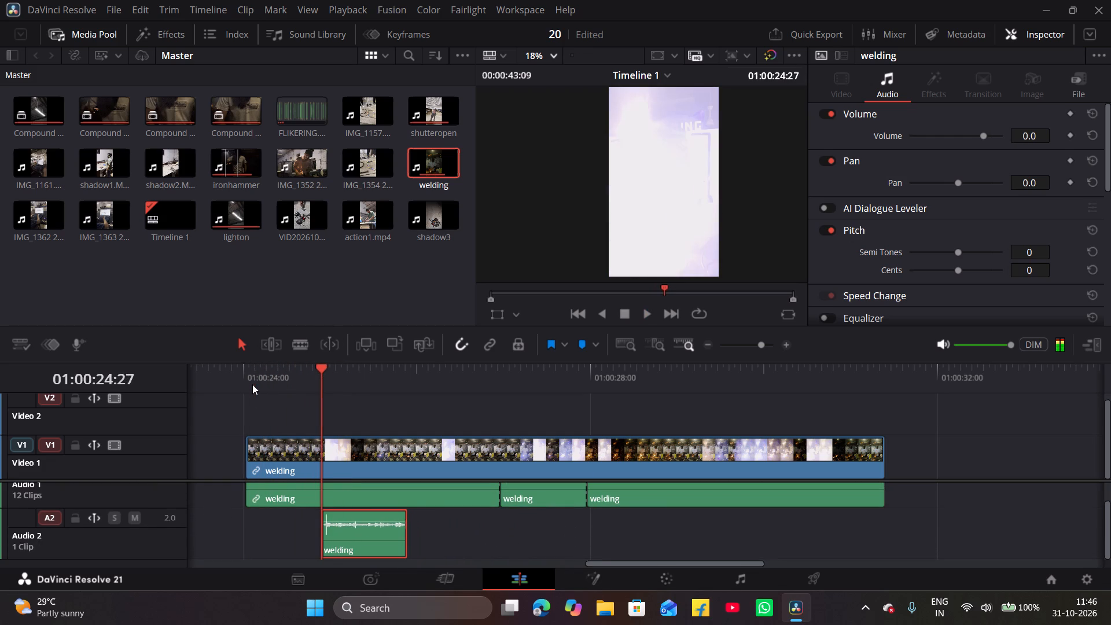
drag(345, 533, 342, 534)
drag(342, 534, 335, 535)
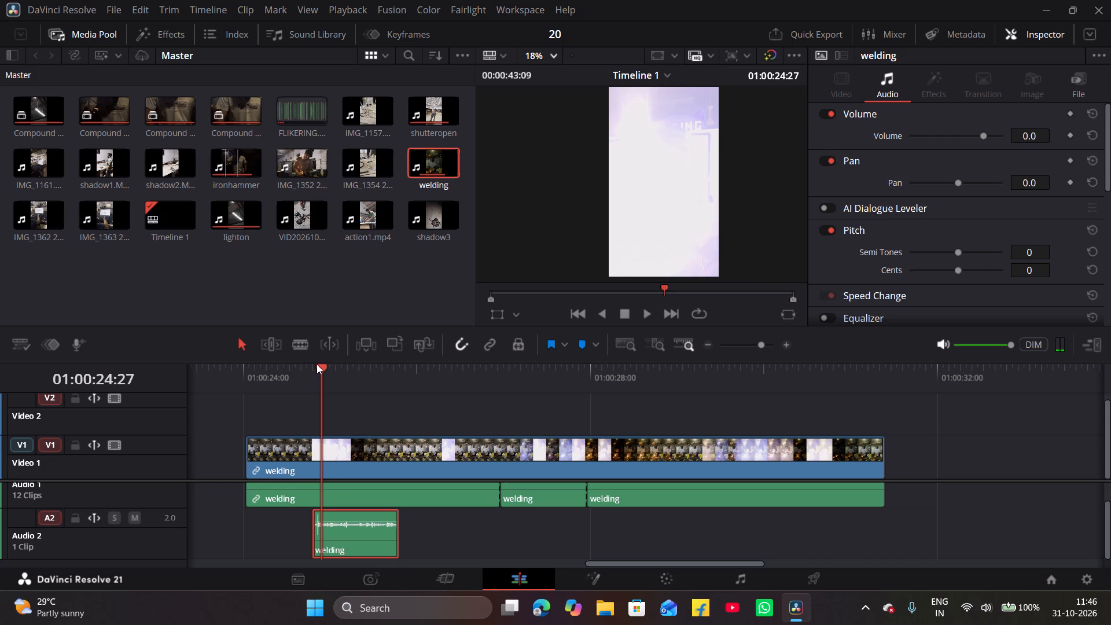
Play the welding clip from its start through about 01:00:29:00 to check the spark sounds against the flashes.
drag(314, 368, 249, 386)
key(space)
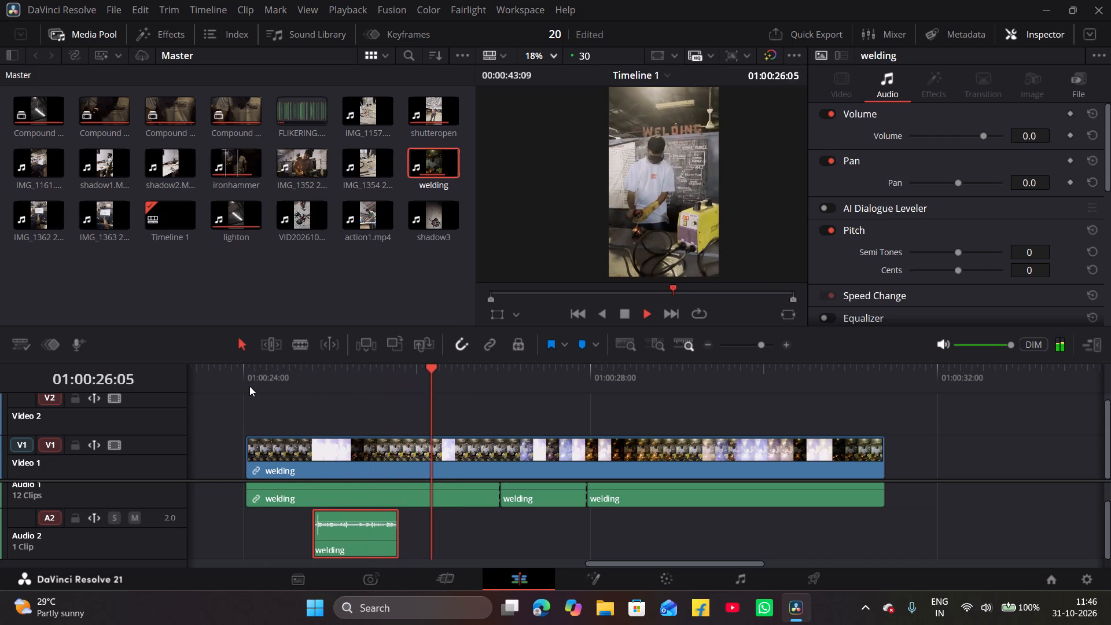
key(space)
scroll(509, 503, up, 1)
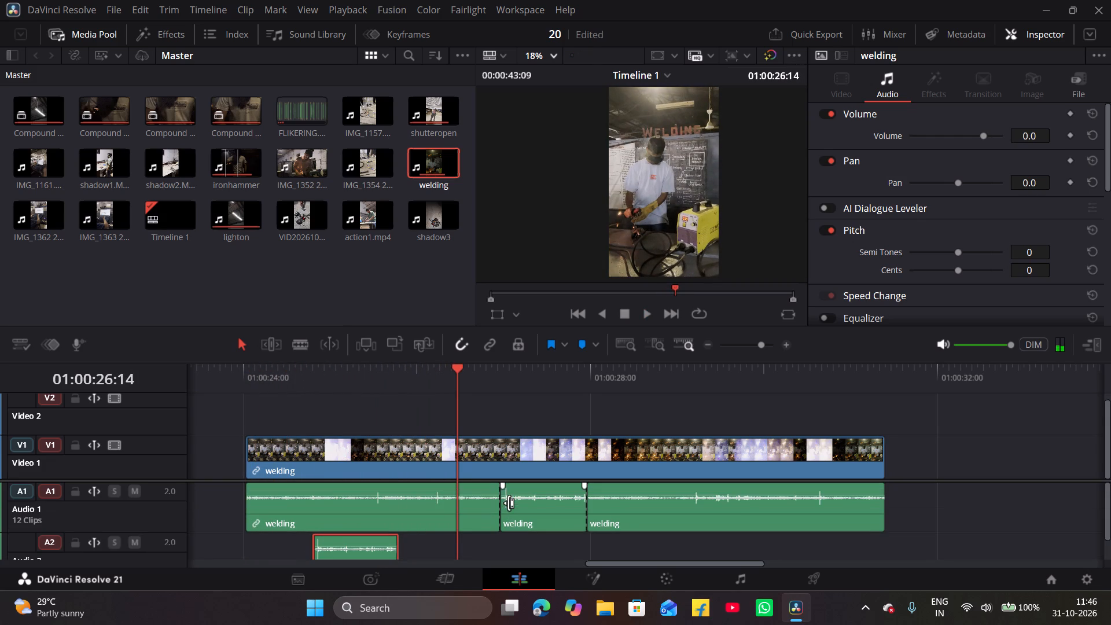
key(space)
key(space)
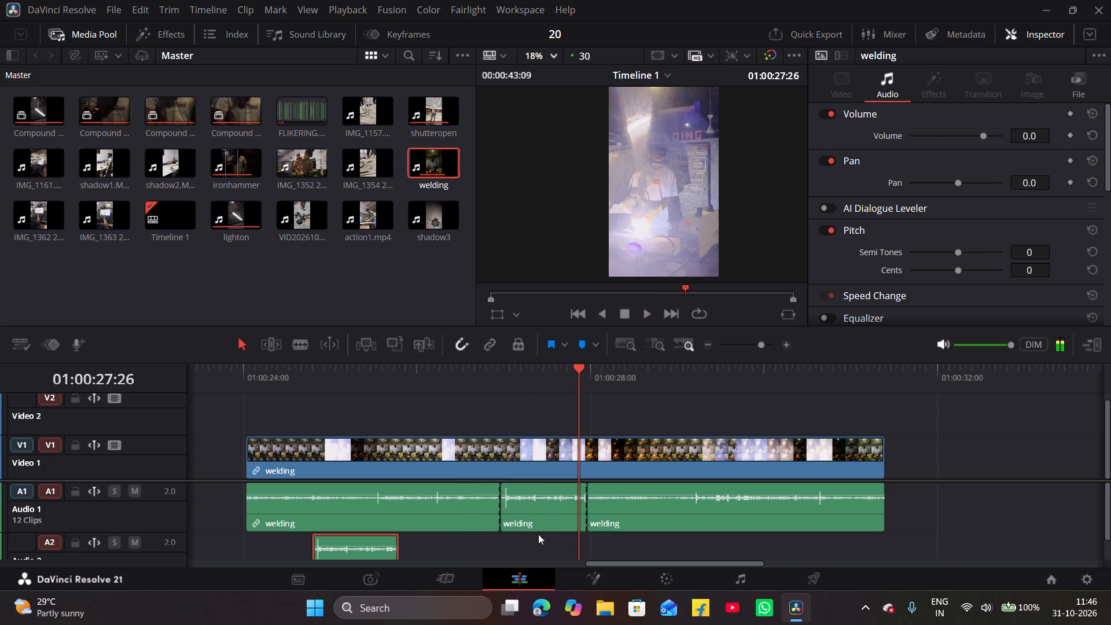
key(space)
key(space)
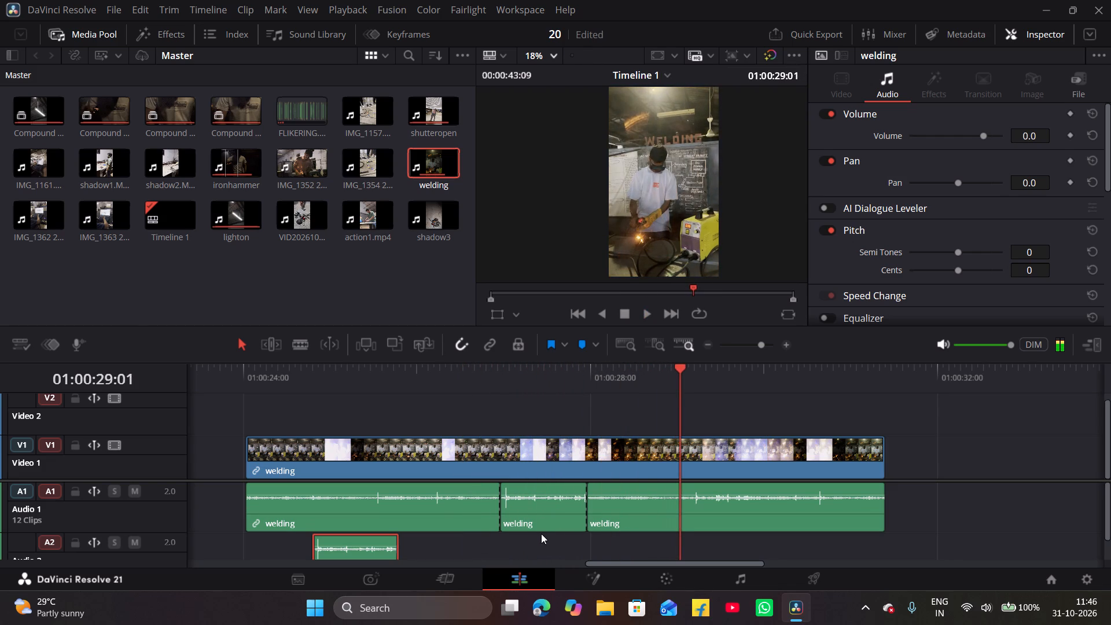
Duplicate the isolated one-second spark sound onto Audio 2 under the long white flash, starting at 01:00:29:07.
key(space)
key(space)
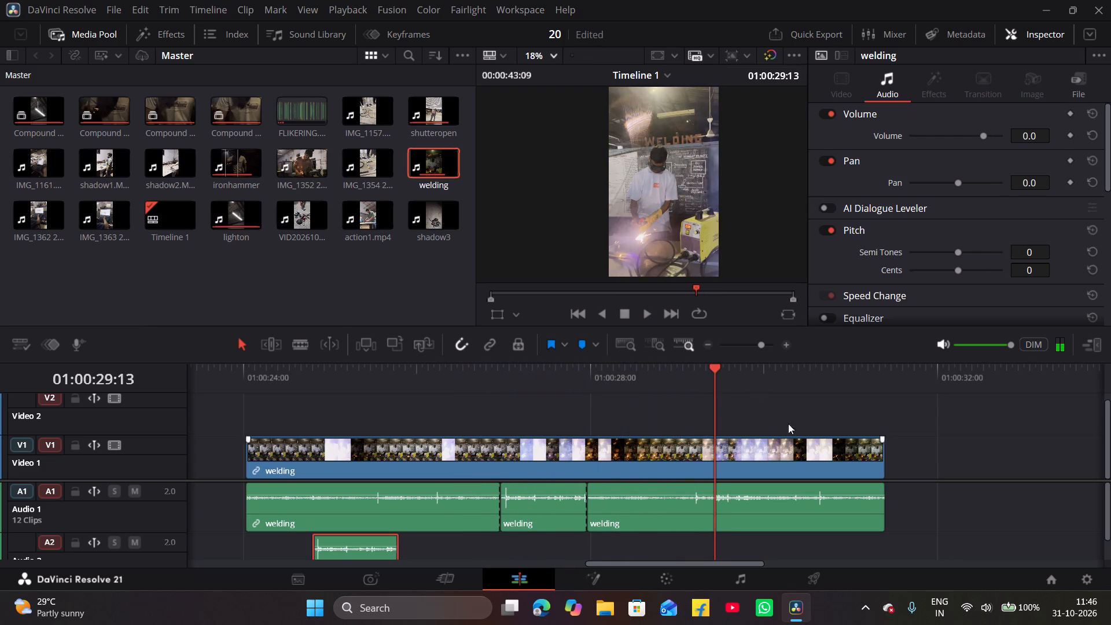
click(698, 373)
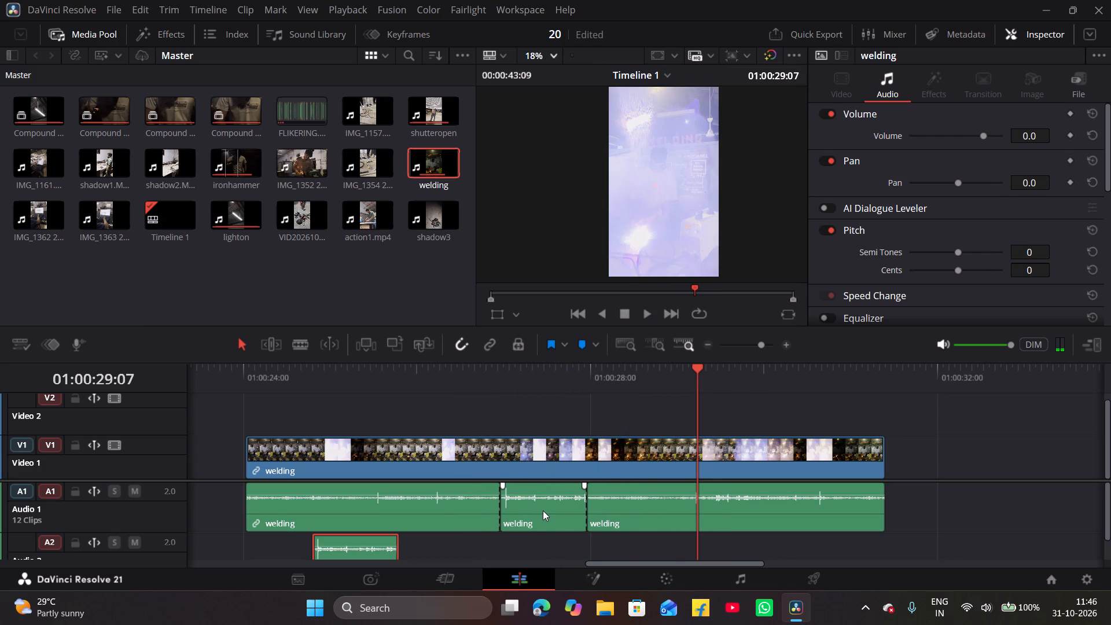
click(543, 510)
alt+drag(543, 510, 654, 565)
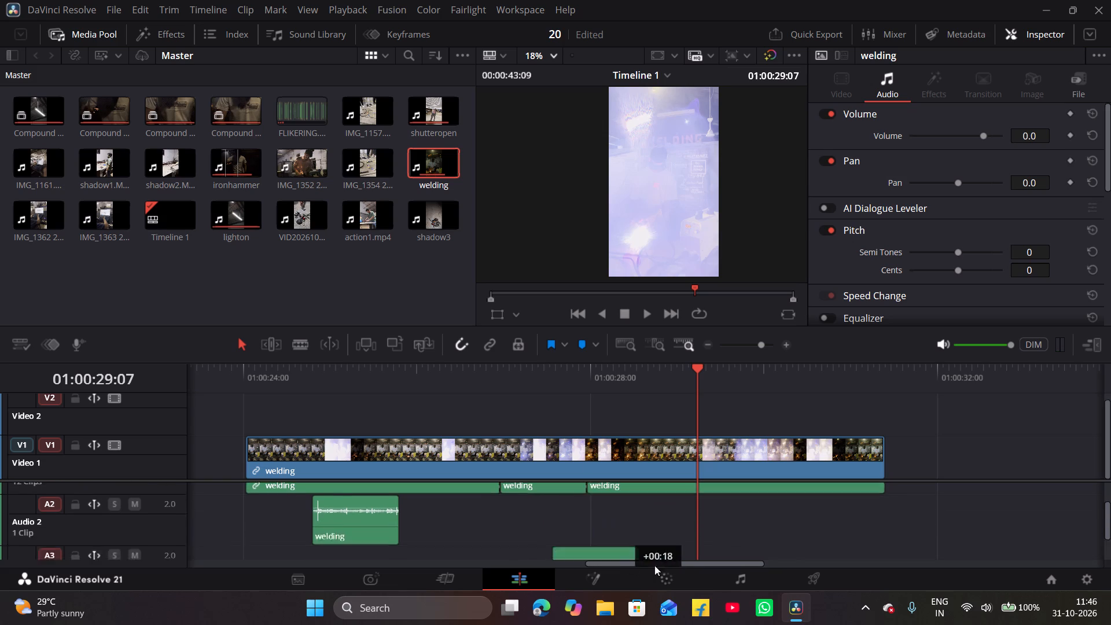
alt+drag(654, 565, 735, 523)
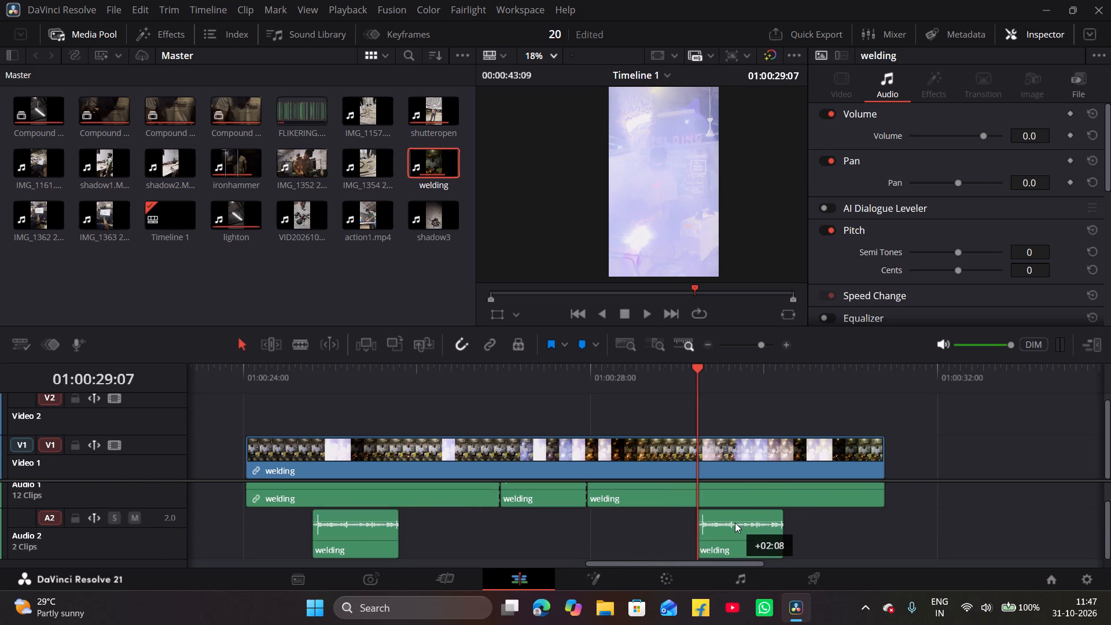
Raise the volume of all three spark sound clips, setting the 01:00:29:07 copy and the Audio 1 original to 8.72 dB.
click(358, 521)
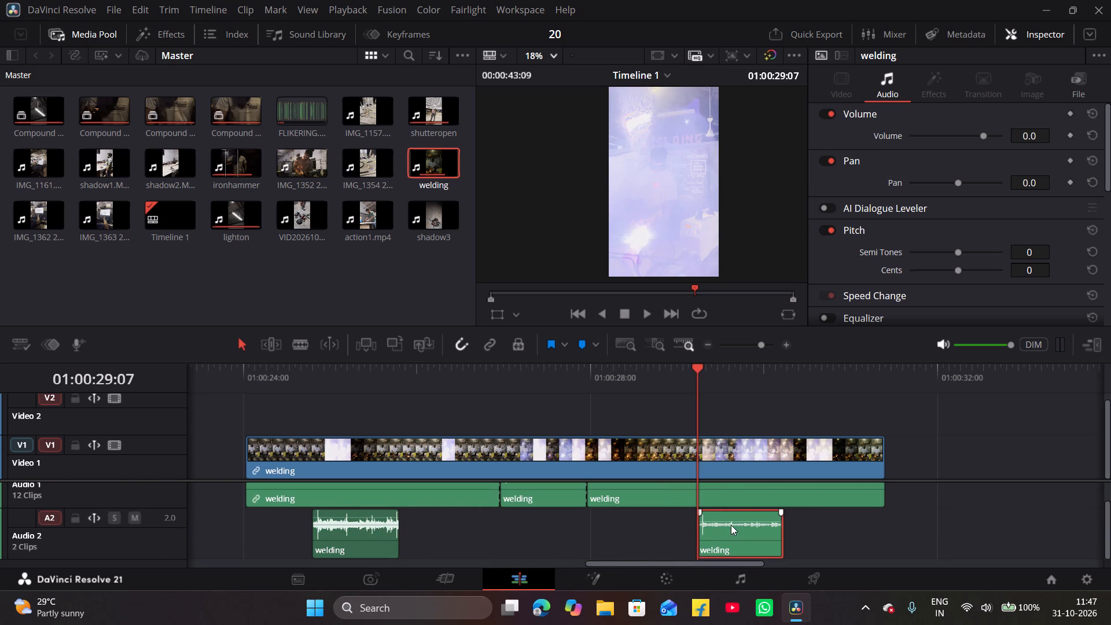
click(727, 522)
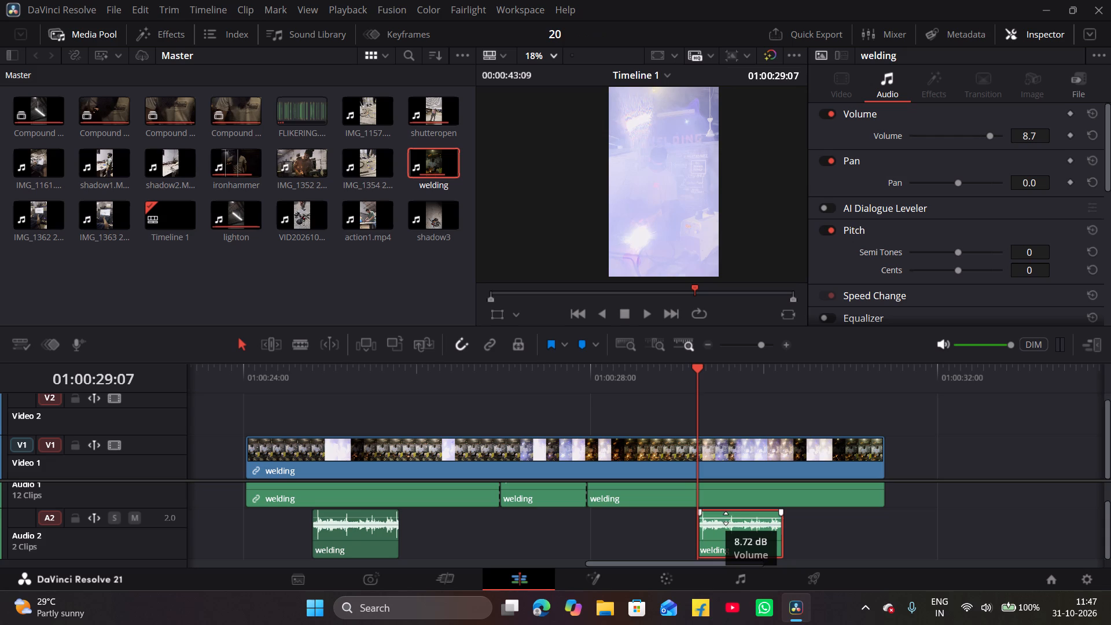
scroll(529, 510, up, 2)
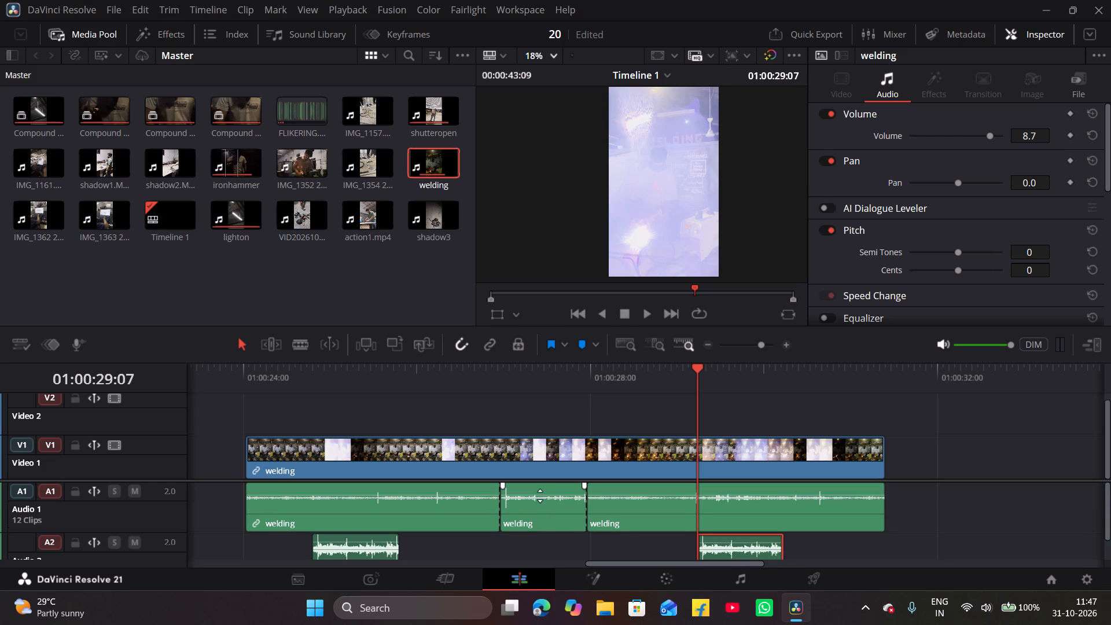
click(536, 495)
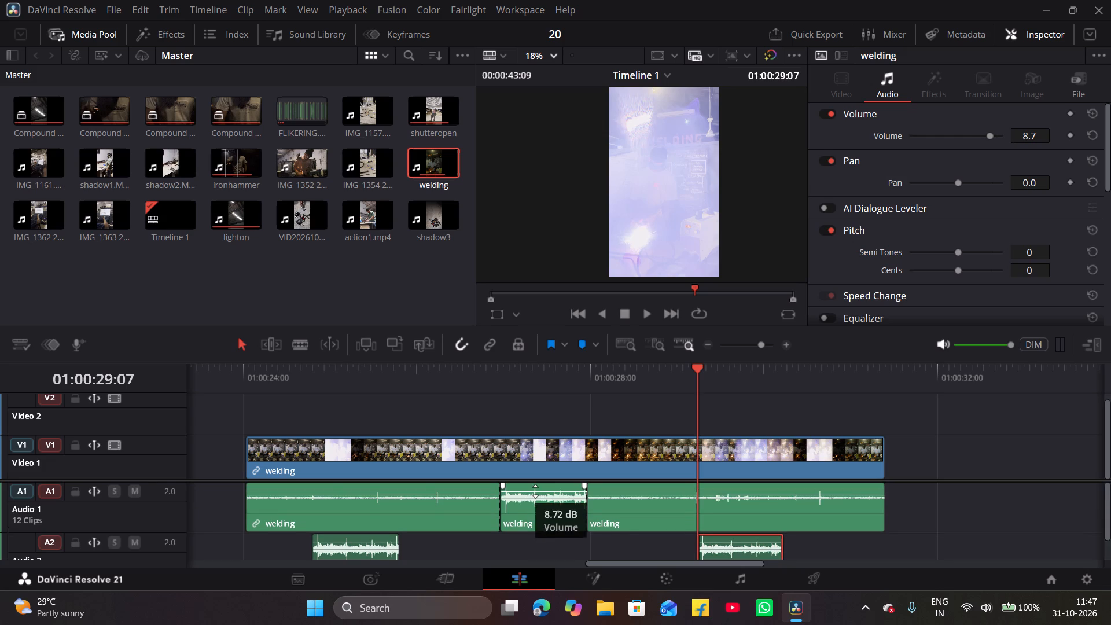
Play the welding clip from its start to past its end to check the louder spark sounds against the flashes.
click(245, 372)
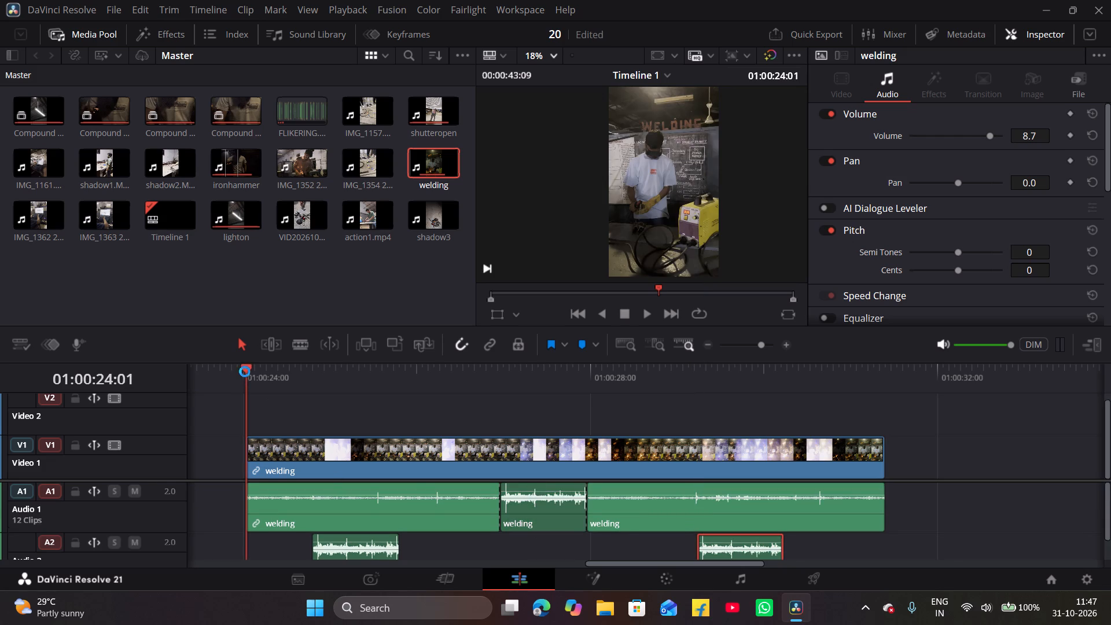
key(space)
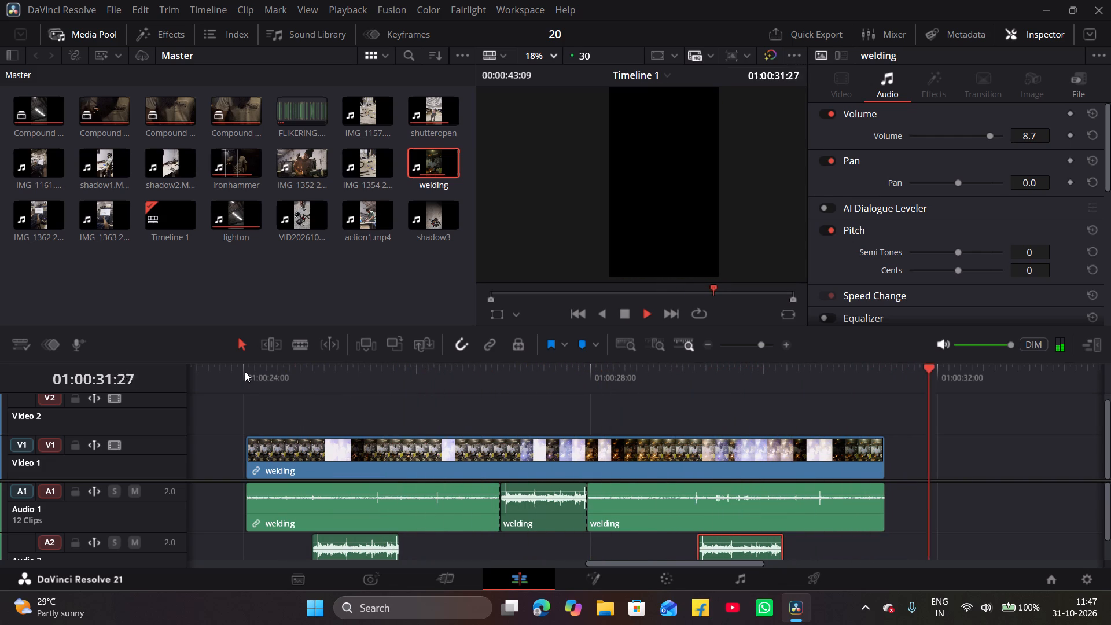
key(space)
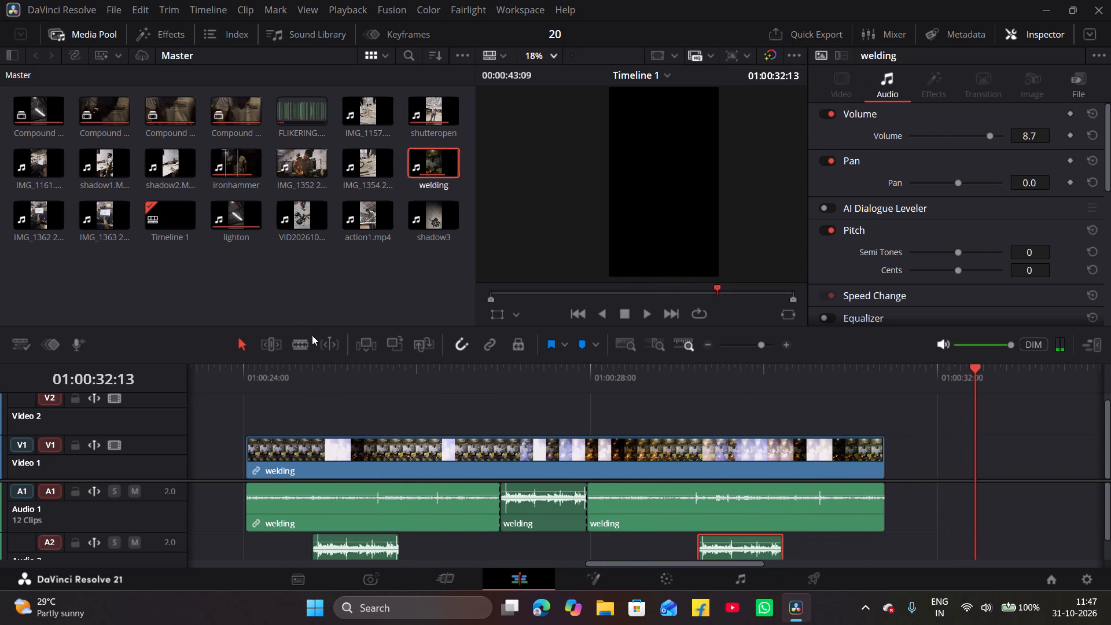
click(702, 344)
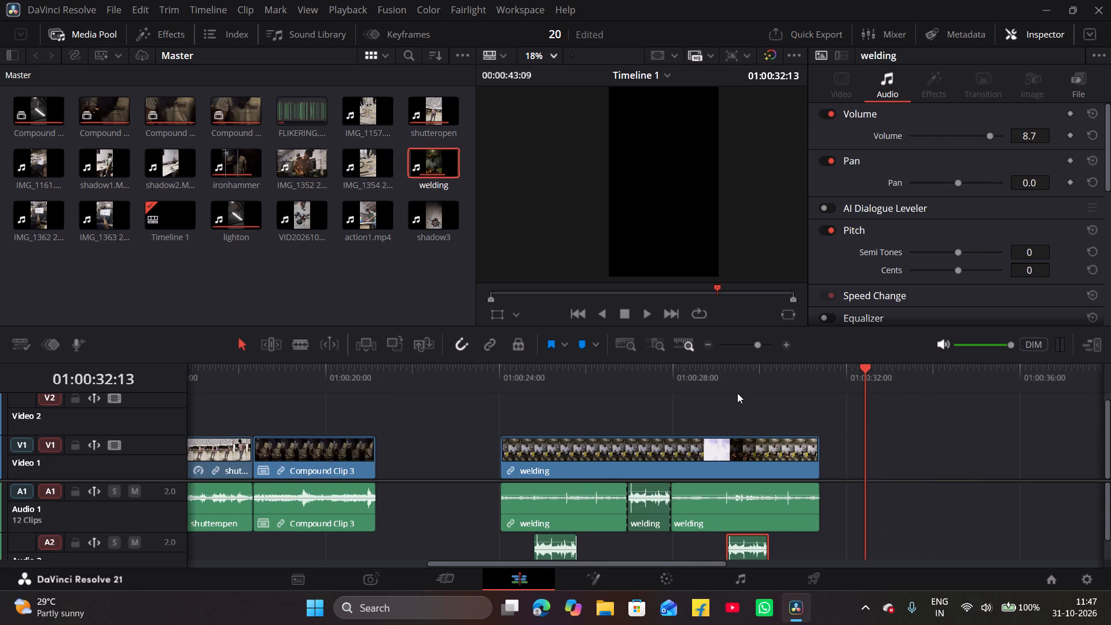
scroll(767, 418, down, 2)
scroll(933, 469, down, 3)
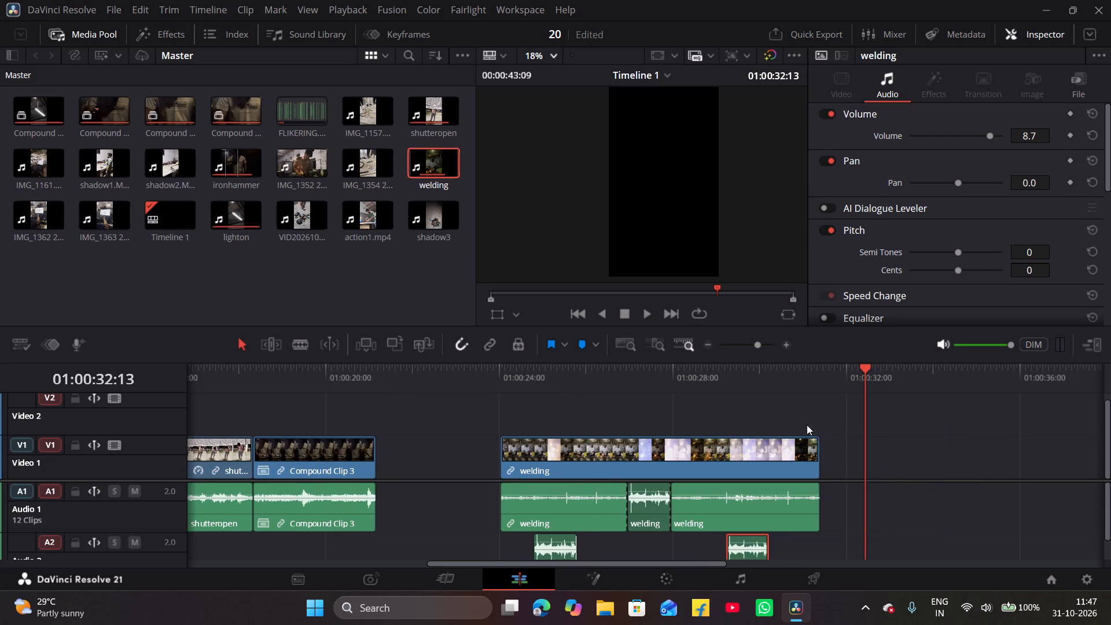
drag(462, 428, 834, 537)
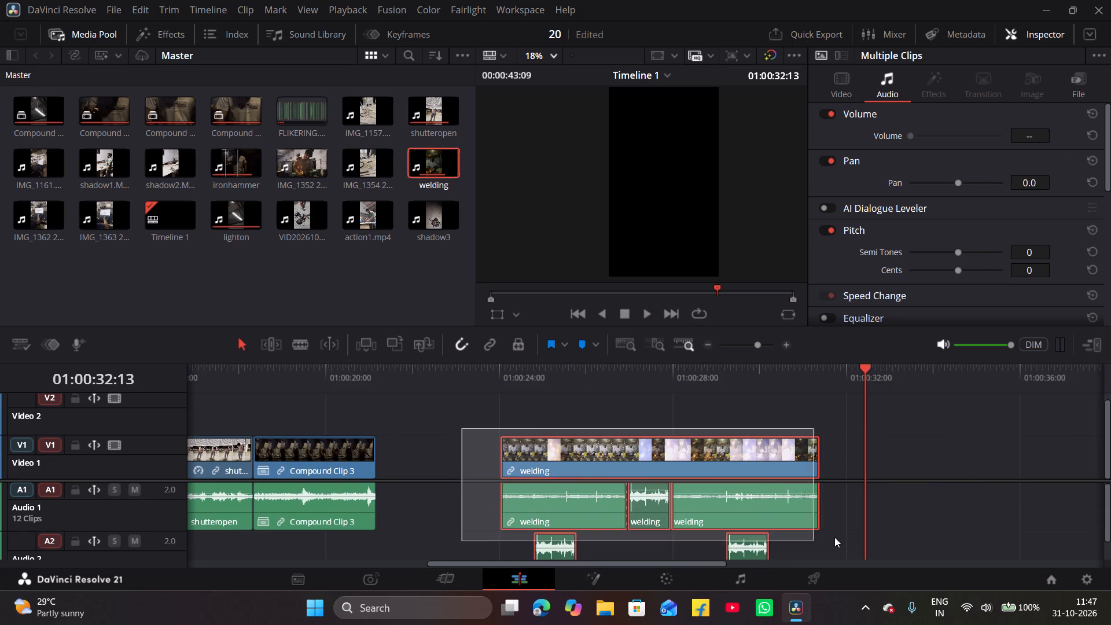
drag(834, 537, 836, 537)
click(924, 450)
Open the welding video clip for colour grading and go to its first frame at 01:00:24:01.
click(695, 455)
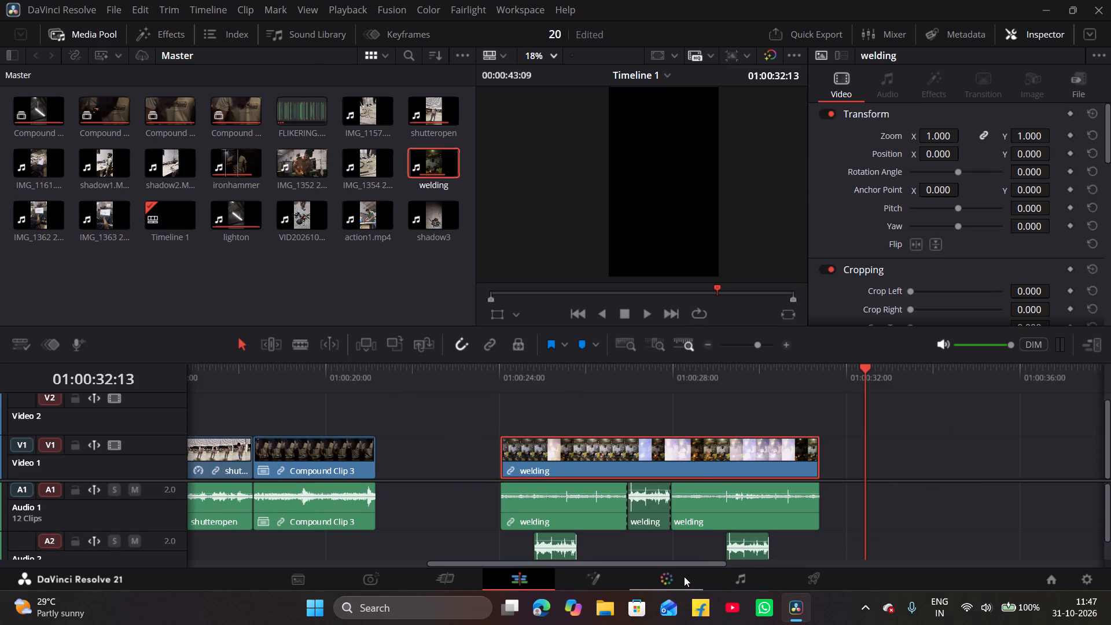
click(679, 576)
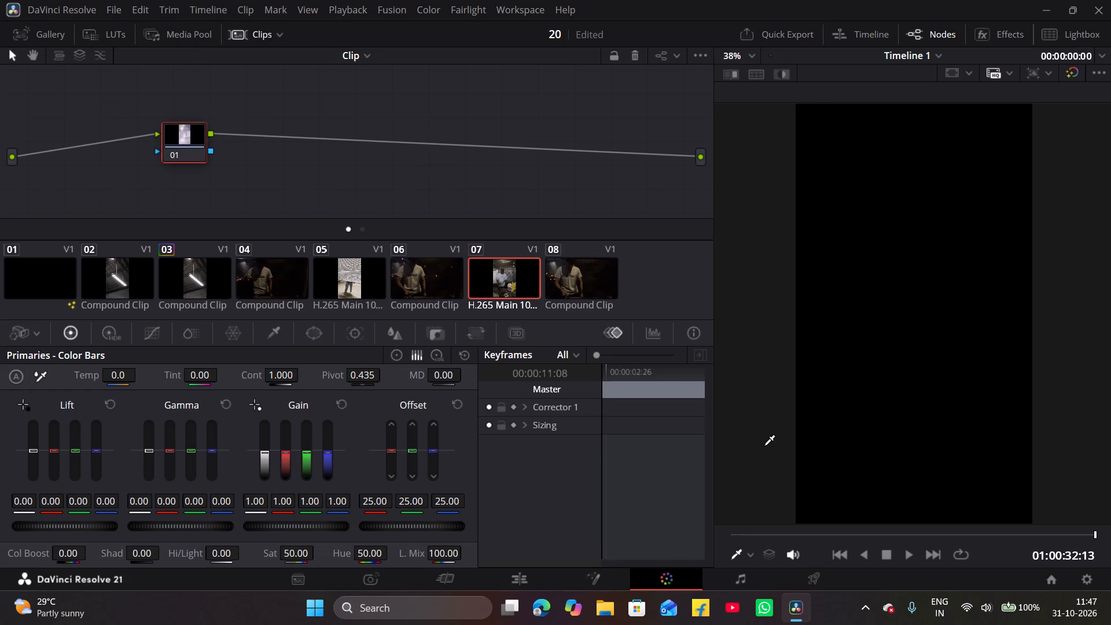
click(513, 277)
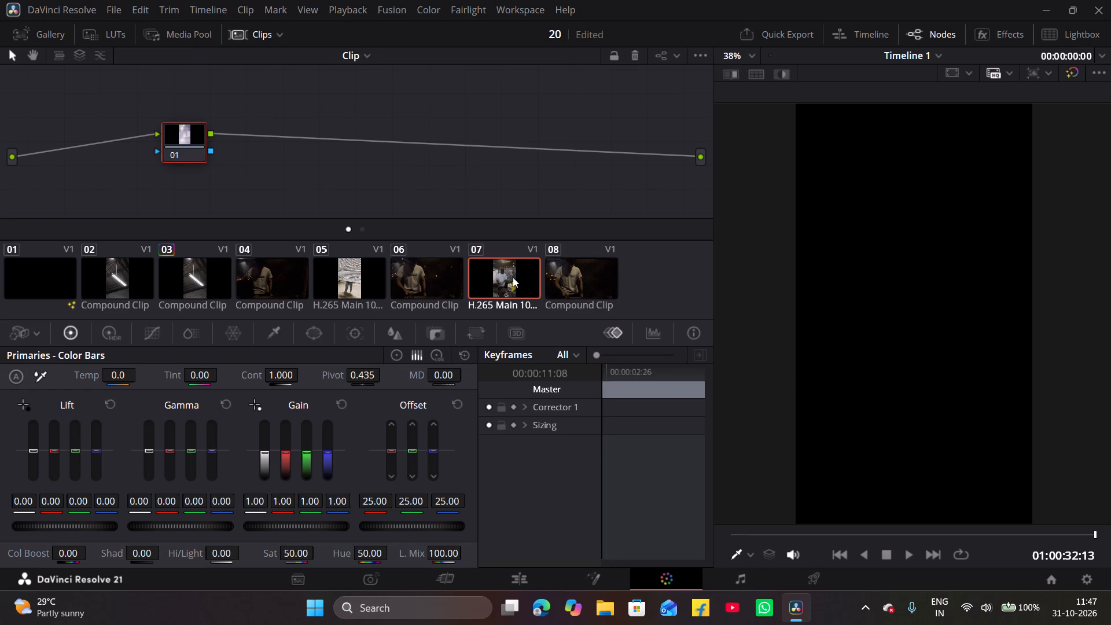
double_click(513, 277)
drag(977, 535, 739, 574)
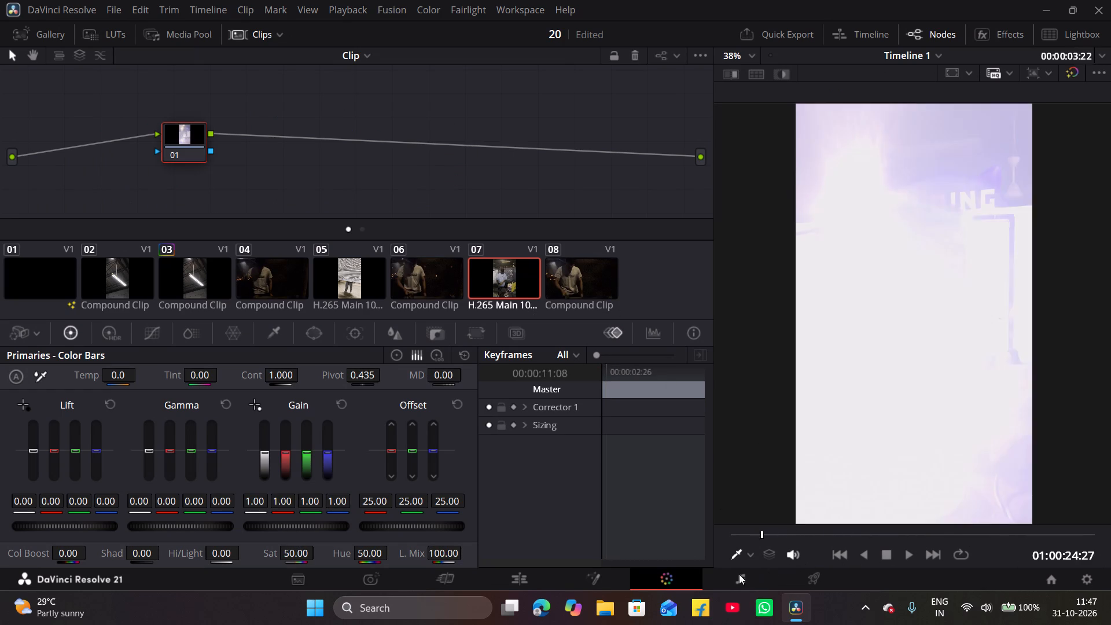
drag(739, 574, 707, 580)
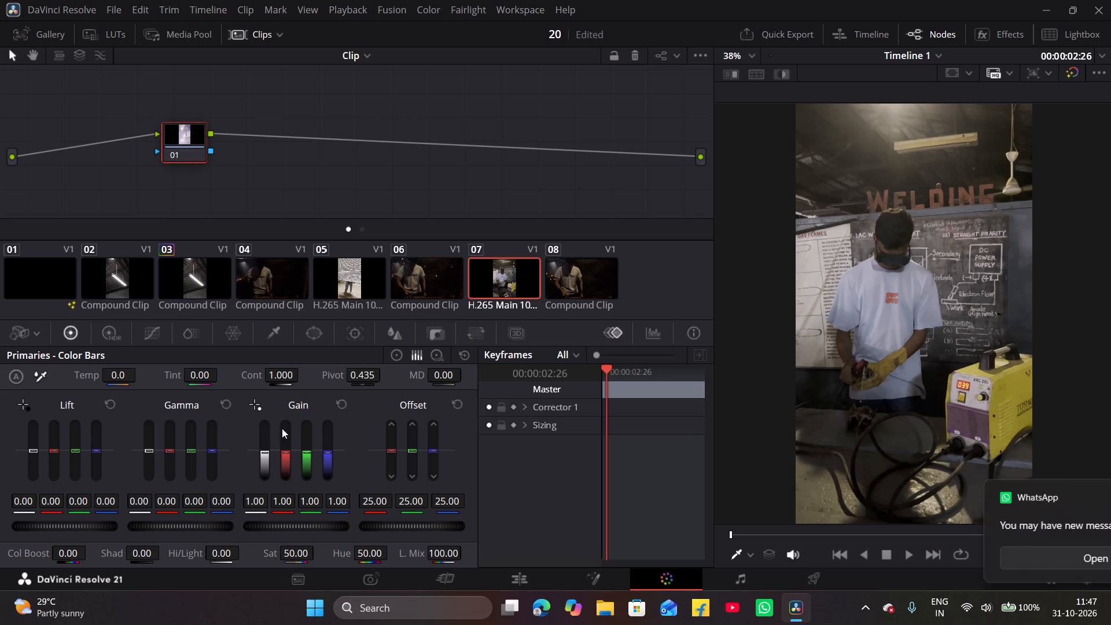
Draw a closed freeform Curve window around the ceiling and tube light above the WELDING sign, extending past the frame's upper edge.
click(318, 339)
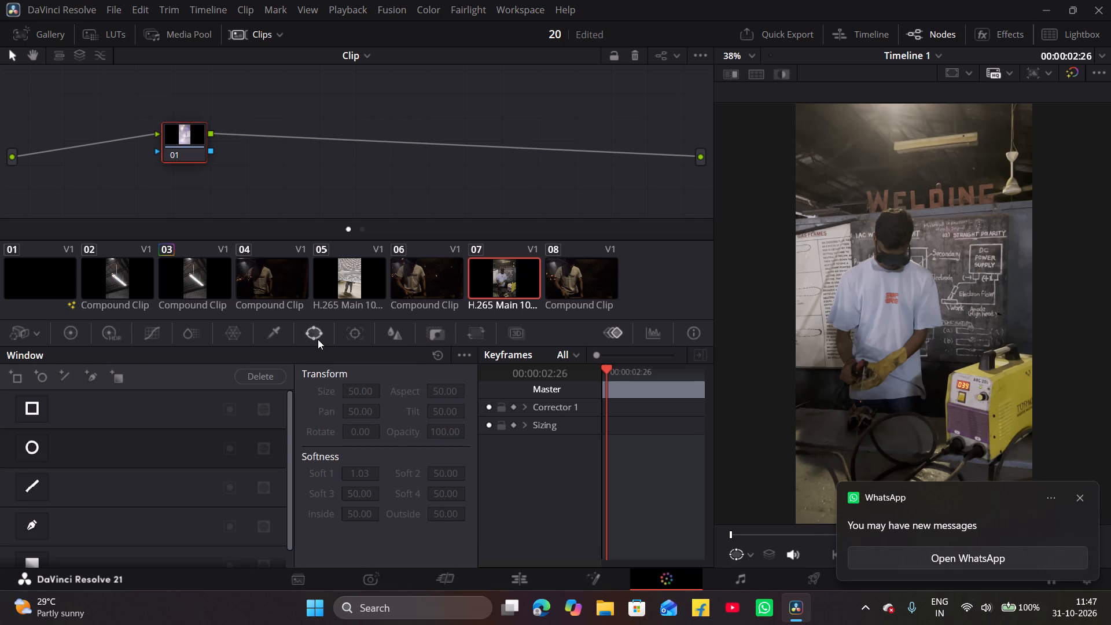
click(28, 518)
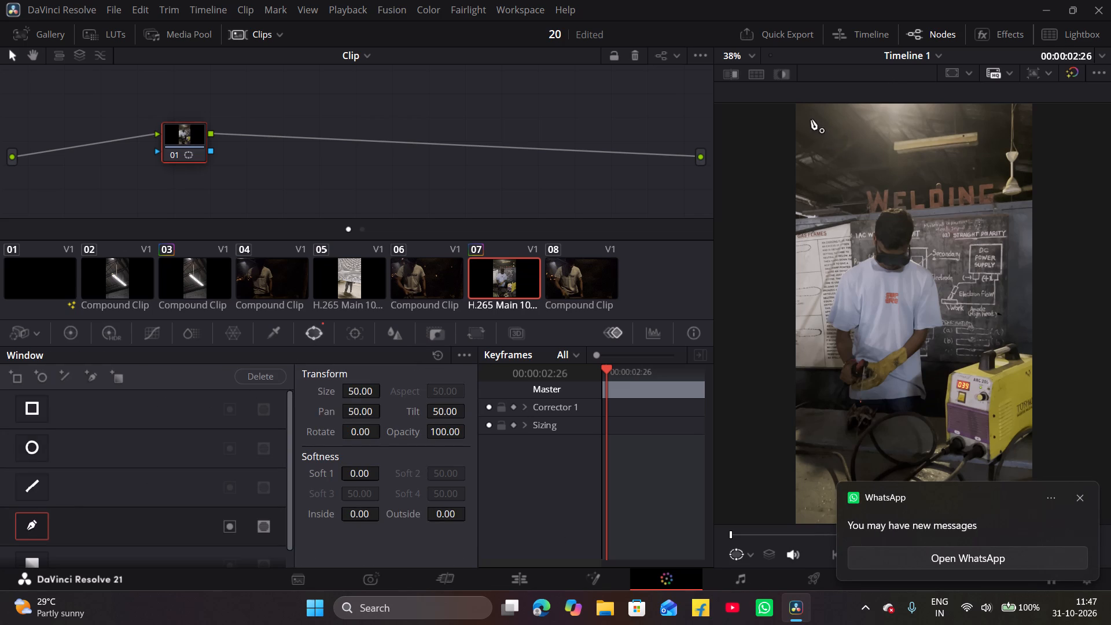
click(788, 117)
drag(844, 148, 859, 154)
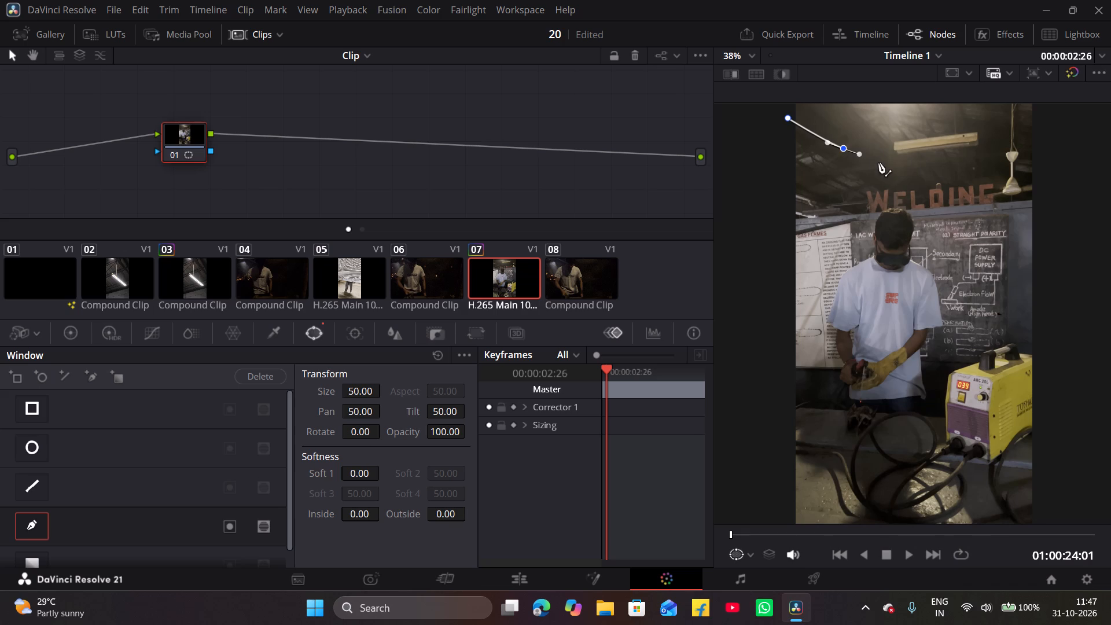
drag(930, 175, 941, 177)
click(1014, 163)
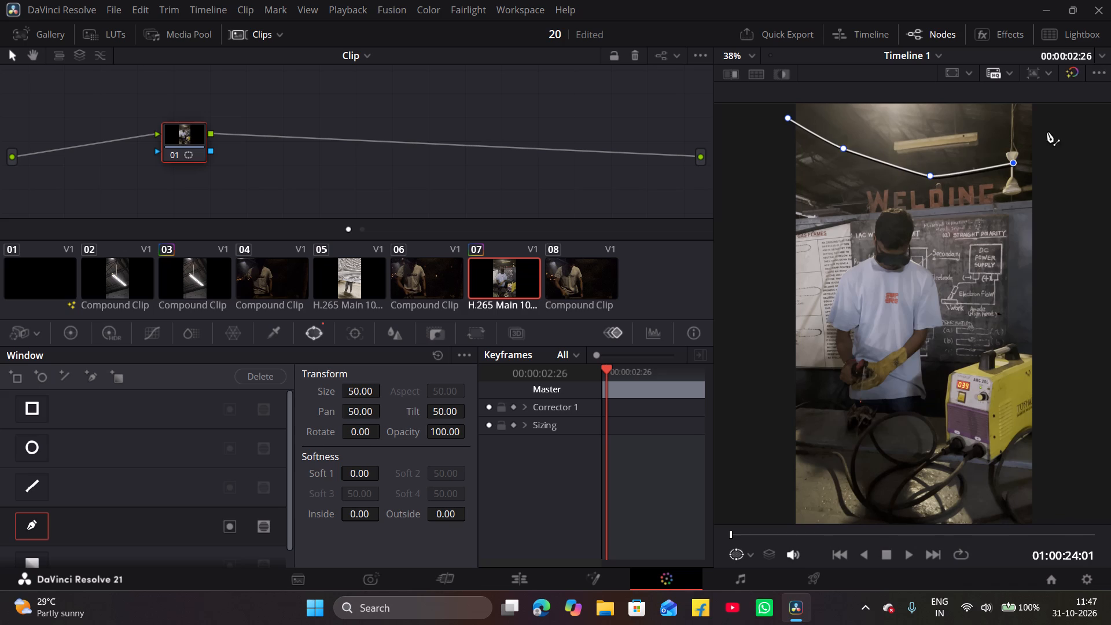
click(1051, 138)
scroll(1047, 150, up, 3)
scroll(1050, 142, down, 2)
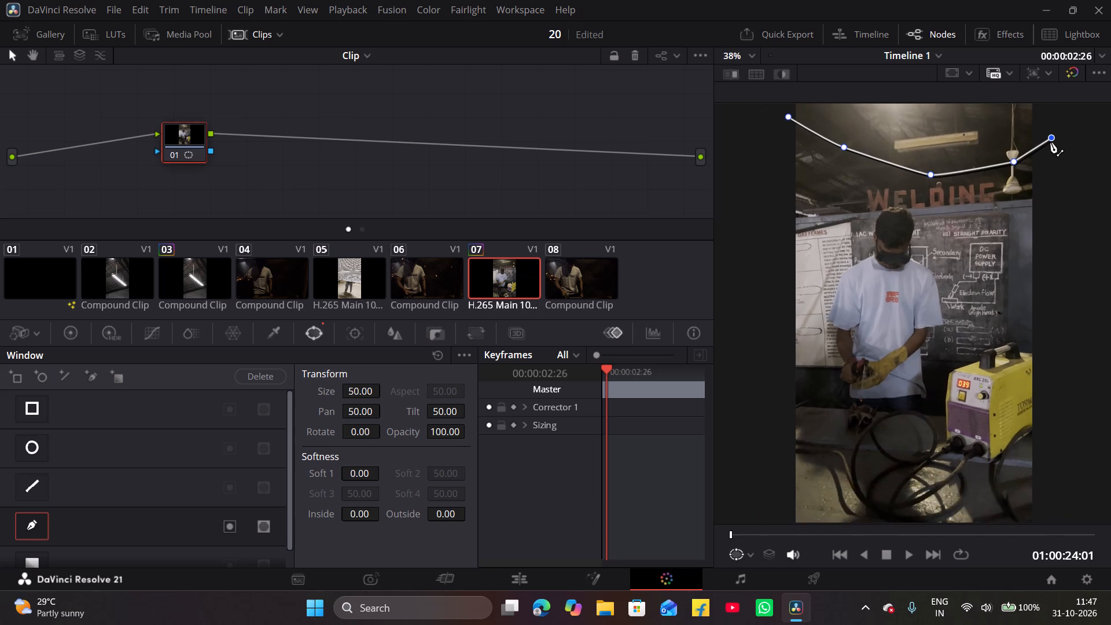
scroll(1050, 142, down, 8)
click(1046, 106)
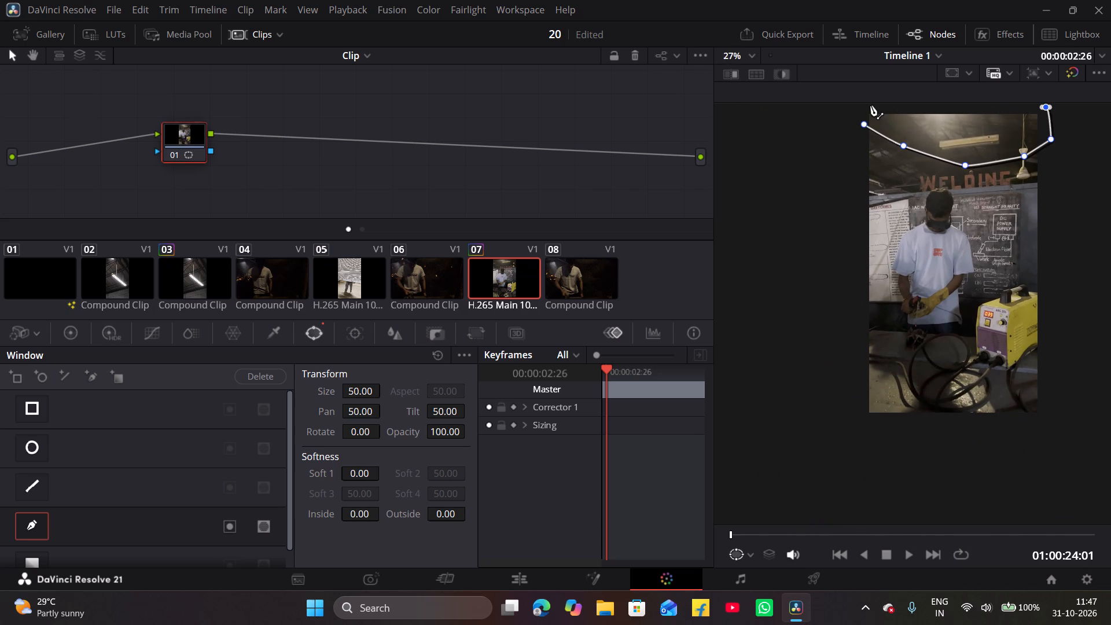
click(869, 105)
click(864, 122)
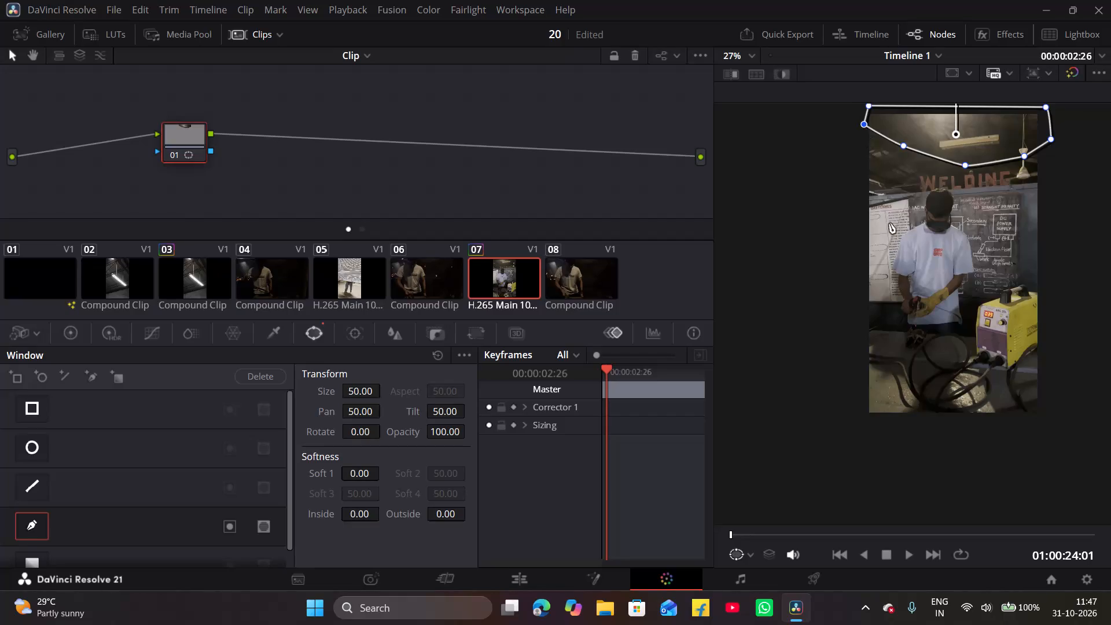
Darken the masked ceiling area by lowering the luminance Gain to 0.59.
scroll(970, 249, up, 4)
scroll(970, 249, down, 5)
middle_drag(1075, 225, 1042, 271)
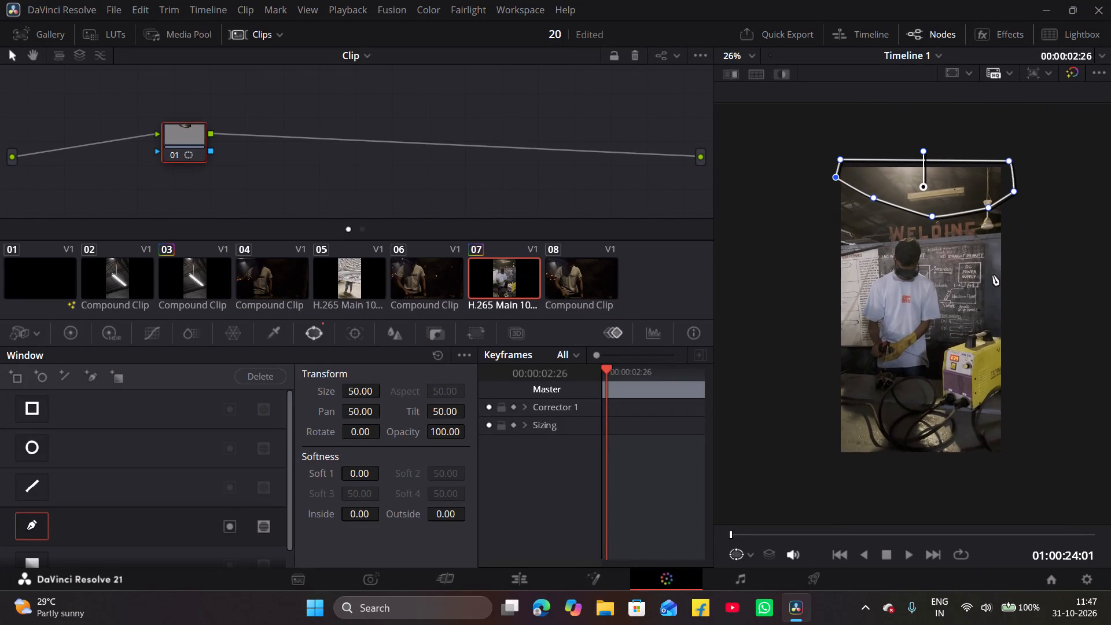
scroll(994, 263, up, 5)
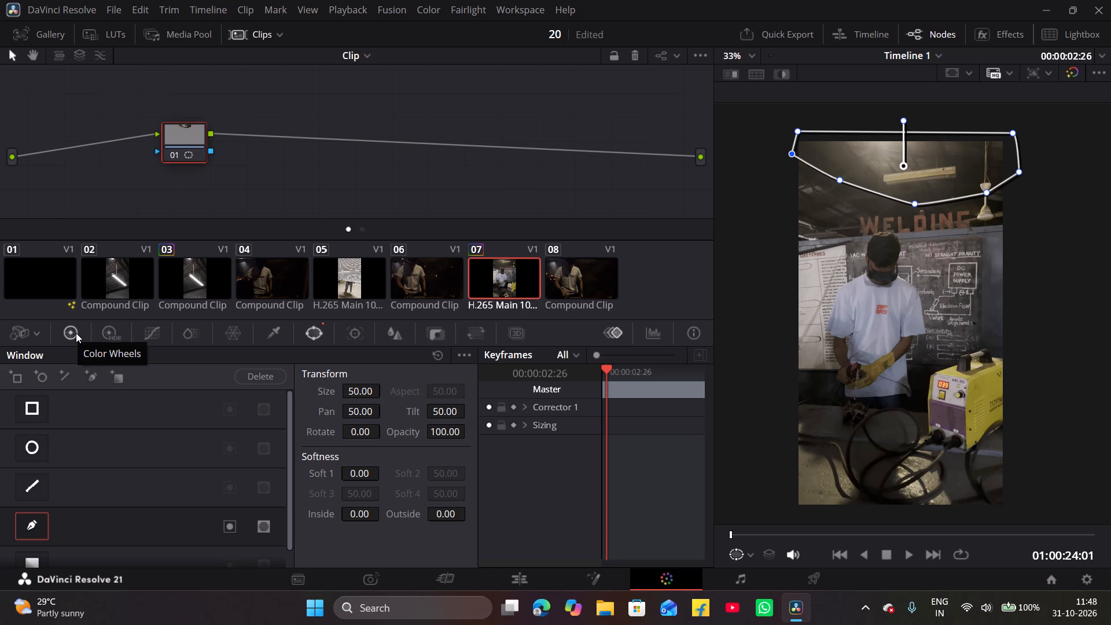
click(76, 333)
click(262, 450)
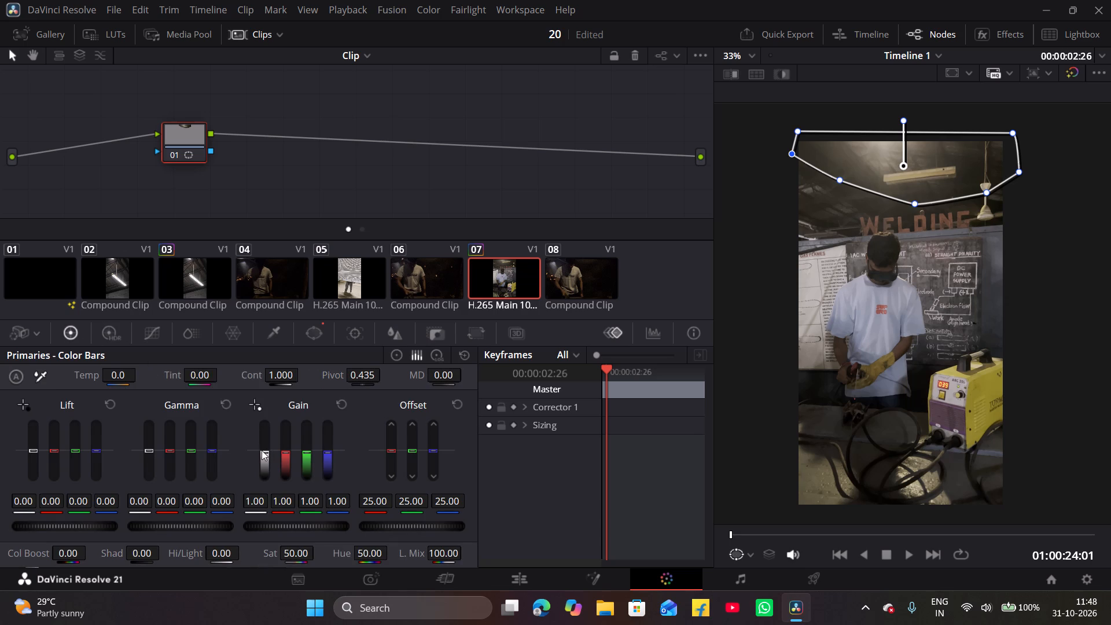
drag(263, 448, 270, 468)
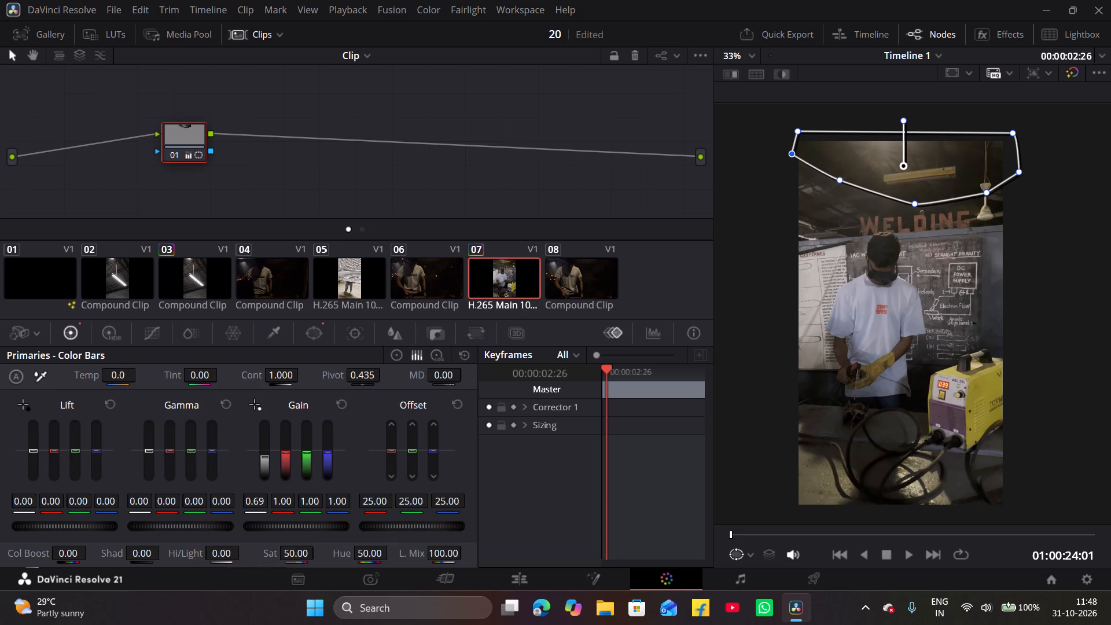
drag(270, 468, 270, 475)
Soften the ceiling window's edge by setting Soft 1 to 1.62.
click(309, 331)
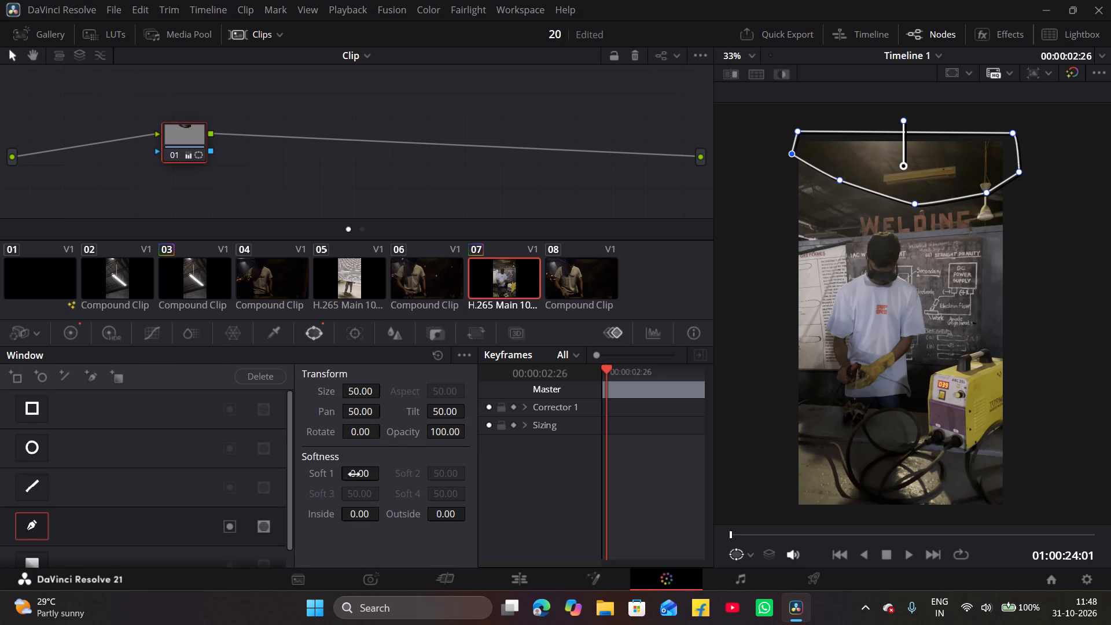
drag(355, 474, 413, 478)
Play back the masked welding shot and scrub through its opening seconds on the edit timeline to check the darkened ceiling.
click(913, 553)
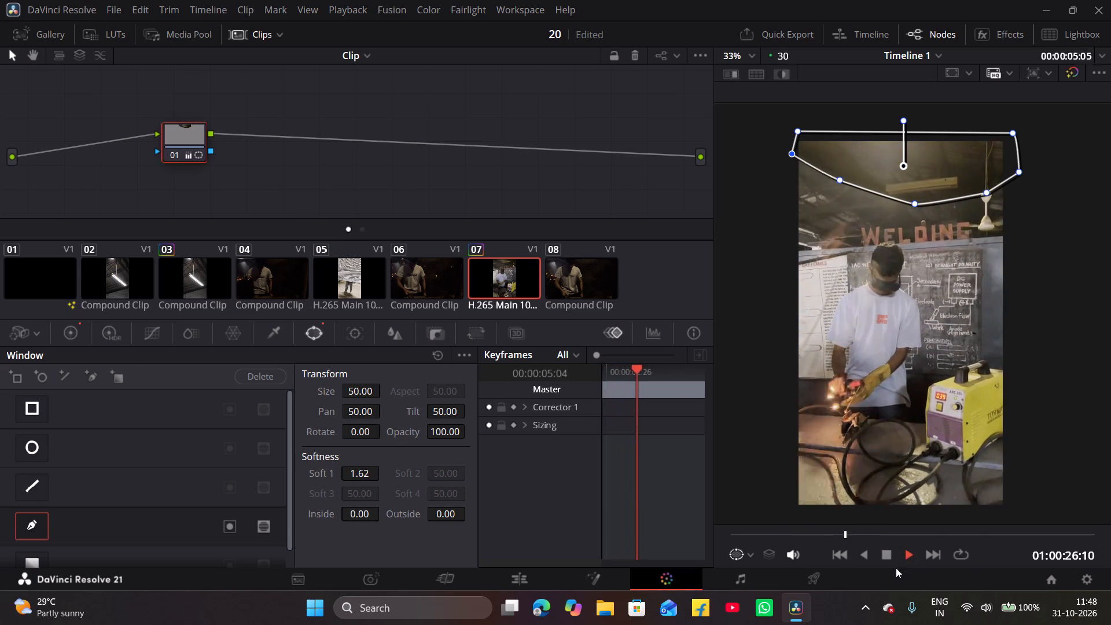
click(885, 554)
click(534, 578)
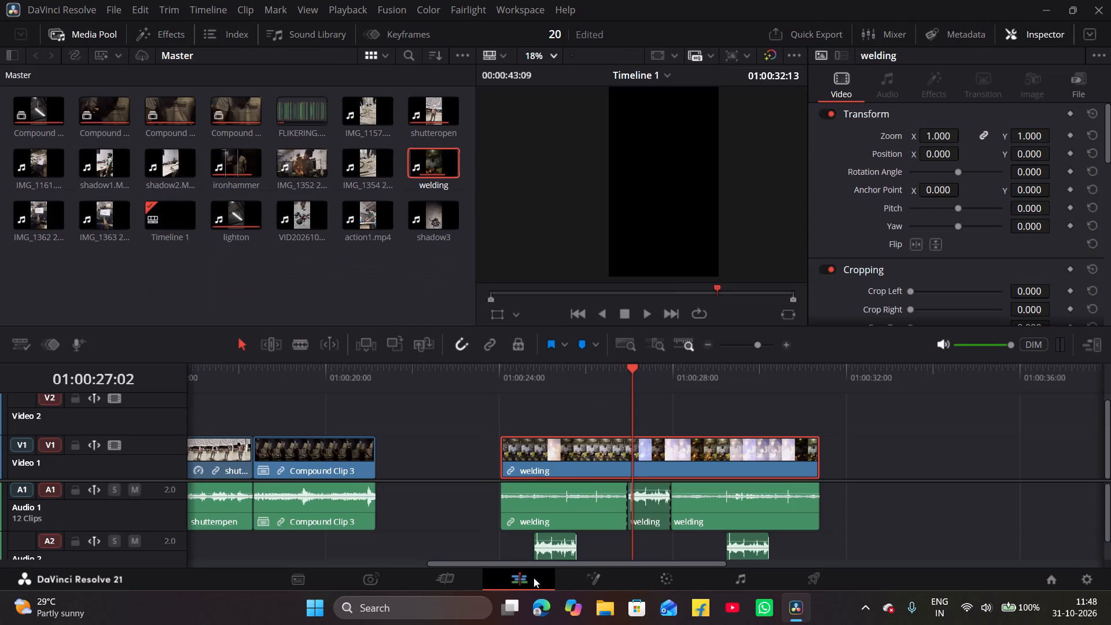
drag(615, 369, 547, 384)
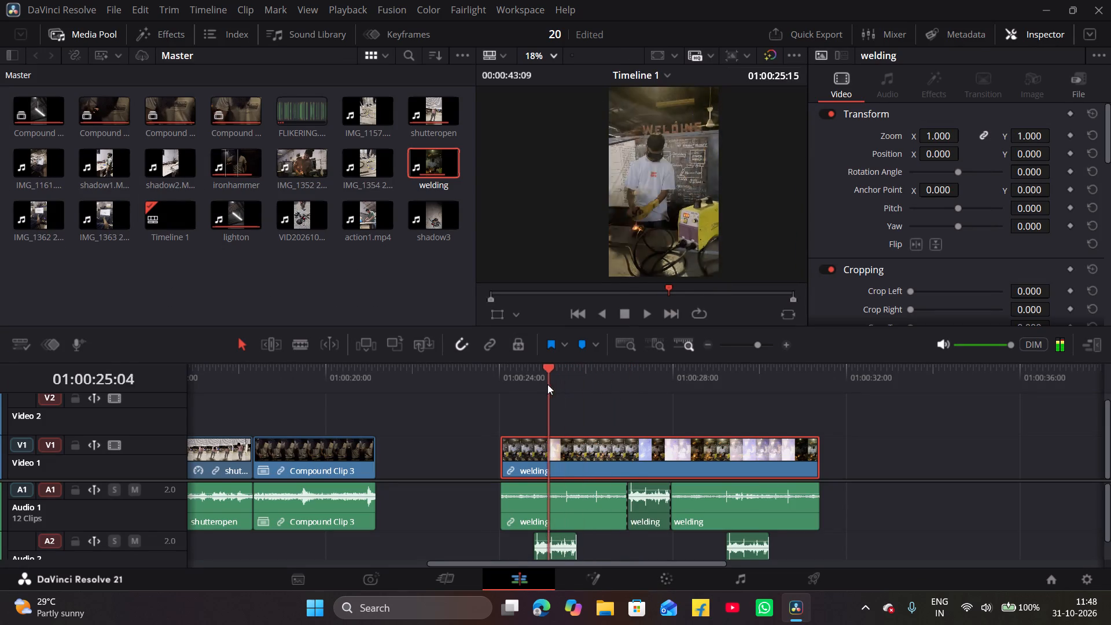
drag(547, 384, 518, 392)
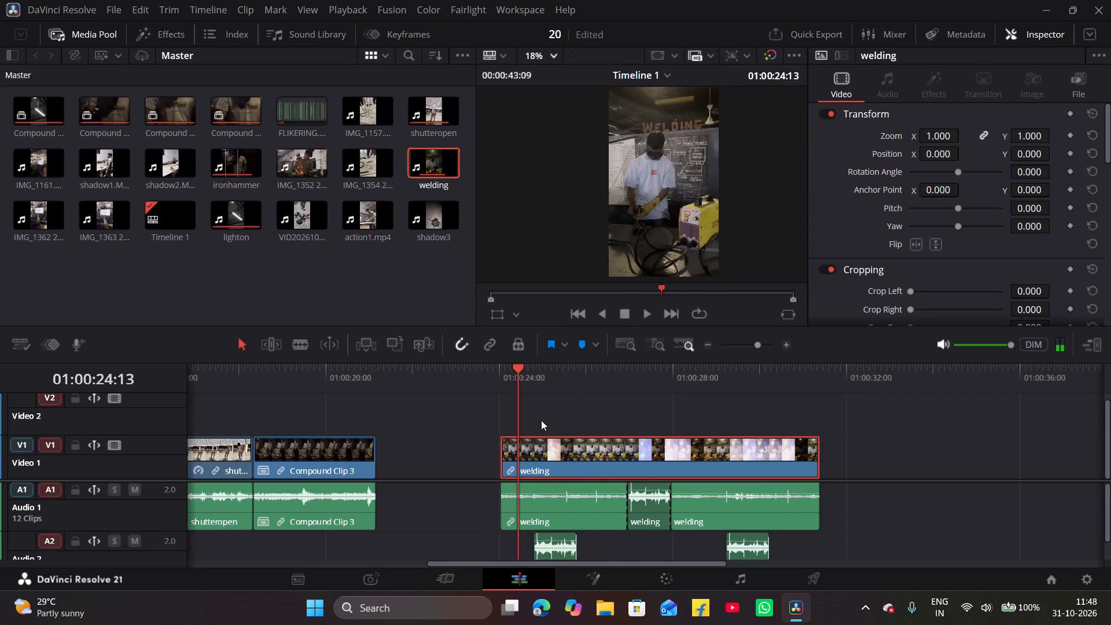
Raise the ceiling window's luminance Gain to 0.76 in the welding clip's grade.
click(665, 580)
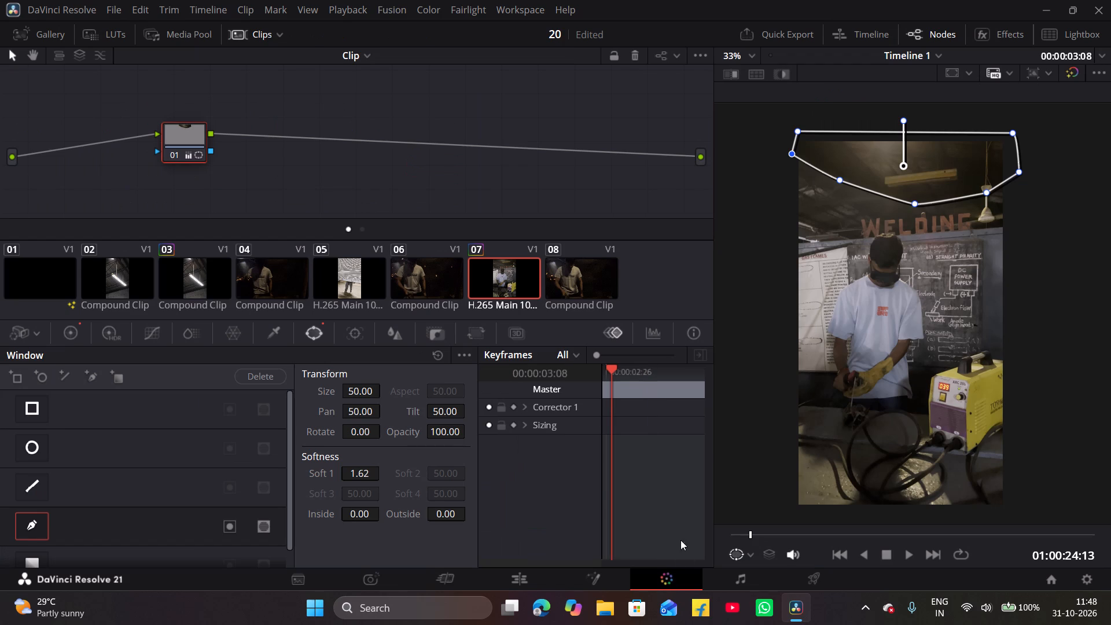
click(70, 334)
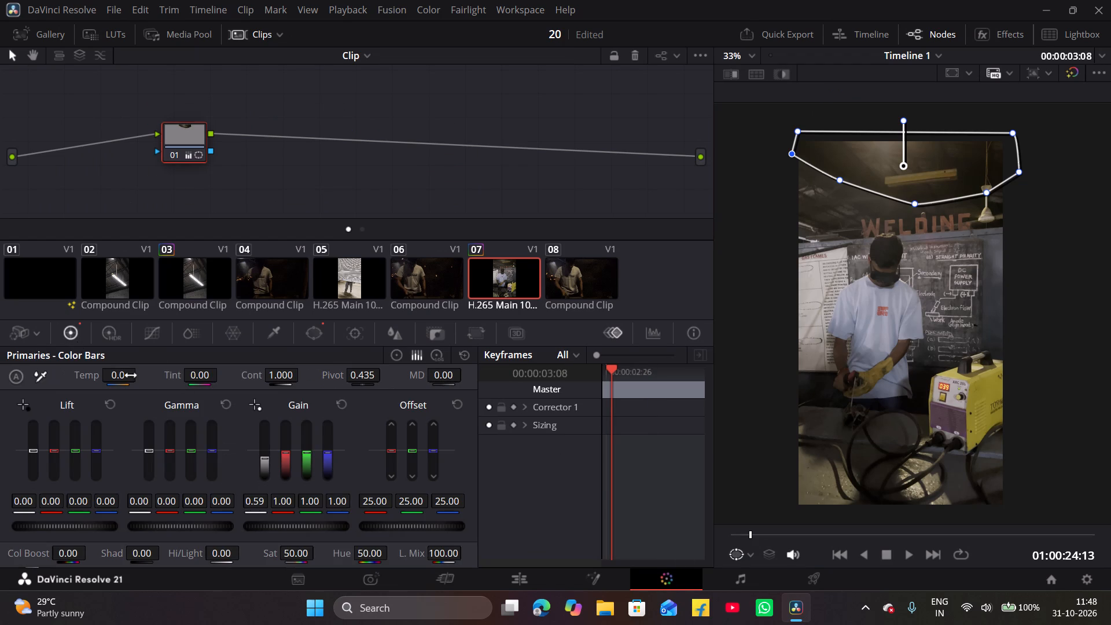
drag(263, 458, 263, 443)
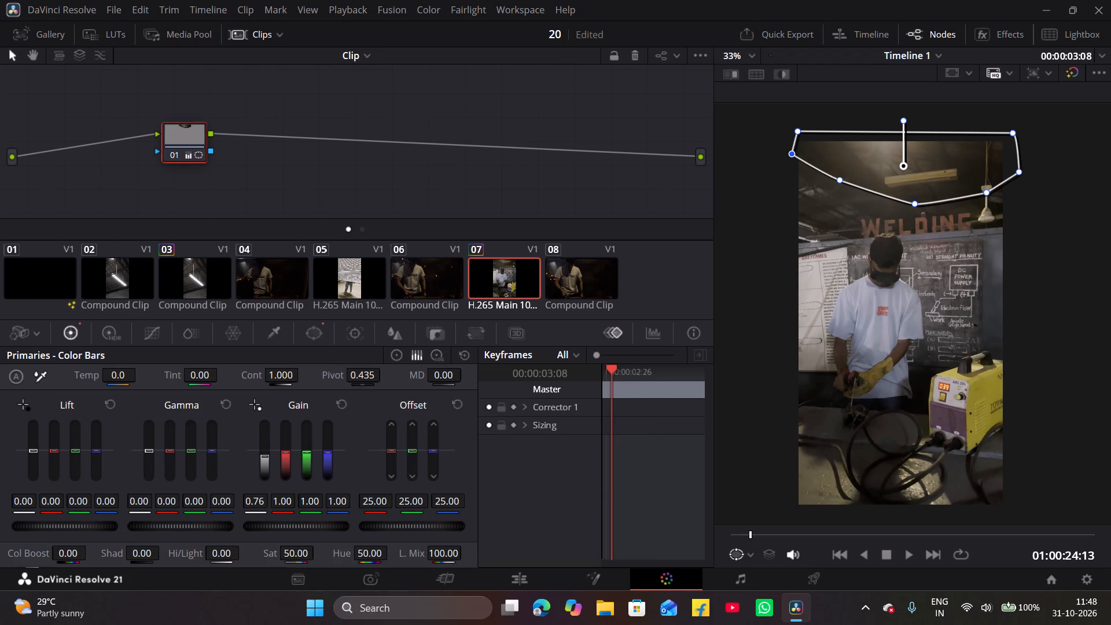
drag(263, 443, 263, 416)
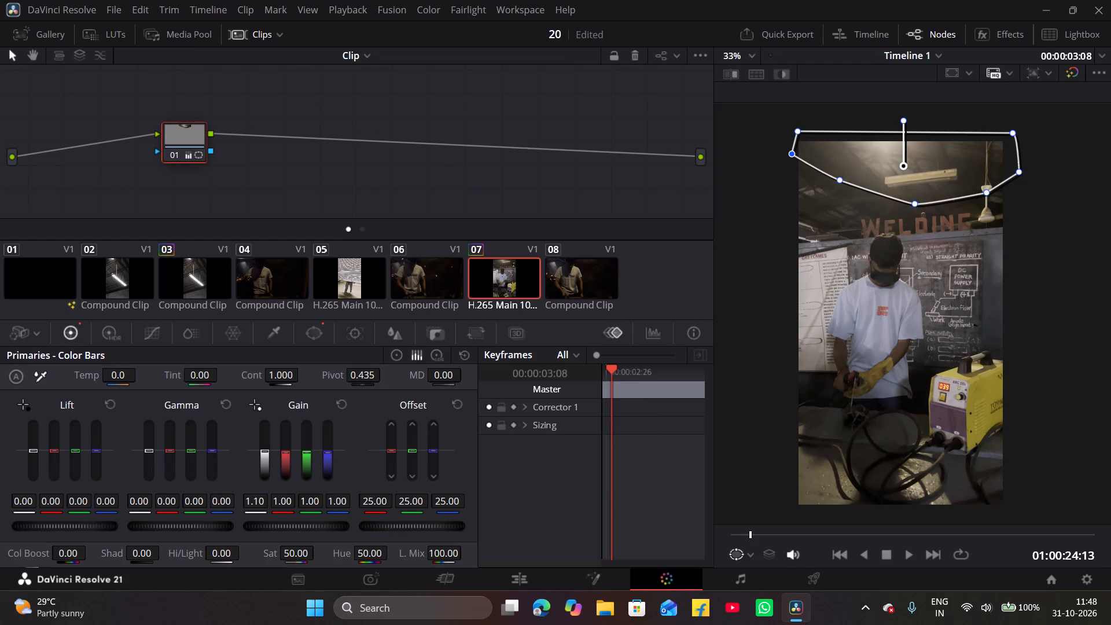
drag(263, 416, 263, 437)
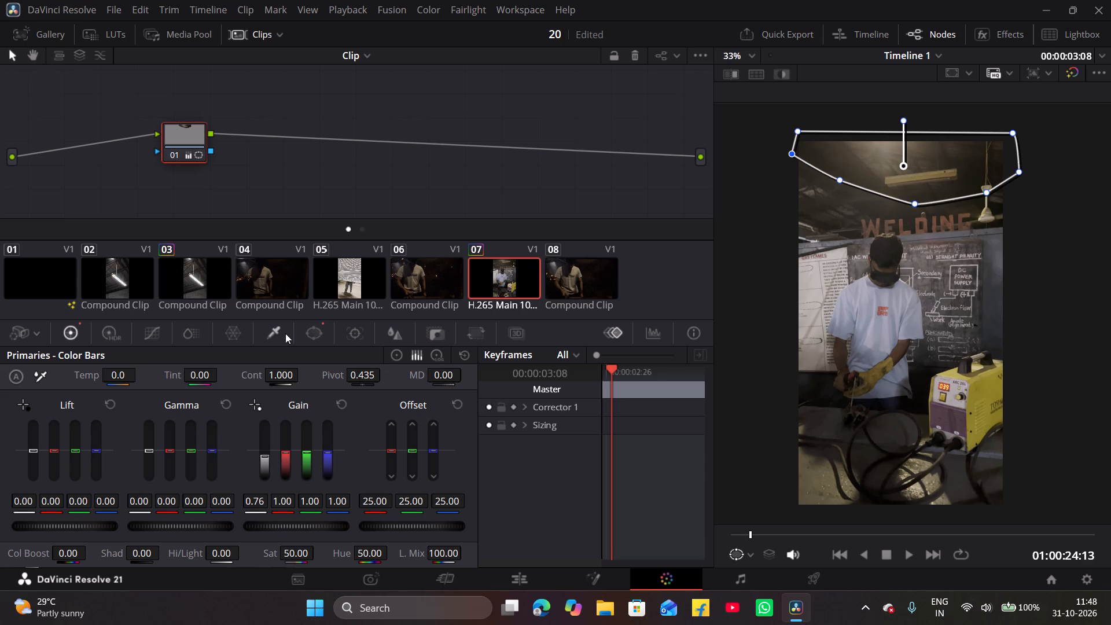
Soften the ceiling window's edge further by setting Soft 1 to 3.94.
click(326, 333)
drag(359, 472, 386, 472)
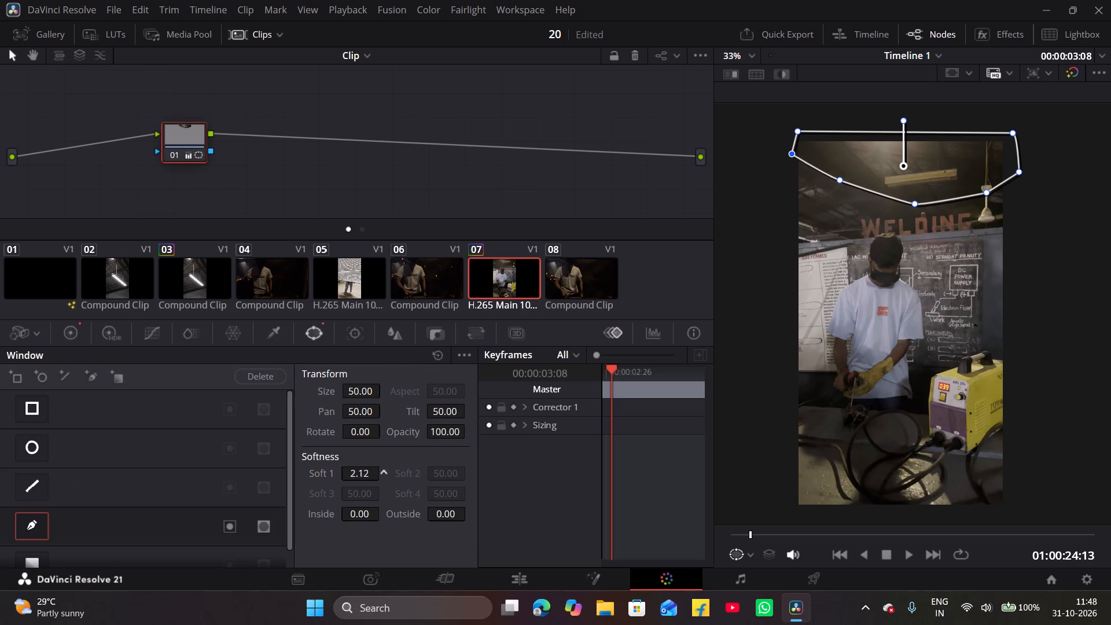
drag(386, 472, 443, 472)
Play the welding clip from its first frame on the edit timeline to review the ceiling mask.
click(504, 580)
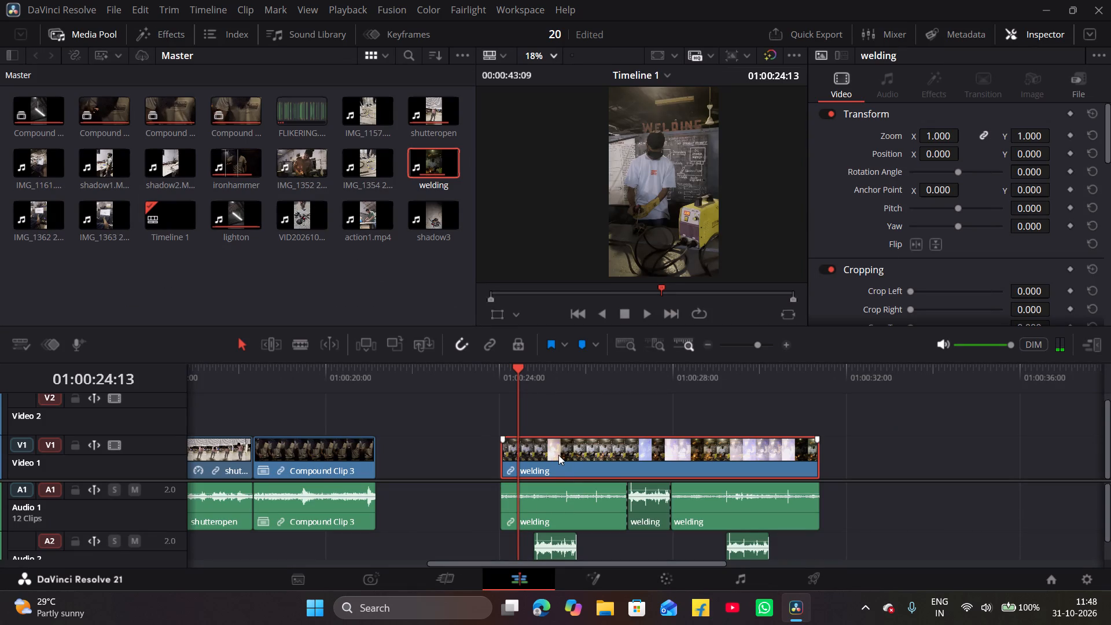
drag(519, 371, 495, 375)
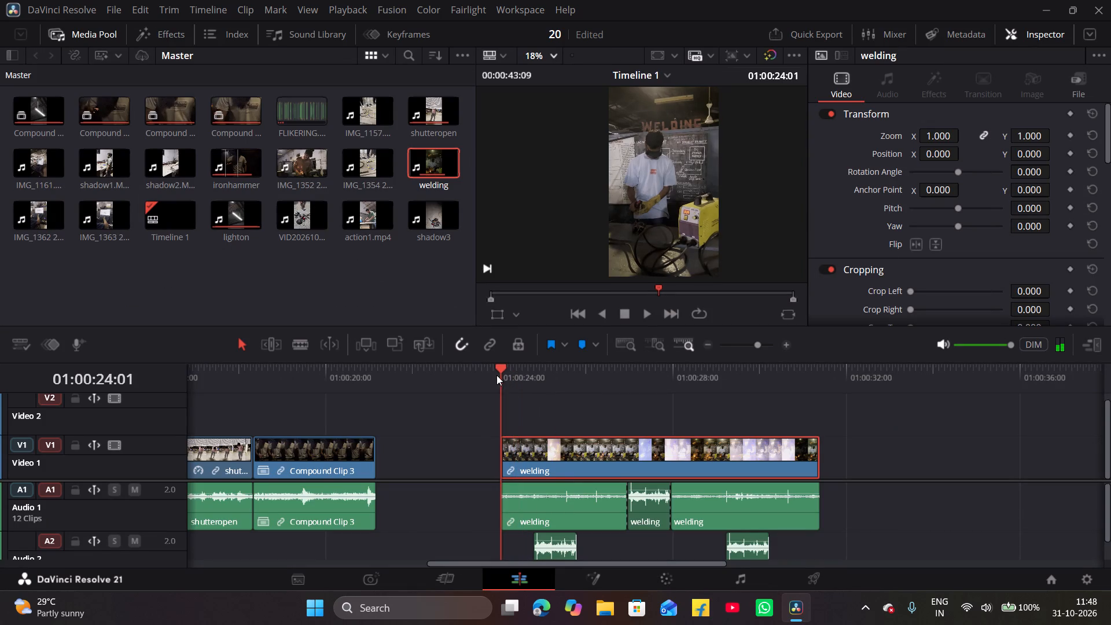
click(649, 314)
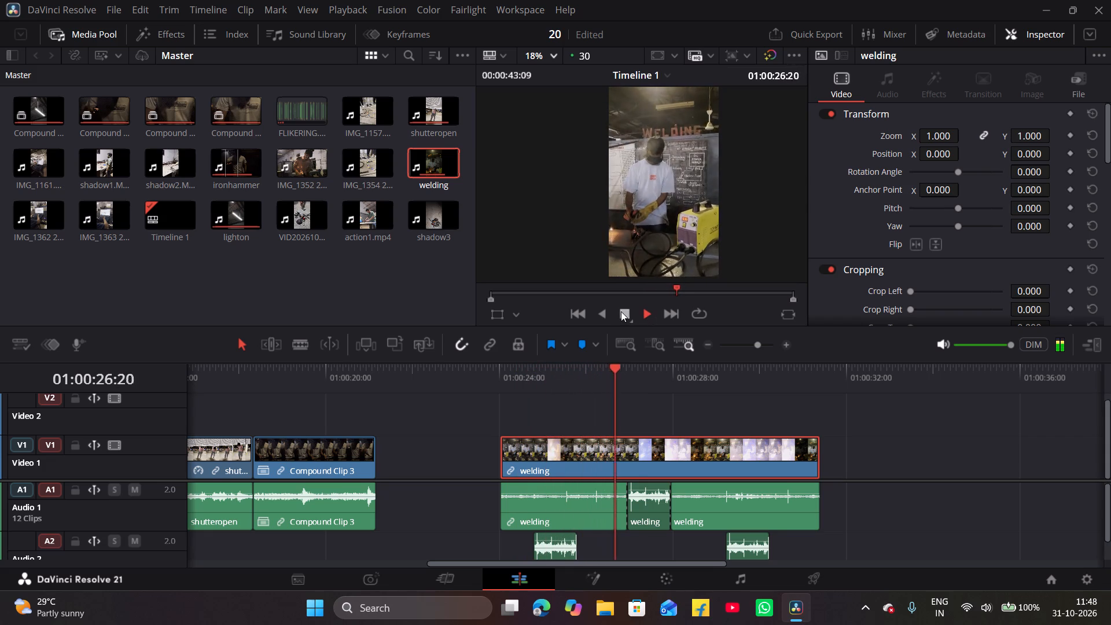
click(620, 311)
Darken the welding clip's ceiling window by lowering the luminance Gain to 0.68.
click(668, 572)
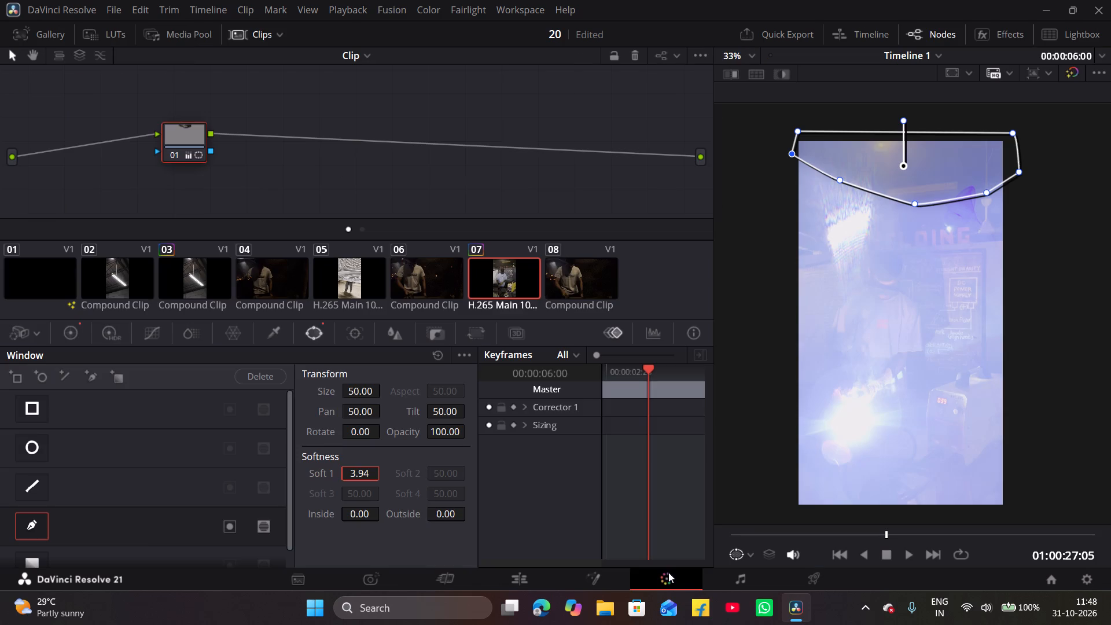
click(67, 332)
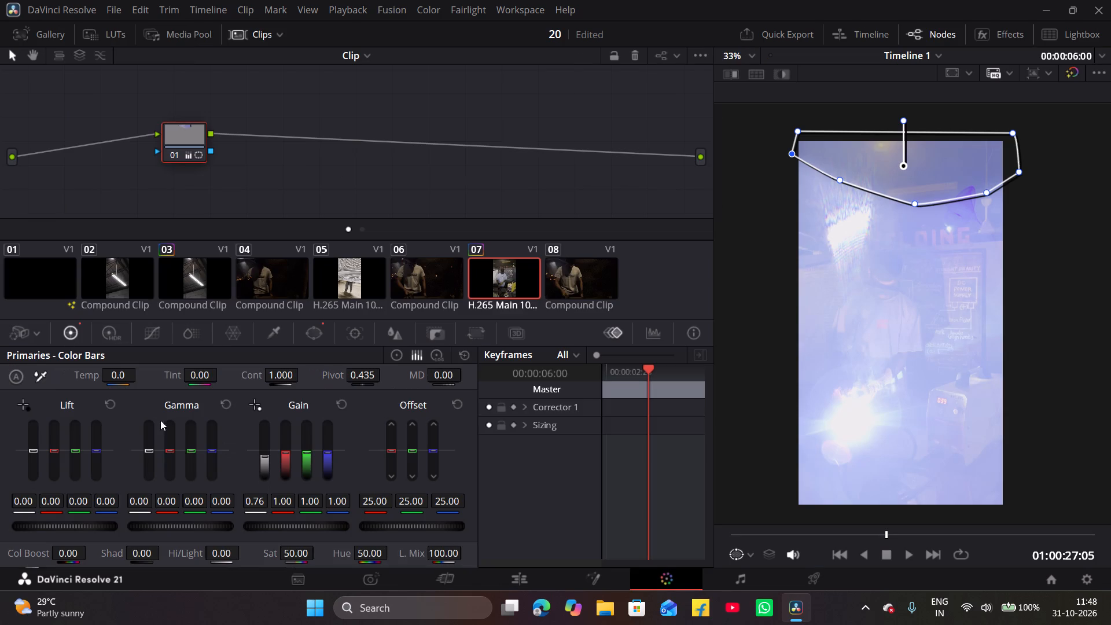
click(262, 455)
drag(263, 454, 263, 456)
drag(263, 456, 265, 459)
Replay the welding clip from its start on the edit timeline to check the ceiling during the bright welding flashes.
click(527, 579)
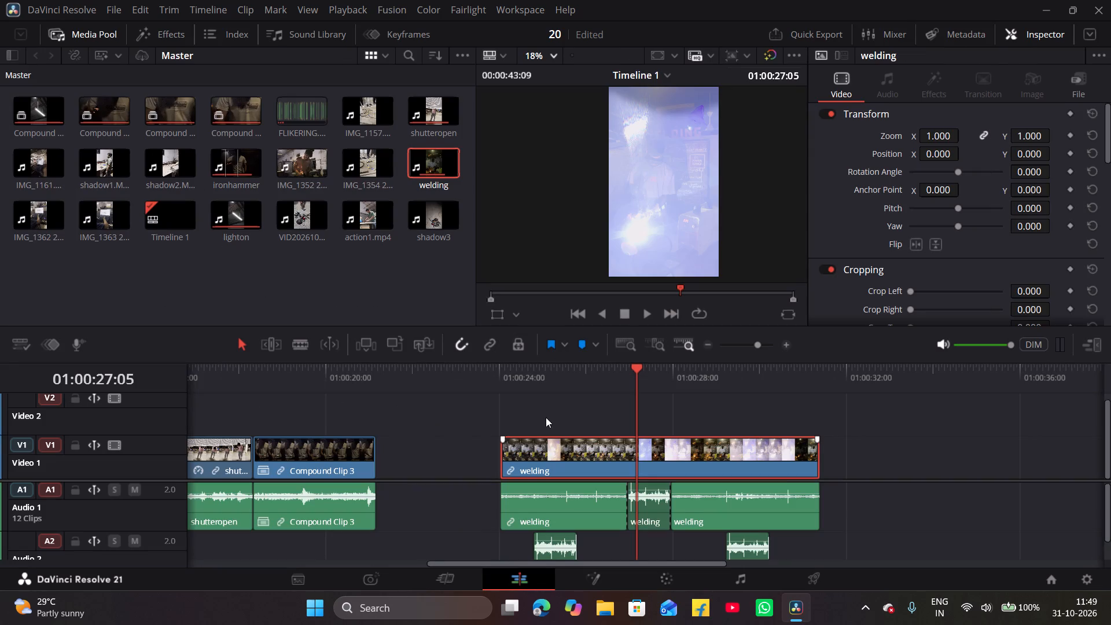
drag(631, 367, 513, 382)
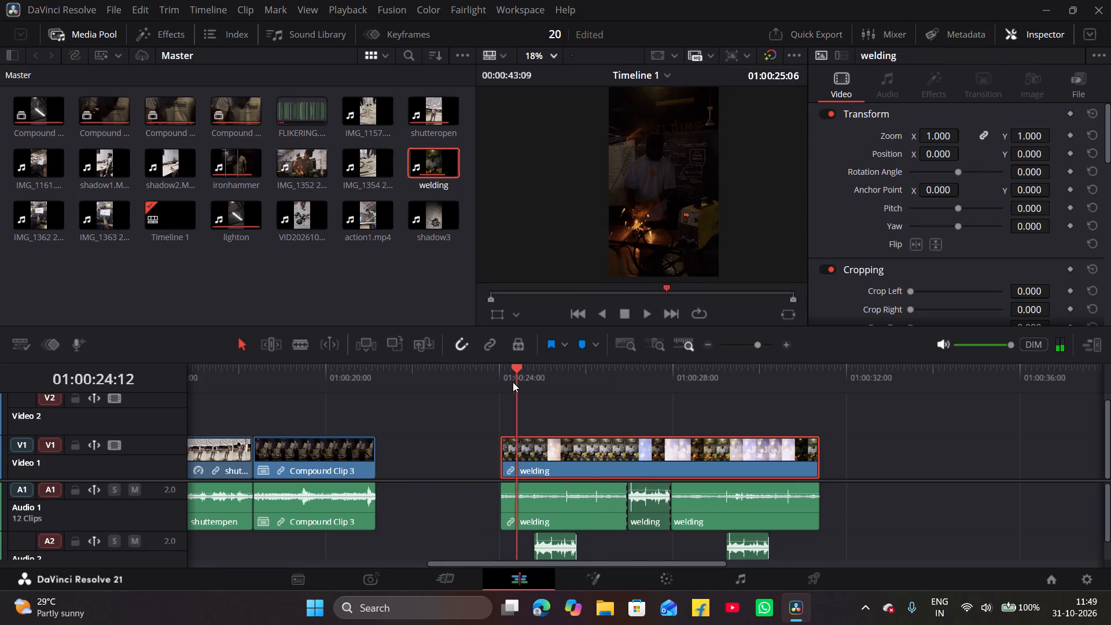
drag(513, 382, 494, 385)
click(646, 313)
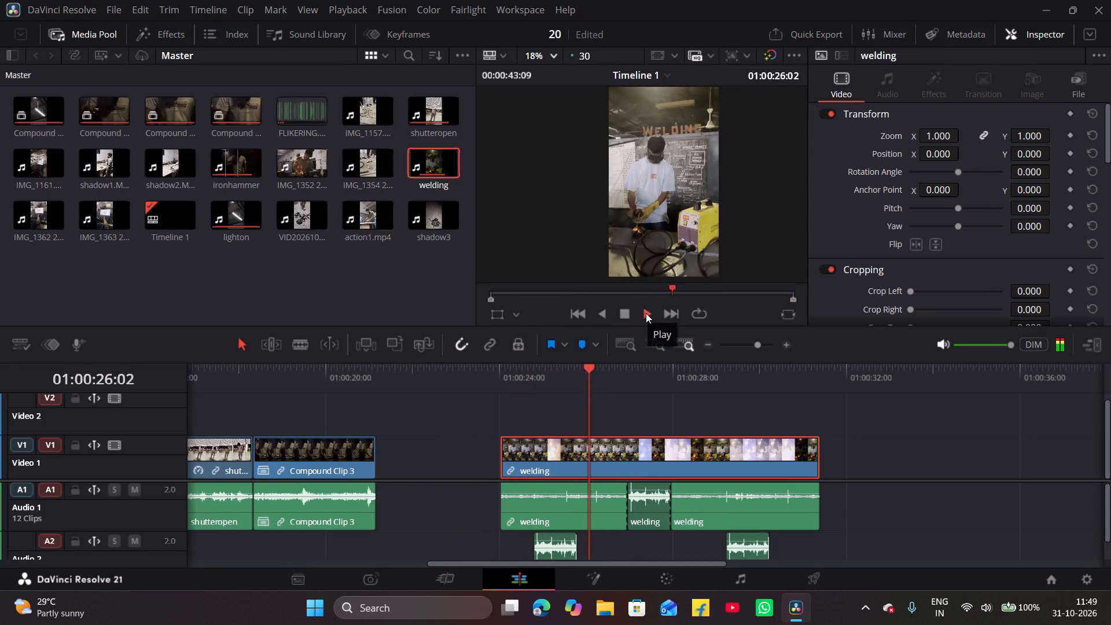
click(625, 317)
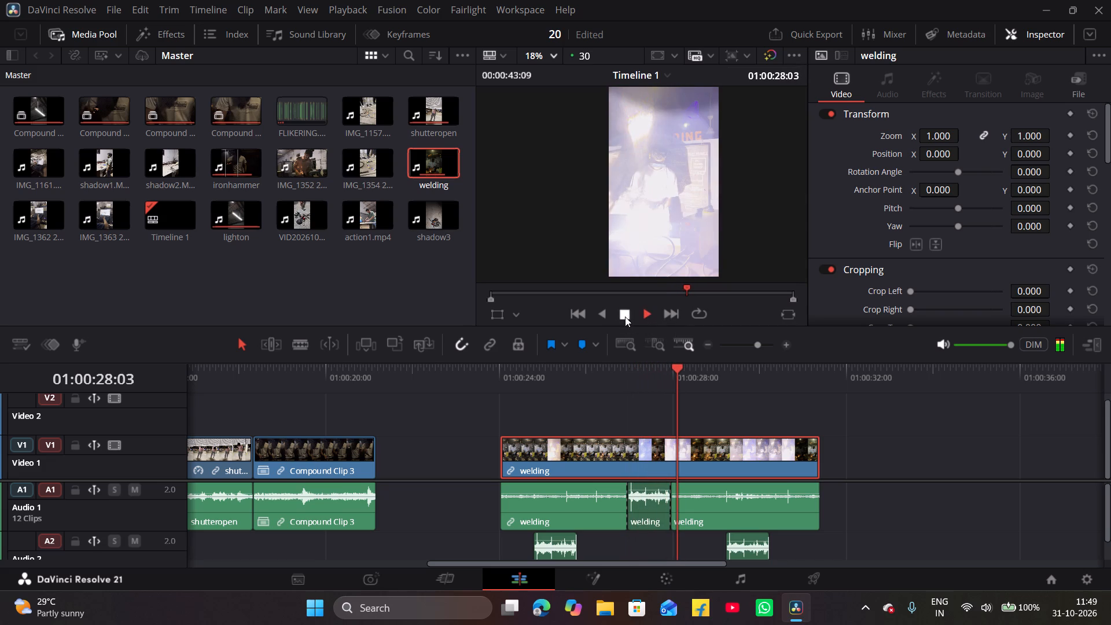
Deepen the ceiling window's shadows at 01:00:27:00 of the welding clip by lowering the luminance Lift to -0.05.
click(608, 577)
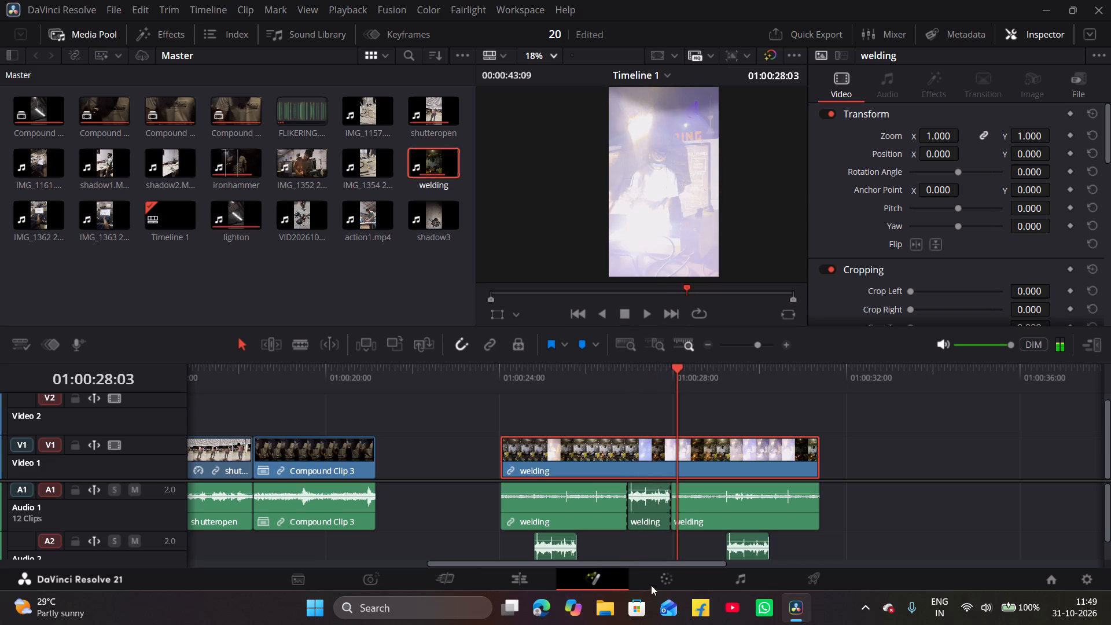
click(664, 579)
click(664, 579)
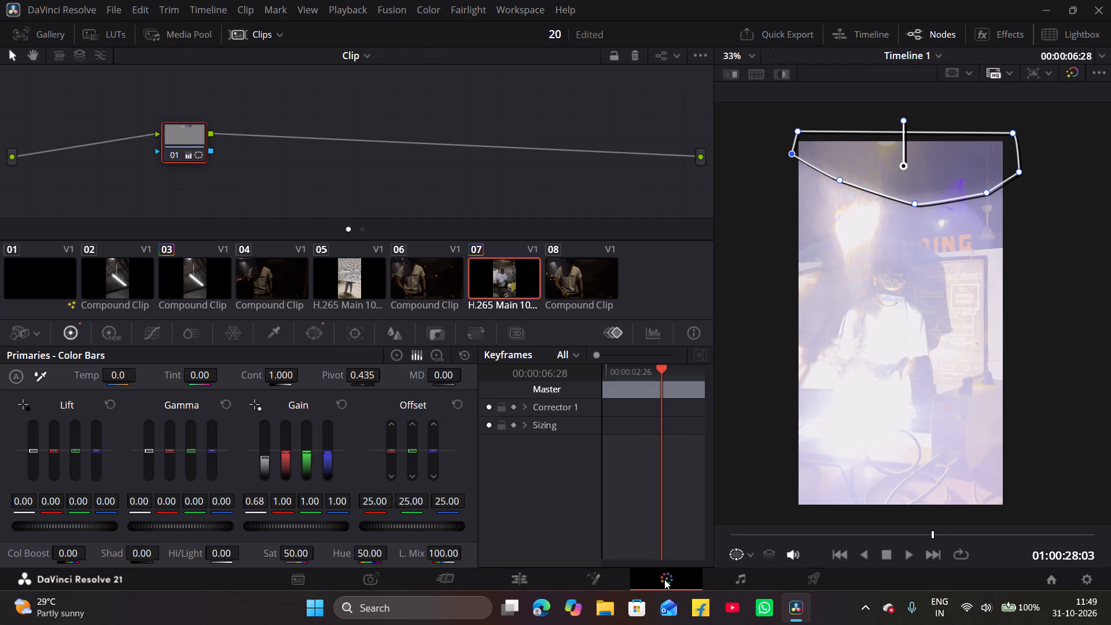
click(87, 405)
click(877, 533)
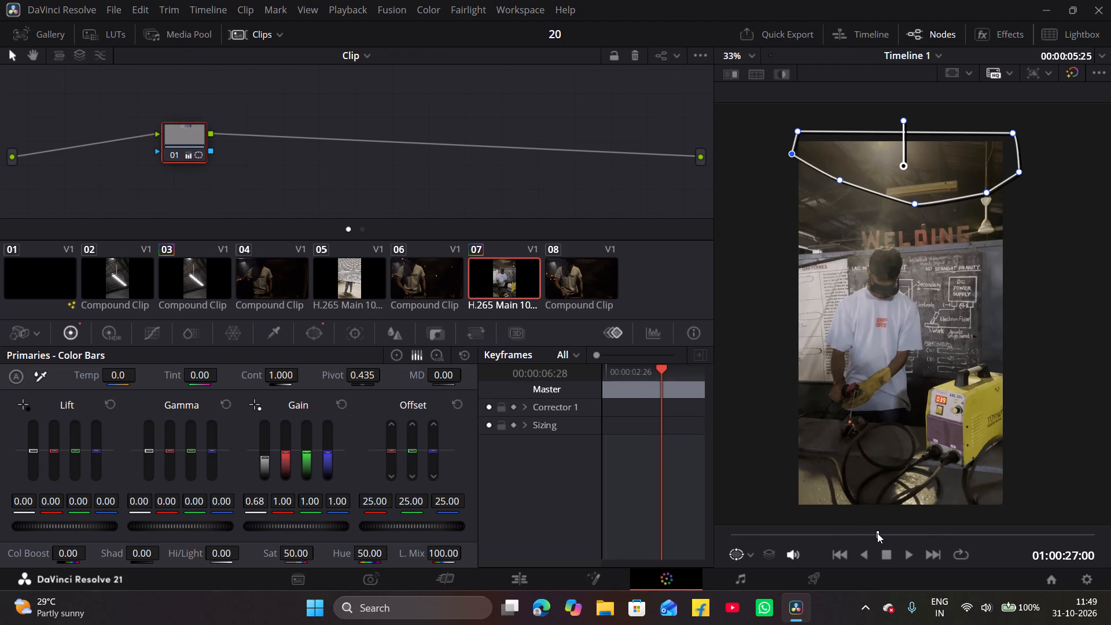
drag(31, 450, 33, 459)
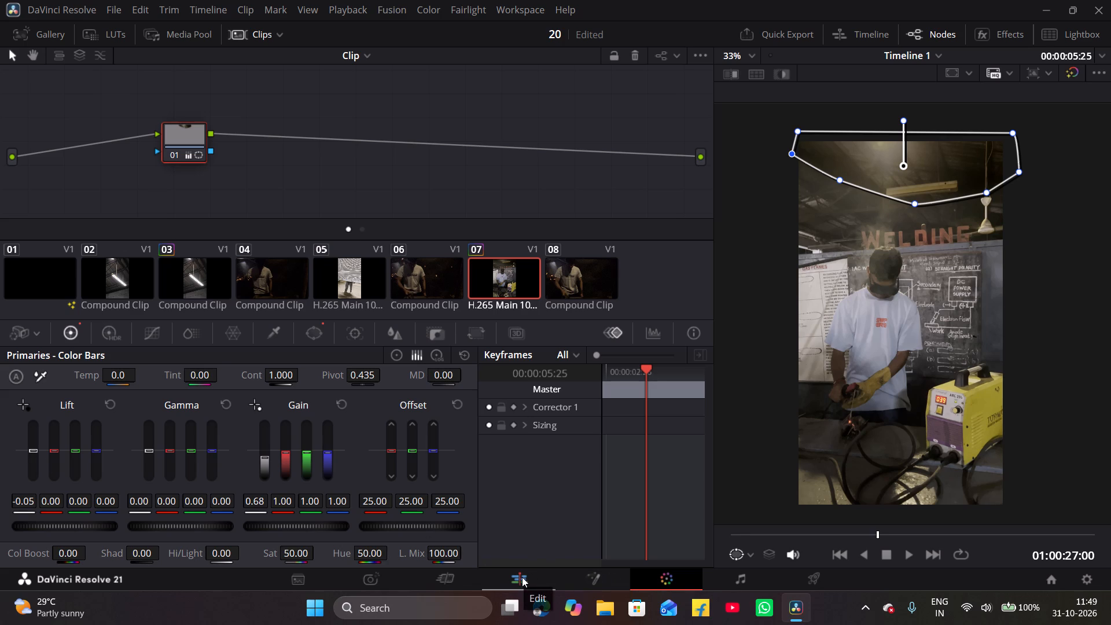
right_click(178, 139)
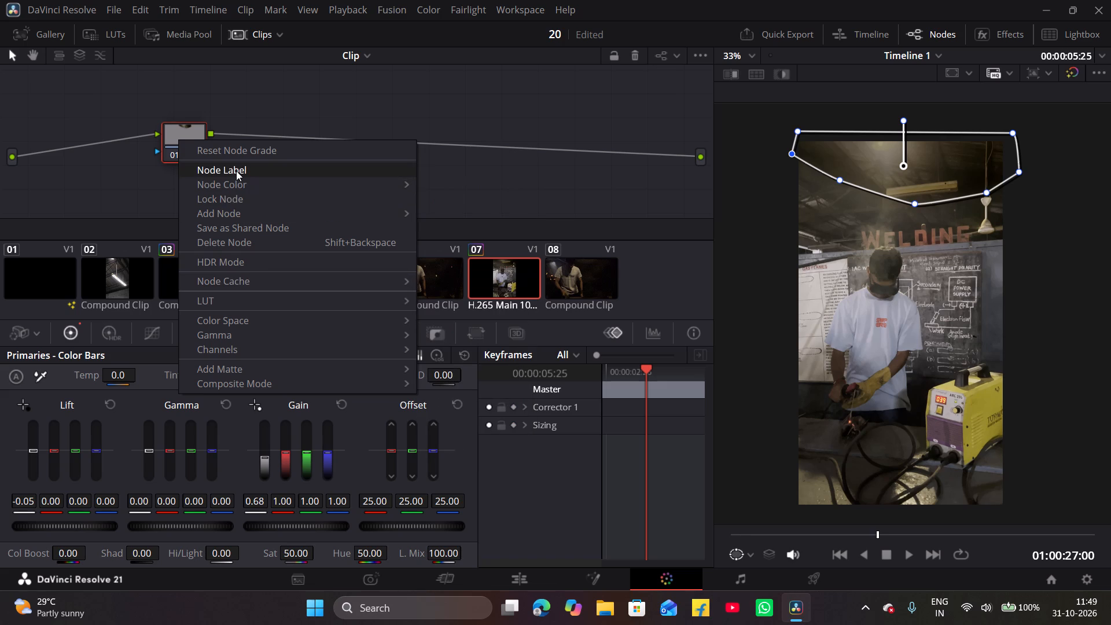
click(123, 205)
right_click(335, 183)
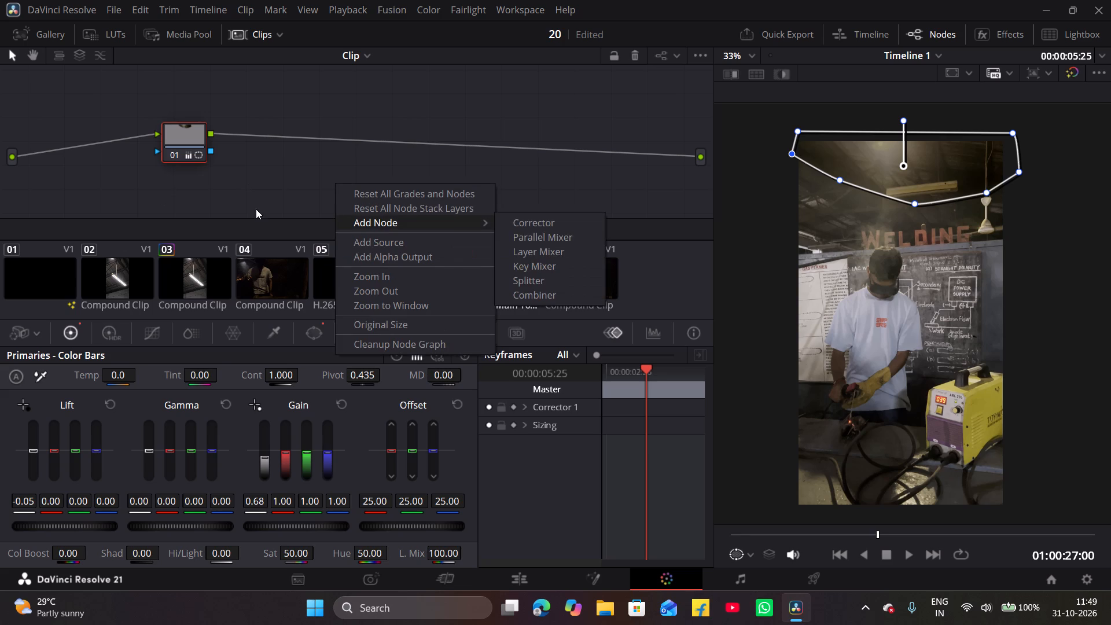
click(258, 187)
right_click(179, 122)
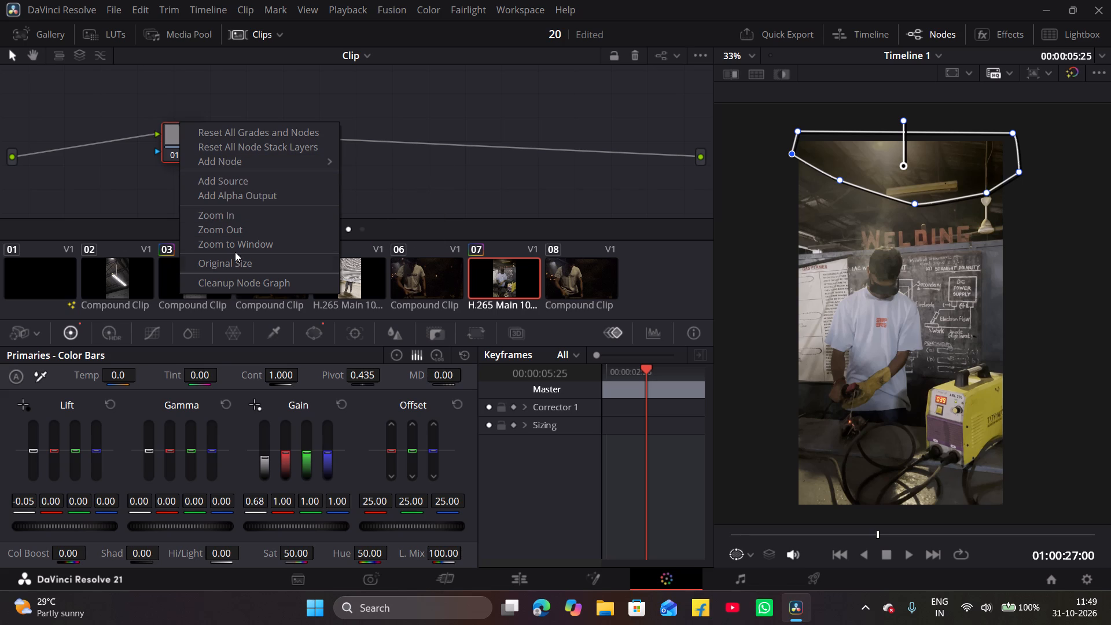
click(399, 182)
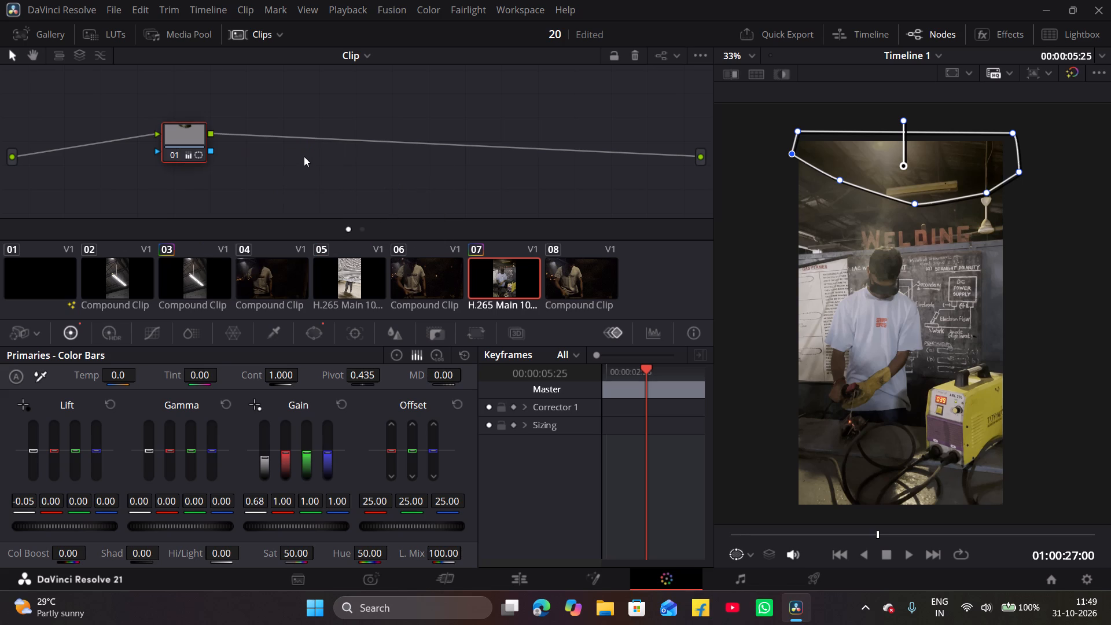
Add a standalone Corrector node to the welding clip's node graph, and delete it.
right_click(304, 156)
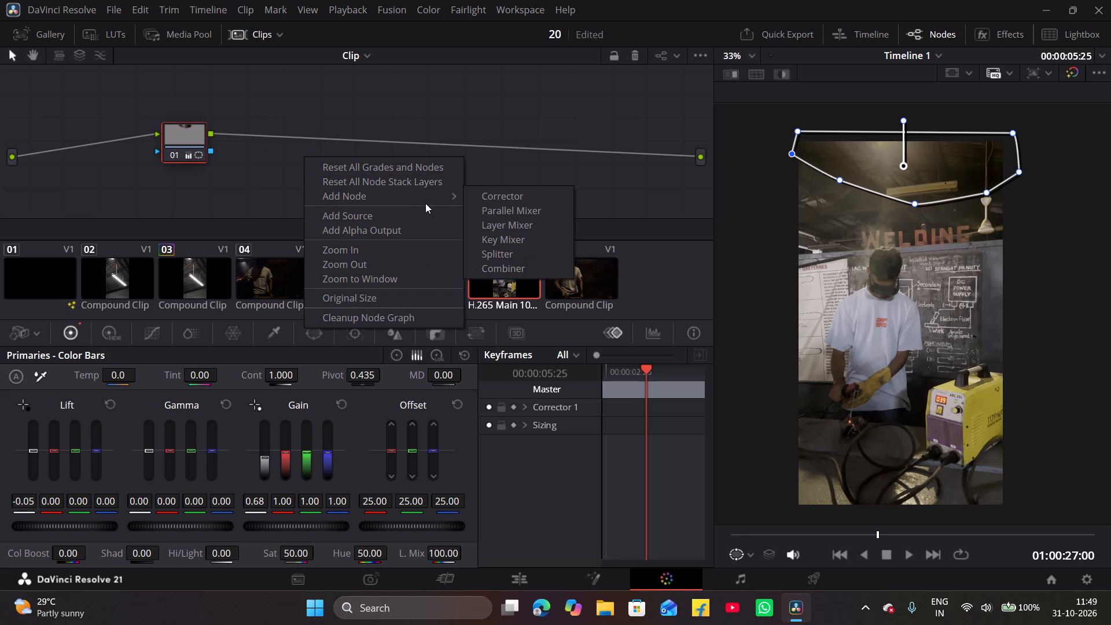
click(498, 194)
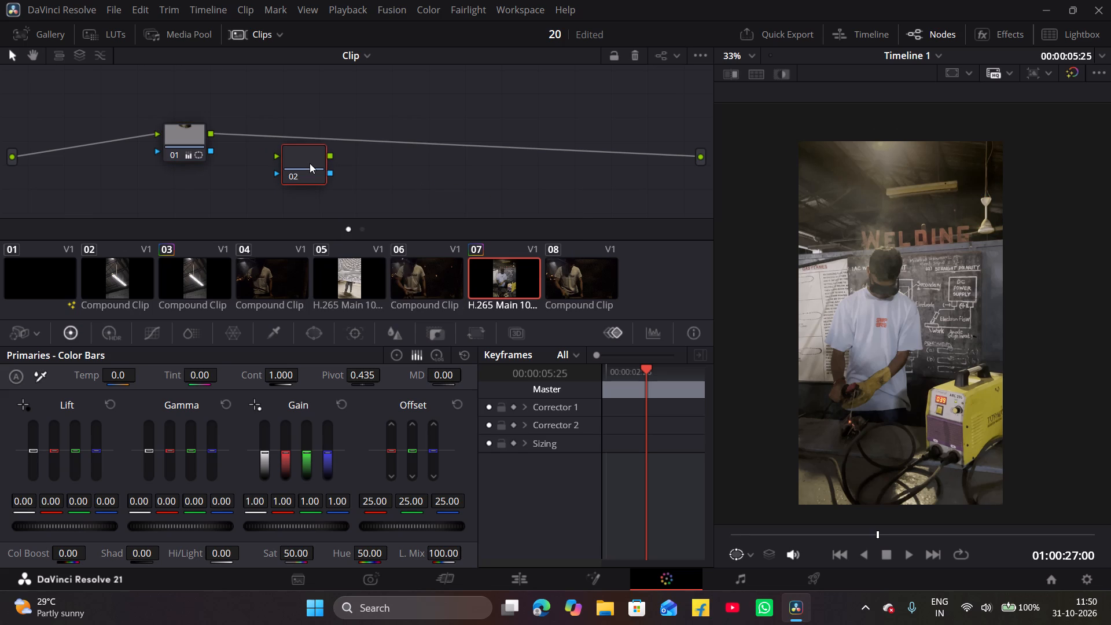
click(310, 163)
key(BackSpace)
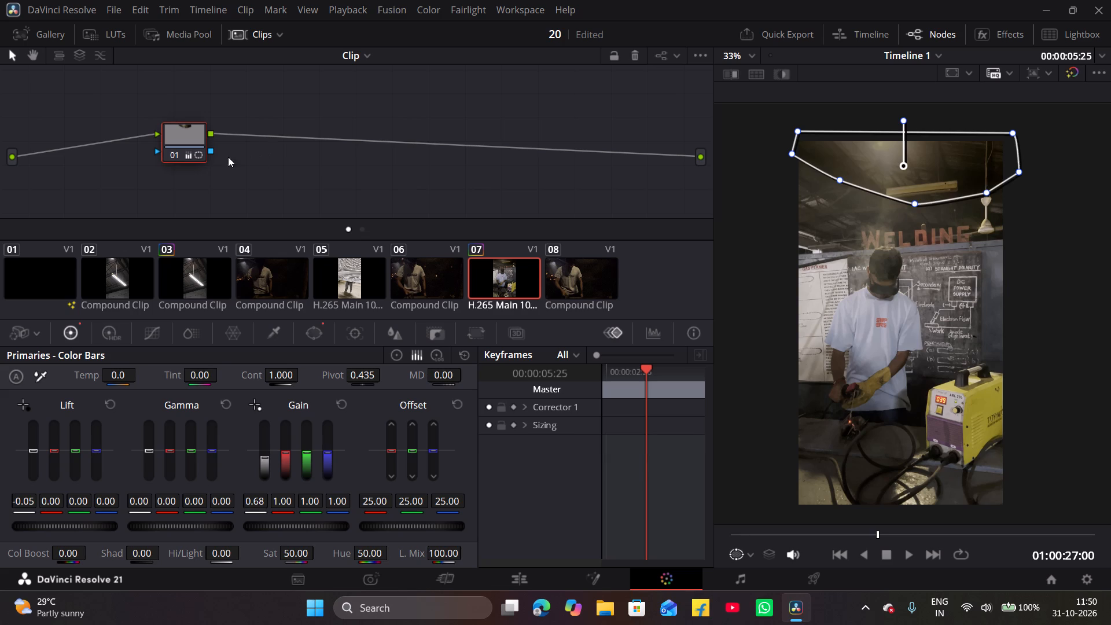
Add a serial node after the welding clip's ceiling node and lower its luminance Lift to -0.07.
right_click(190, 148)
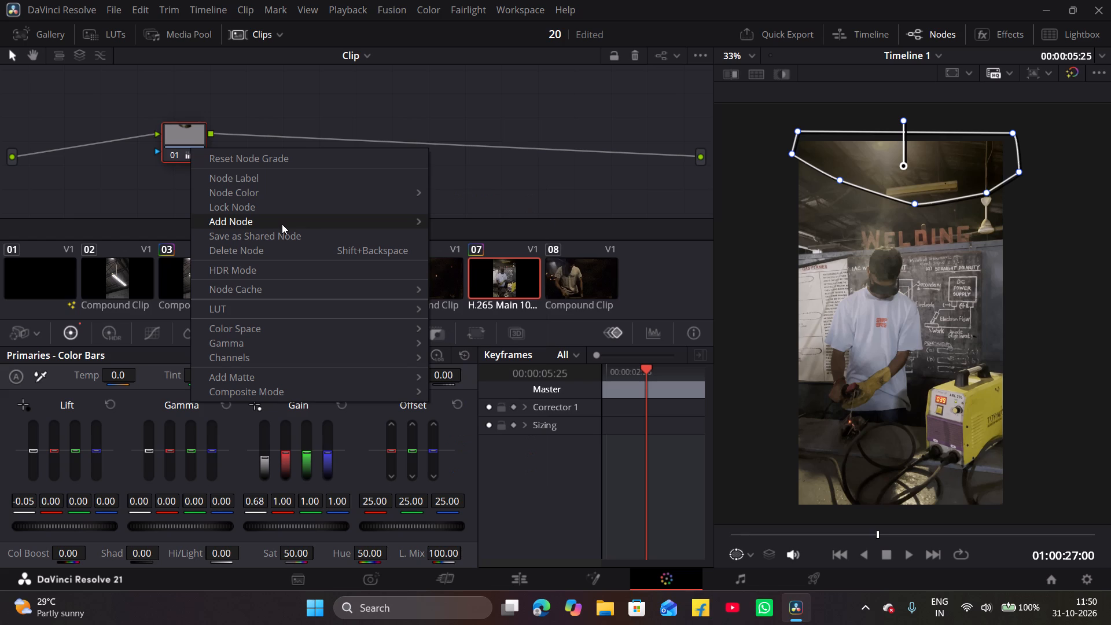
click(473, 215)
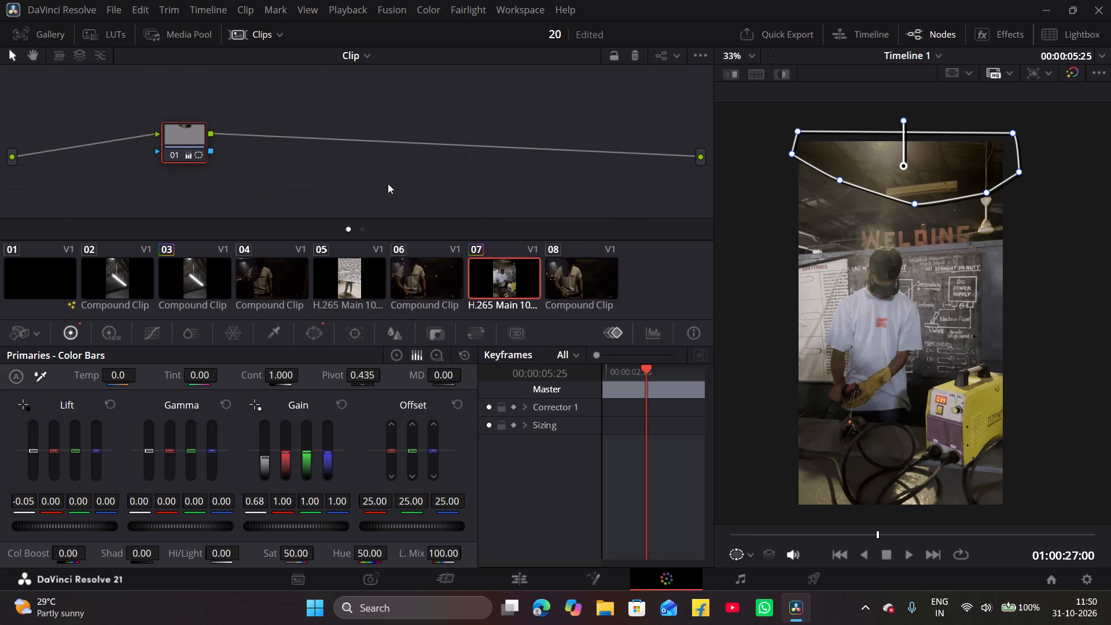
right_click(172, 145)
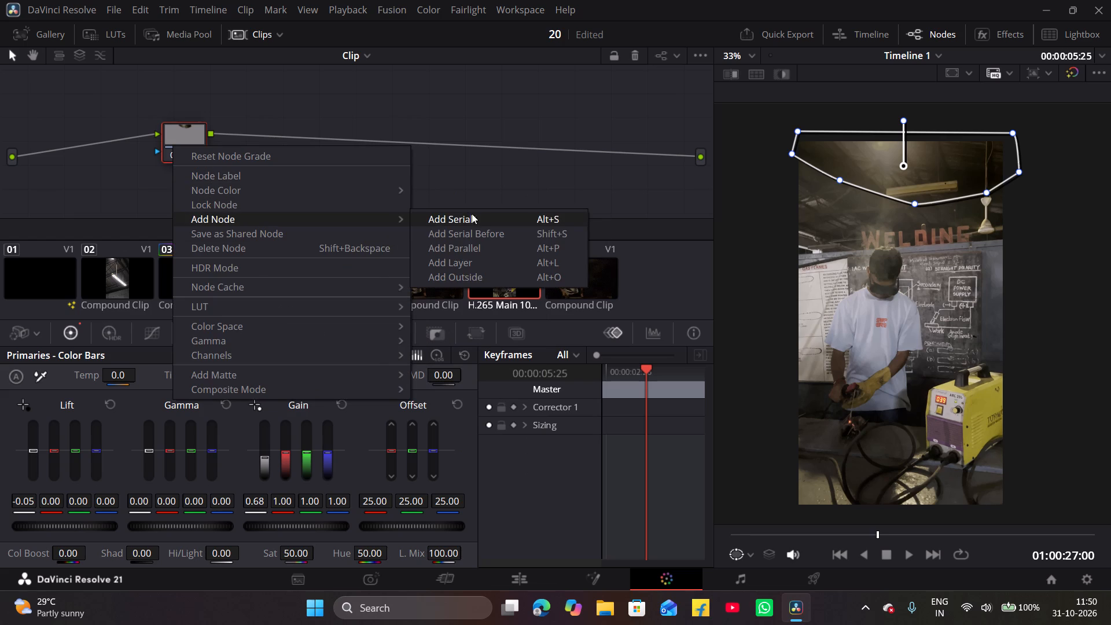
click(478, 218)
click(249, 144)
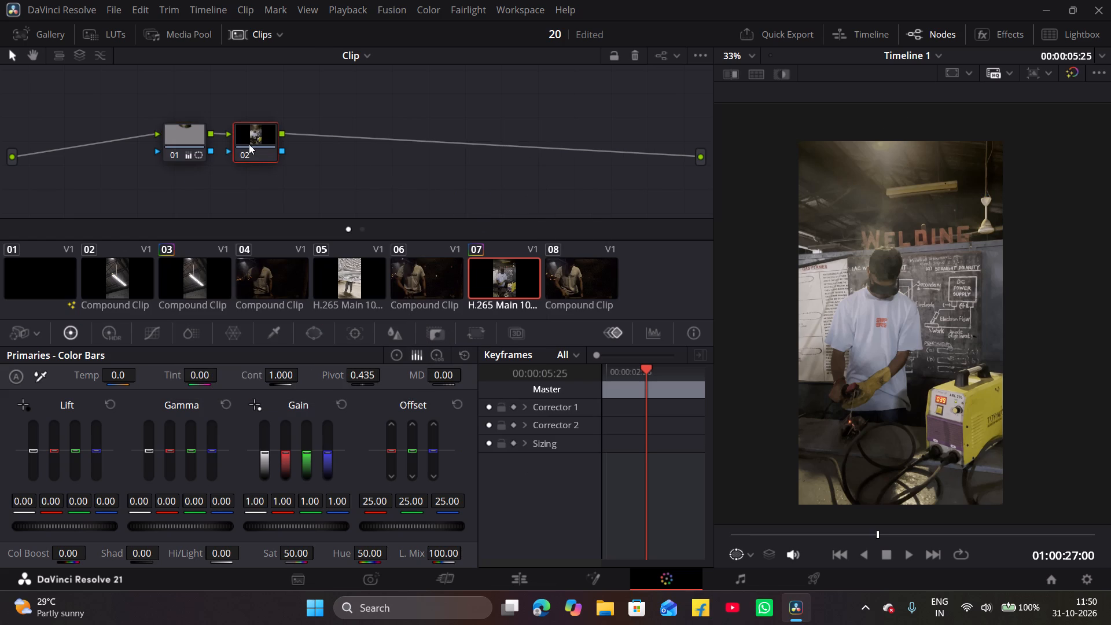
drag(34, 450, 36, 457)
drag(36, 457, 36, 463)
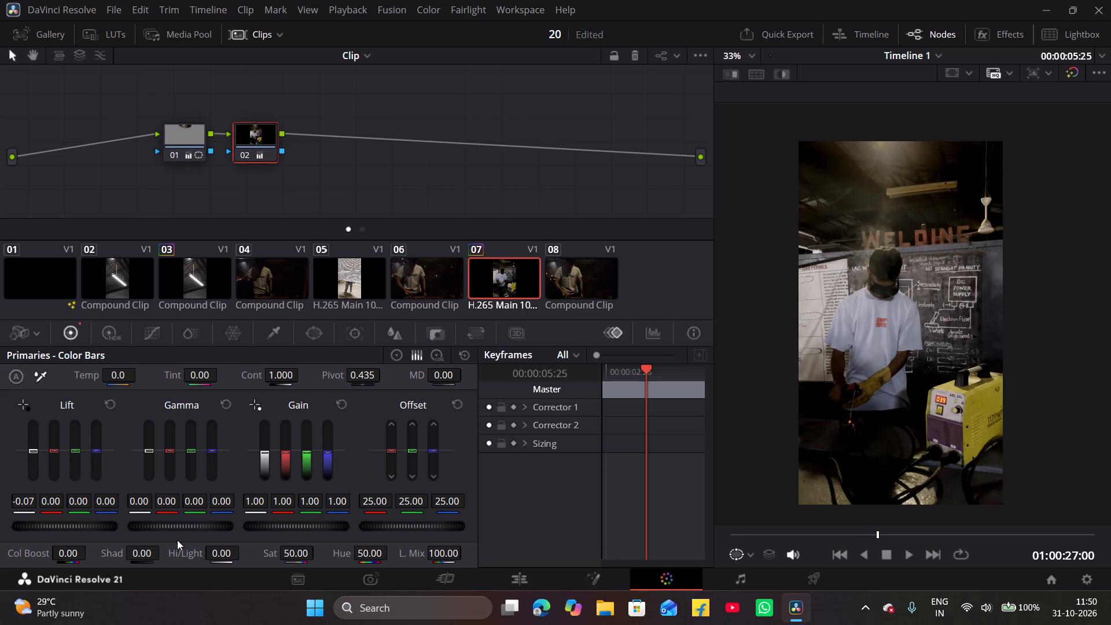
Replay the welding clip from its start on the edit timeline to check the darker grade.
click(544, 575)
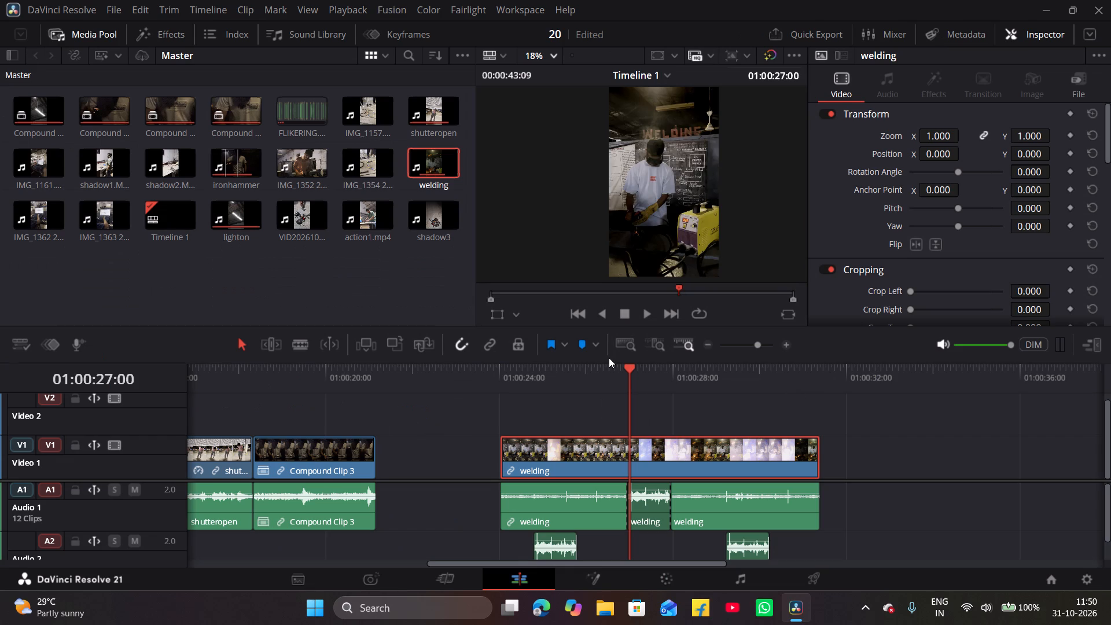
drag(628, 363, 532, 382)
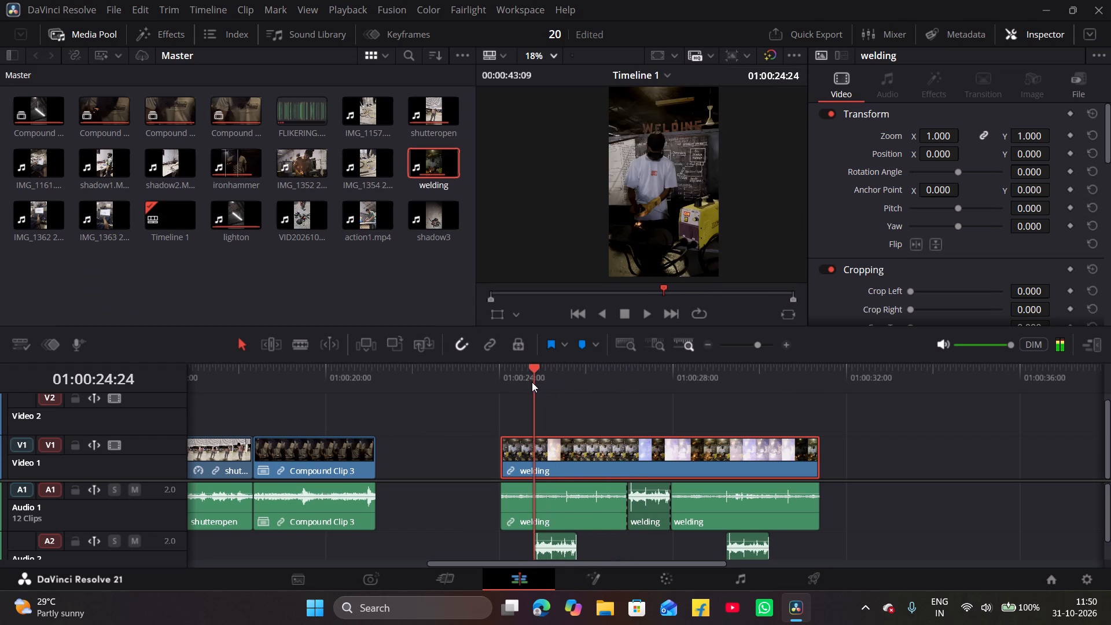
drag(532, 382, 507, 388)
click(640, 311)
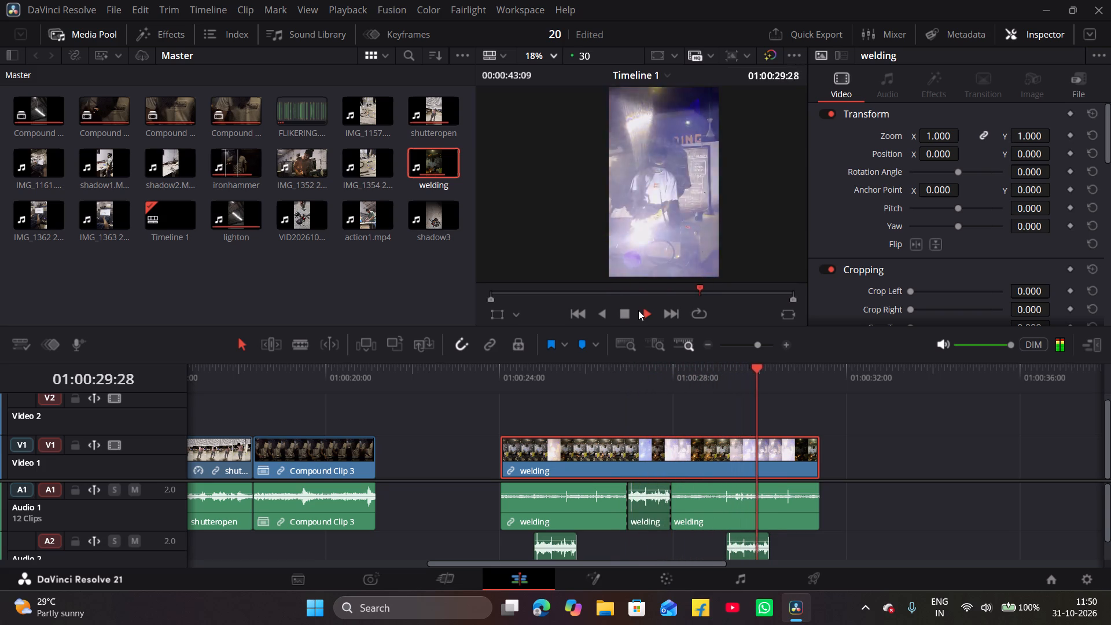
click(629, 312)
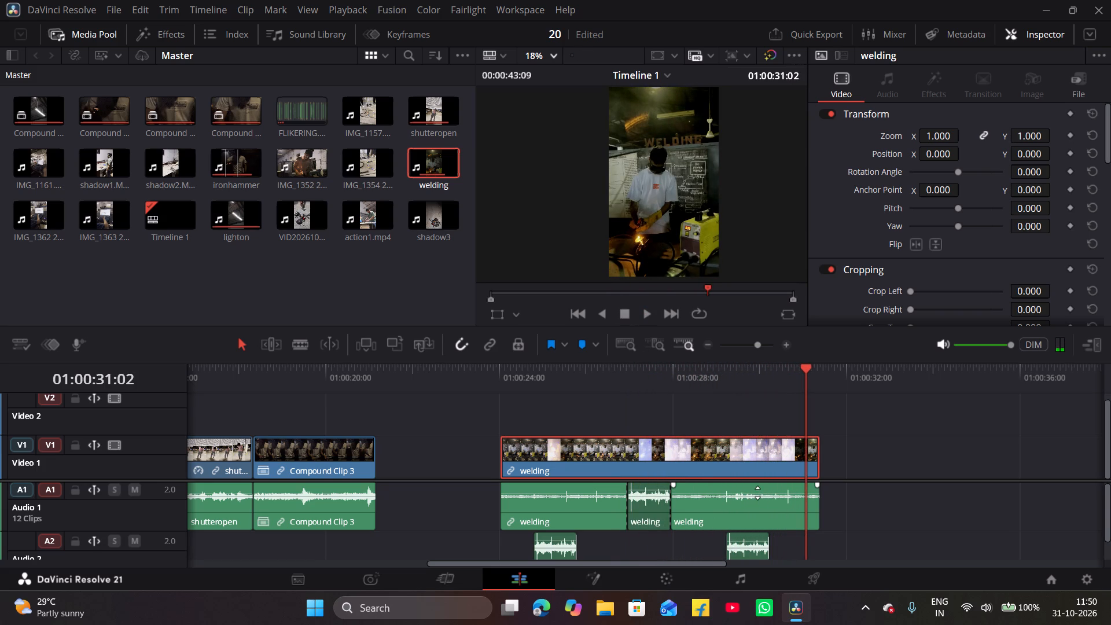
Lower the volume of the welding clip's first audio segment on Audio 1 to -3.5 dB.
click(757, 493)
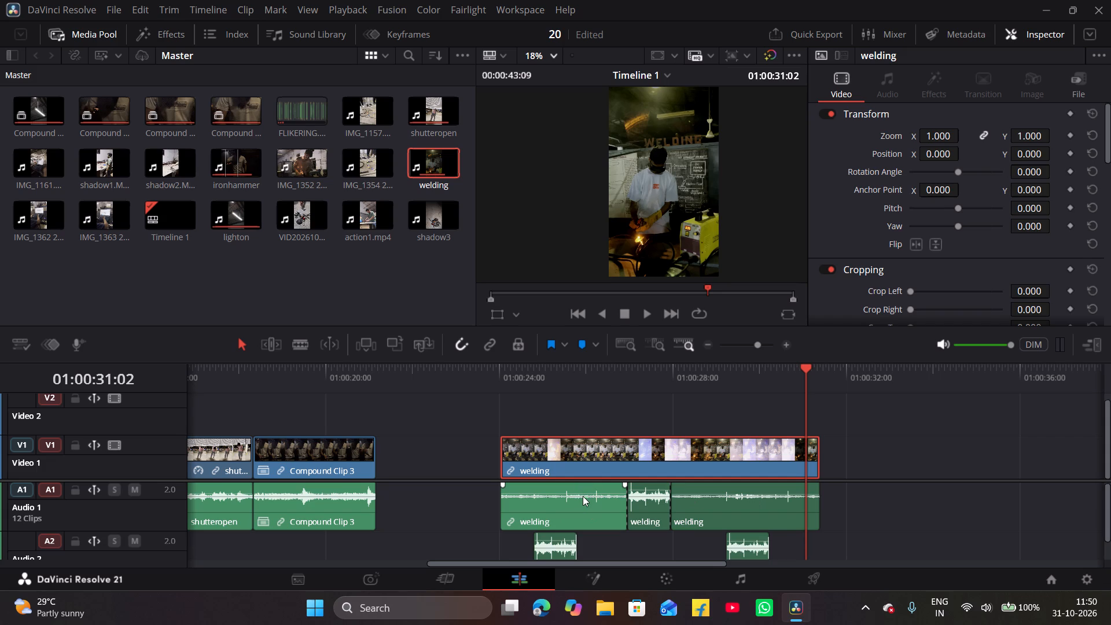
click(583, 497)
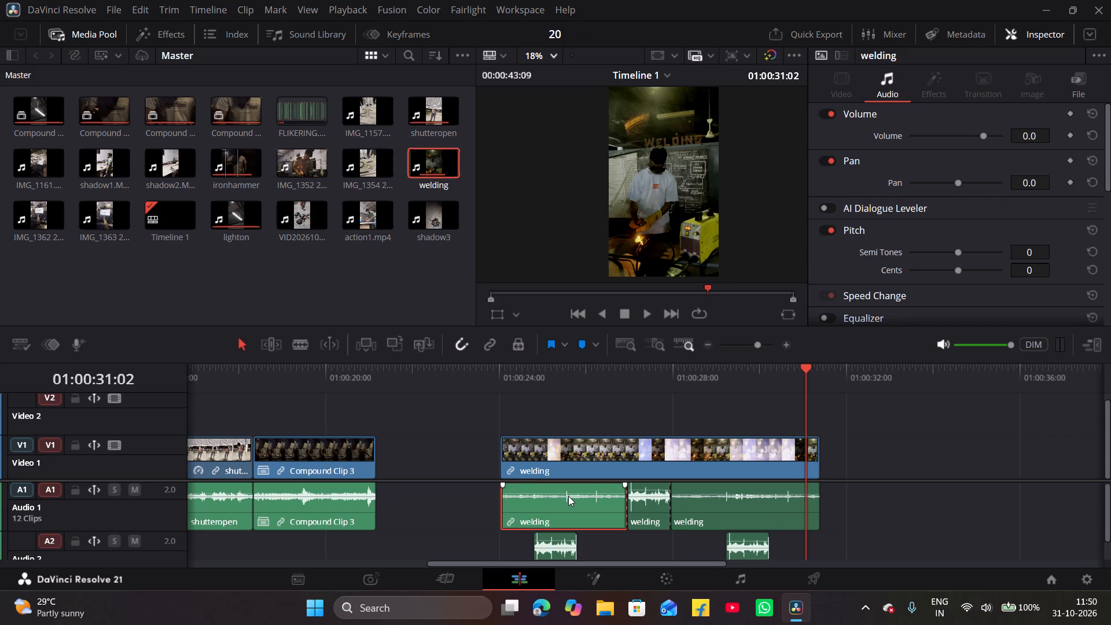
click(565, 492)
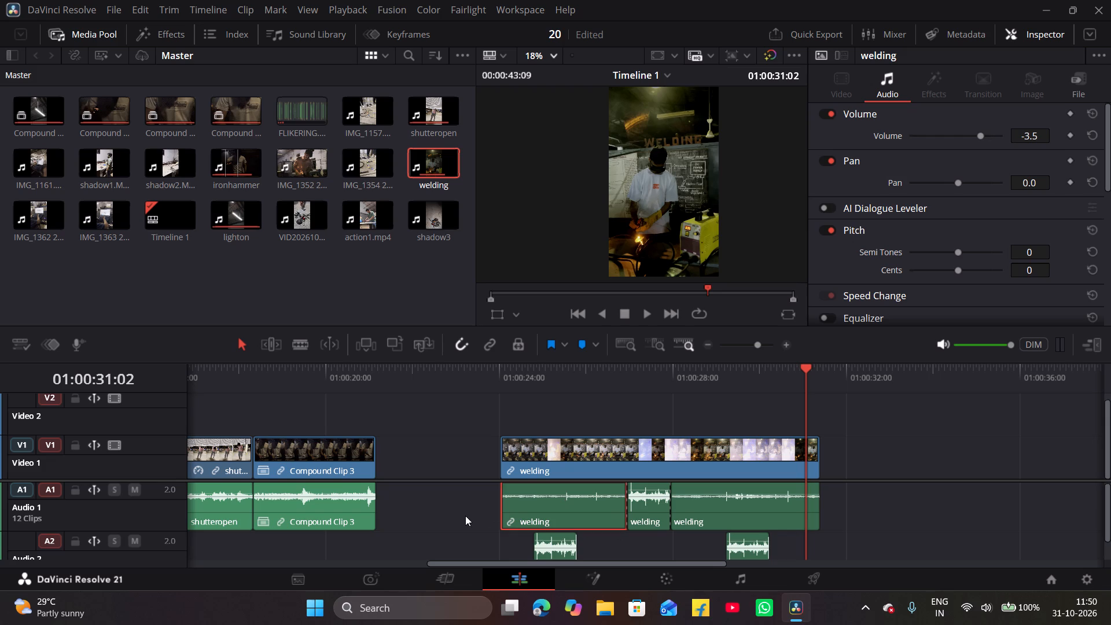
scroll(609, 528, down, 1)
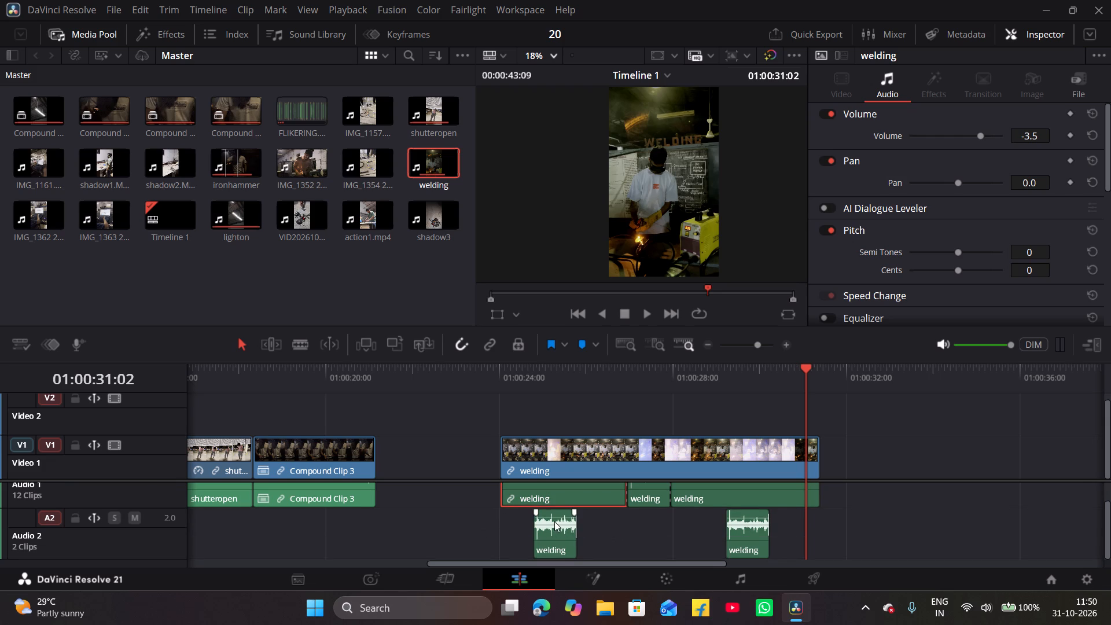
click(557, 518)
scroll(633, 513, up, 1)
Replay the welding clip from its start to check the audio balance.
drag(804, 367, 496, 367)
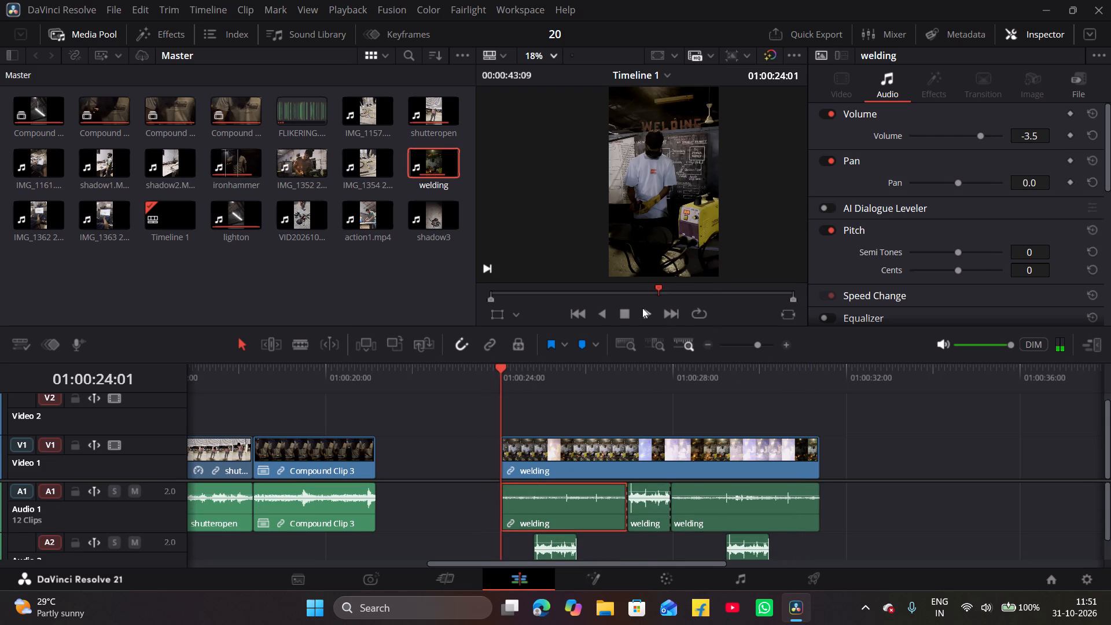
click(642, 308)
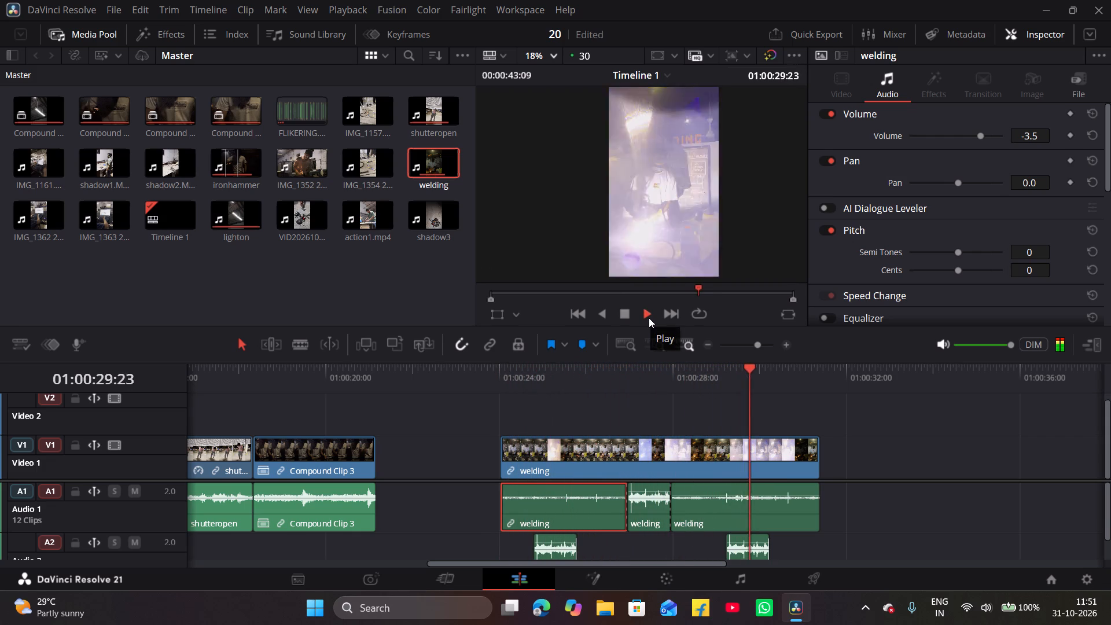
click(628, 316)
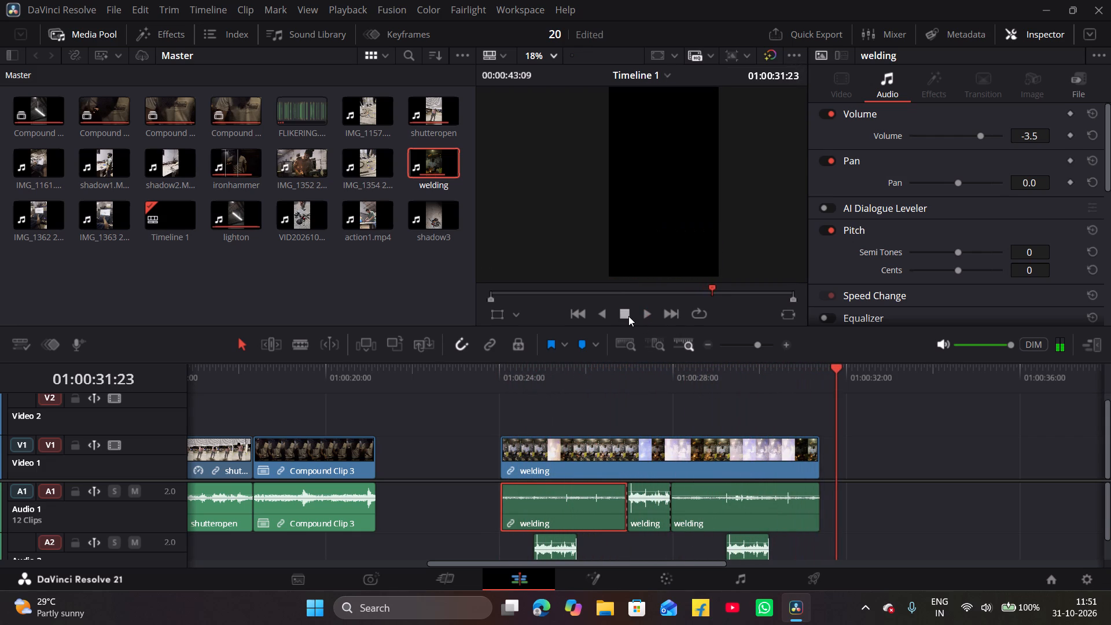
Move the welding video and all its audio segments earlier together, directly against the end of Compound Clip 3.
scroll(779, 416, down, 2)
drag(460, 455, 505, 472)
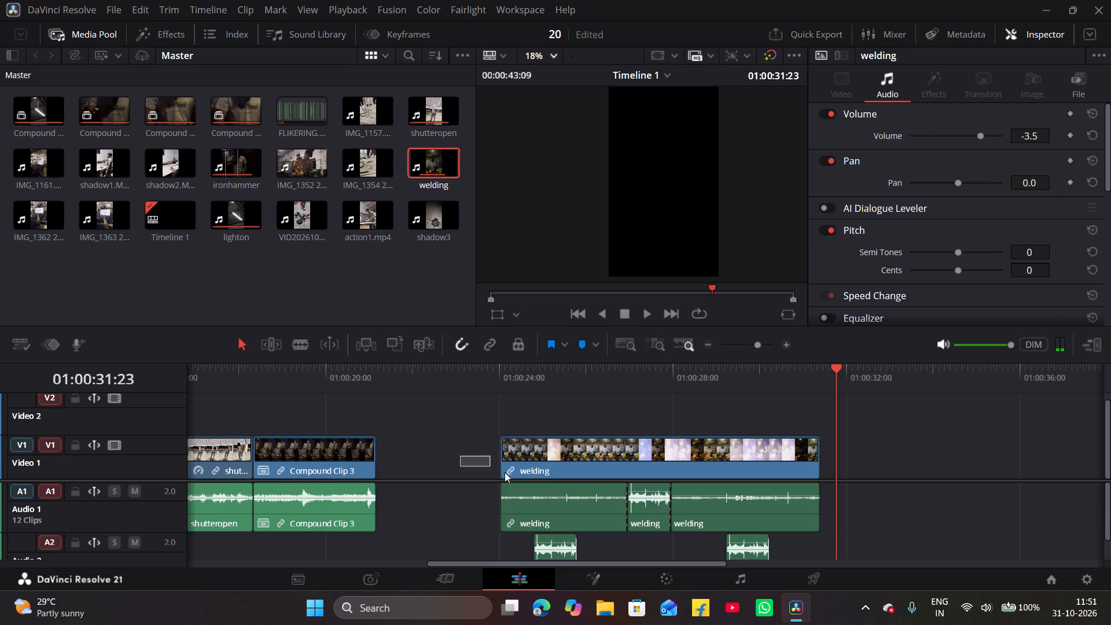
drag(505, 472, 778, 550)
drag(643, 472, 612, 473)
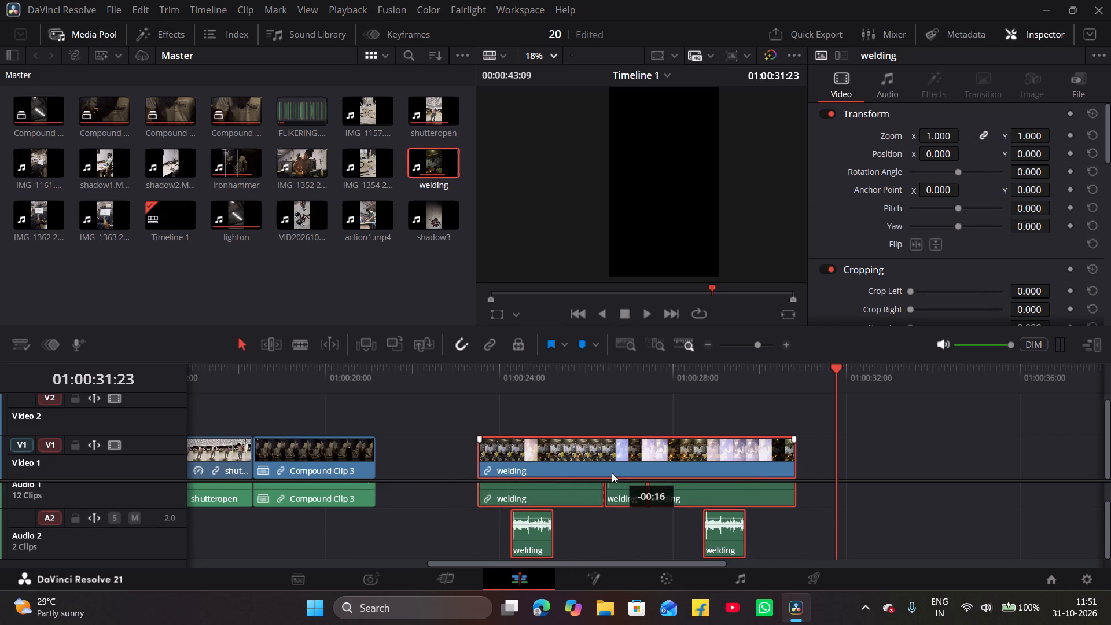
drag(612, 473, 525, 473)
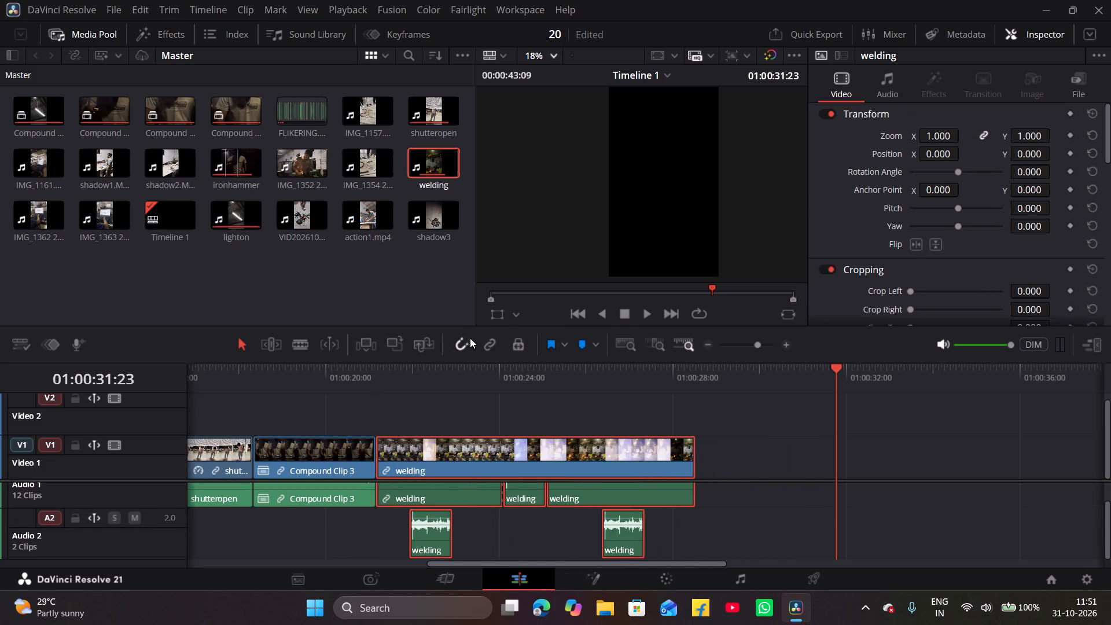
Play the timeline from before the welding clip to check how the preceding clips lead into it.
drag(525, 294, 385, 306)
click(648, 309)
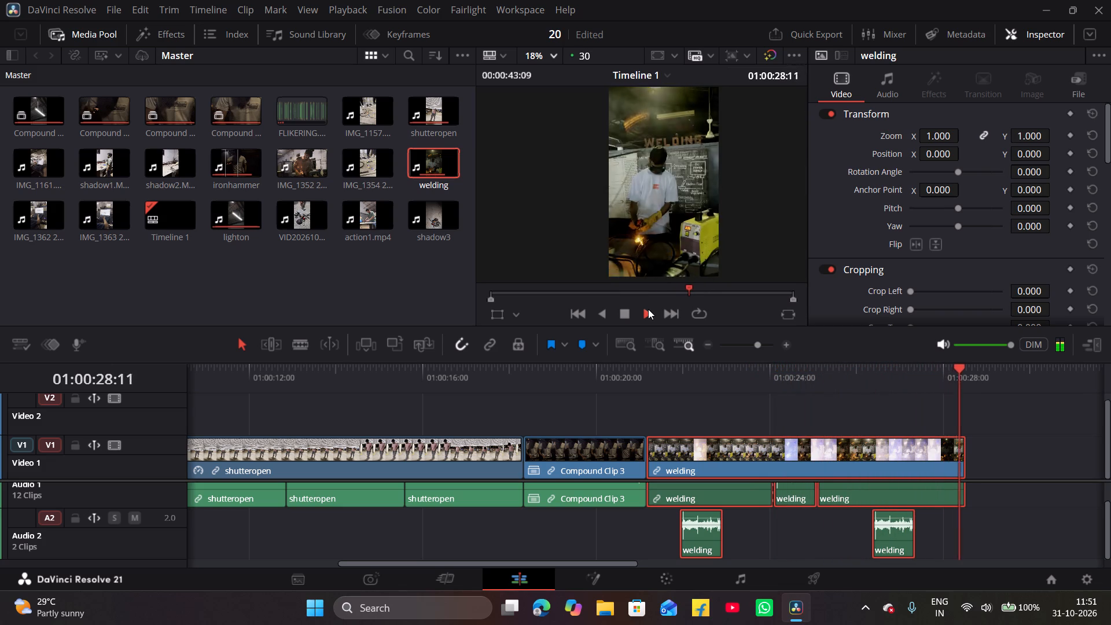
key(space)
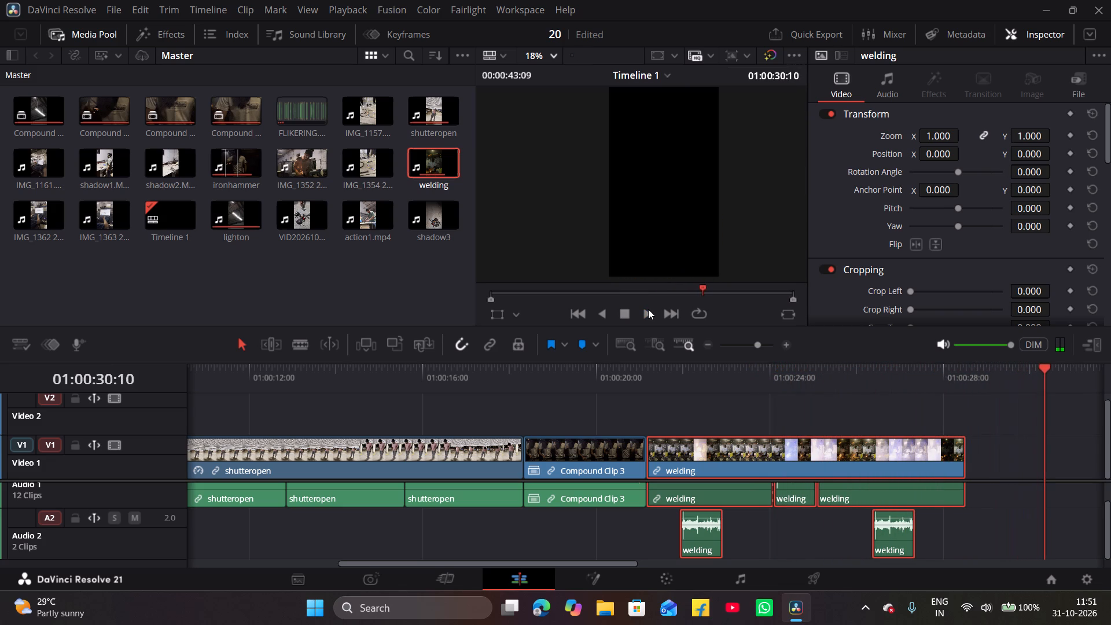
Move Compound Clip 4 with its audio earlier on the timeline, directly against the end of the welding clip.
click(708, 342)
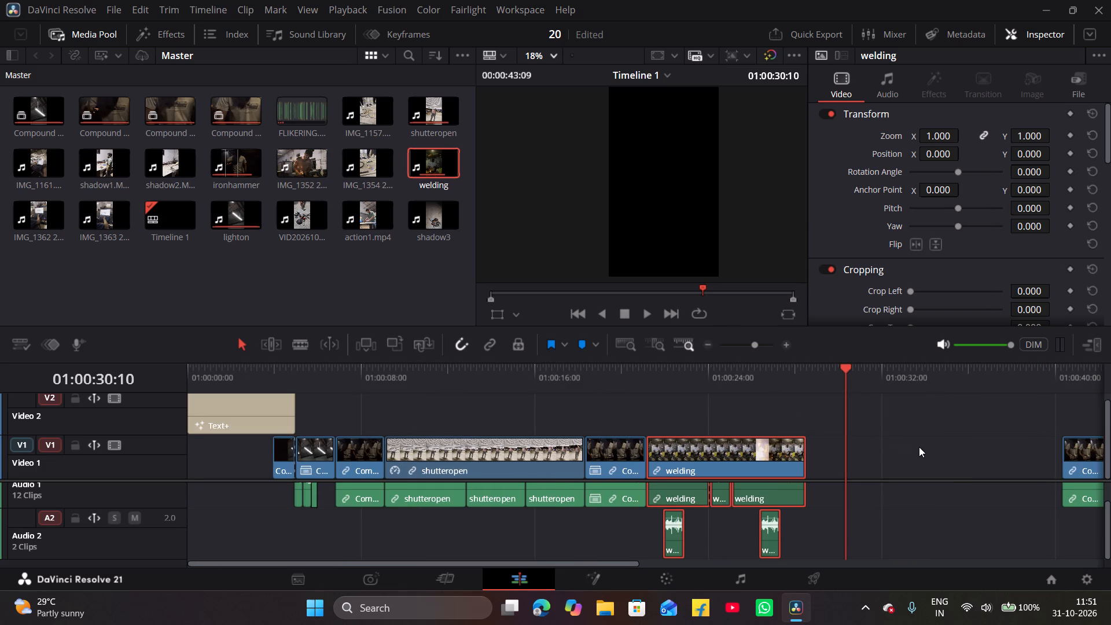
middle_drag(919, 447, 724, 420)
drag(836, 441, 902, 481)
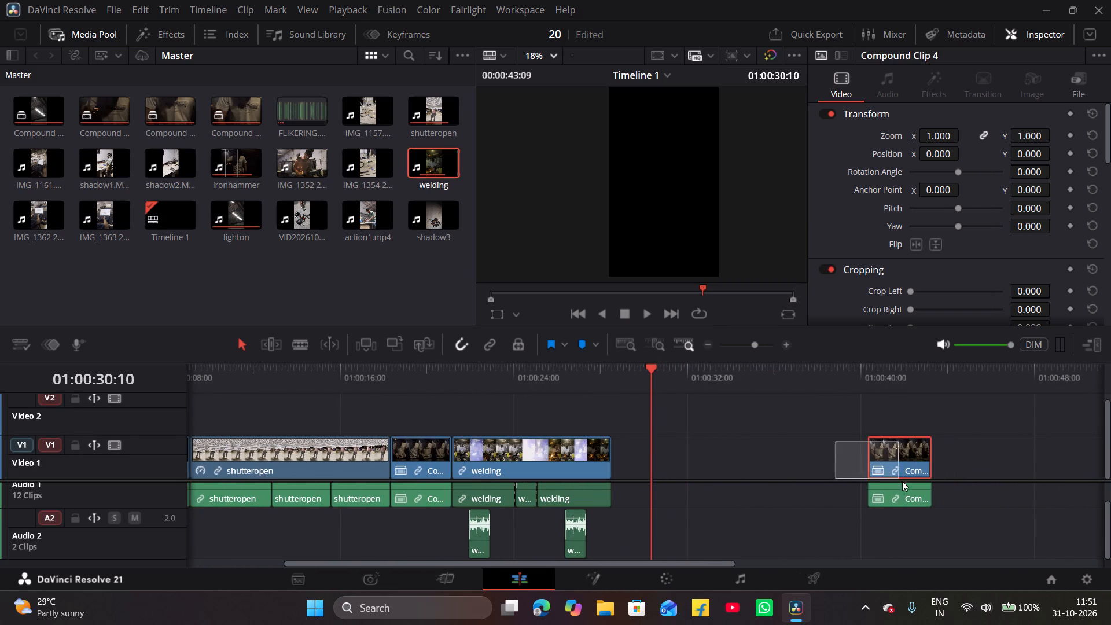
drag(902, 481, 908, 486)
drag(886, 447, 683, 455)
drag(669, 455, 645, 455)
click(630, 457)
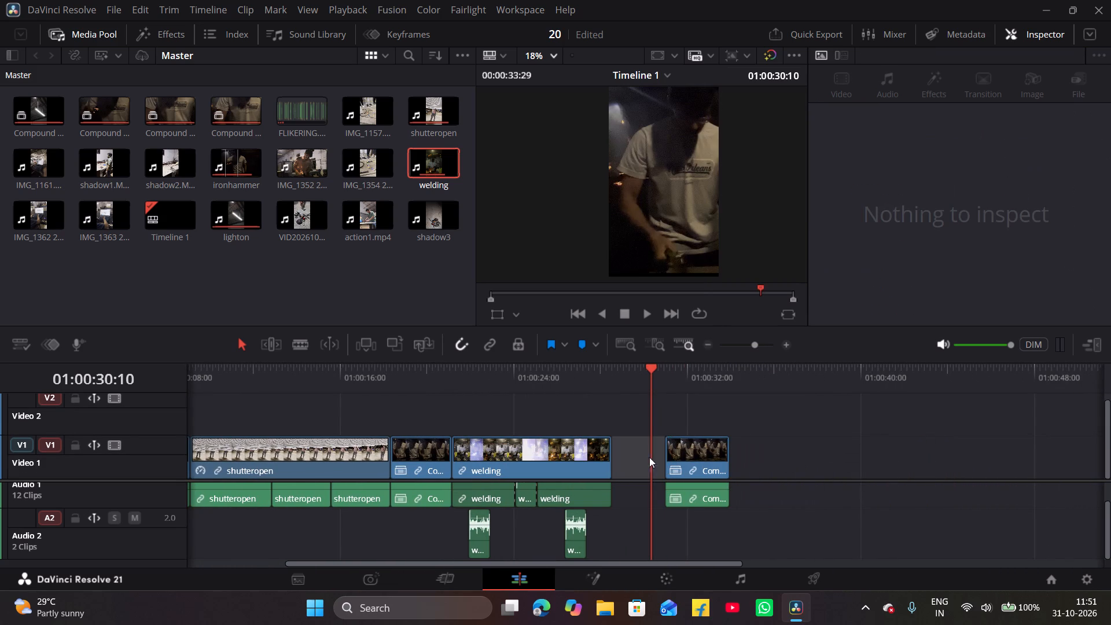
drag(693, 455, 686, 461)
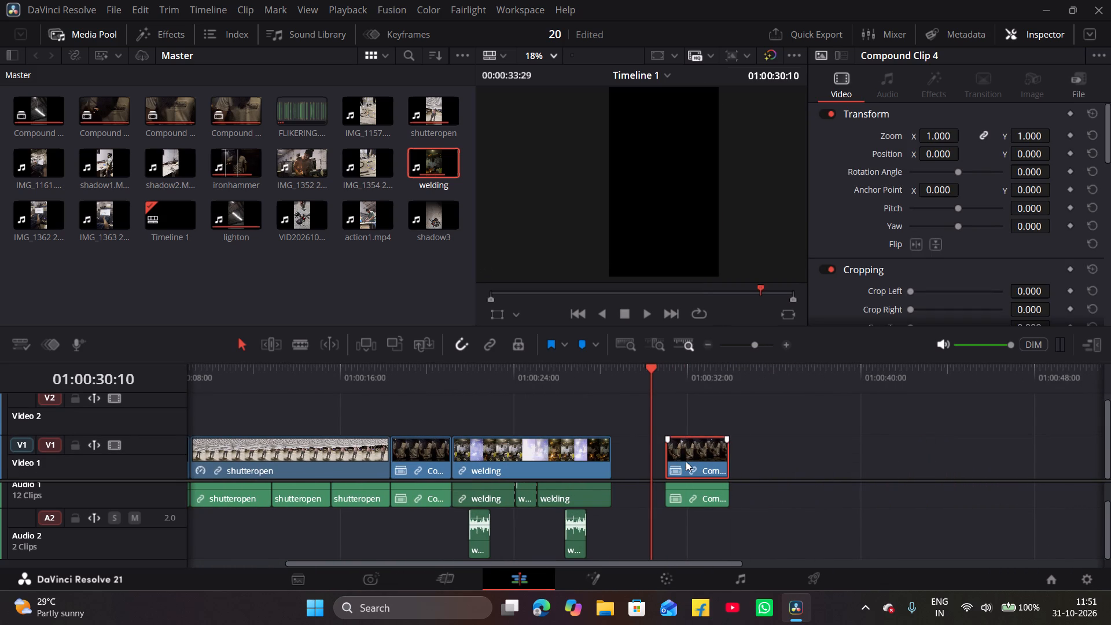
click(686, 461)
drag(756, 446, 693, 503)
drag(708, 462, 679, 471)
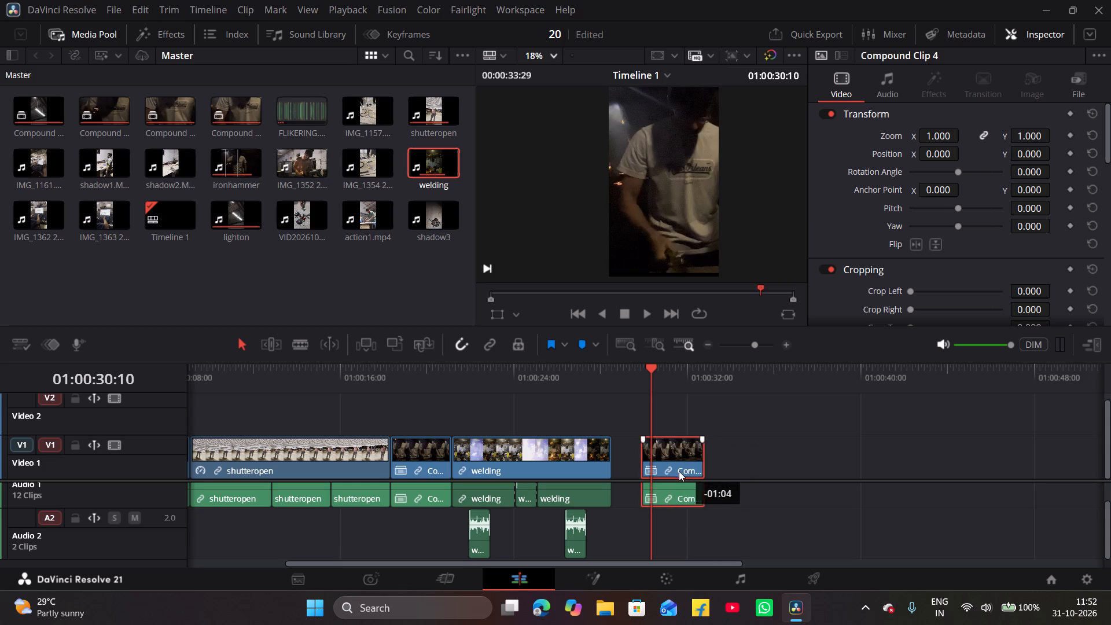
drag(679, 471, 652, 475)
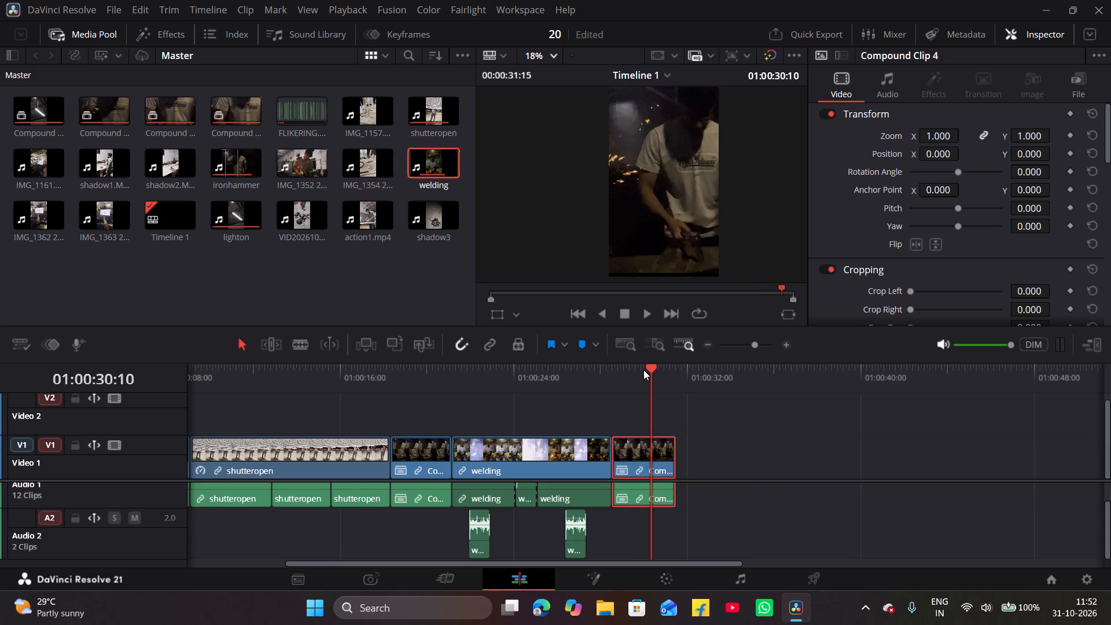
Play the whole timeline from 01:00:00:00 to the end of the last clip to review the assembled edit.
drag(643, 369, 137, 380)
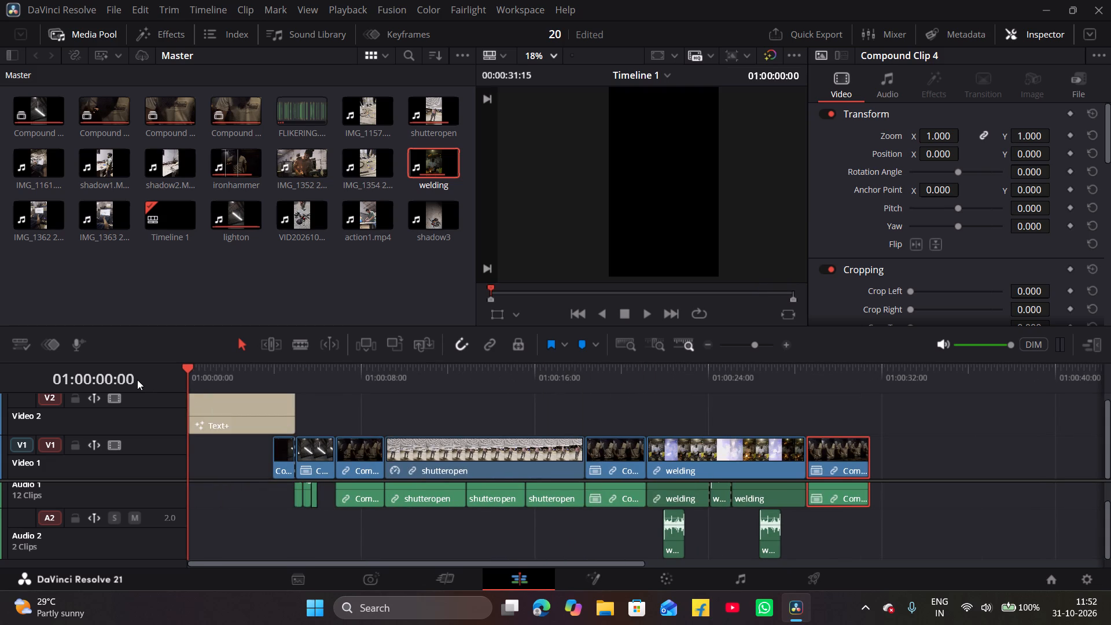
key(Up)
key(Up)
key(Up)
key(Up)
key(Up)
key(Up)
key(Up)
key(Up)
key(Up)
key(Up)
key(Up)
key(Up)
key(Up)
key(Up)
key(Up)
key(Up)
key(Up)
key(Up)
key(Up)
key(Up)
key(Down)
key(Down)
key(Down)
key(Down)
key(Down)
key(Down)
key(Down)
key(Down)
key(Down)
key(Down)
key(Down)
key(Down)
key(Down)
key(Down)
key(Down)
key(Down)
key(Down)
key(Down)
key(Down)
key(Down)
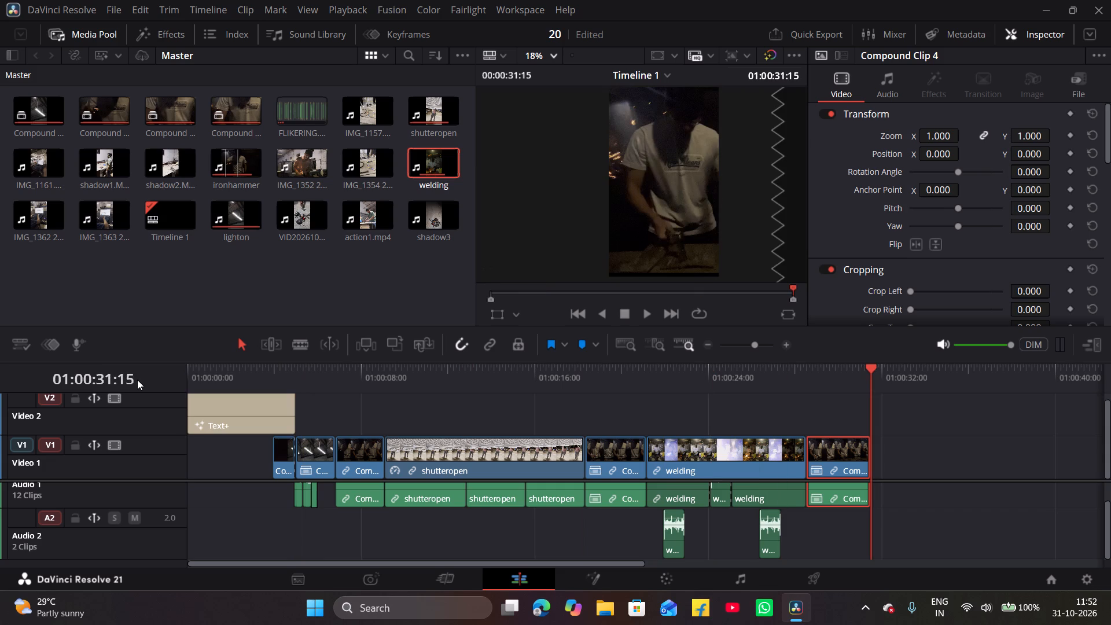
key(Up)
key(Up)
key(Up)
key(Up)
key(Up)
key(Up)
key(Up)
key(Up)
key(Up)
key(Up)
key(Up)
key(Up)
key(Up)
key(Up)
key(Up)
key(Up)
key(Up)
key(Up)
key(Up)
key(Up)
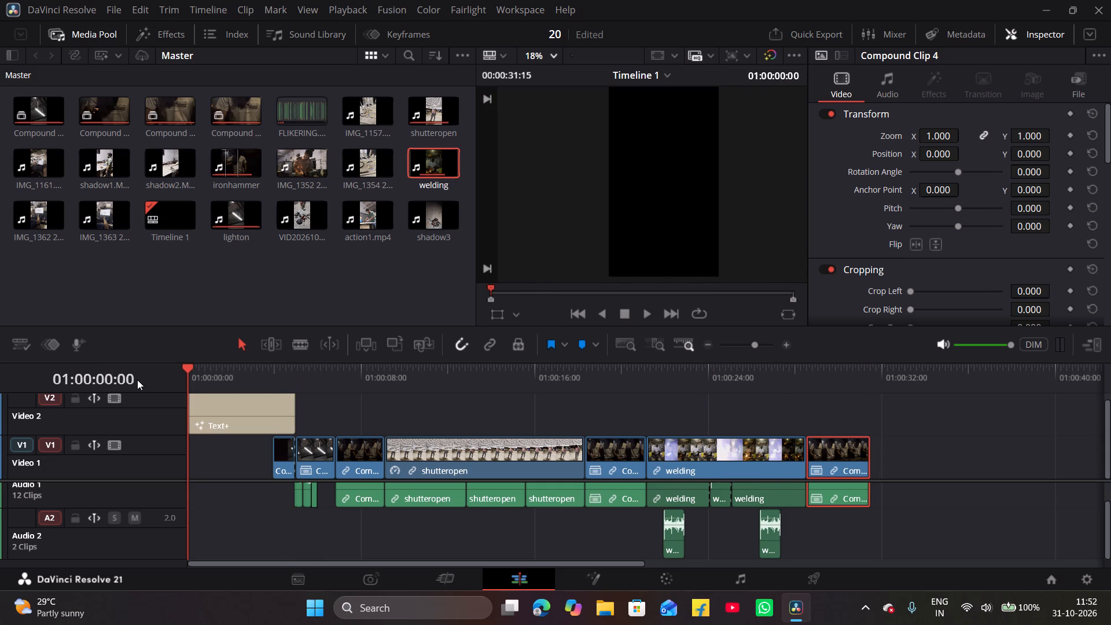
key(space)
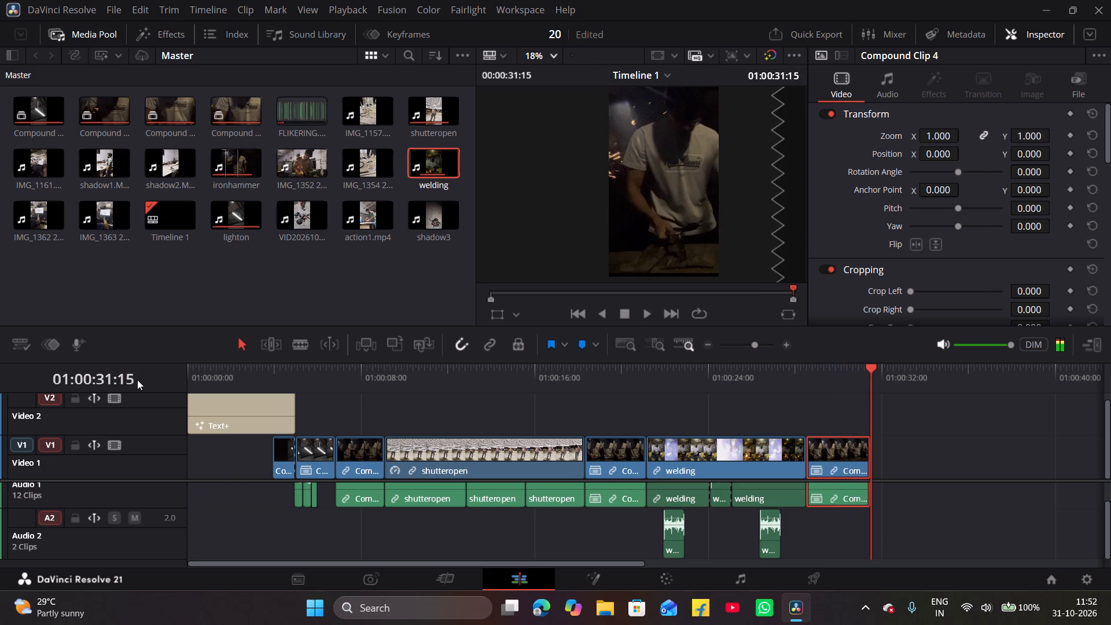
Delete the shutteropen video together with all three of its audio segments from the timeline.
click(706, 341)
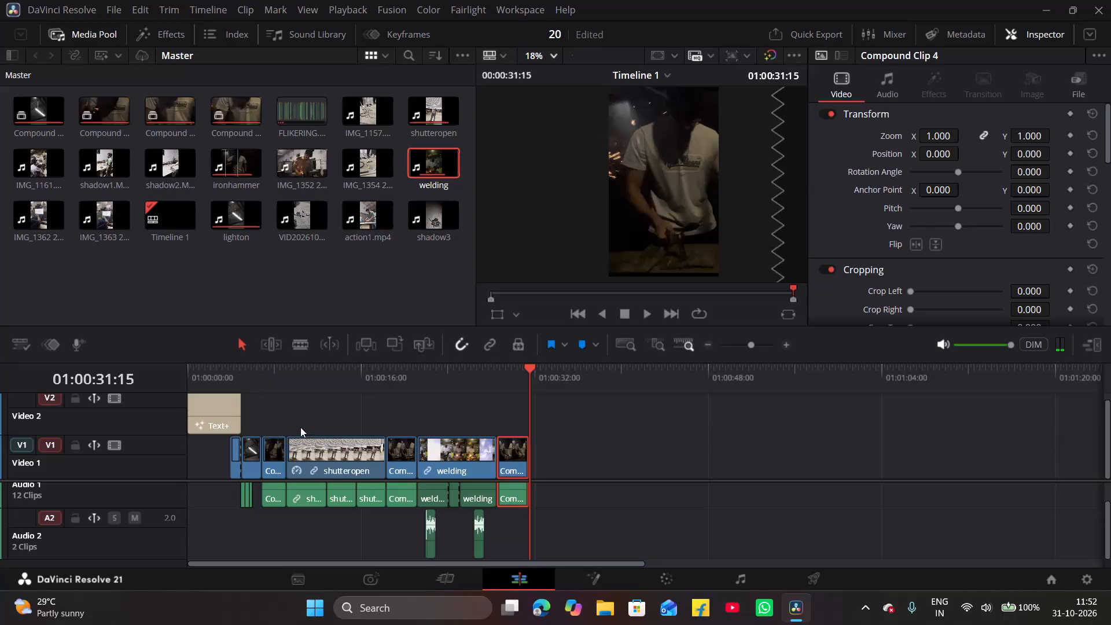
drag(300, 427, 371, 508)
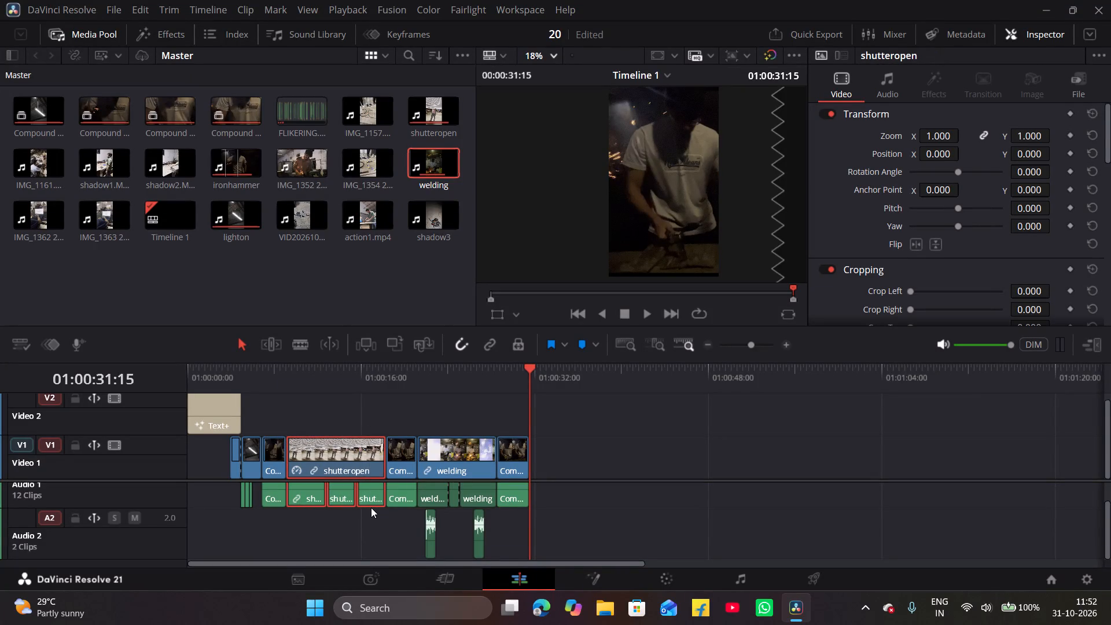
key(BackSpace)
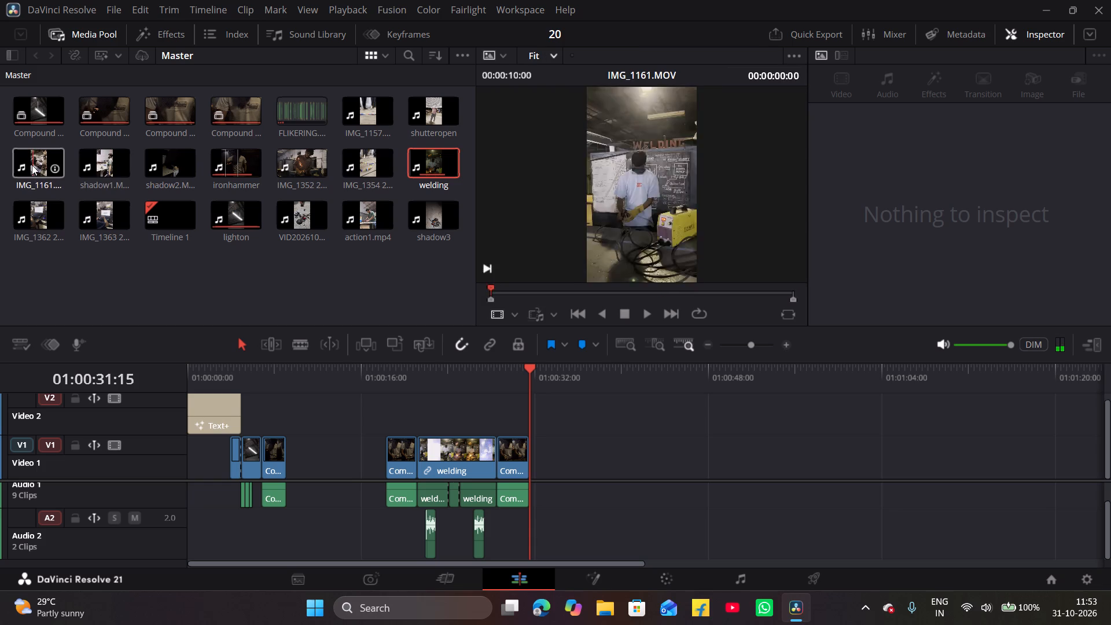
Place IMG_1161.MOV from the media pool on Video 2, starting at the beginning of the gap on Video 1.
drag(31, 168, 113, 225)
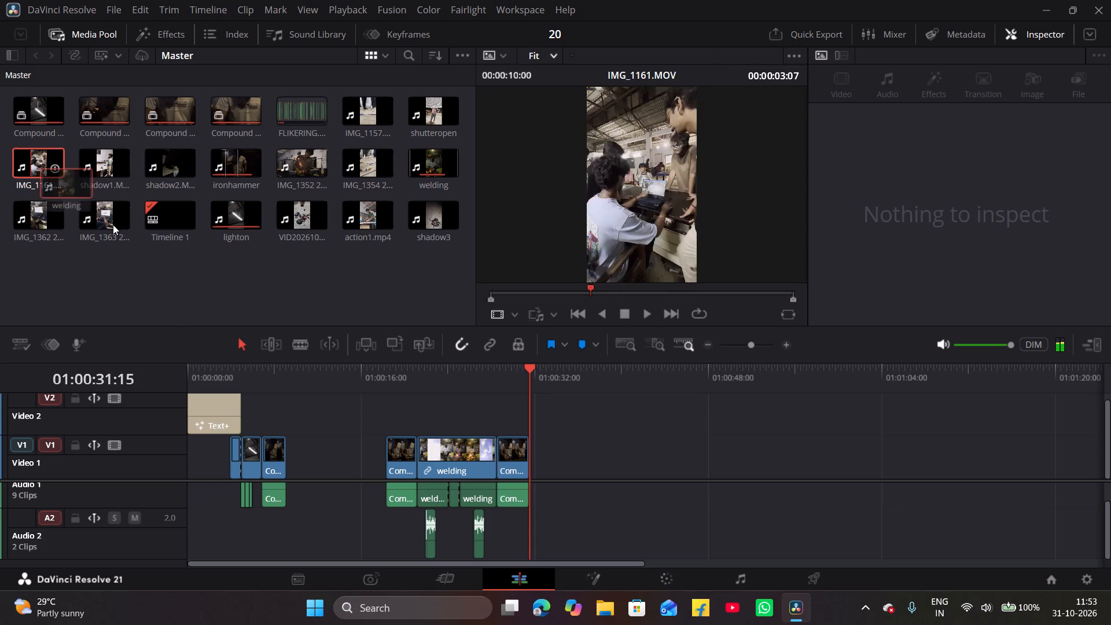
drag(113, 225, 290, 462)
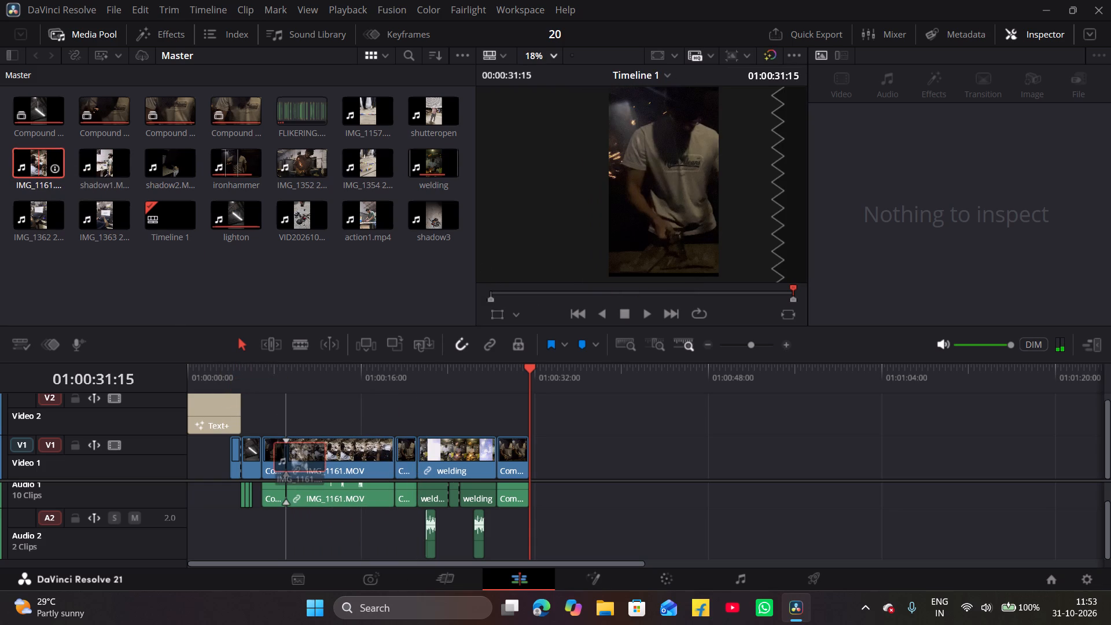
drag(290, 462, 295, 439)
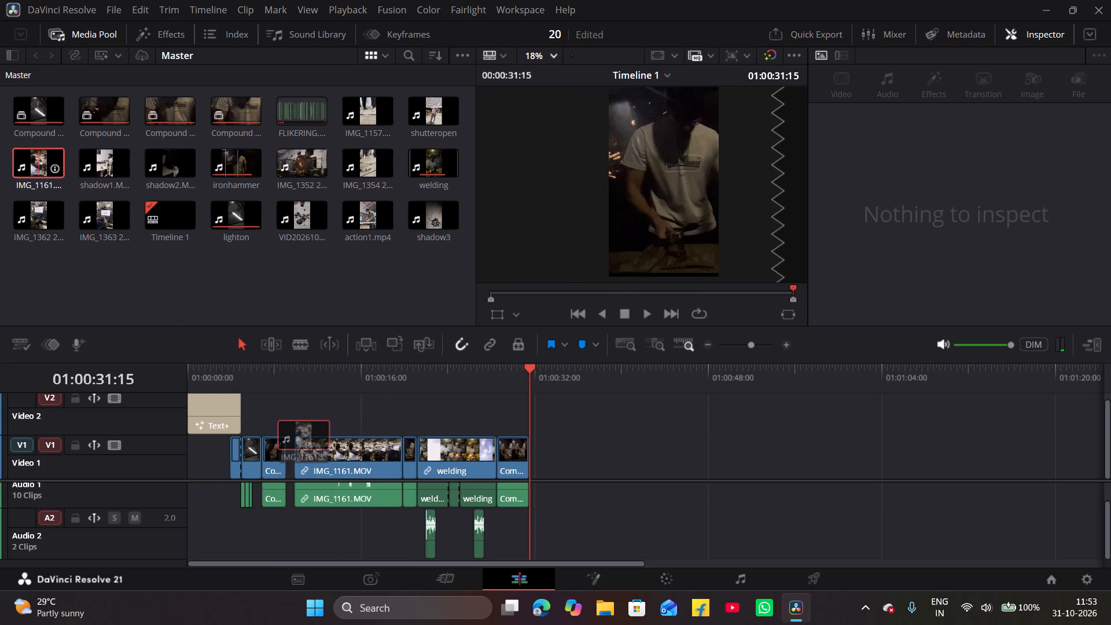
drag(295, 439, 283, 428)
click(628, 424)
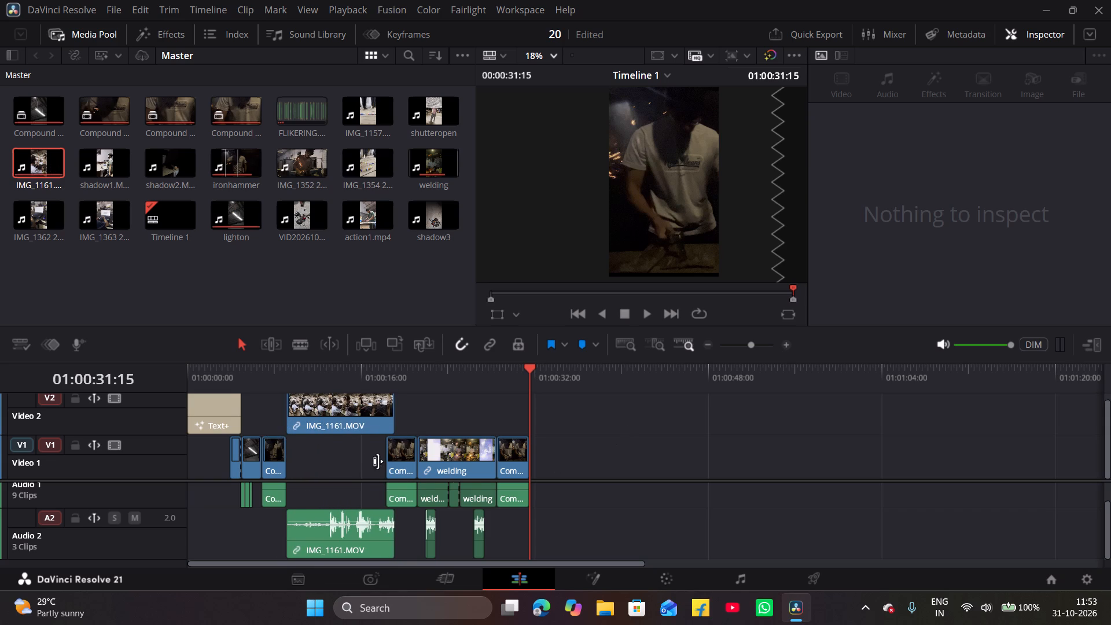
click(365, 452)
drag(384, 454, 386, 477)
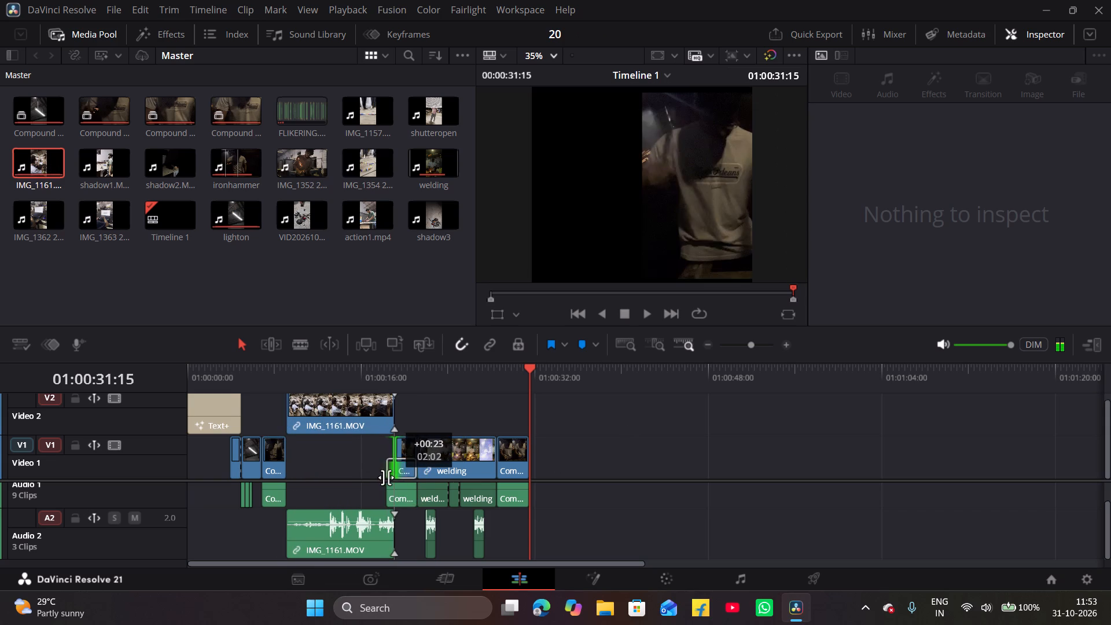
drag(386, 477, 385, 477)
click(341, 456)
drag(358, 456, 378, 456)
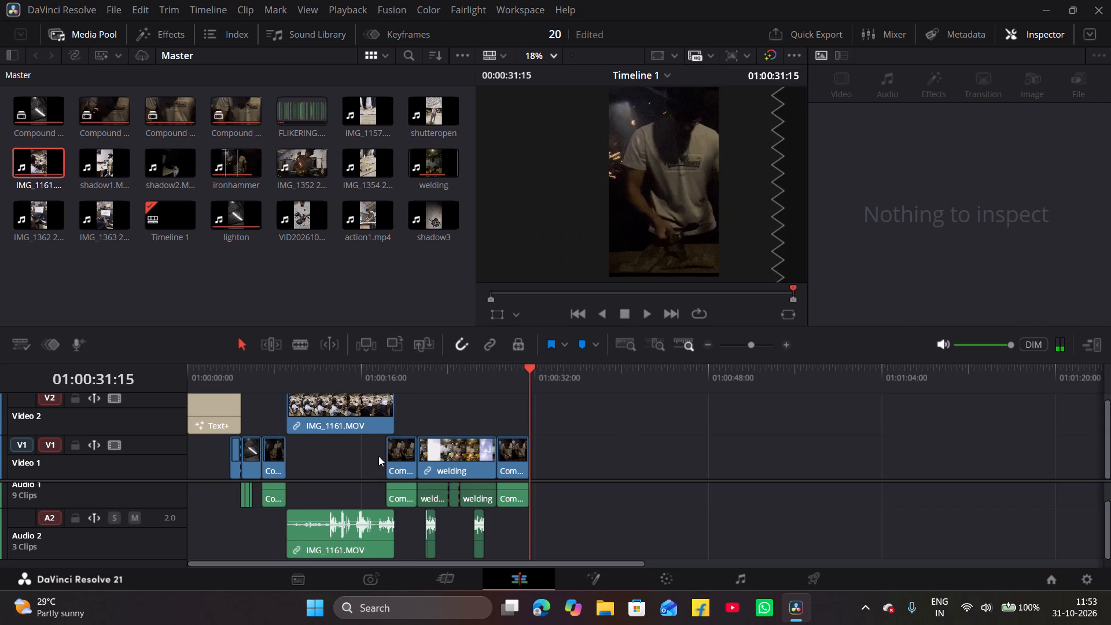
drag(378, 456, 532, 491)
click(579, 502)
Move Compound Clip 3, the welding clip and Compound Clip 4 with all their audio later together, to start where IMG_1161.MOV ends.
drag(407, 413, 429, 508)
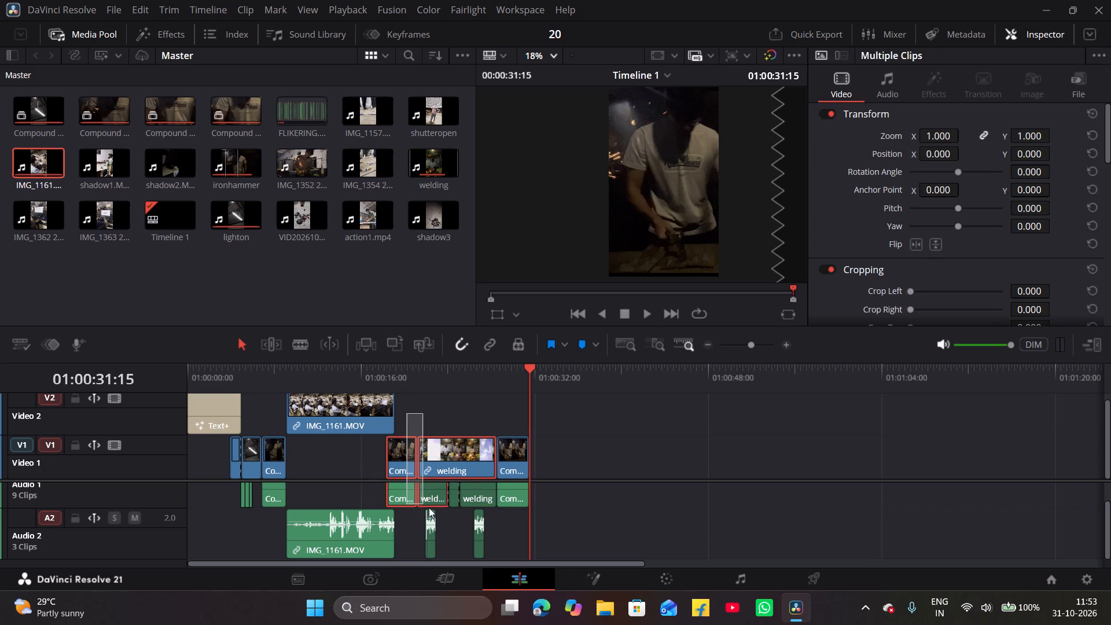
drag(429, 508, 514, 553)
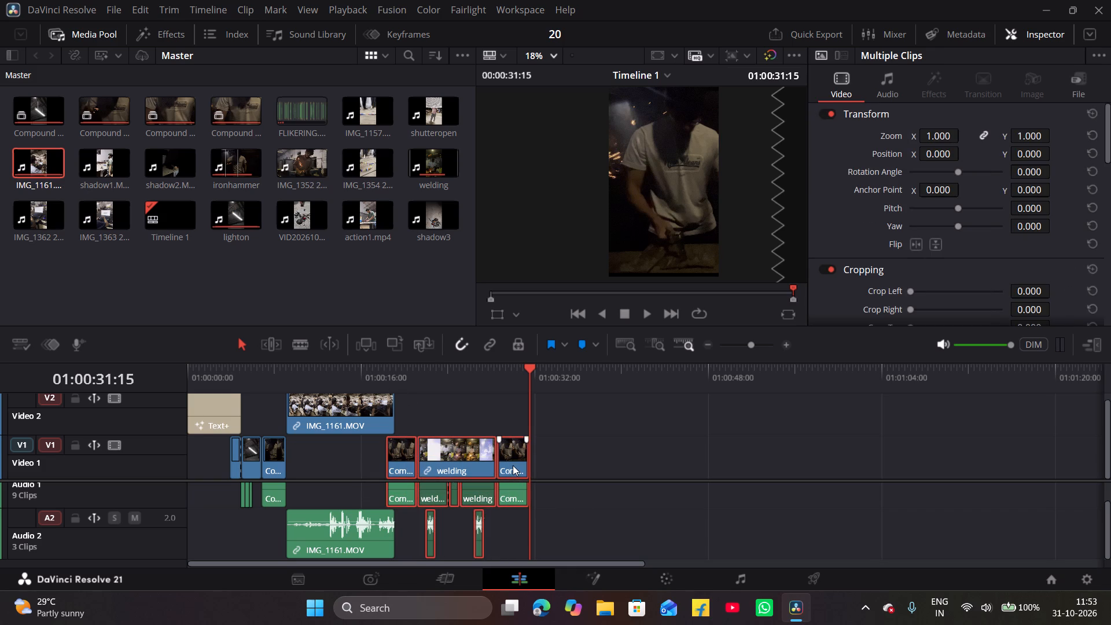
drag(513, 465, 525, 465)
click(557, 469)
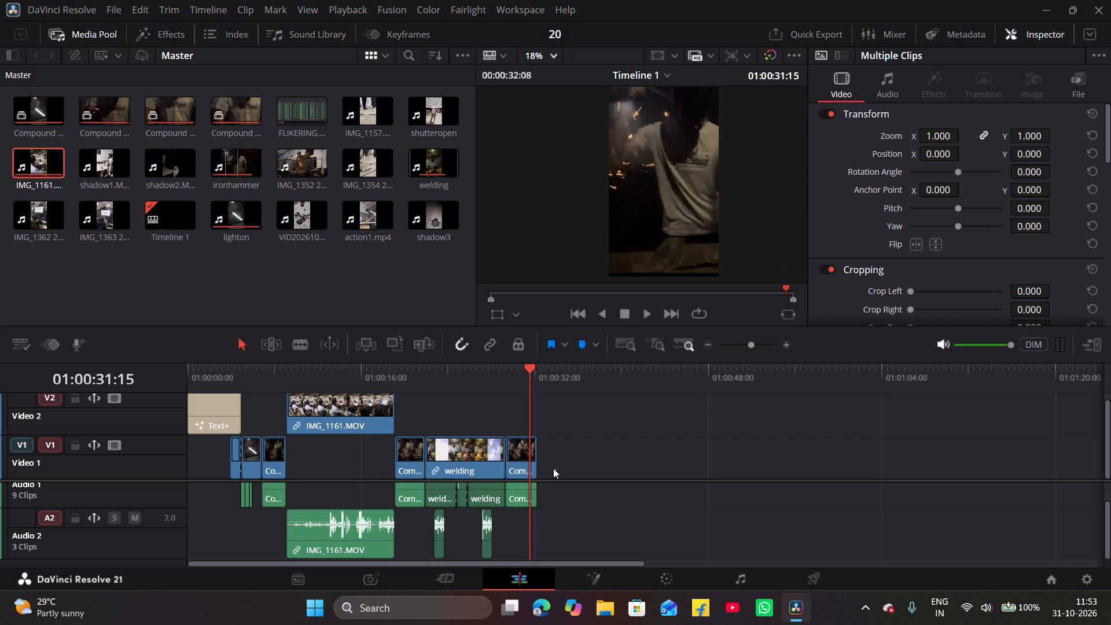
Move the IMG_1161.MOV video down to Video 1 and its audio up to Audio 1, filling the gap before Compound Clip 3.
click(340, 407)
drag(340, 407, 344, 448)
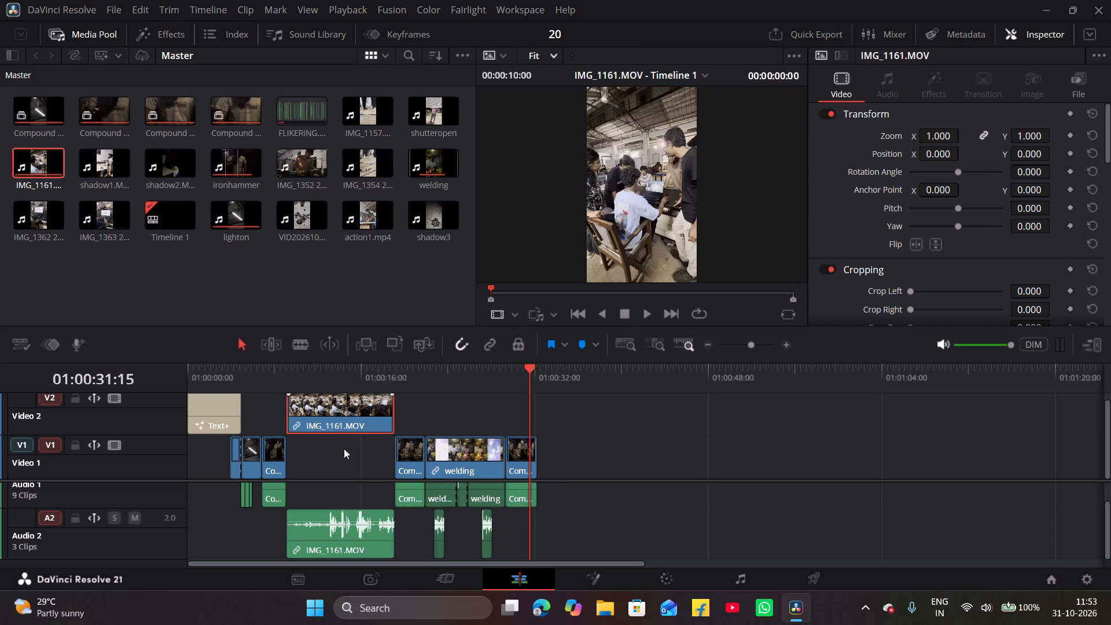
drag(344, 448, 344, 469)
drag(352, 410, 352, 451)
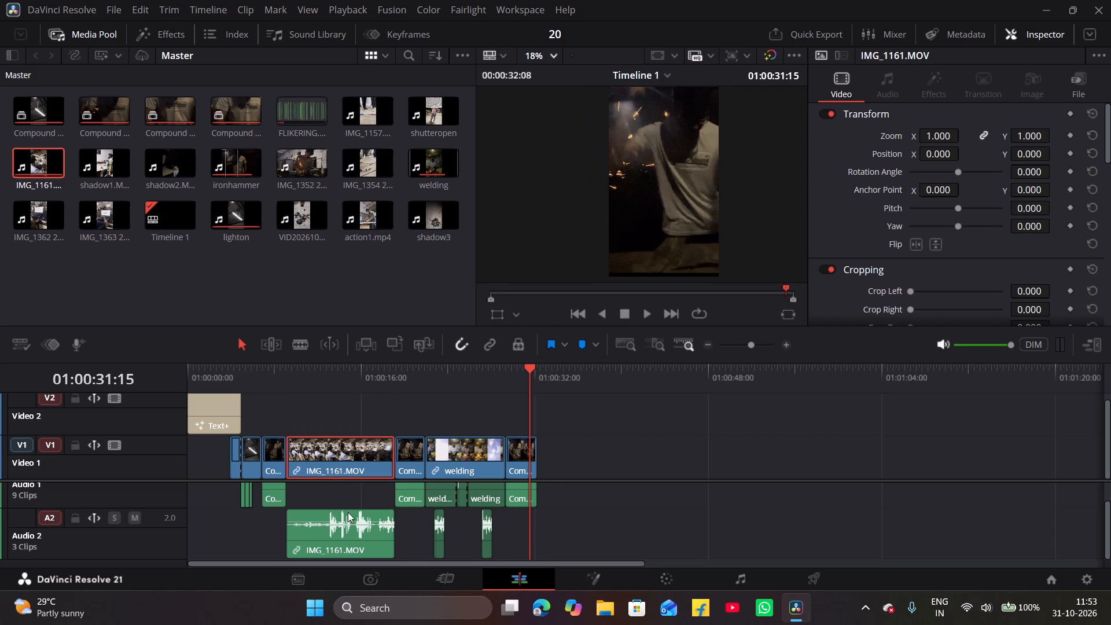
click(318, 535)
drag(318, 535, 318, 508)
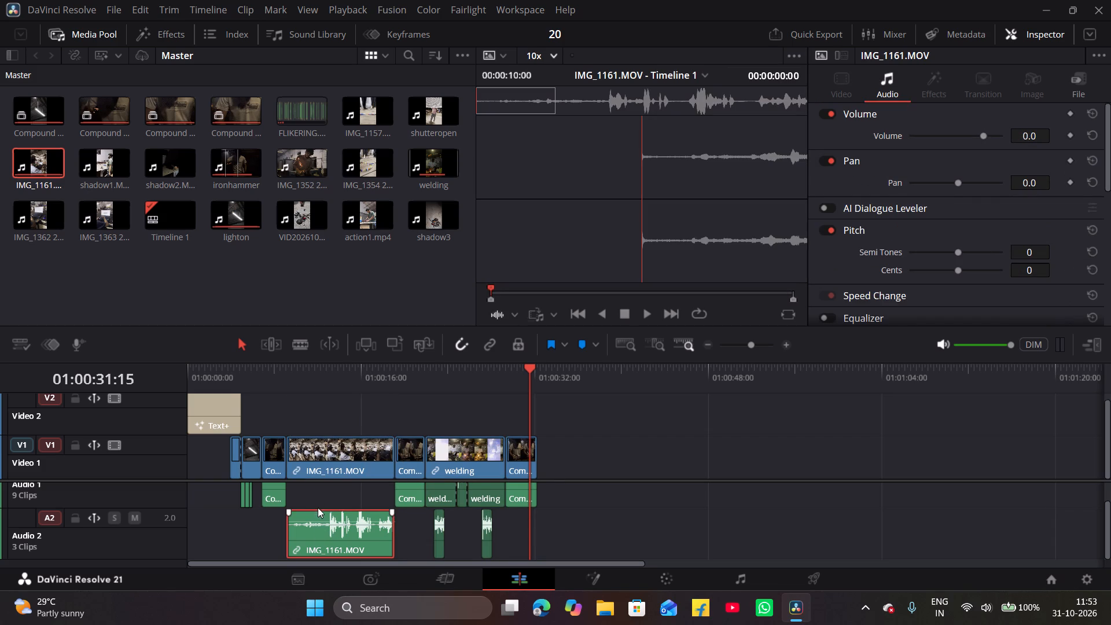
drag(318, 508, 317, 484)
drag(317, 534, 314, 497)
click(319, 545)
scroll(329, 528, up, 2)
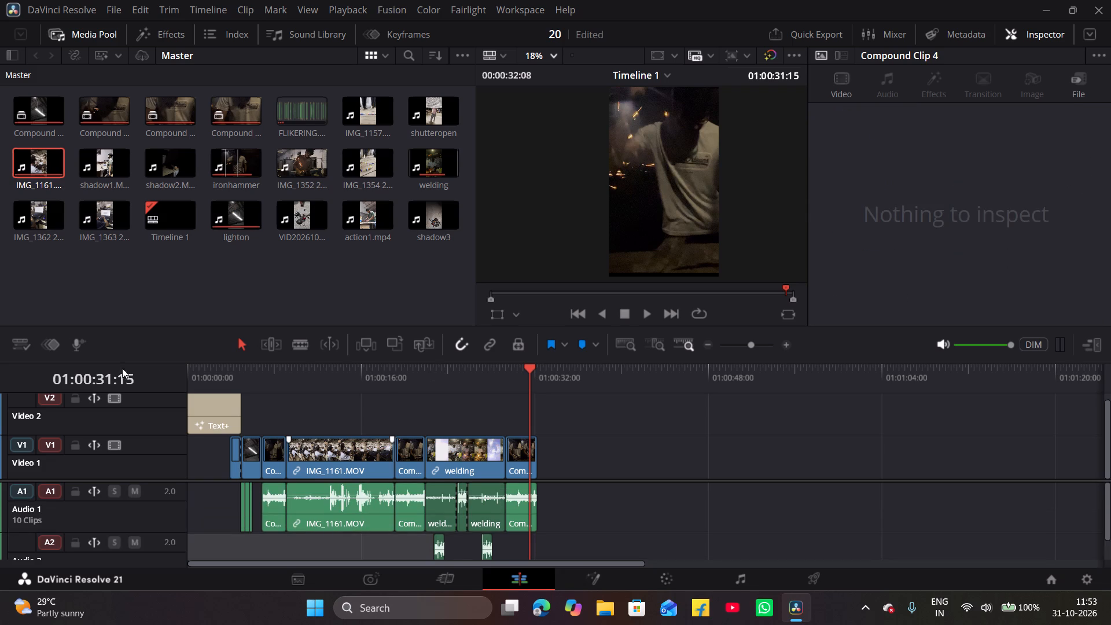
Play IMG_1161.MOV from its start at 01:00:09:03 and delete its audio from Audio 1, keeping the video.
drag(223, 368, 237, 371)
click(286, 373)
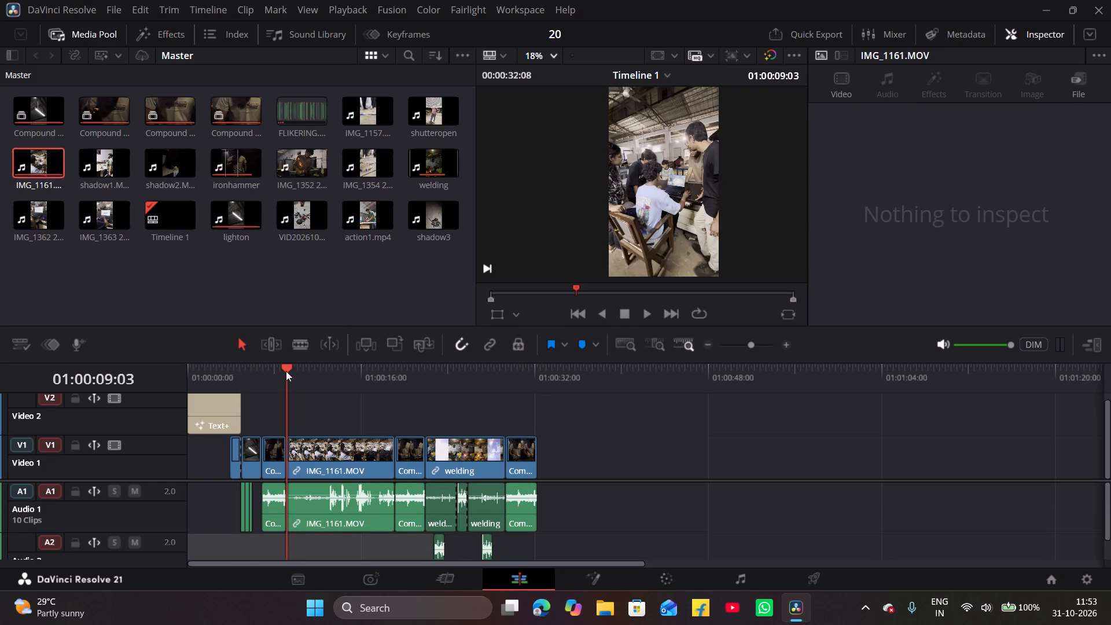
key(space)
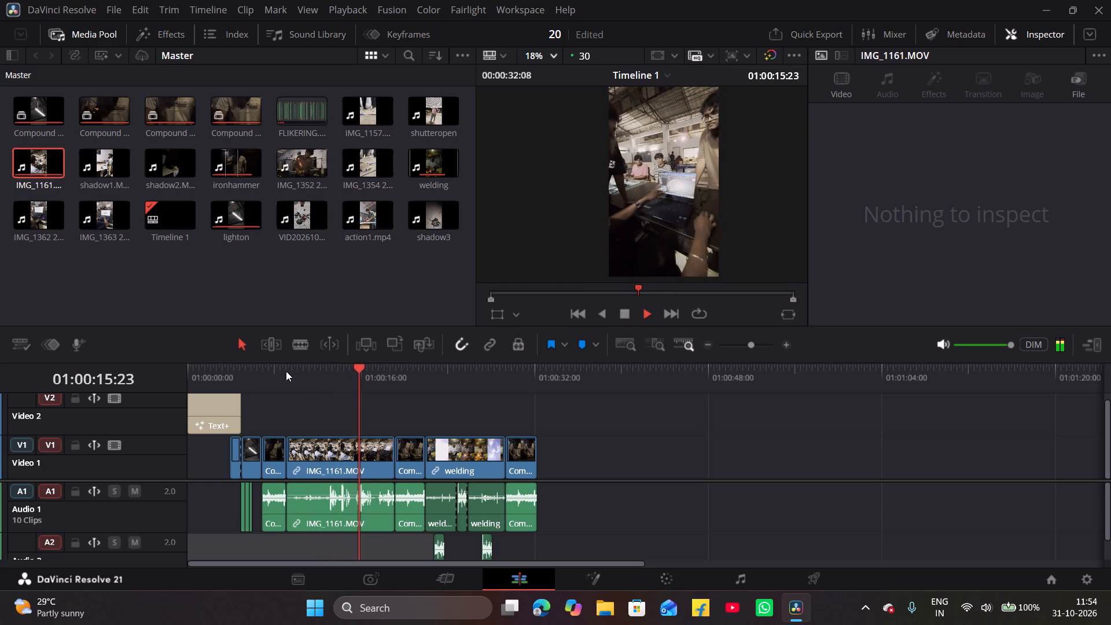
key(space)
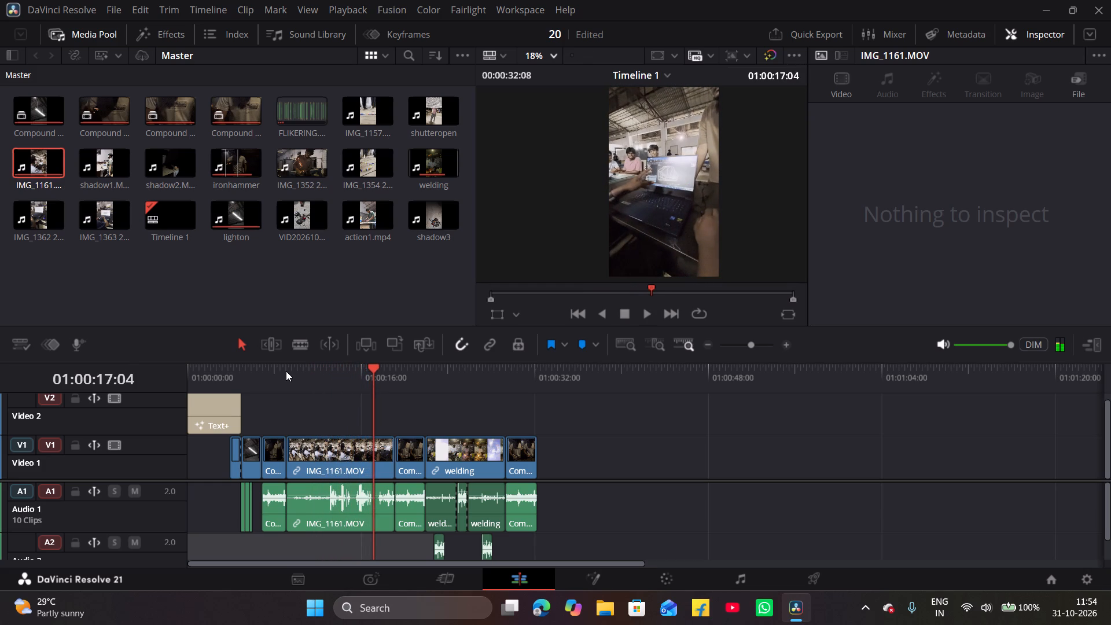
click(311, 519)
key(BackSpace)
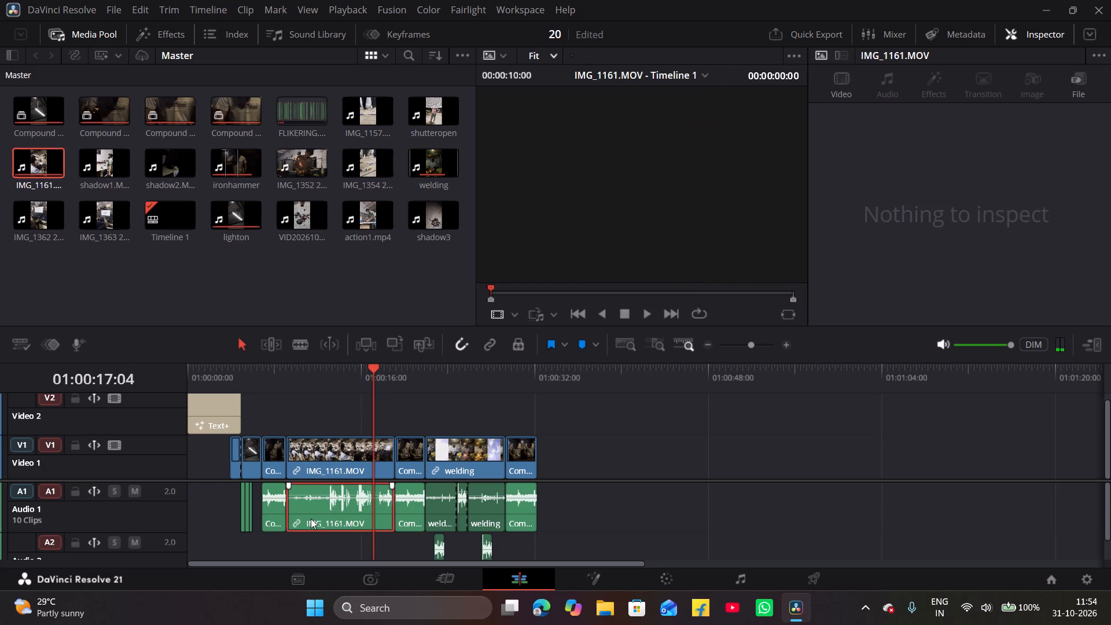
Play IMG_1161.MOV from its start and split it at 01:00:13:24.
click(286, 374)
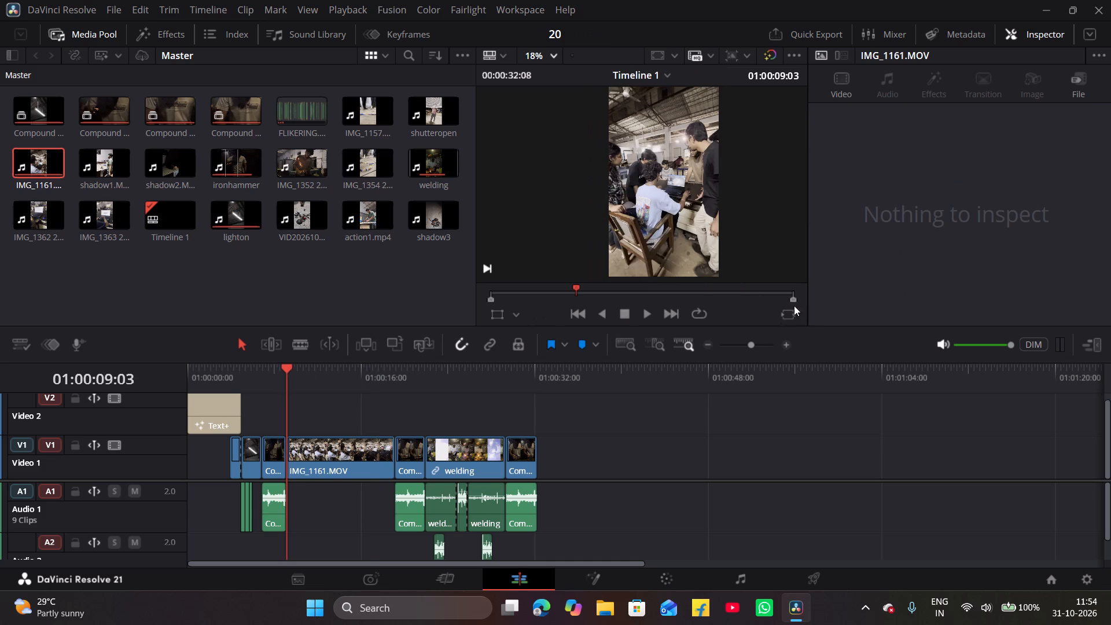
click(784, 345)
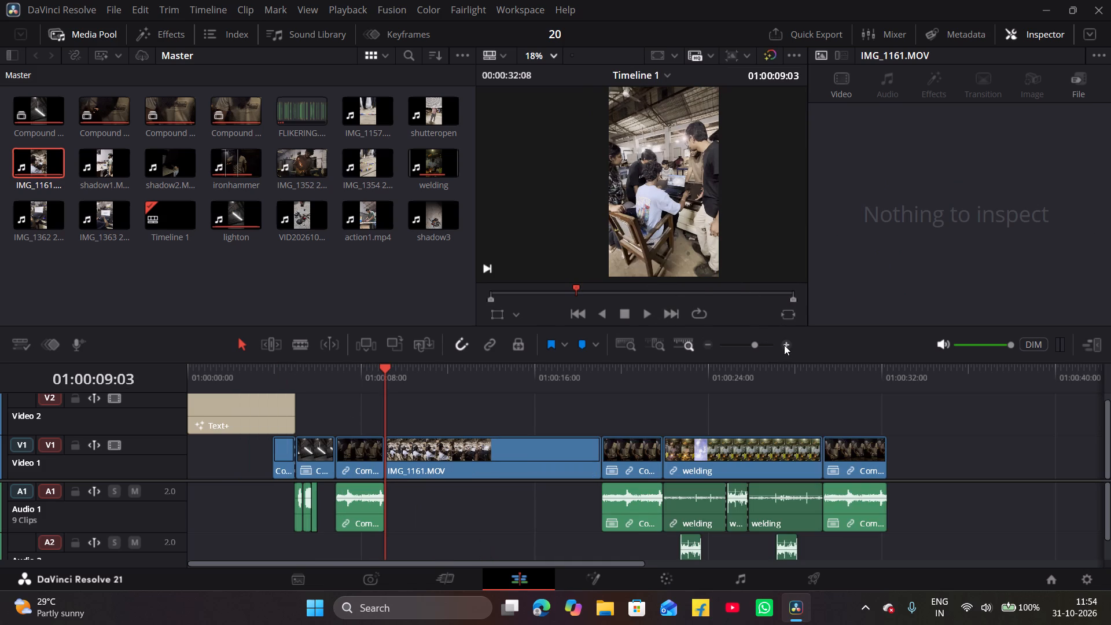
click(787, 340)
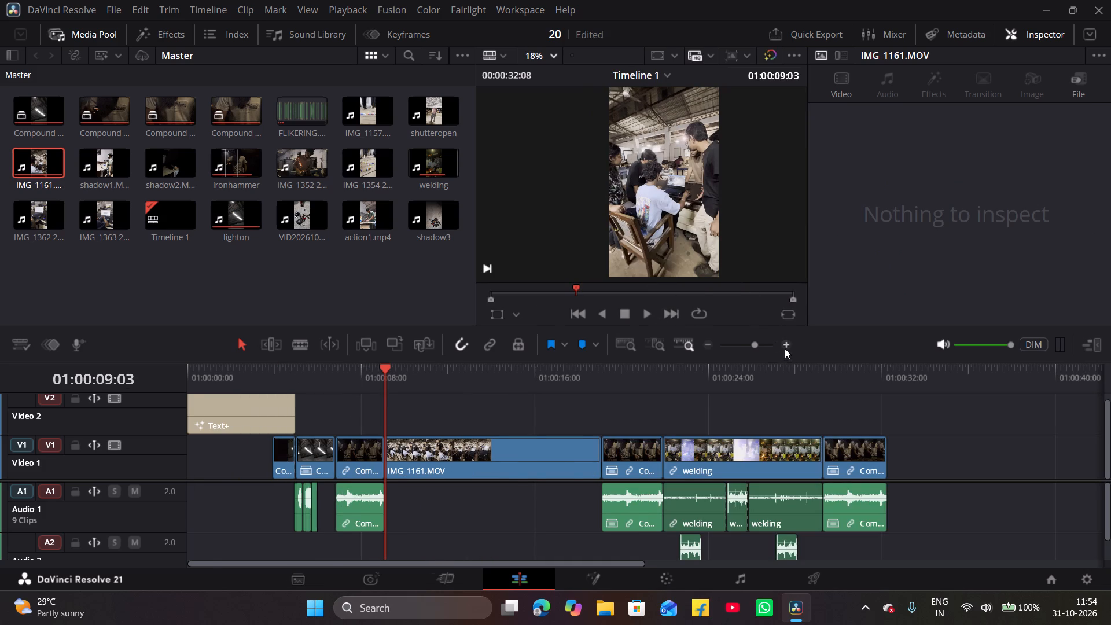
scroll(741, 391, left, 1)
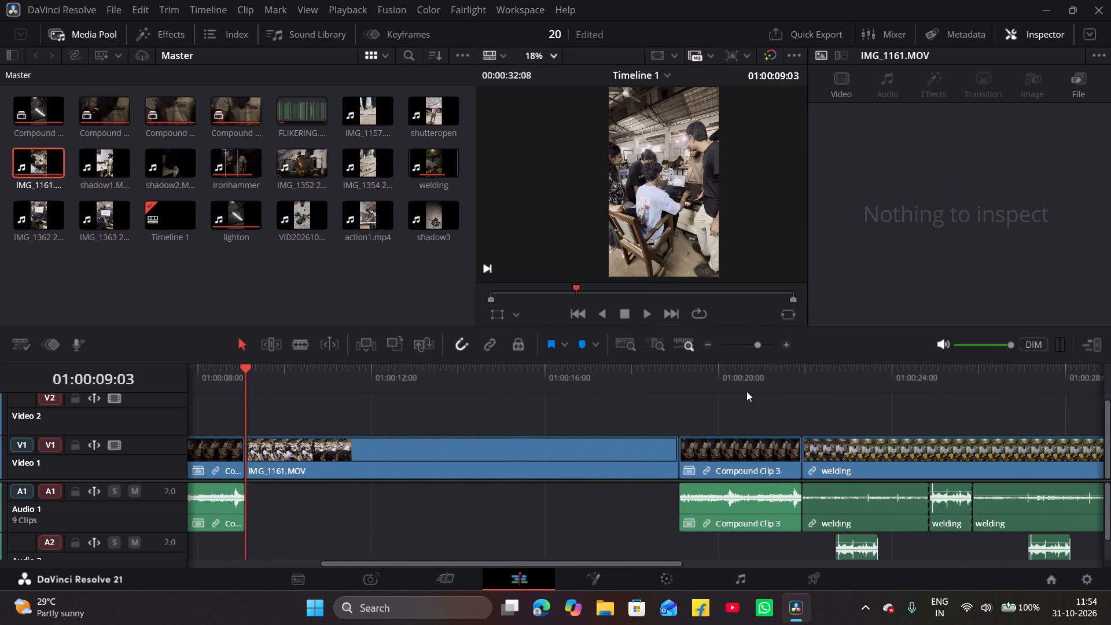
scroll(746, 391, left, 1)
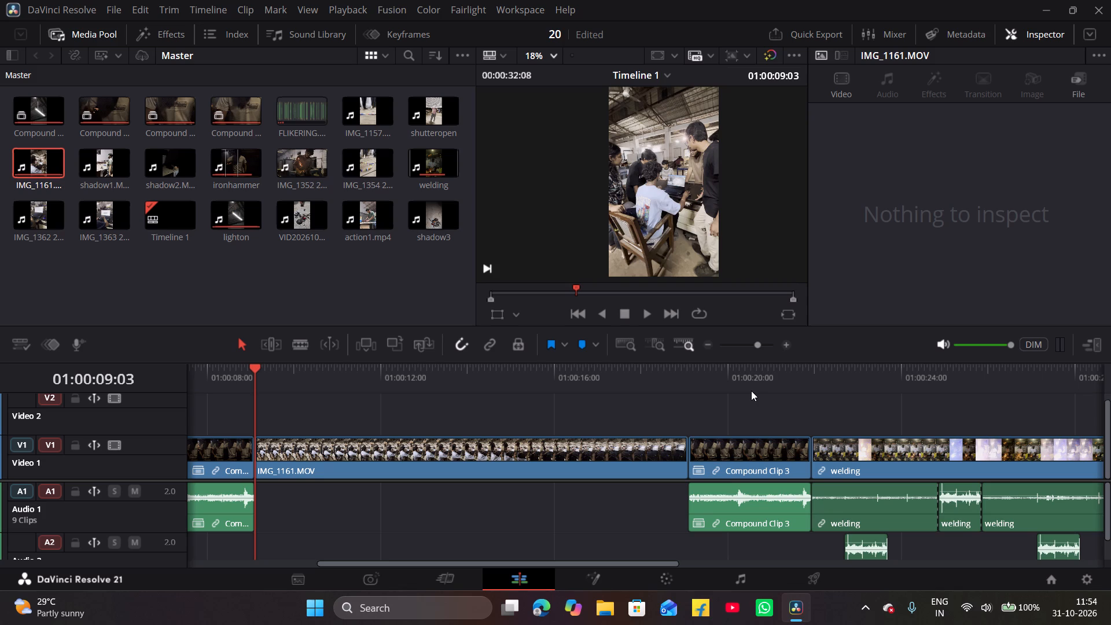
key(space)
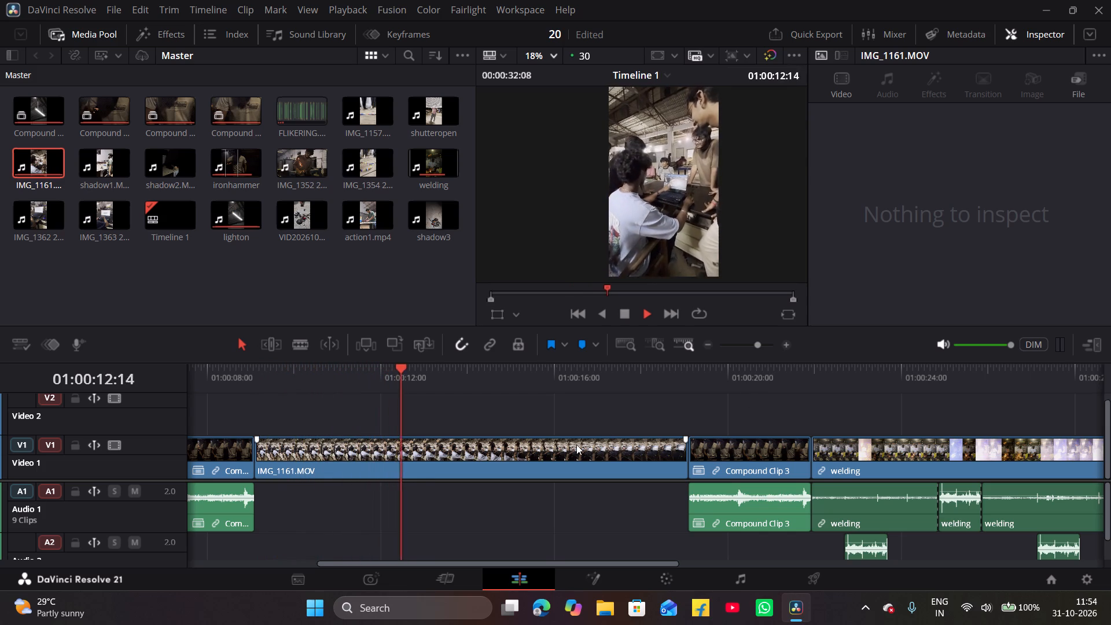
key(space)
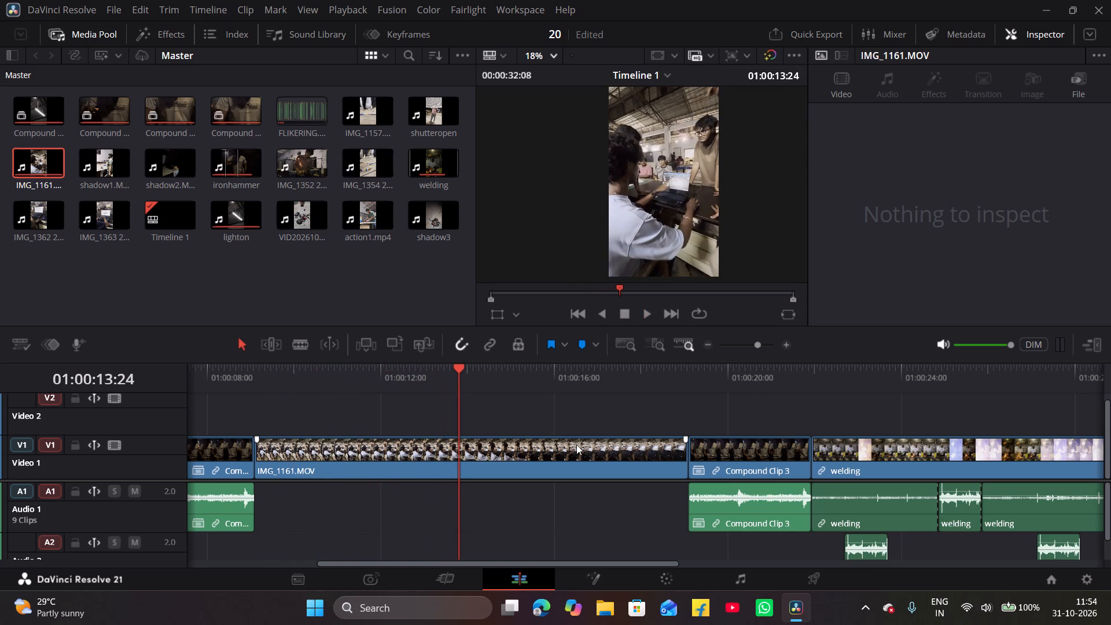
key(ctrl+b)
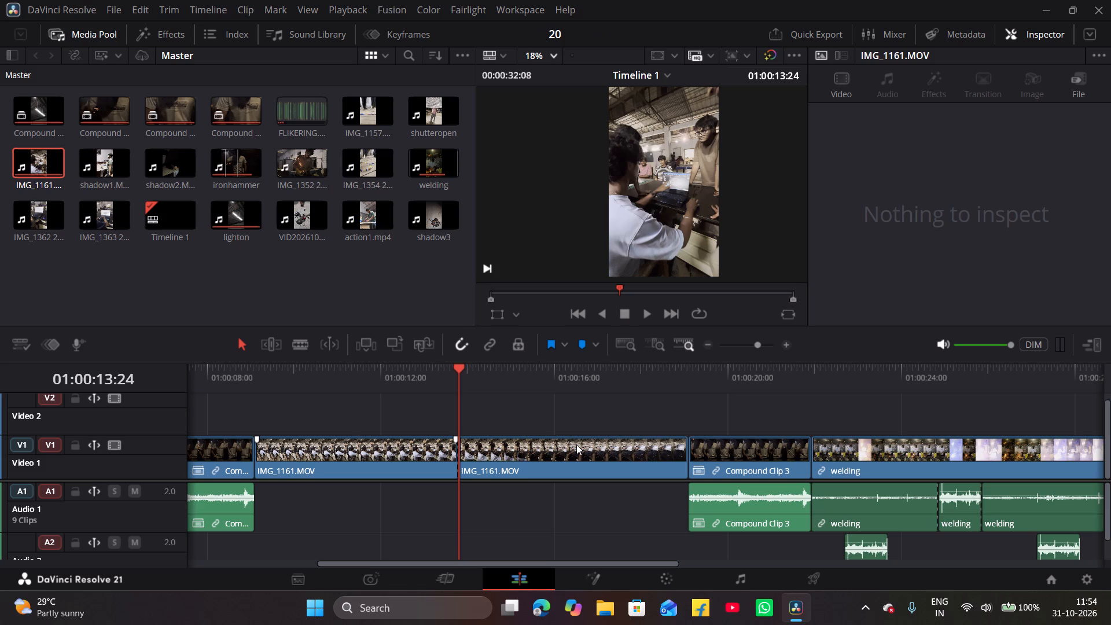
Add a Zoom keyframe at 01:00:13:24, the start of the second IMG_1161.MOV segment.
key(space)
key(space)
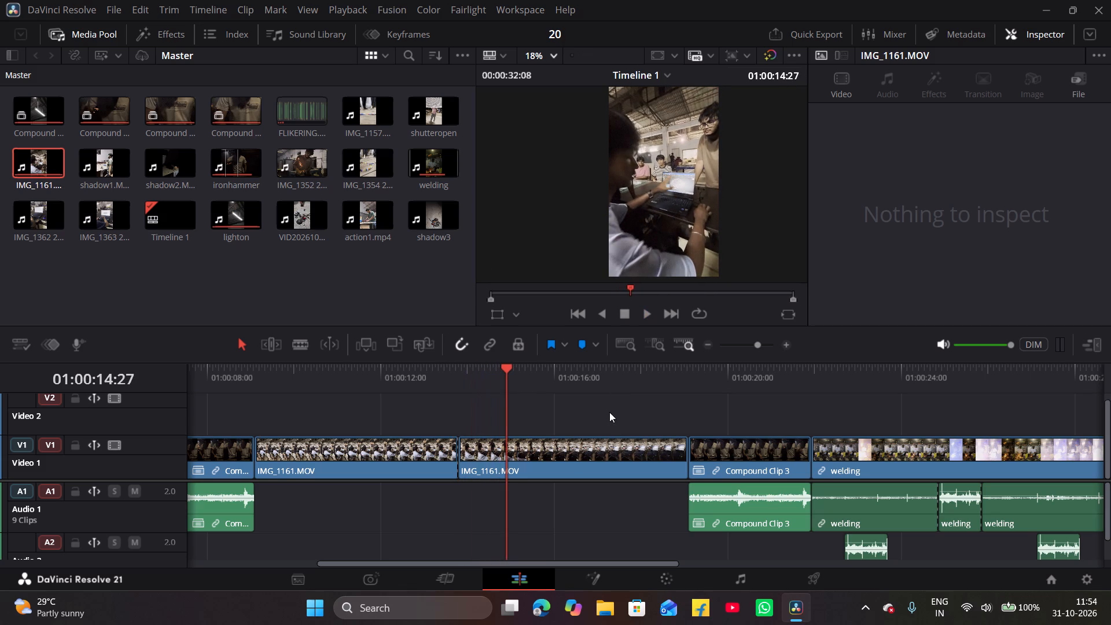
drag(504, 366, 492, 372)
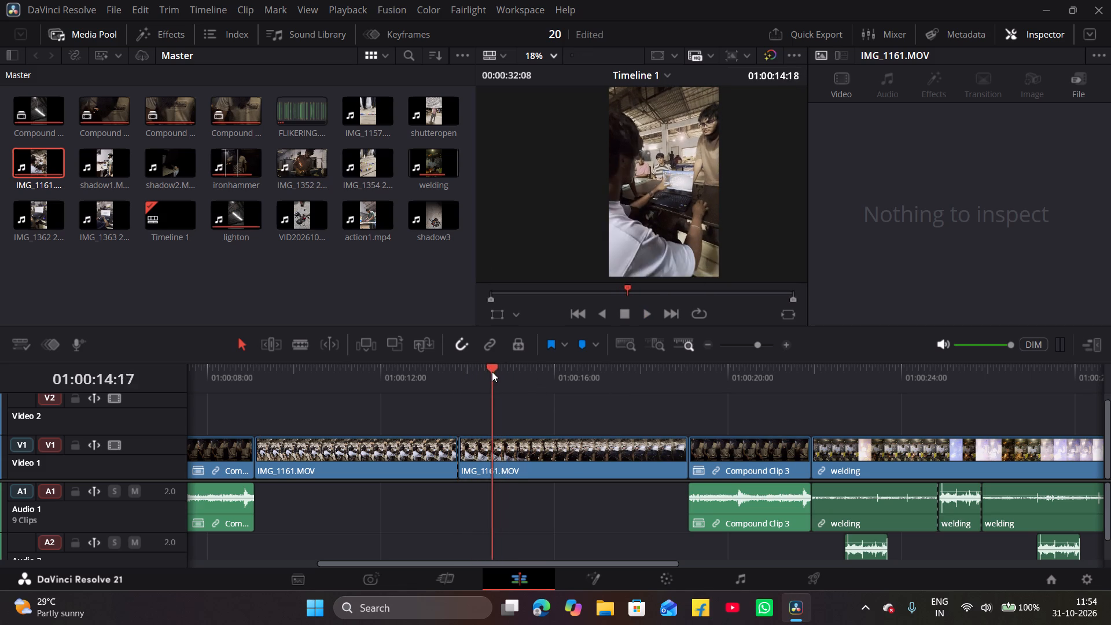
drag(492, 372, 458, 381)
click(534, 454)
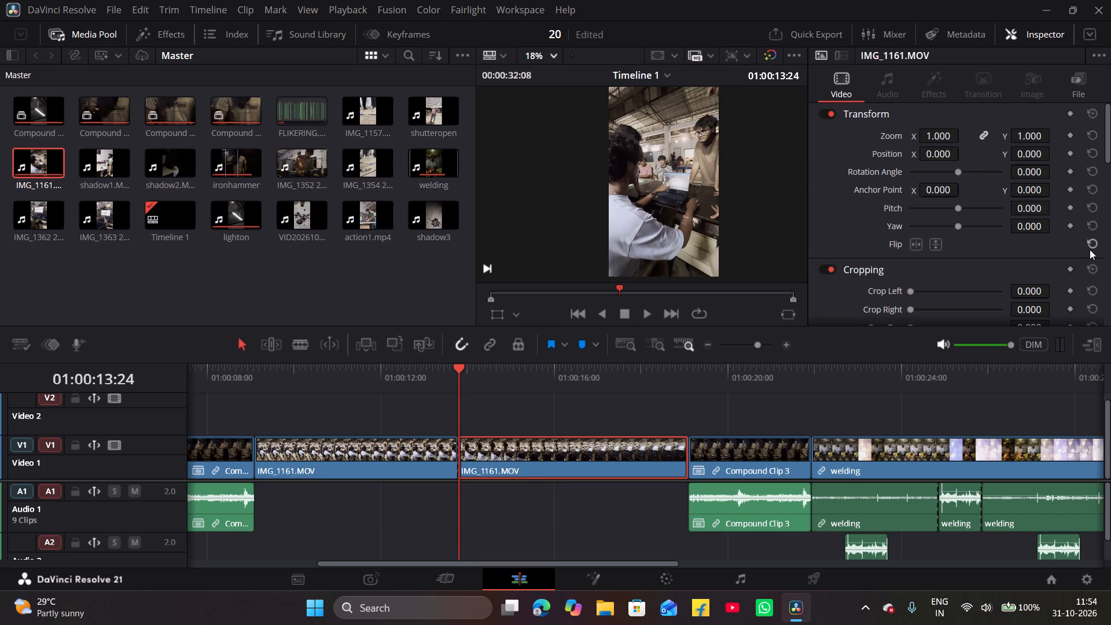
click(1069, 134)
Set Zoom to 1.050 at 01:00:14:24 on the second IMG_1161.MOV segment, creating a second Zoom keyframe.
key(space)
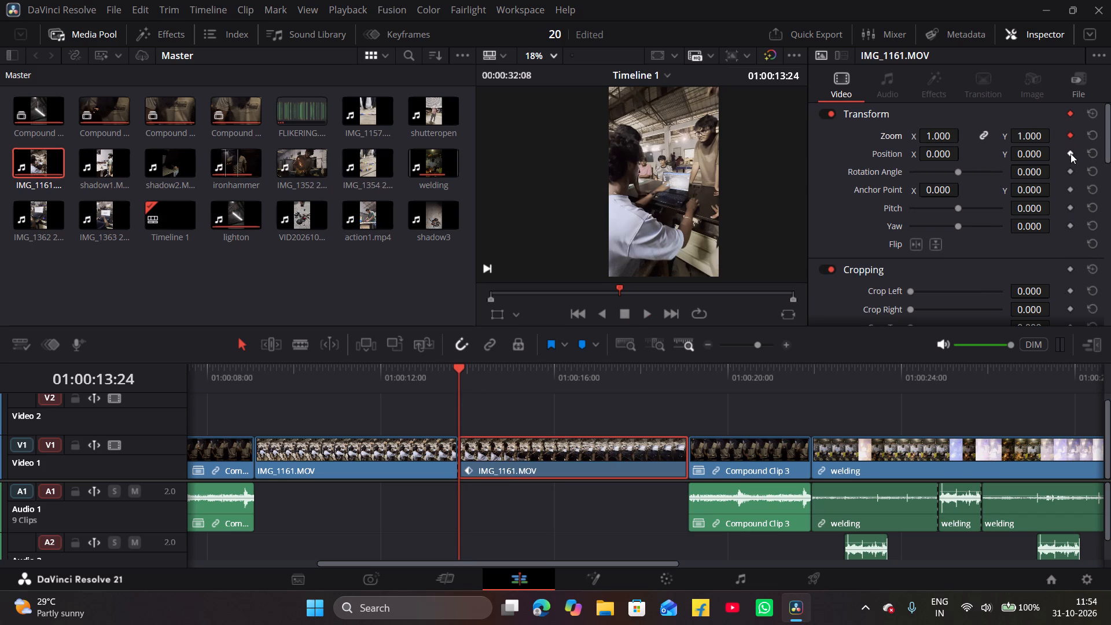
key(space)
key(space)
key(space)
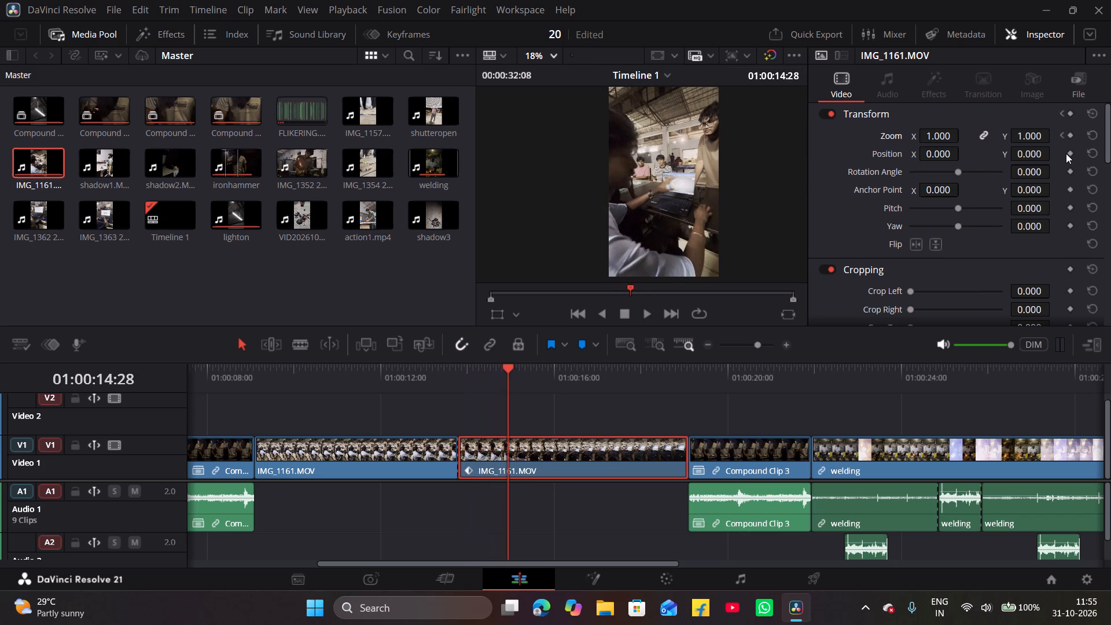
key(Left)
key(Left)
key(Left)
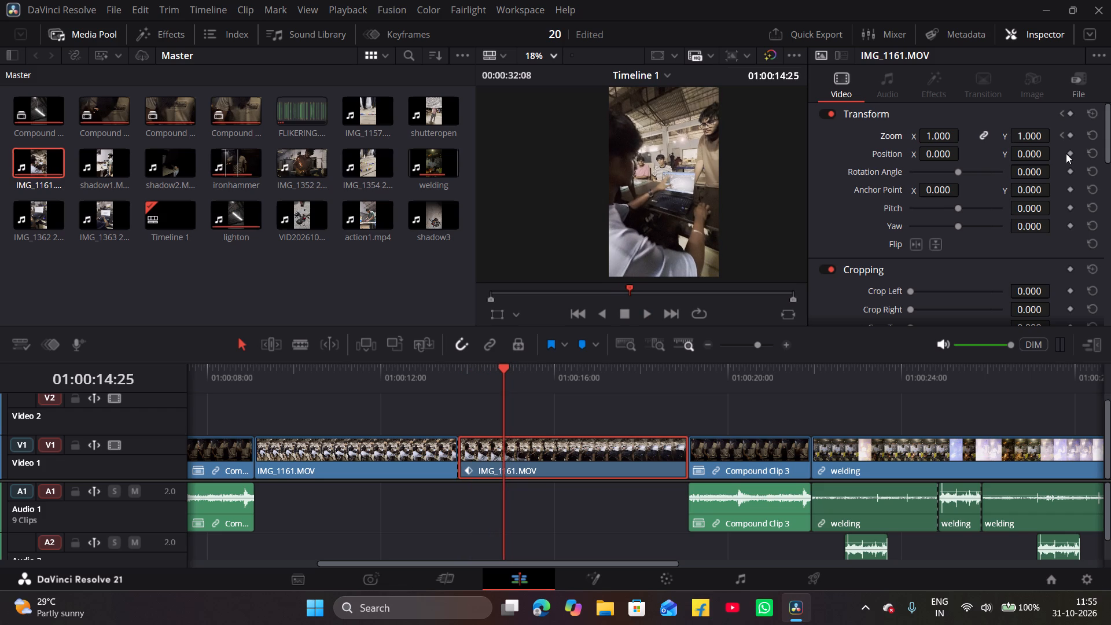
key(Left)
click(944, 139)
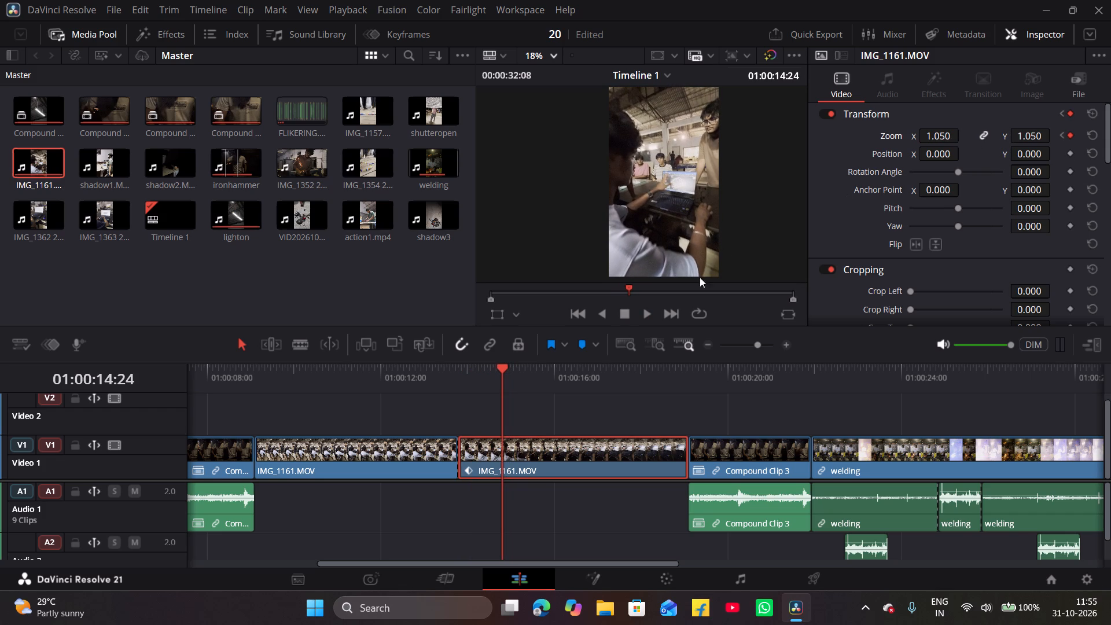
Add a Position keyframe at 01:00:13:24 on that segment and set Position X to -19 at the 01:00:14:24 Zoom keyframe.
click(457, 366)
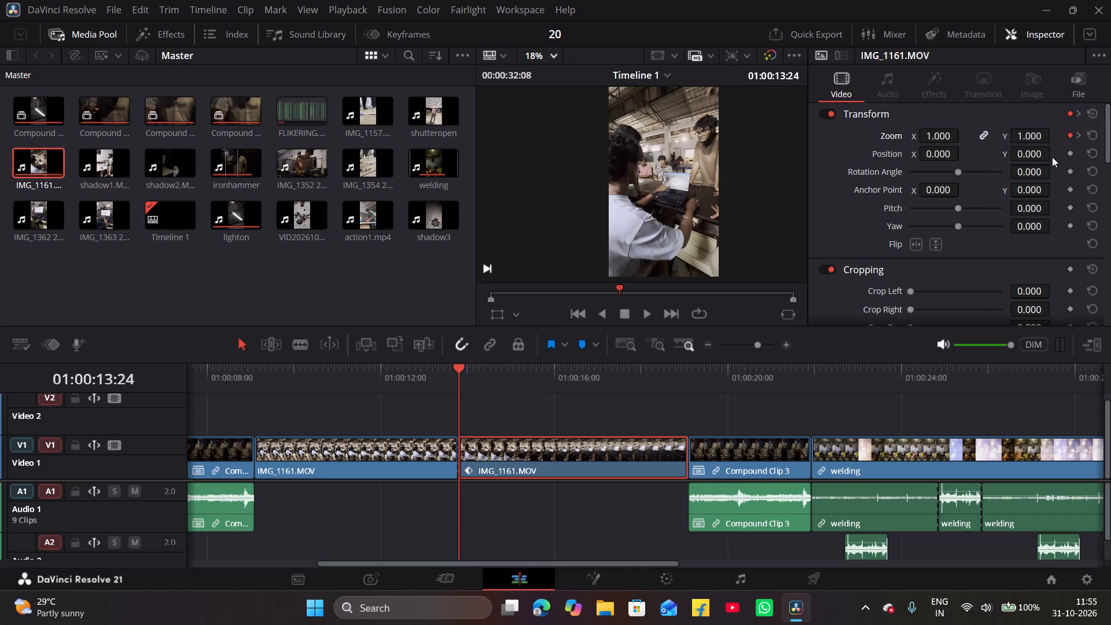
click(1068, 153)
click(1079, 135)
scroll(935, 157, down, 1)
drag(935, 158, 926, 159)
scroll(961, 177, up, 3)
drag(937, 158, 928, 157)
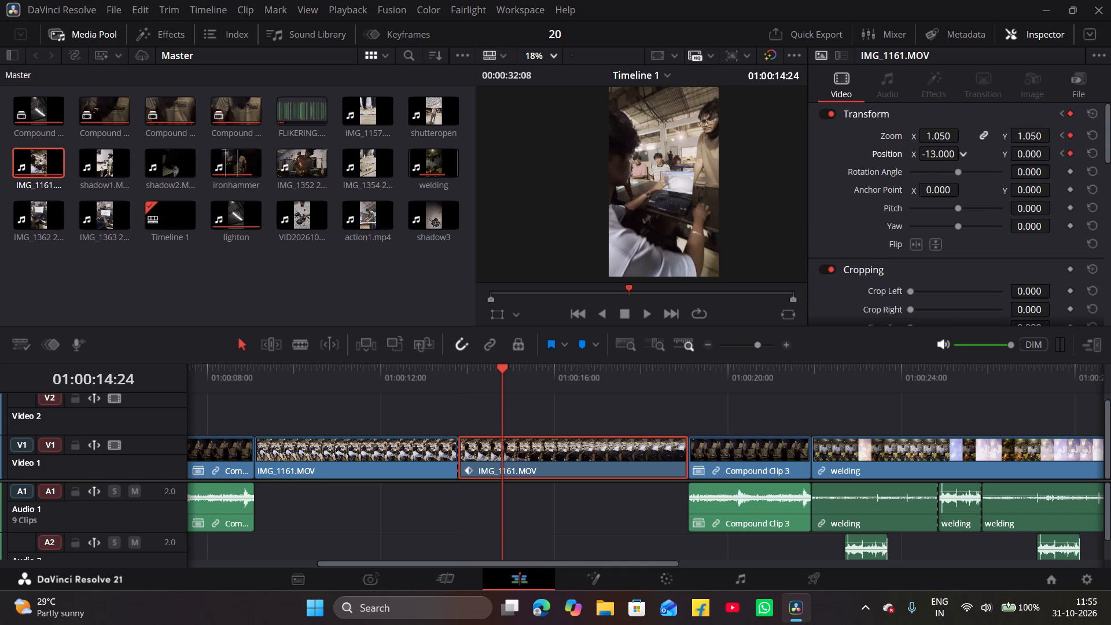
drag(928, 157, 924, 159)
At the 01:00:14:24 keyframe, raise Zoom to 1.100 and set Position X to -41.
click(937, 139)
drag(937, 139, 940, 139)
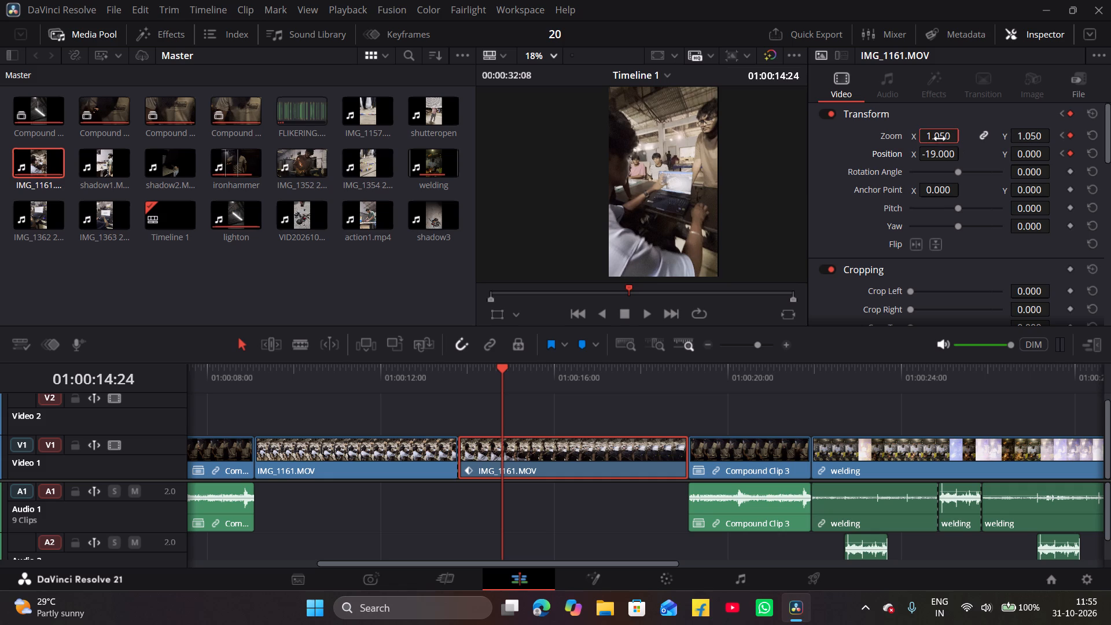
drag(940, 139, 947, 139)
click(883, 139)
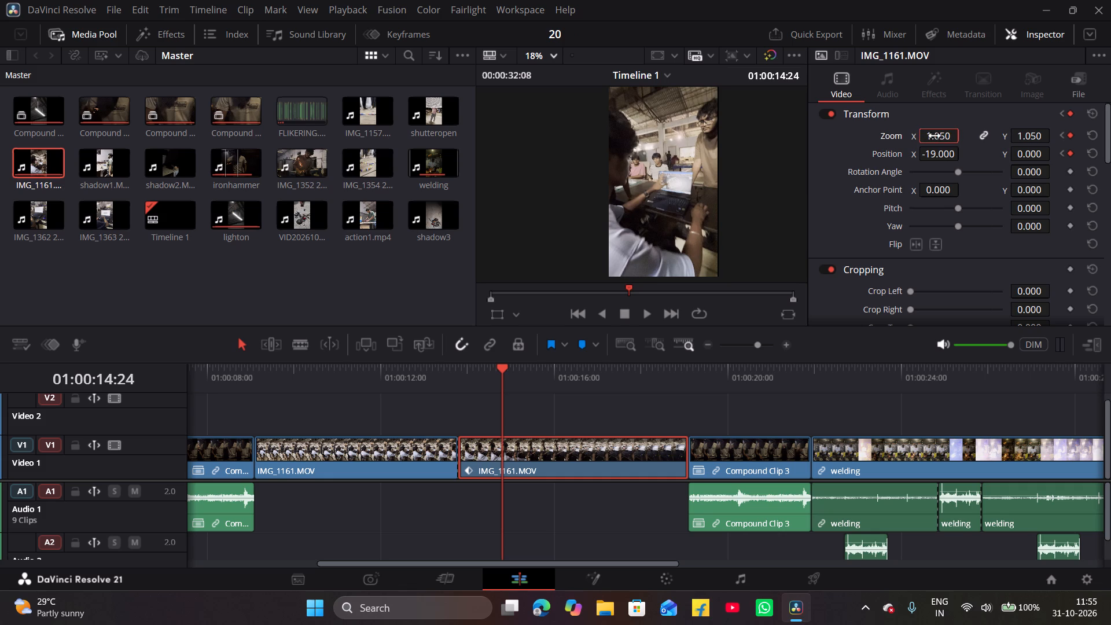
click(935, 136)
drag(937, 153, 930, 156)
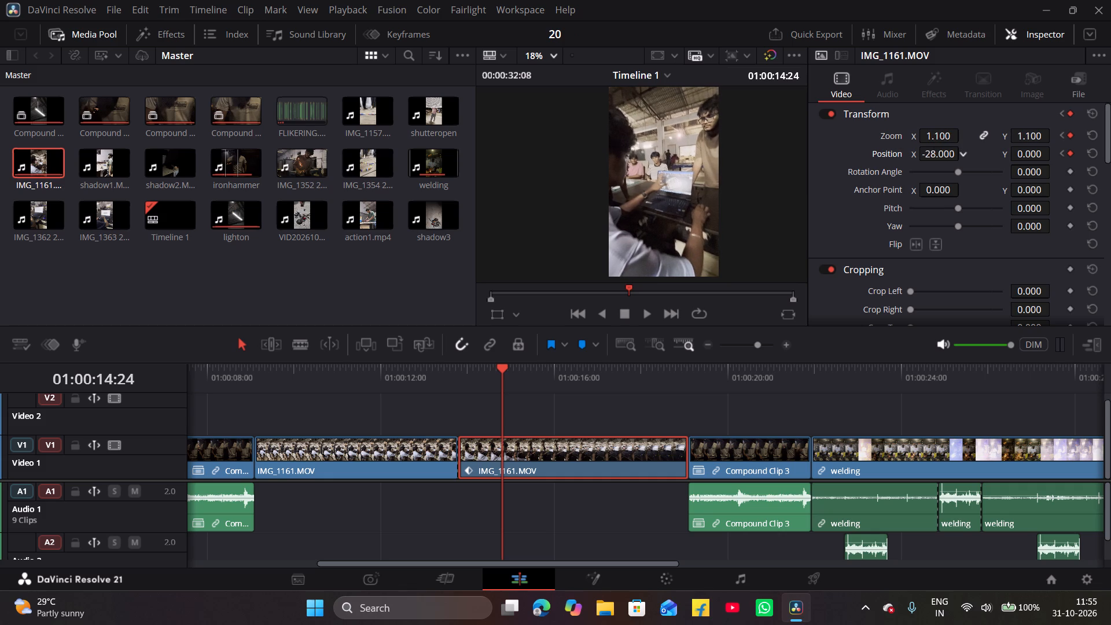
drag(930, 156, 921, 158)
Play through the zoom and position animation around 01:00:13:24 to check how the second IMG_1161.MOV segment moves.
key(space)
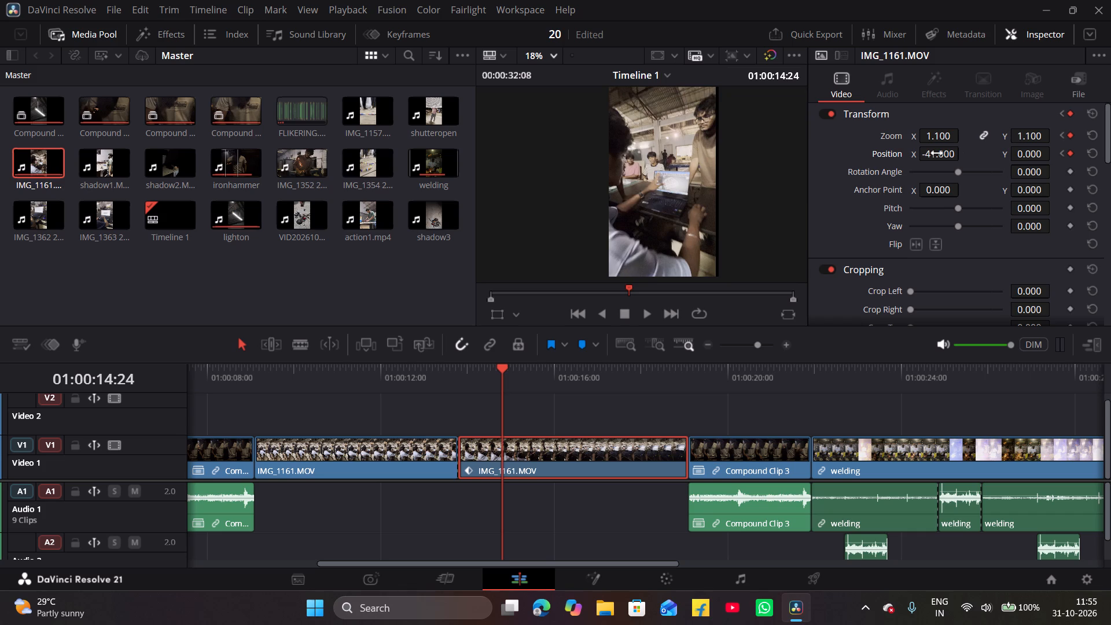
key(space)
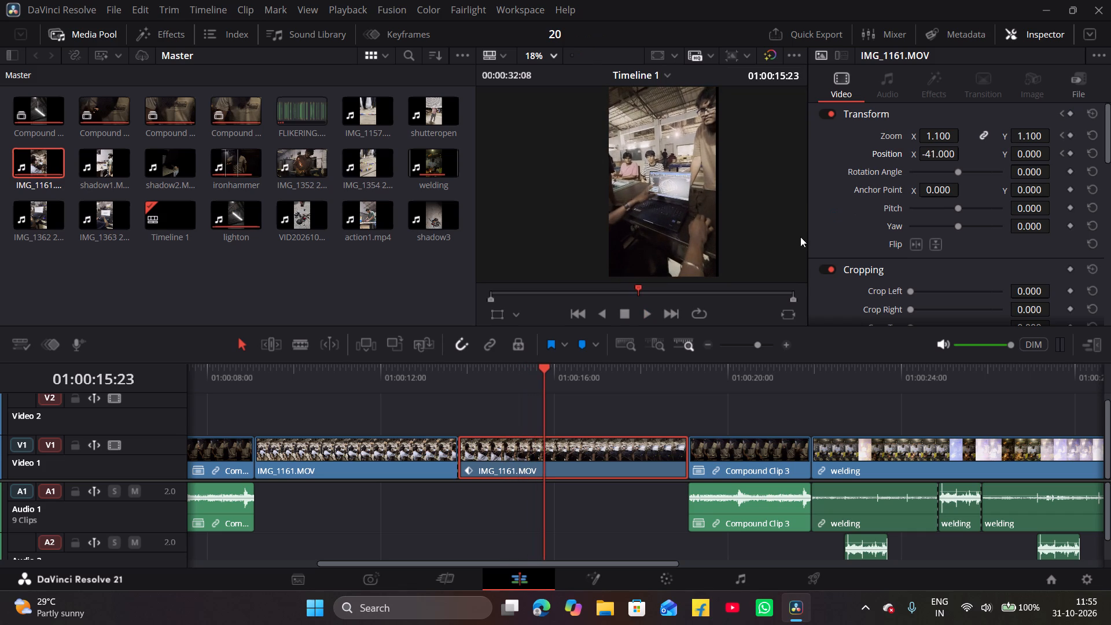
drag(545, 367, 457, 389)
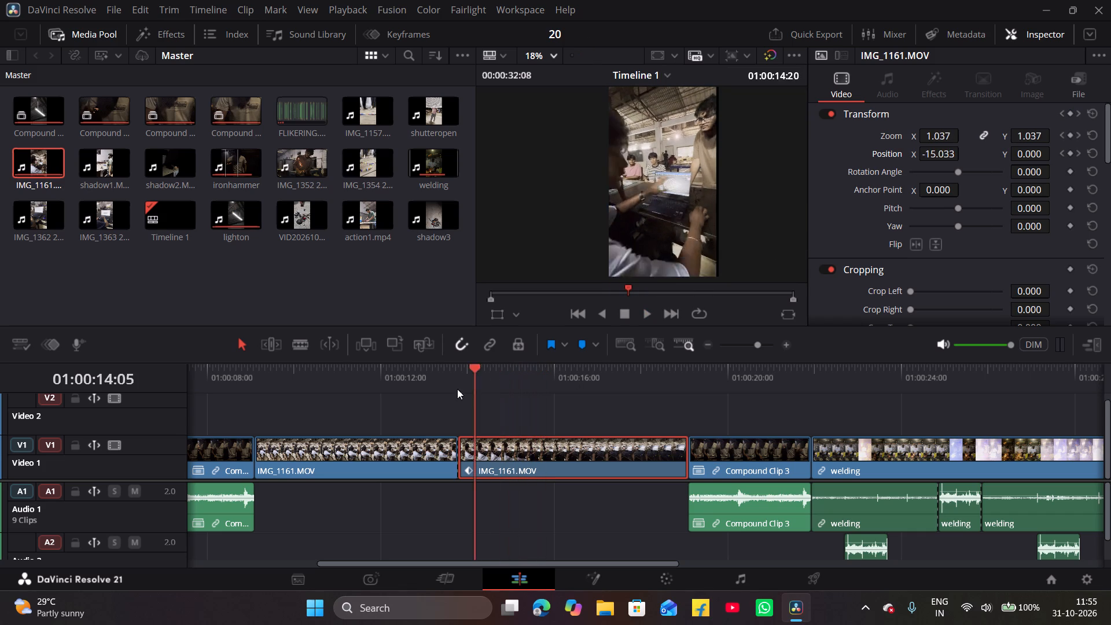
drag(457, 389, 450, 392)
key(space)
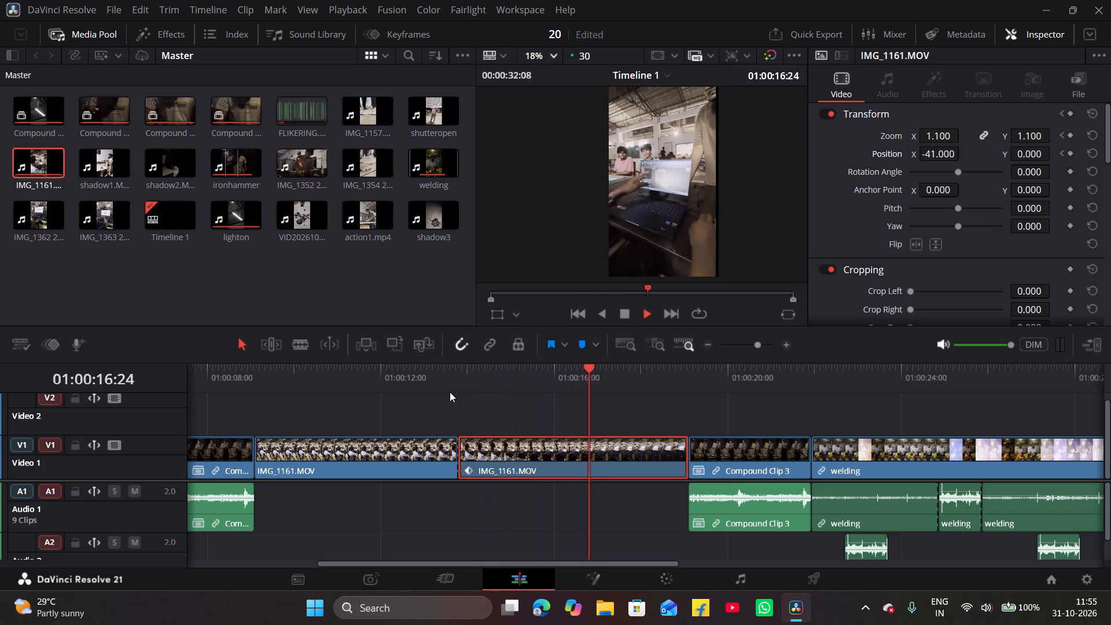
key(space)
click(450, 377)
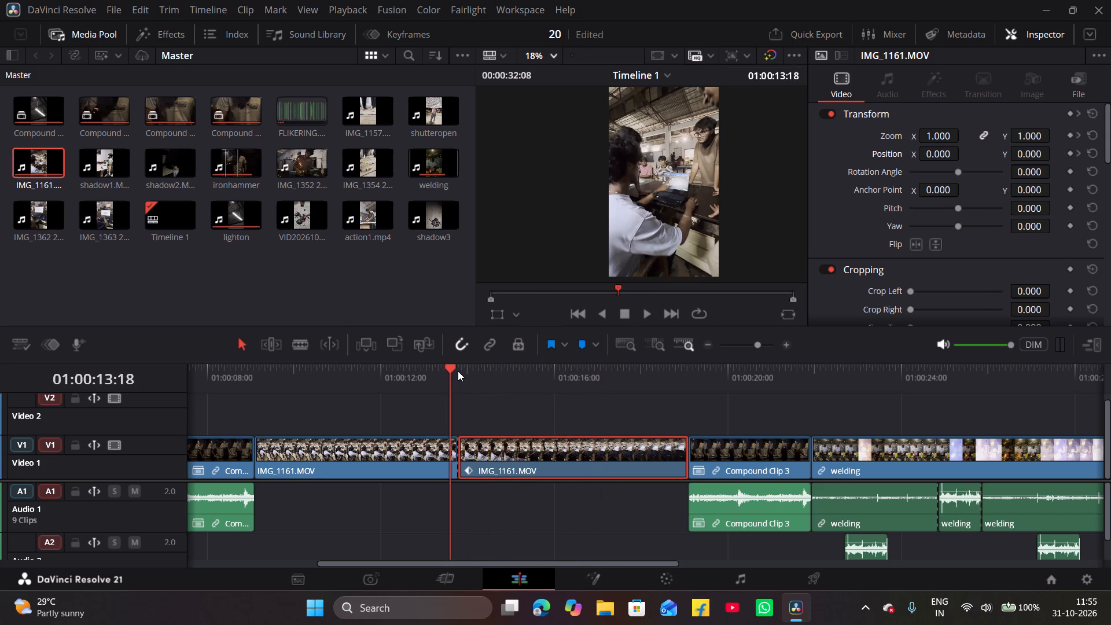
drag(453, 371, 459, 370)
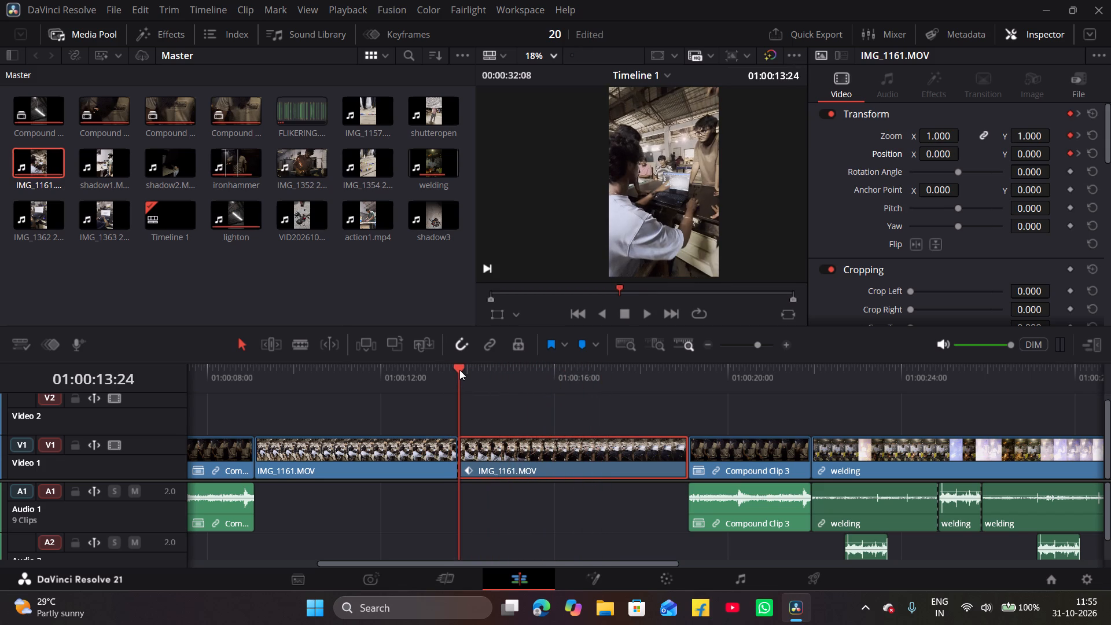
Play IMG_1161.MOV from 01:00:09:03, split its second segment at 01:00:18:07 and delete the short remainder before Compound Clip 3.
drag(458, 370, 277, 396)
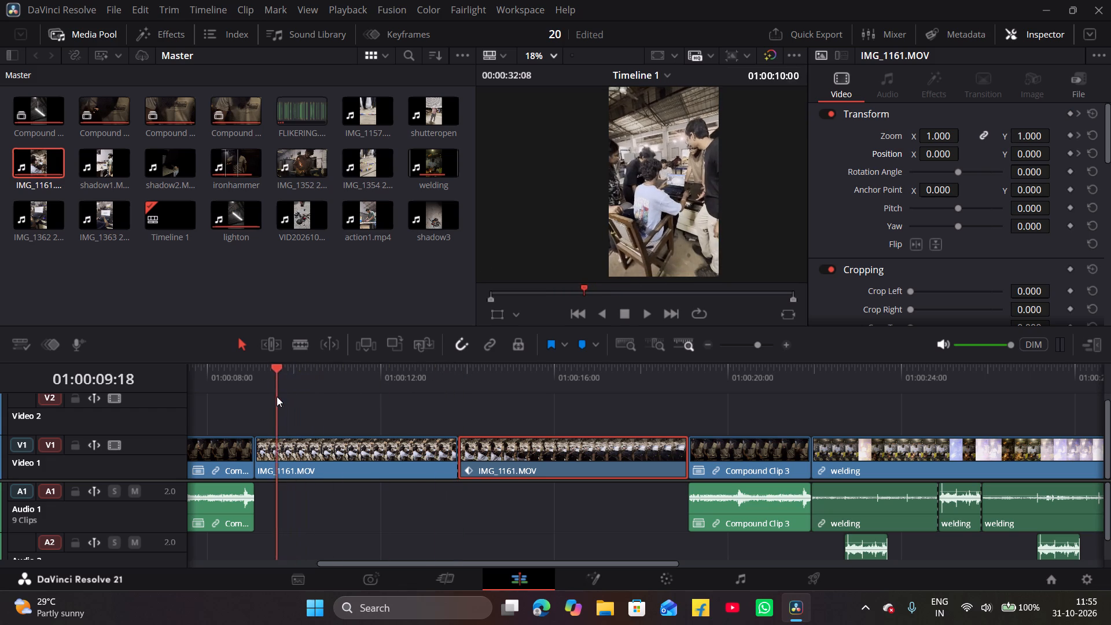
drag(277, 396, 256, 402)
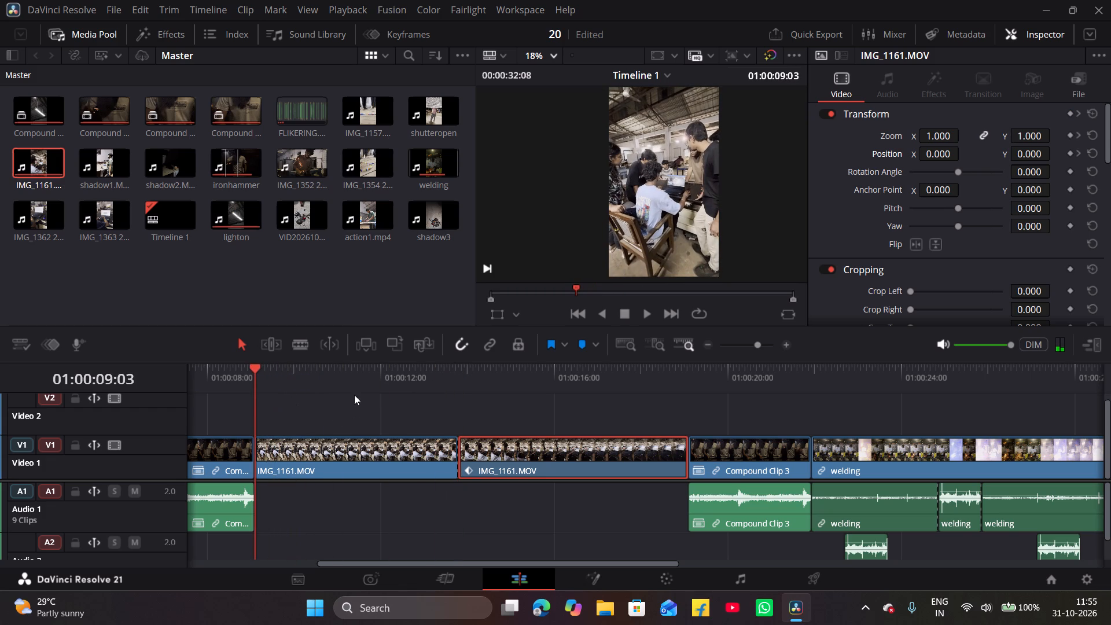
key(space)
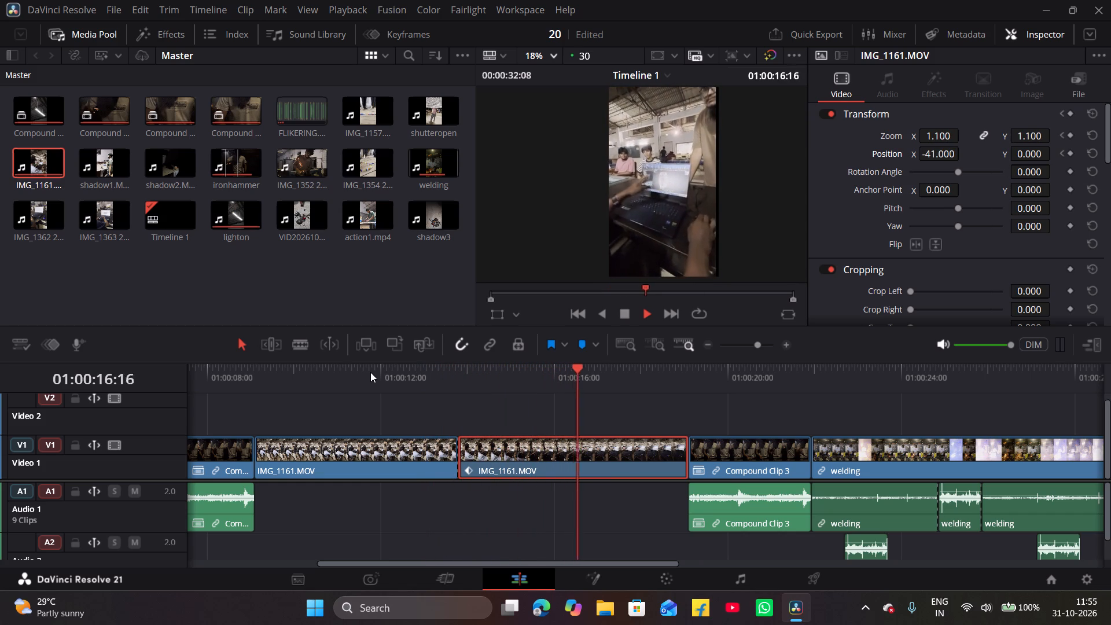
key(space)
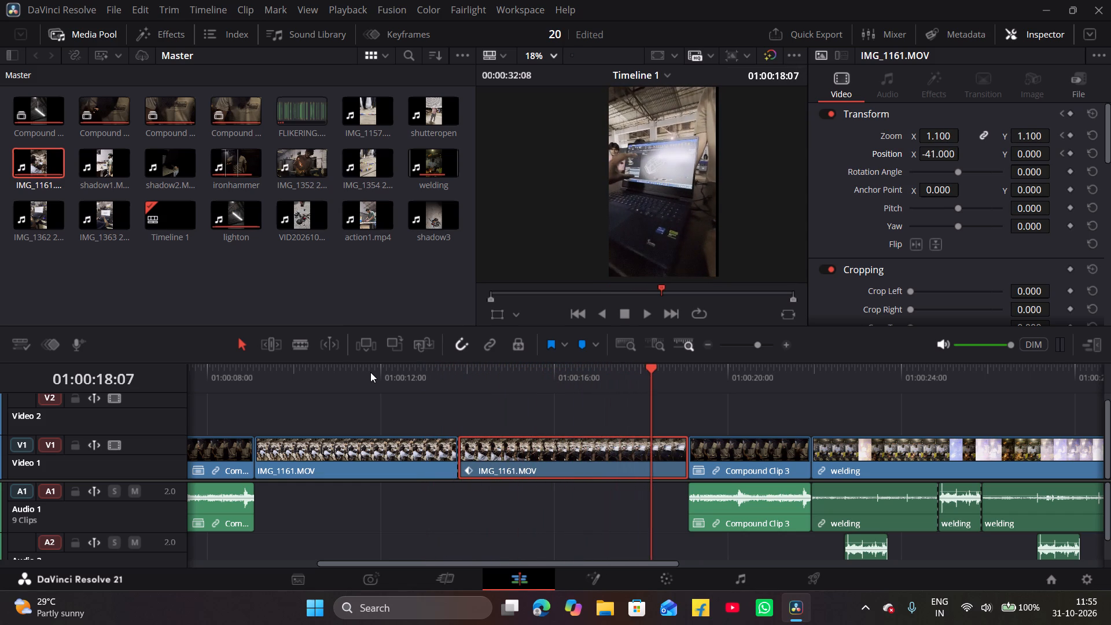
key(ctrl+b)
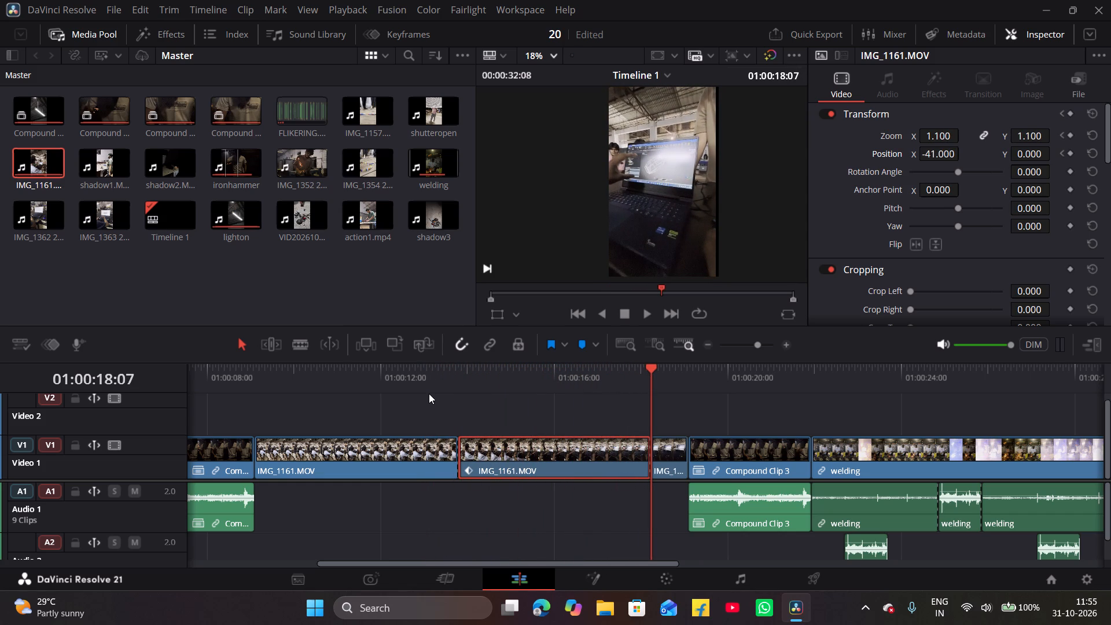
key(space)
key(space)
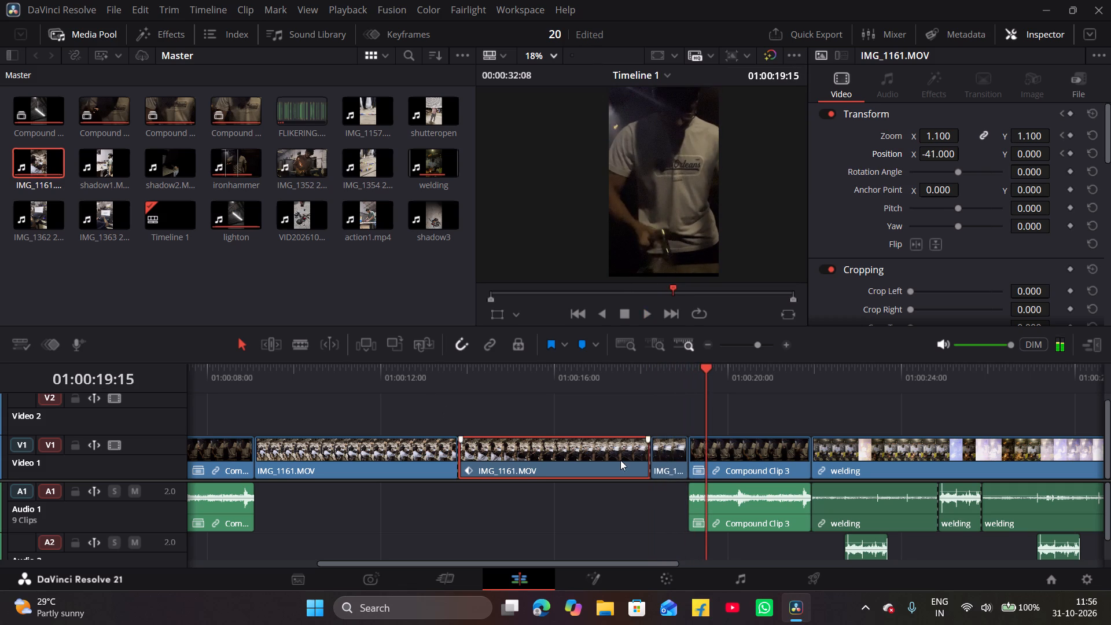
click(679, 468)
key(BackSpace)
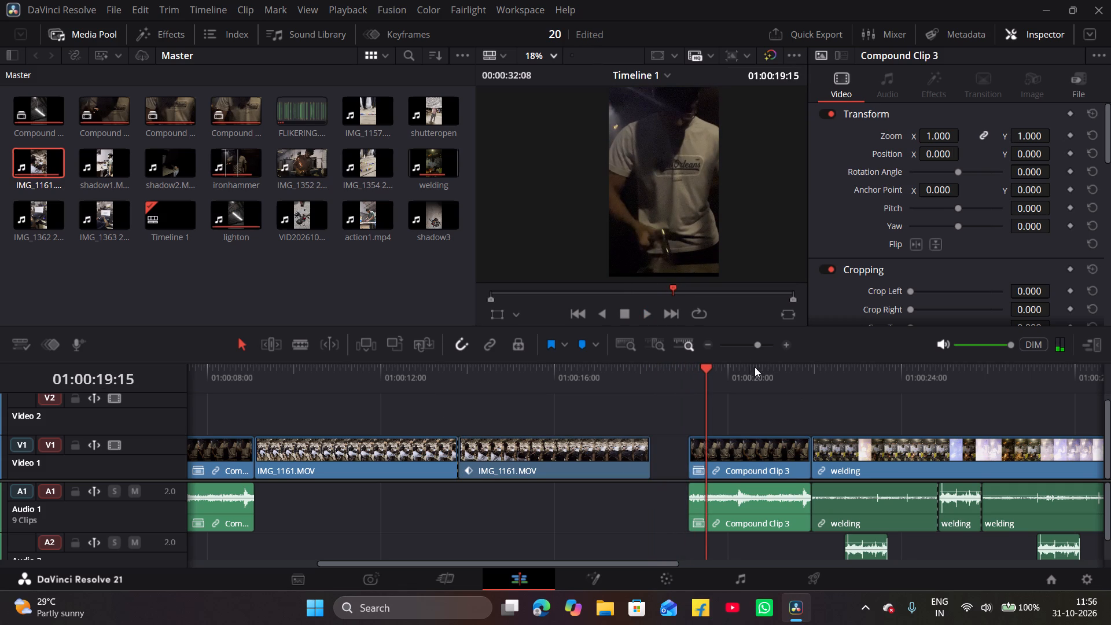
Move Compound Clip 3, the welding clips and the final compound clip earlier together, closing the gap after IMG_1161.MOV.
click(709, 345)
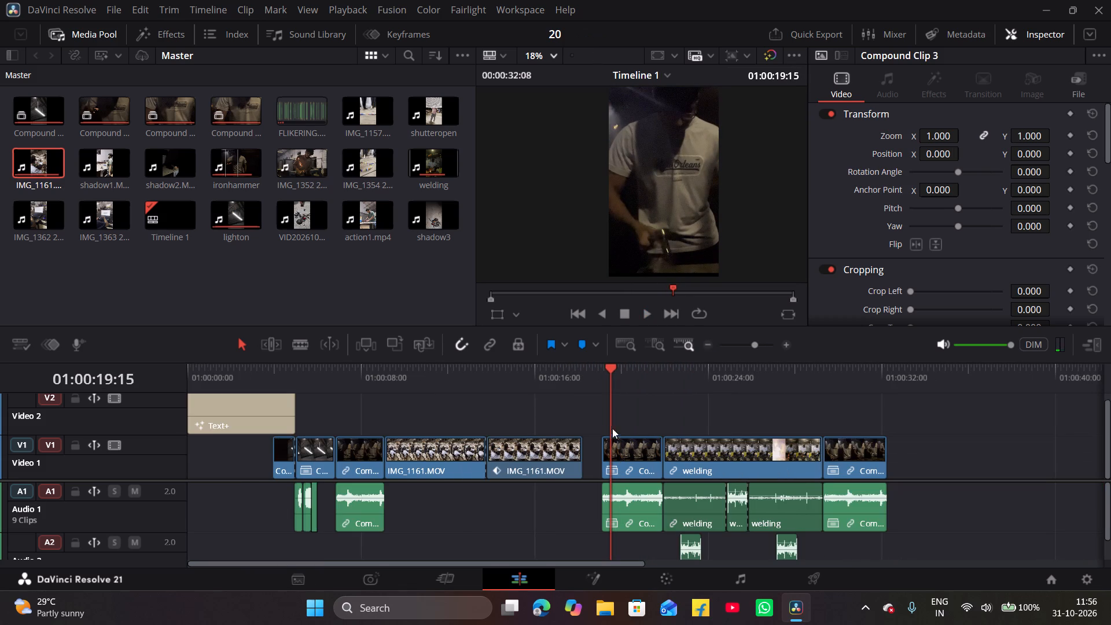
drag(590, 424, 869, 543)
drag(711, 470, 694, 476)
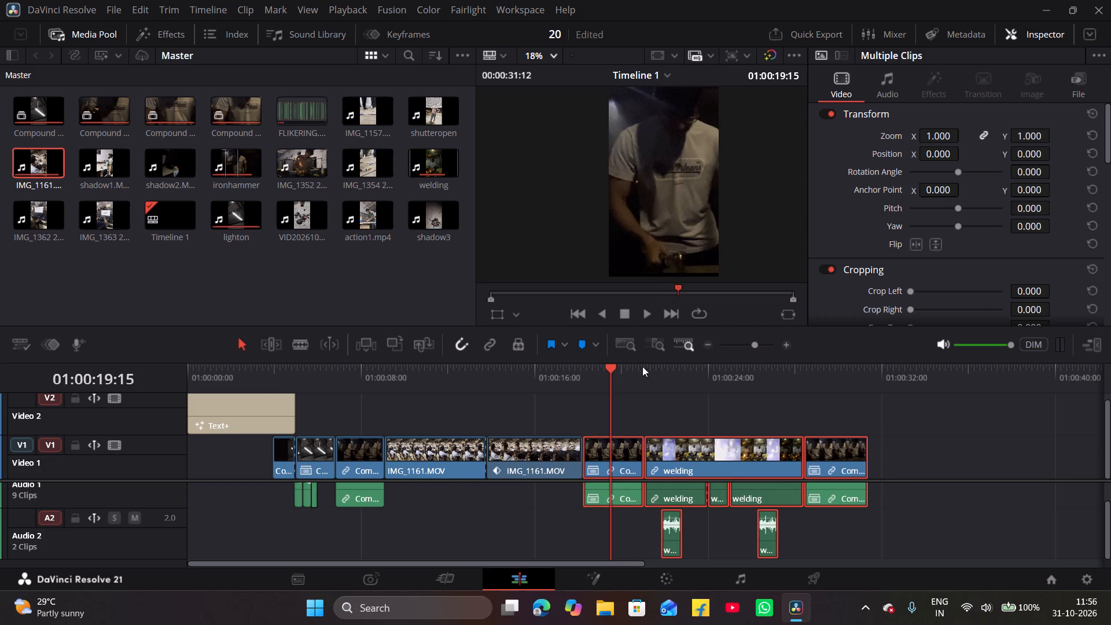
scroll(565, 520, up, 3)
Play the whole timeline from its start to its end to review the edit.
drag(584, 369, 211, 374)
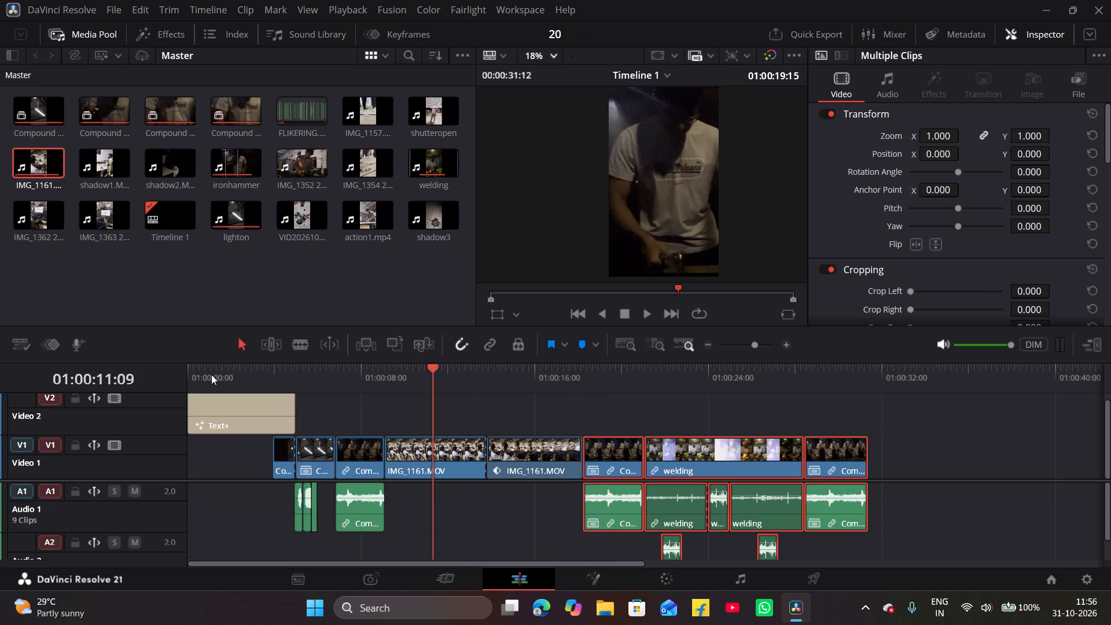
drag(211, 374, 160, 381)
key(space)
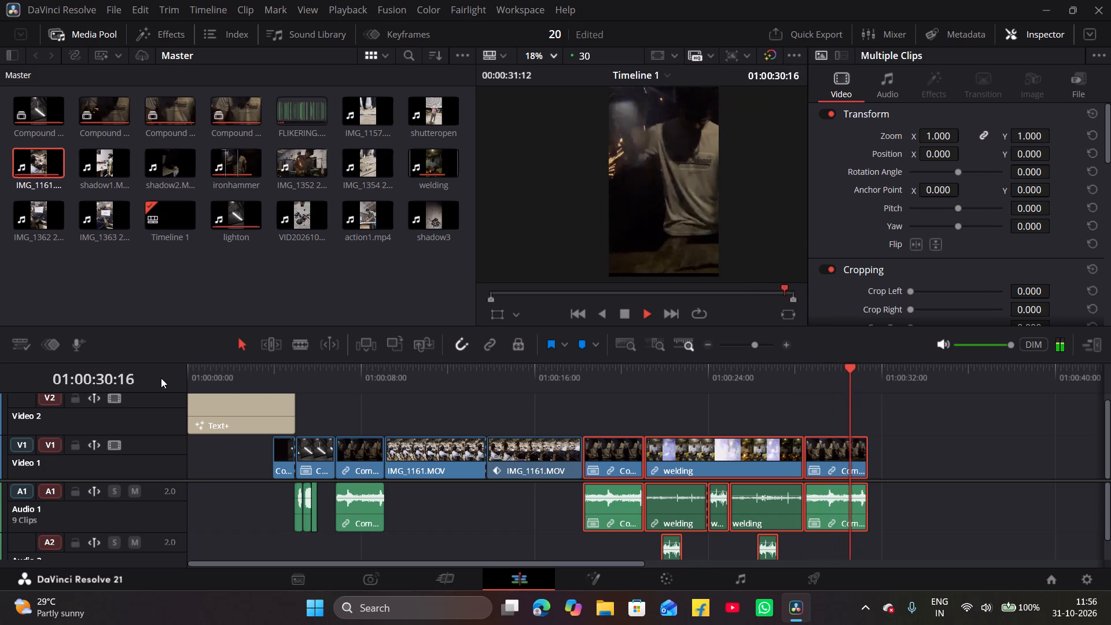
key(space)
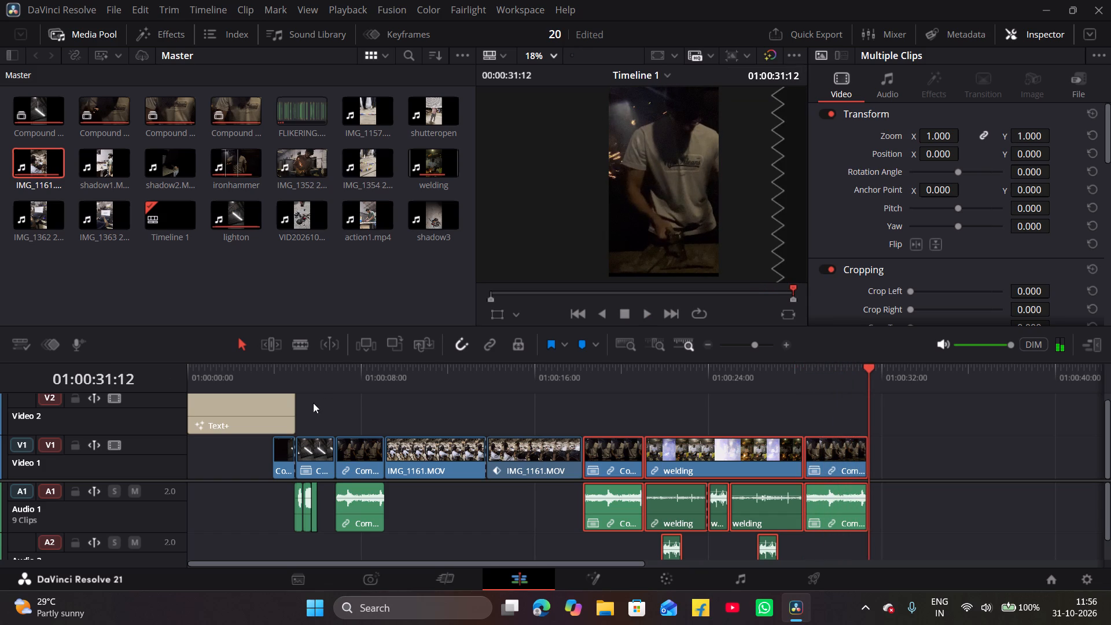
Combine the welding video and all its audio pieces on Audio 1 and Audio 2 into a new compound clip.
click(597, 391)
key(Escape)
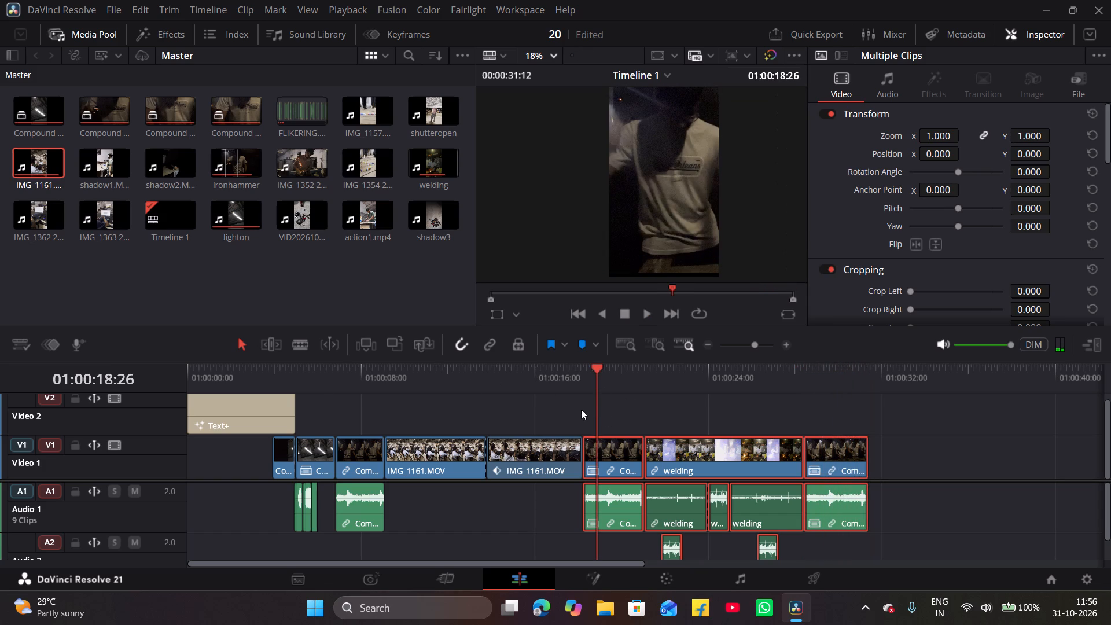
click(726, 413)
drag(660, 424, 665, 444)
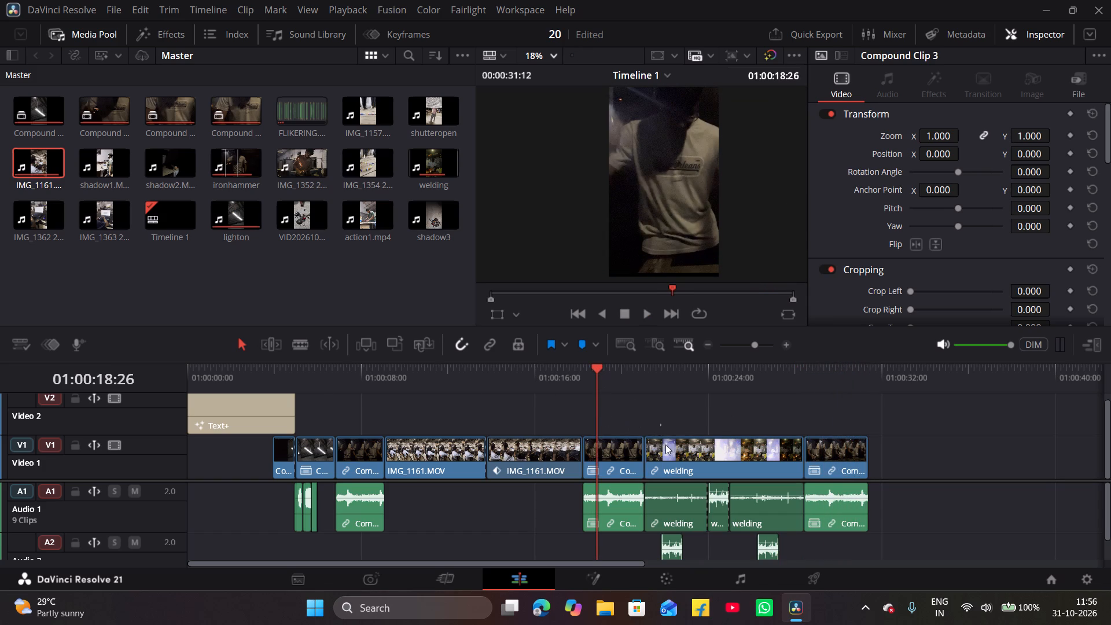
drag(665, 444, 767, 549)
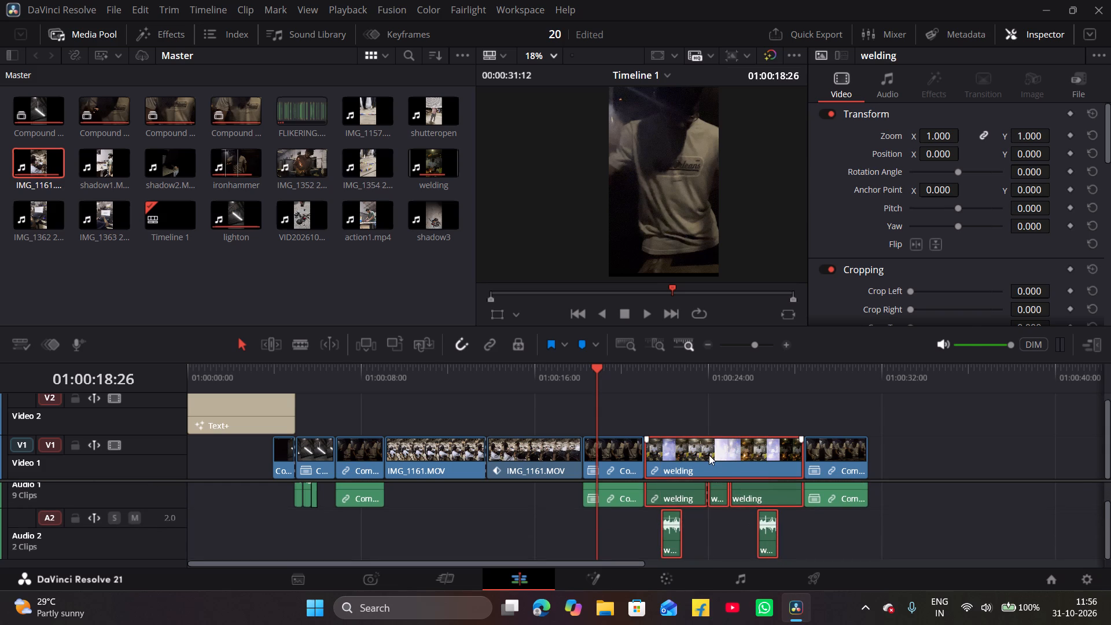
right_click(709, 455)
click(782, 8)
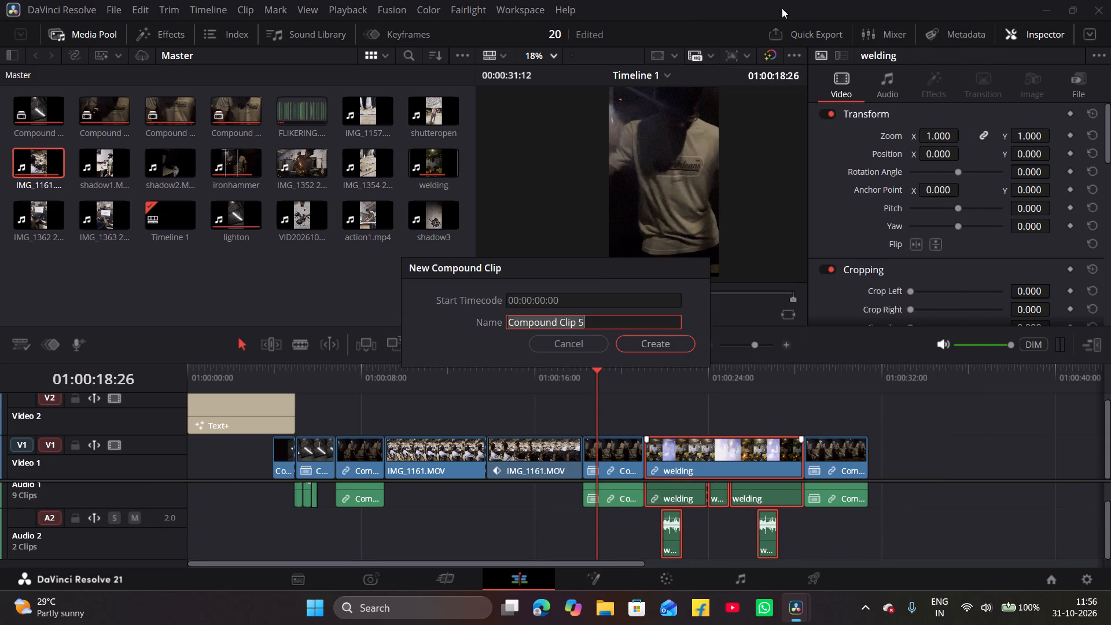
click(652, 343)
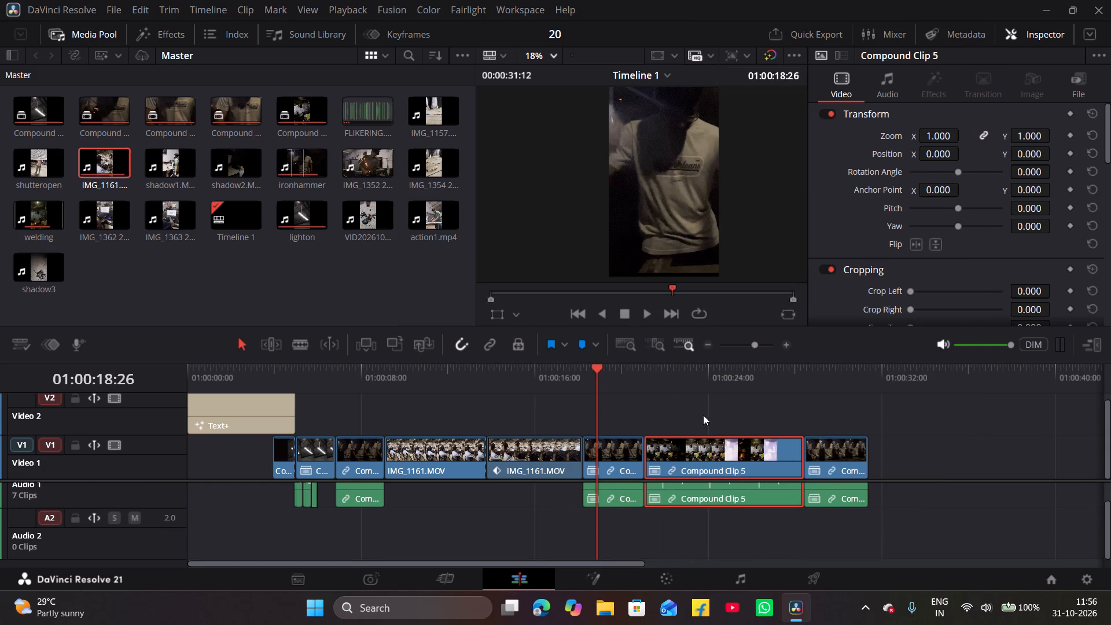
Speed up Compound Clip 5, the welding section on Video 1, to about 119% without rippling the timeline.
drag(600, 366, 722, 392)
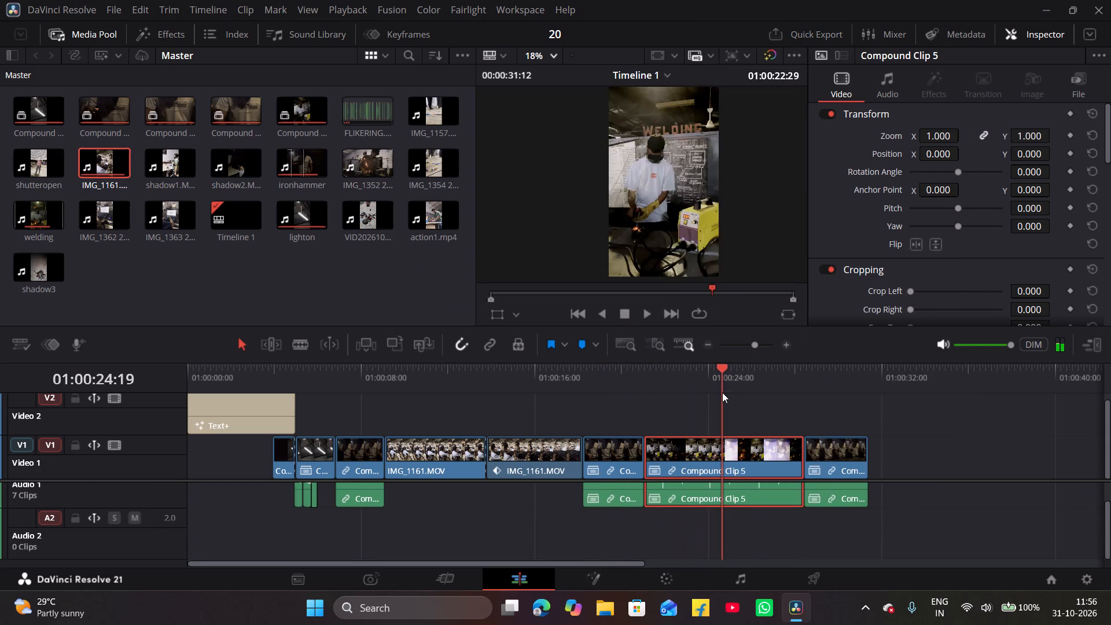
drag(722, 392, 705, 404)
click(700, 407)
right_click(719, 461)
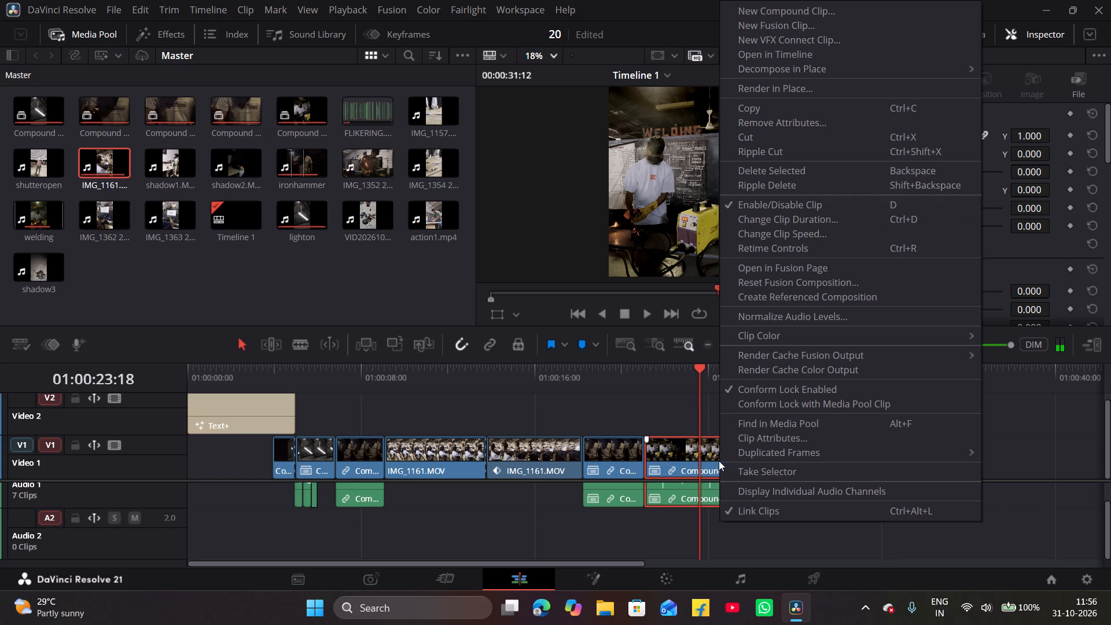
click(807, 229)
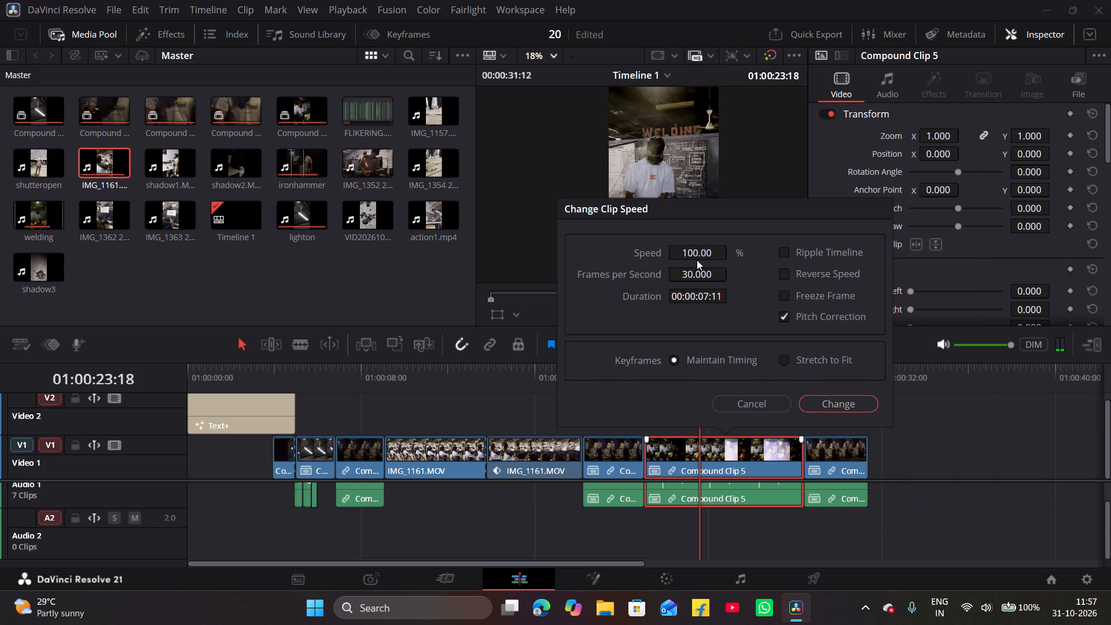
drag(694, 254, 702, 254)
drag(702, 254, 708, 255)
drag(708, 255, 709, 258)
click(839, 405)
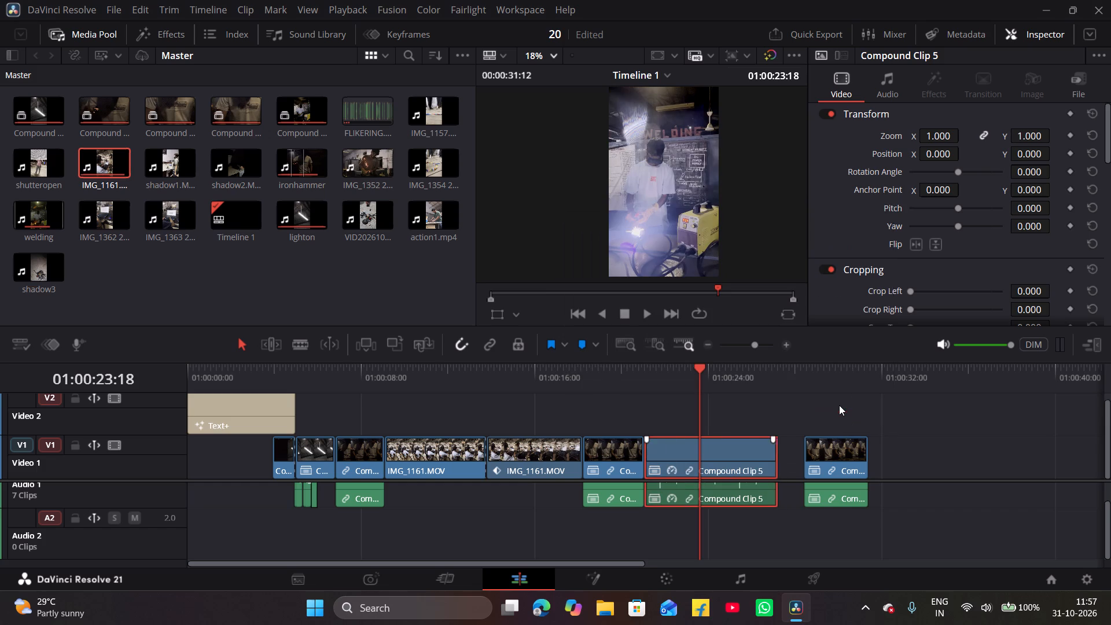
Move the final compound clip, Compound Clip 4, earlier with its audio to close the gap after Compound Clip 5.
drag(772, 460, 779, 460)
click(814, 398)
drag(828, 416, 840, 475)
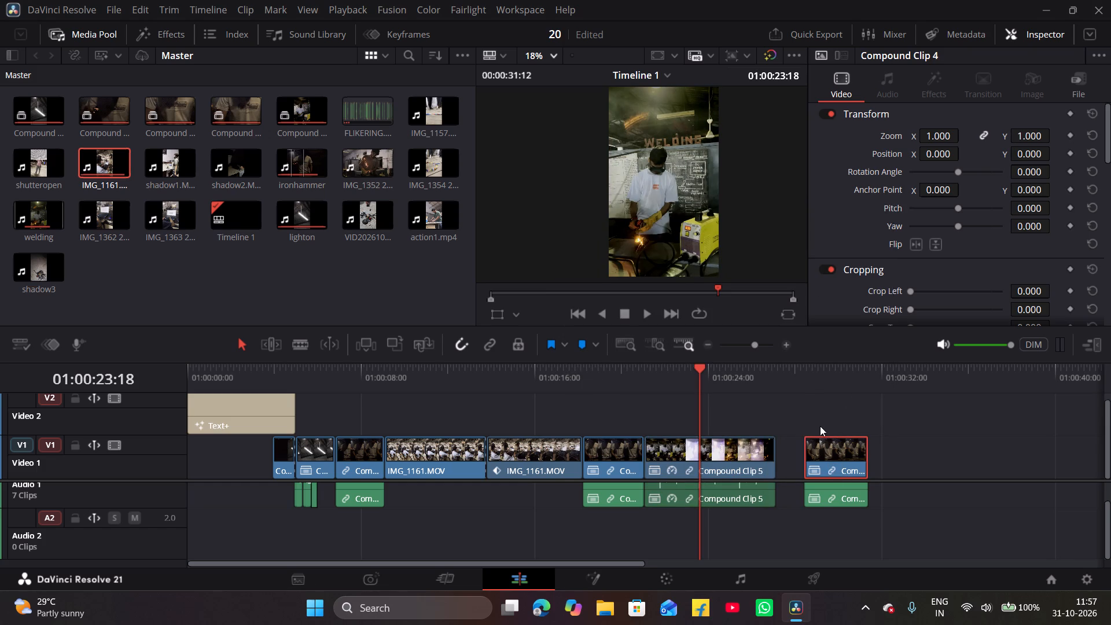
drag(819, 417, 833, 485)
drag(827, 458, 810, 464)
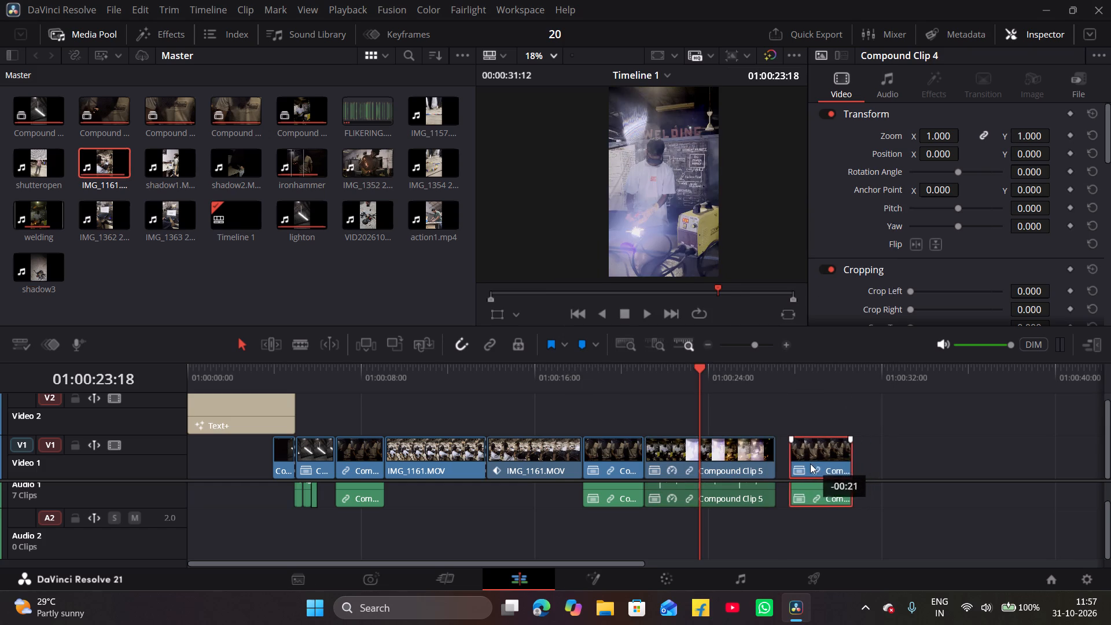
drag(810, 464, 803, 466)
Play the whole timeline from its start to its end to review the edit.
drag(697, 364, 160, 422)
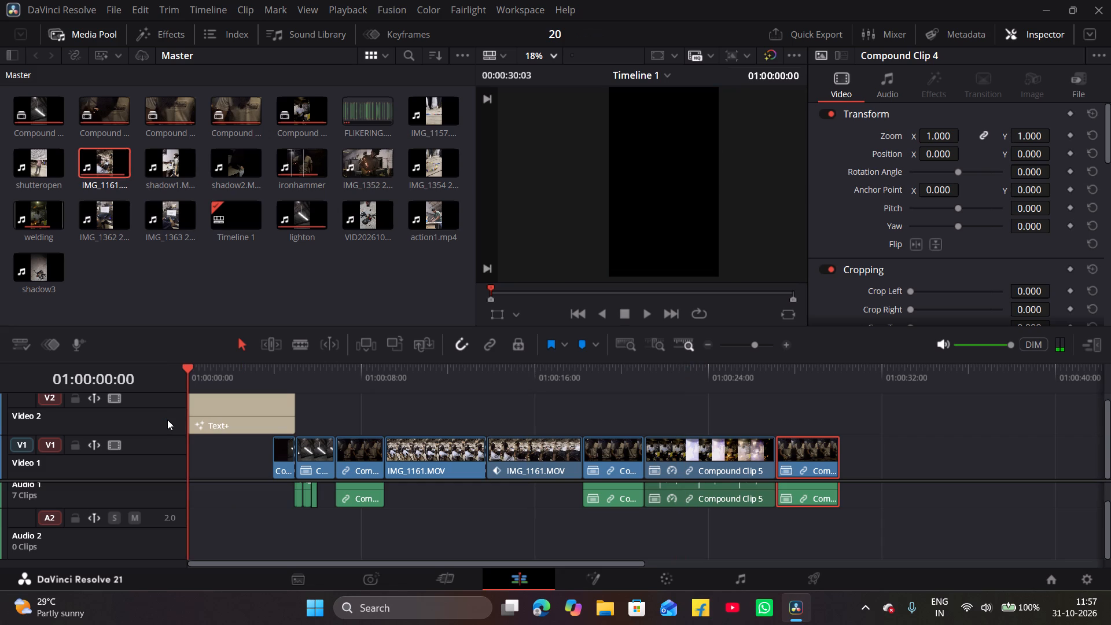
key(space)
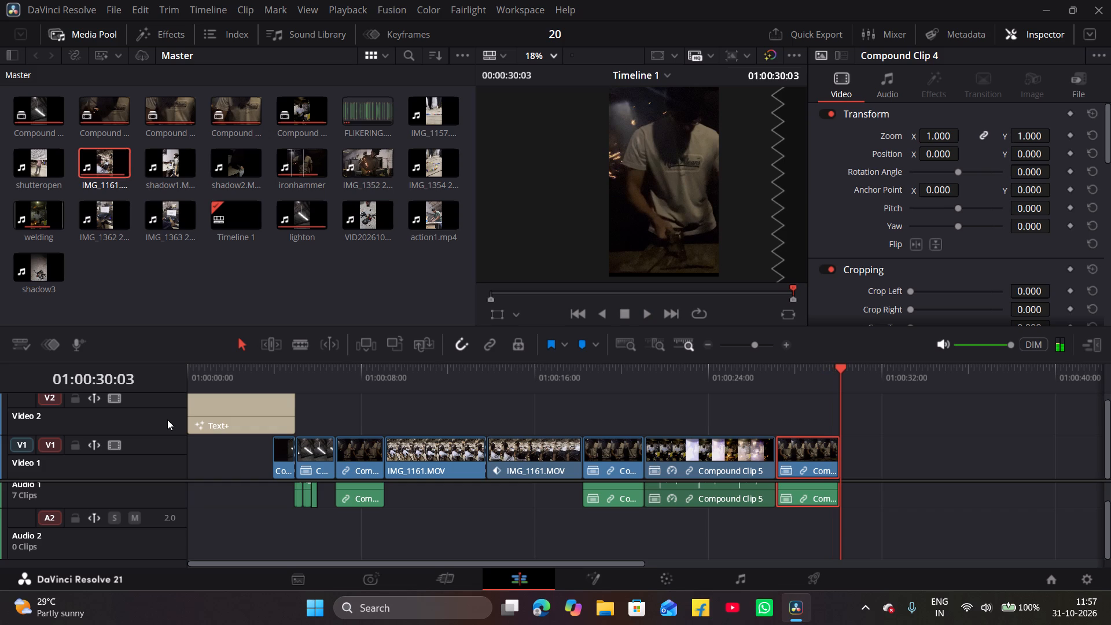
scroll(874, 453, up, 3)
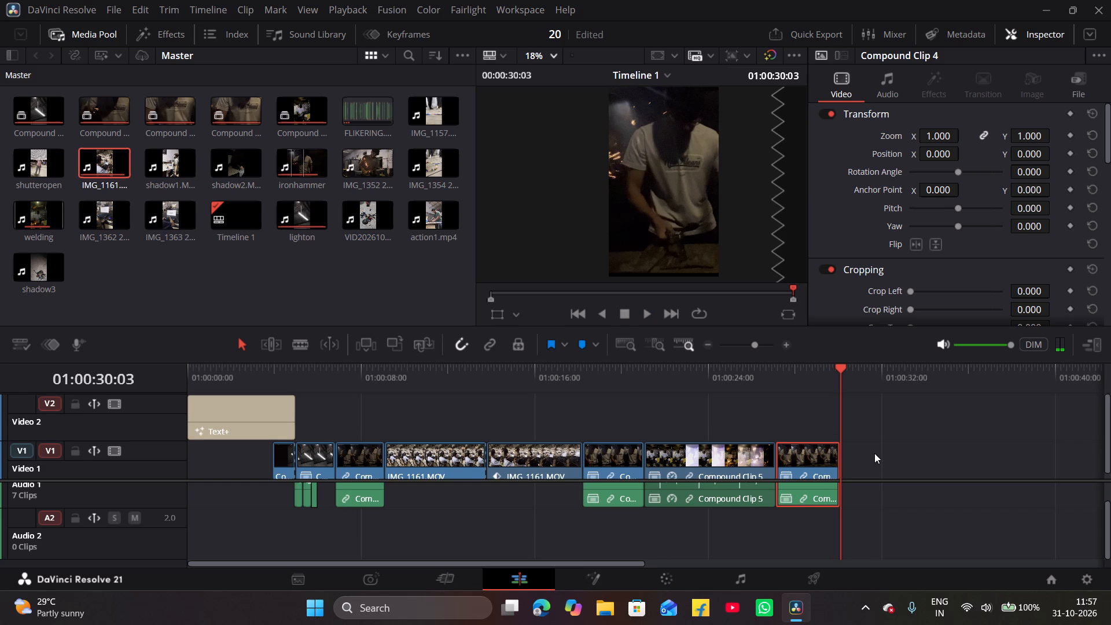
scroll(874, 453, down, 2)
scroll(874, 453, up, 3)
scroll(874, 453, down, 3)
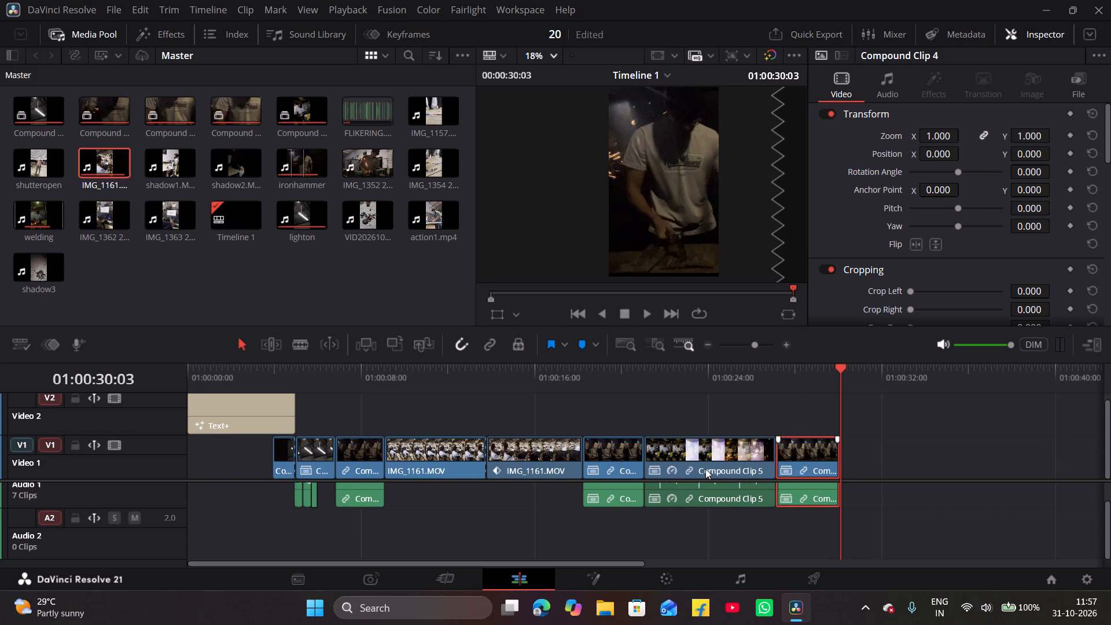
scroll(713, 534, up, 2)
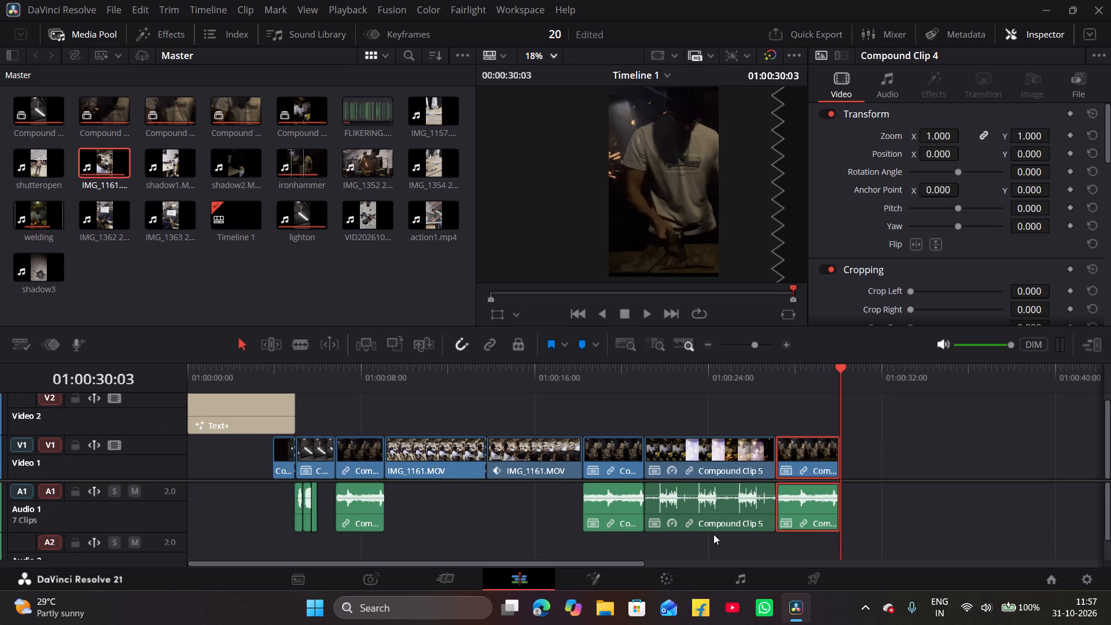
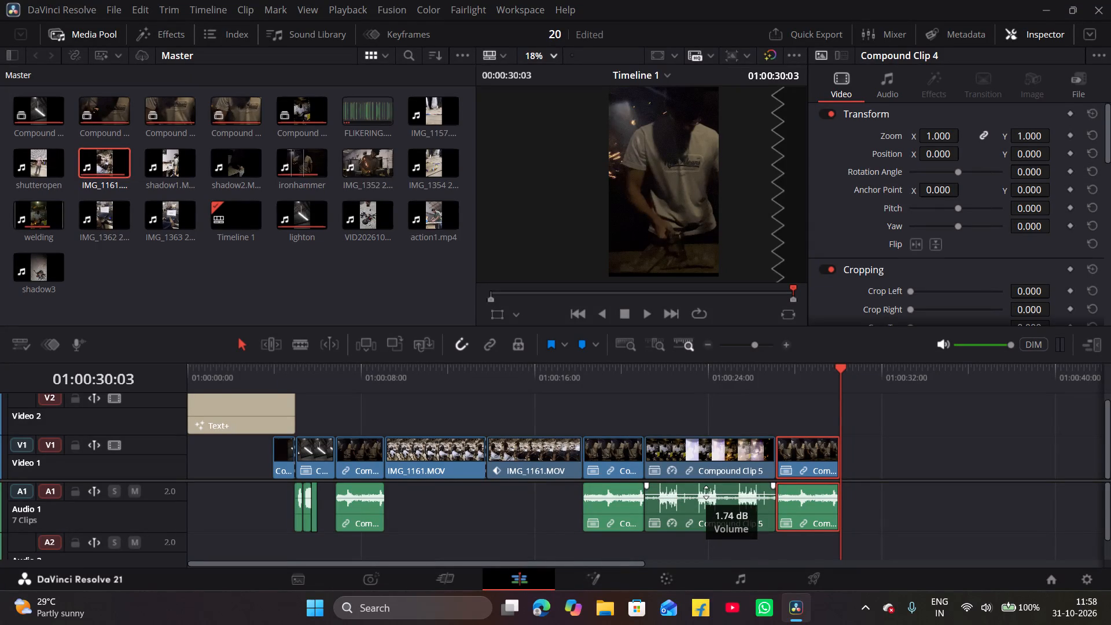
Set the audio volume of Compound Clip 5 to -5 dB and play the section back from just before it.
click(632, 365)
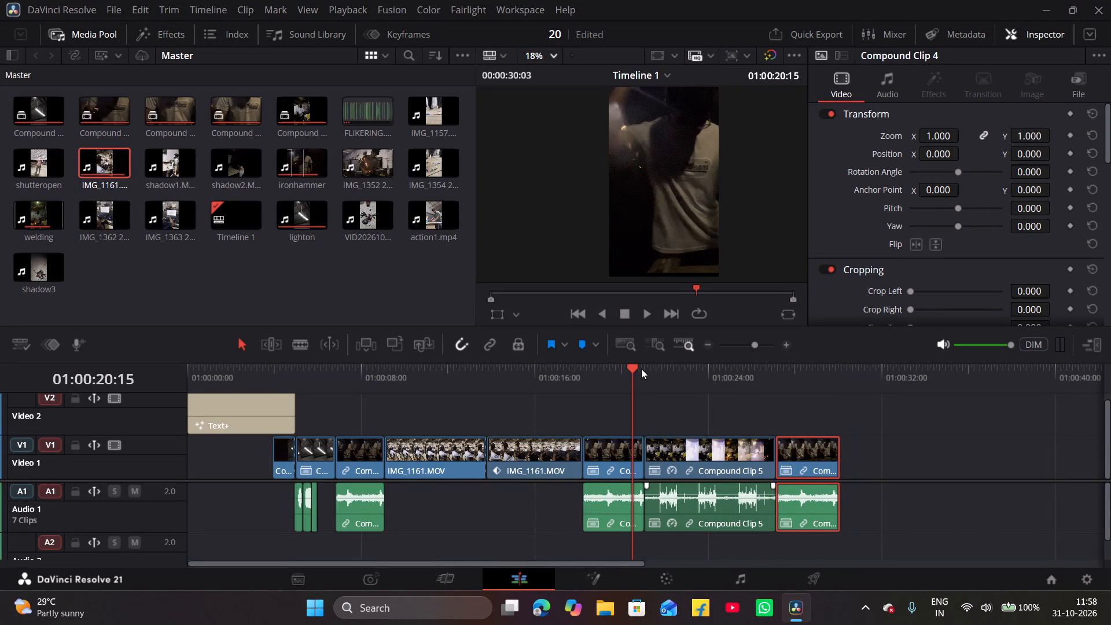
key(space)
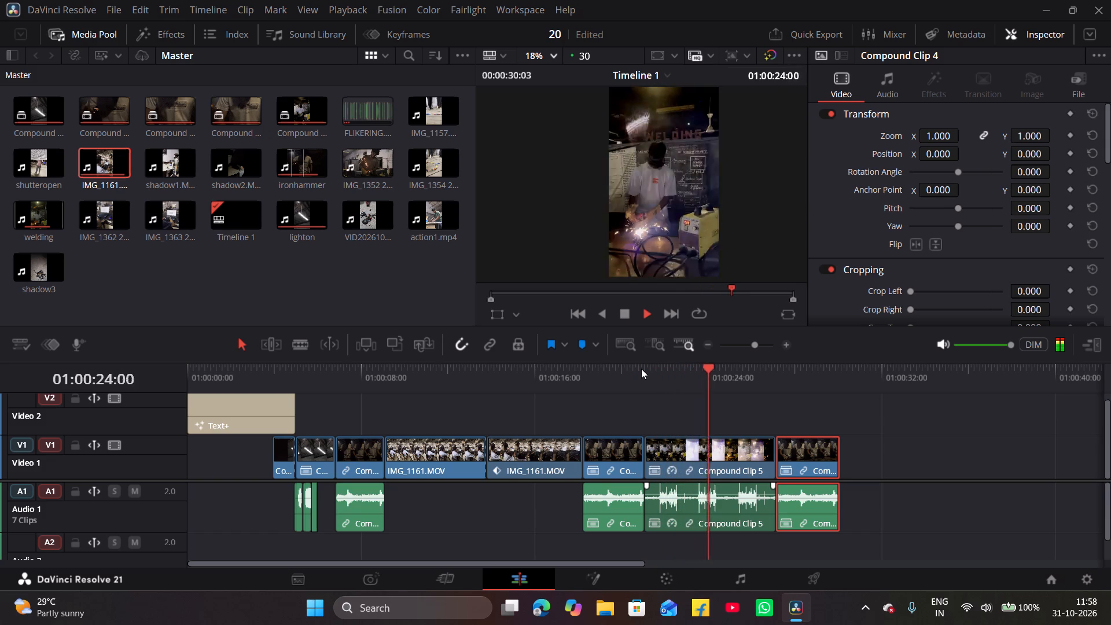
key(space)
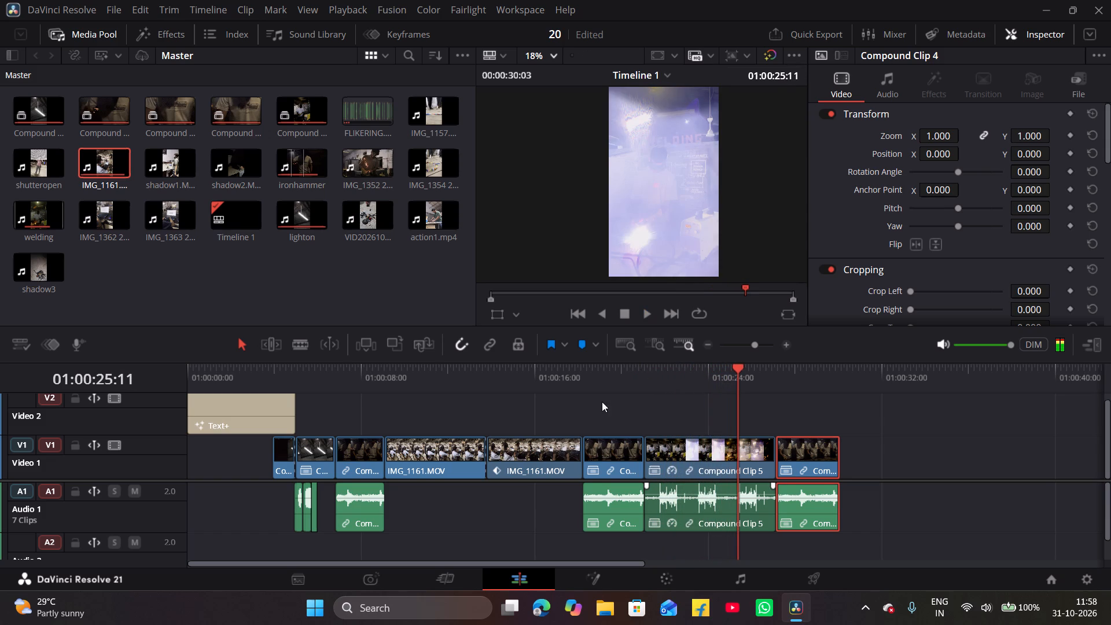
click(707, 502)
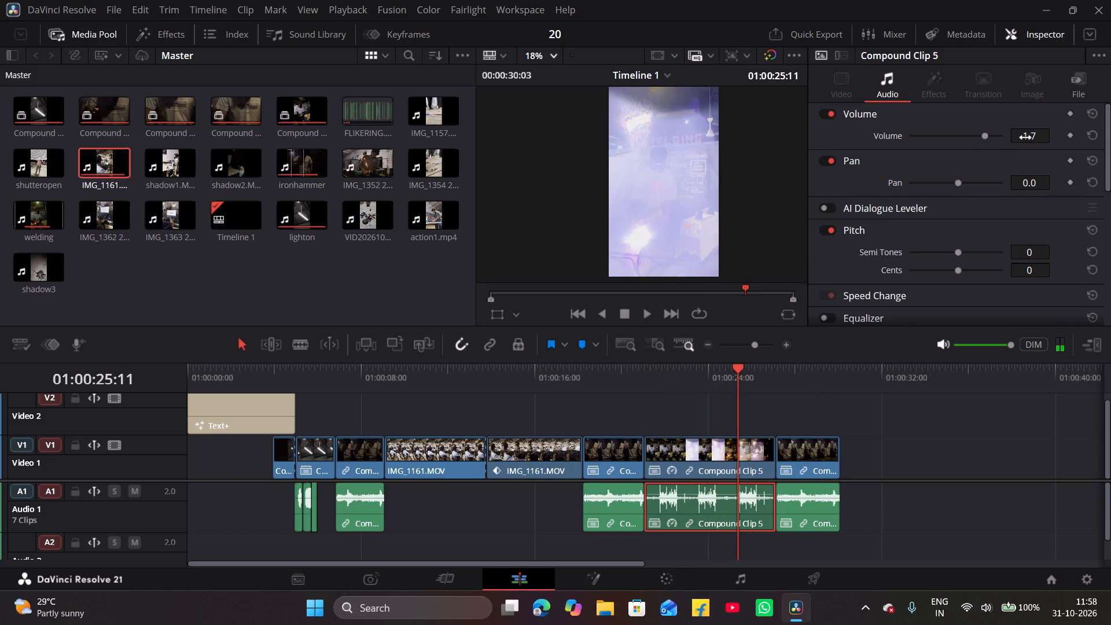
double_click(1025, 138)
text(-5)
click(962, 481)
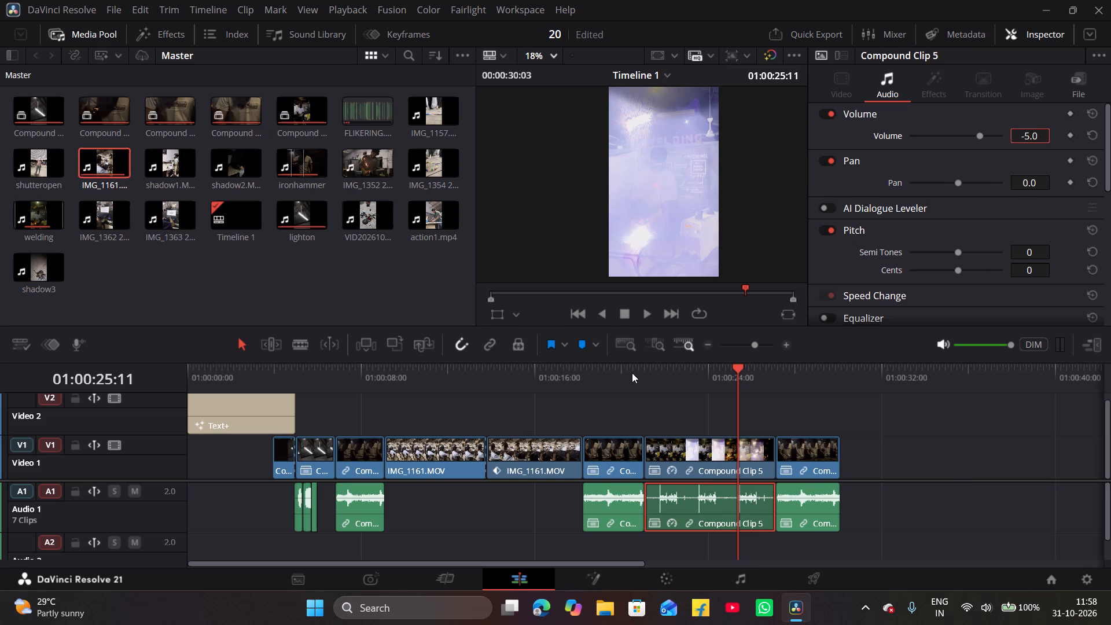
click(632, 373)
key(space)
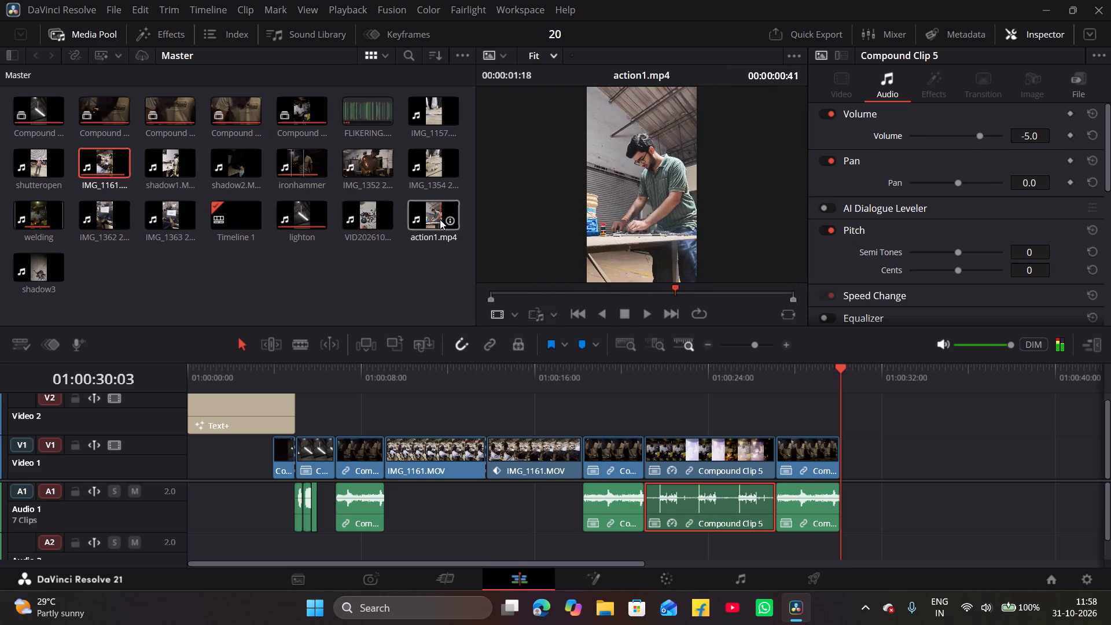
Append VID20261030223931.mp4 and then action1.mp4 after Compound Clip 4 on Video 1, and play the sequence through to the new clips.
drag(358, 217, 844, 452)
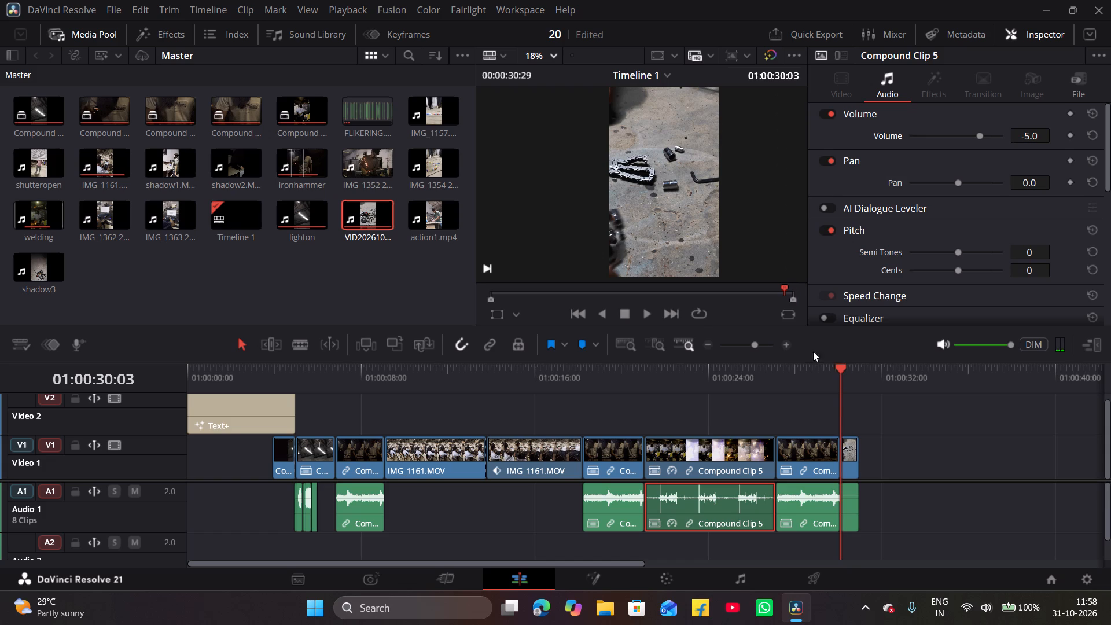
drag(427, 219, 785, 422)
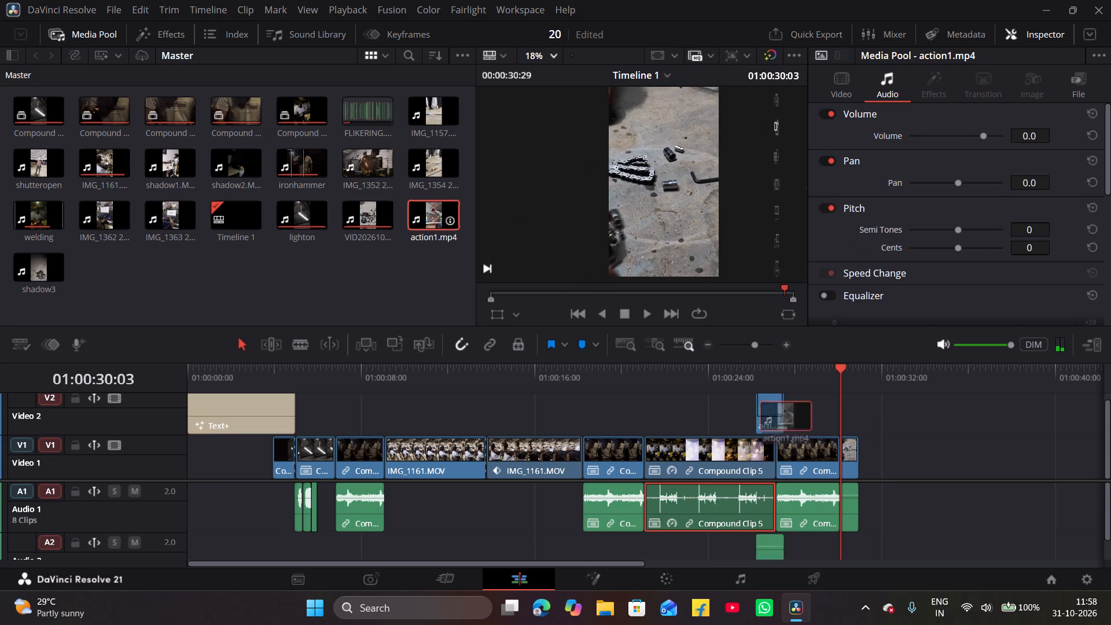
drag(785, 422, 860, 465)
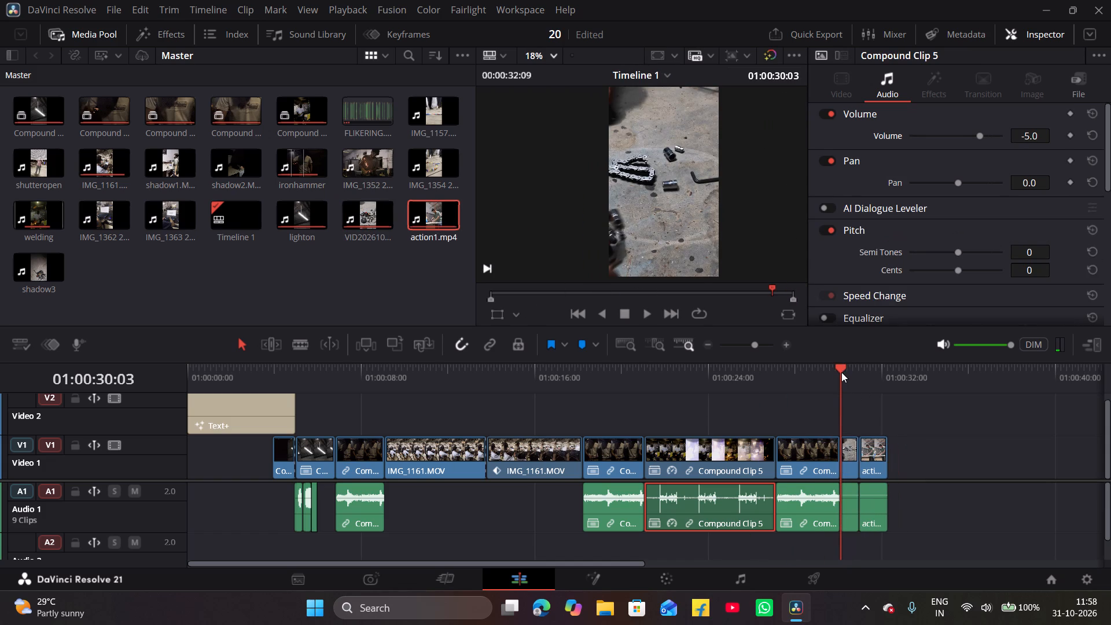
drag(841, 372, 482, 398)
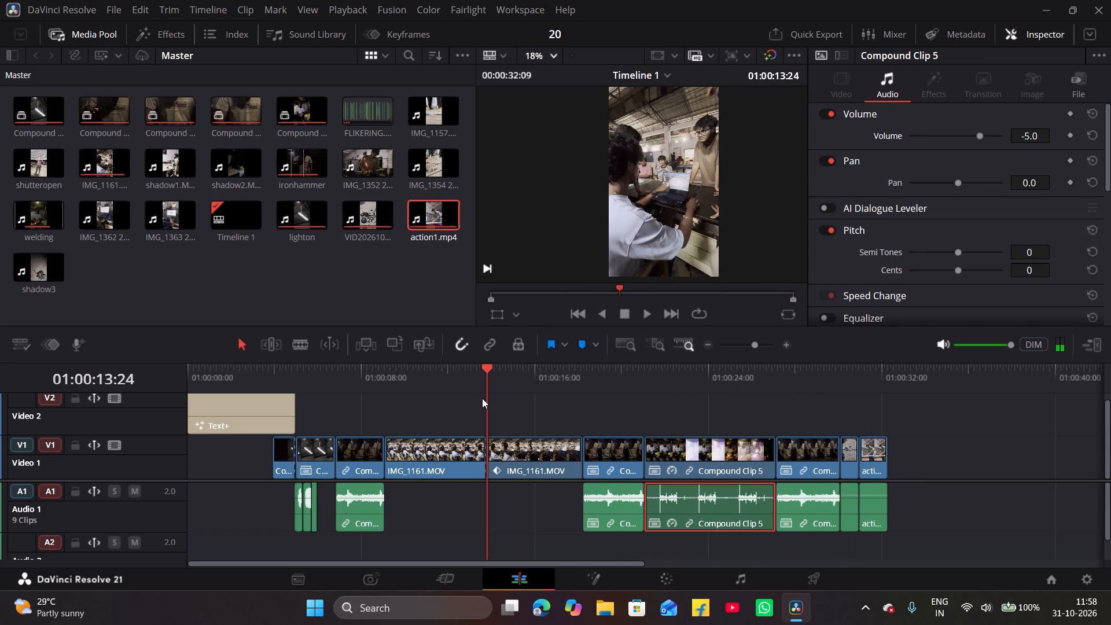
key(space)
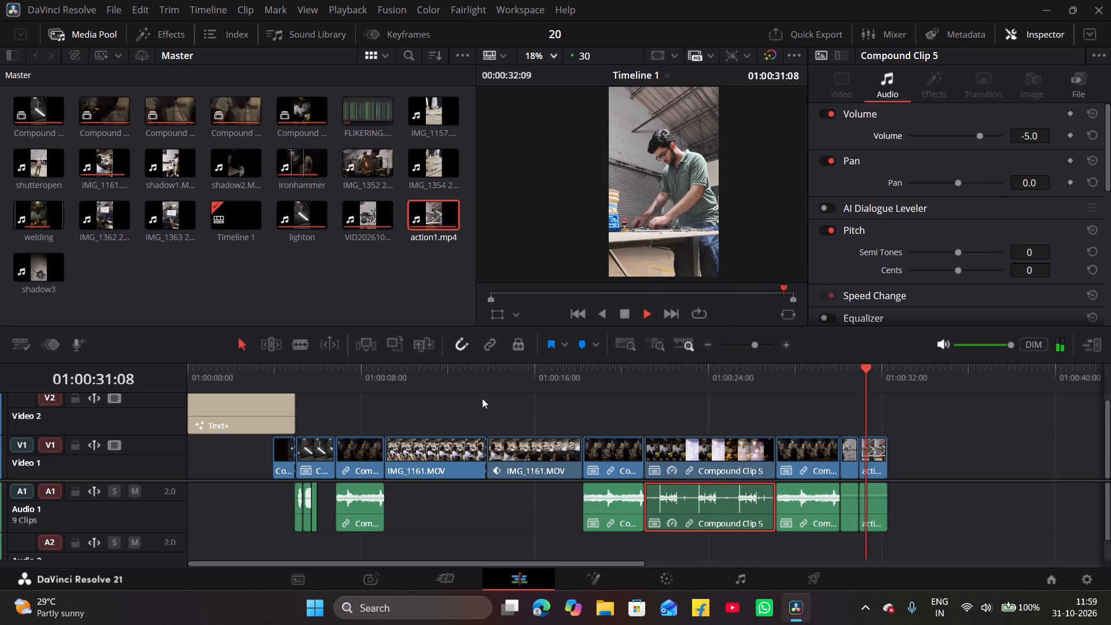
key(space)
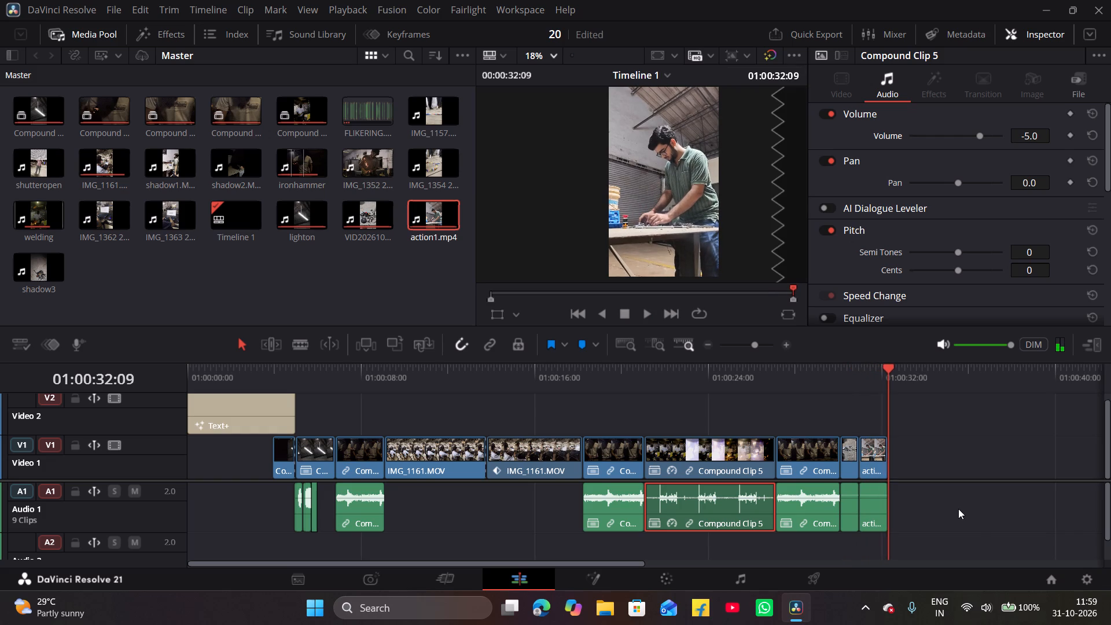
Raise the audio volume of VID20261030223931.mp4 to about 10.5 dB and of action1.mp4 to about 8.7 dB, and play them back.
scroll(958, 509, up, 3)
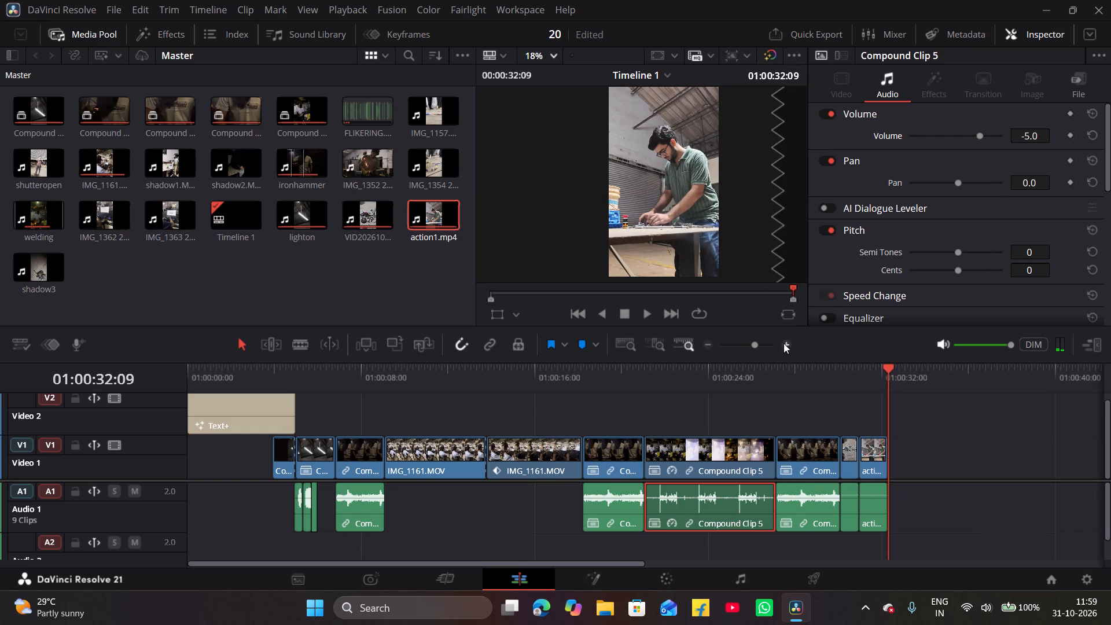
click(783, 343)
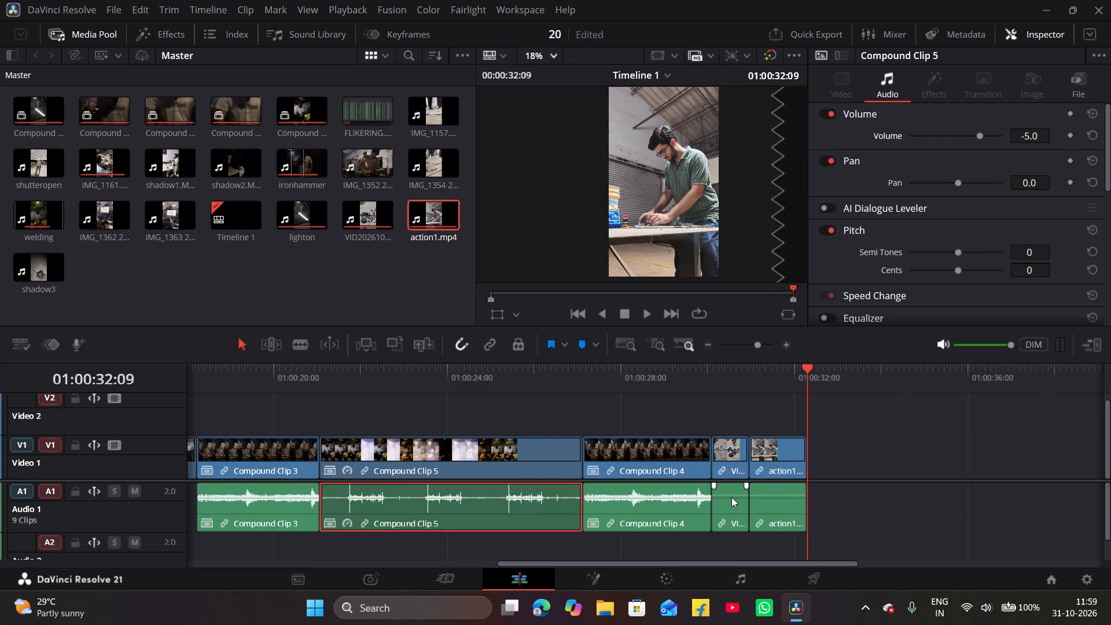
click(728, 494)
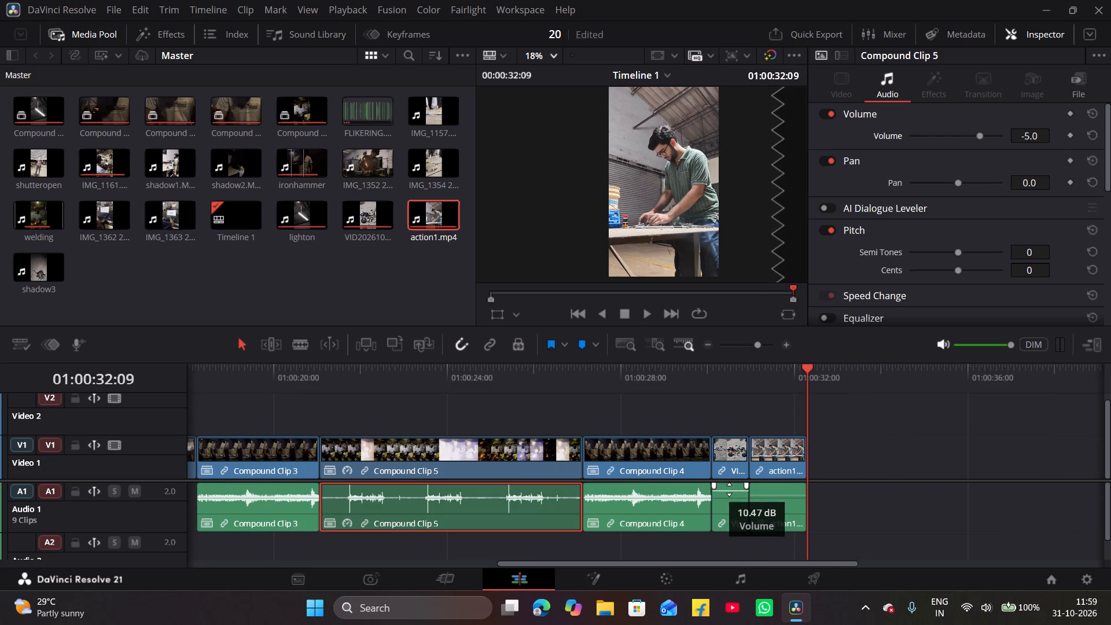
click(781, 496)
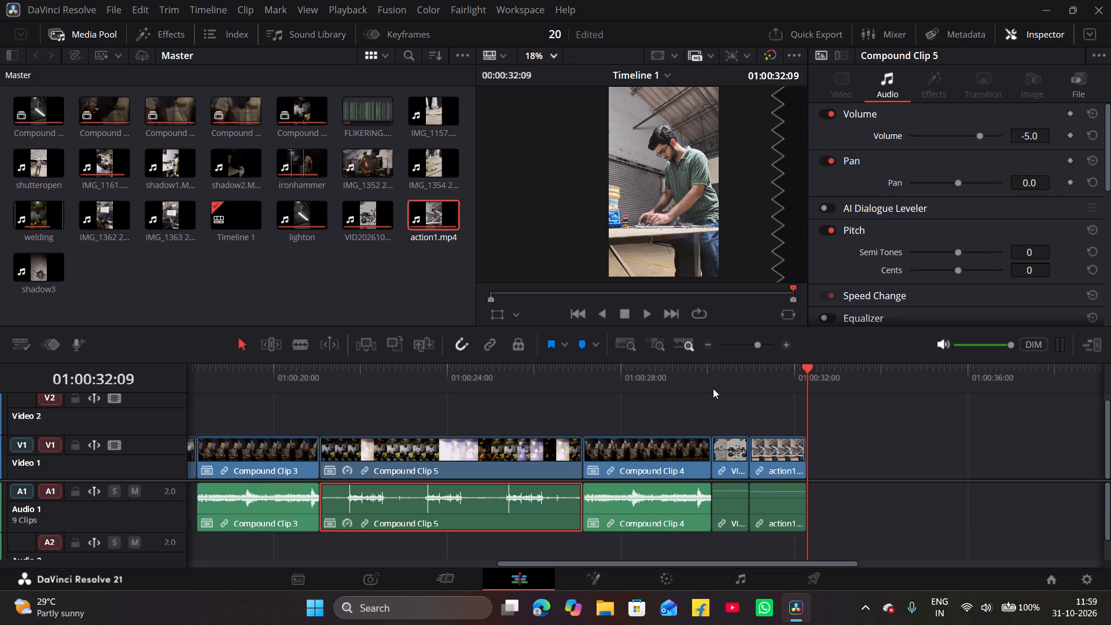
click(704, 376)
key(space)
Find the cut point by playback and split only the action1.mp4 audio at 01:00:31:16.
double_click(785, 343)
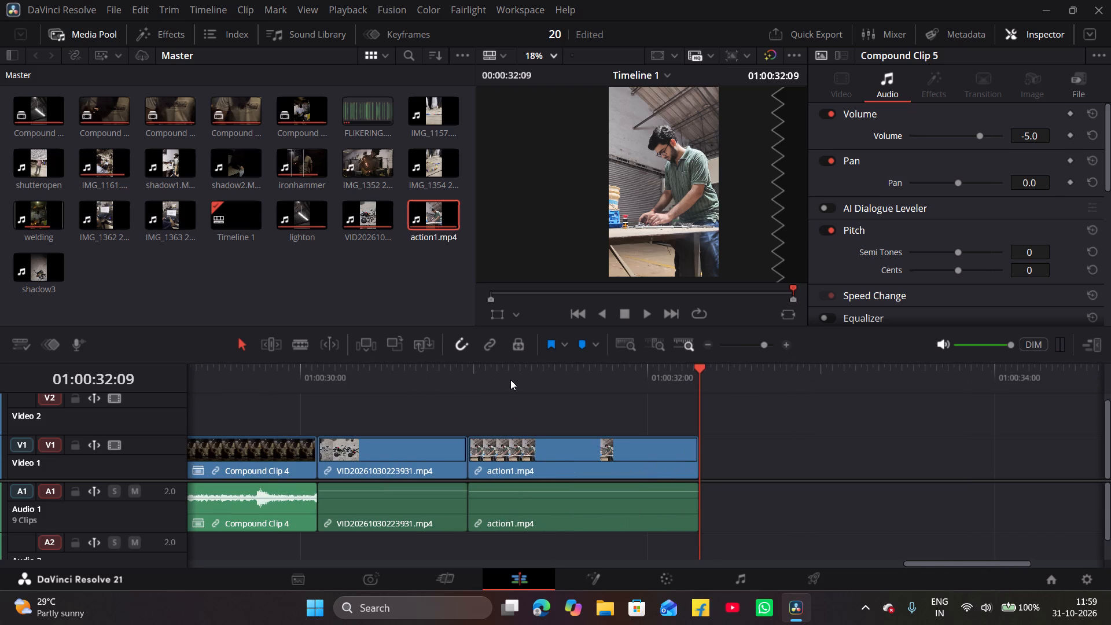
click(510, 380)
key(space)
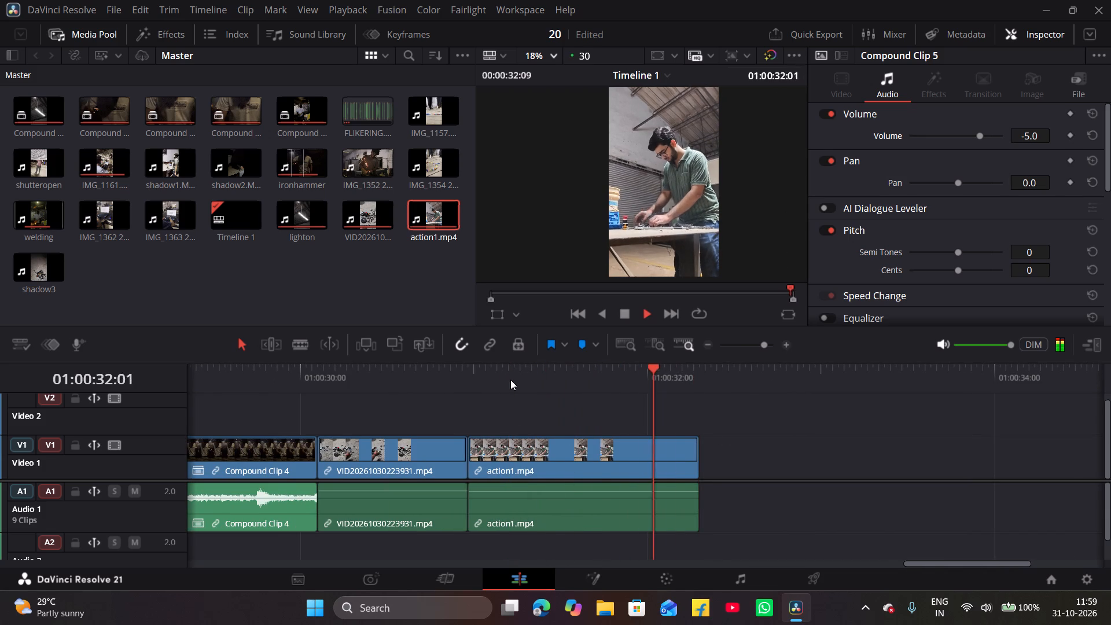
key(space)
click(521, 380)
key(space)
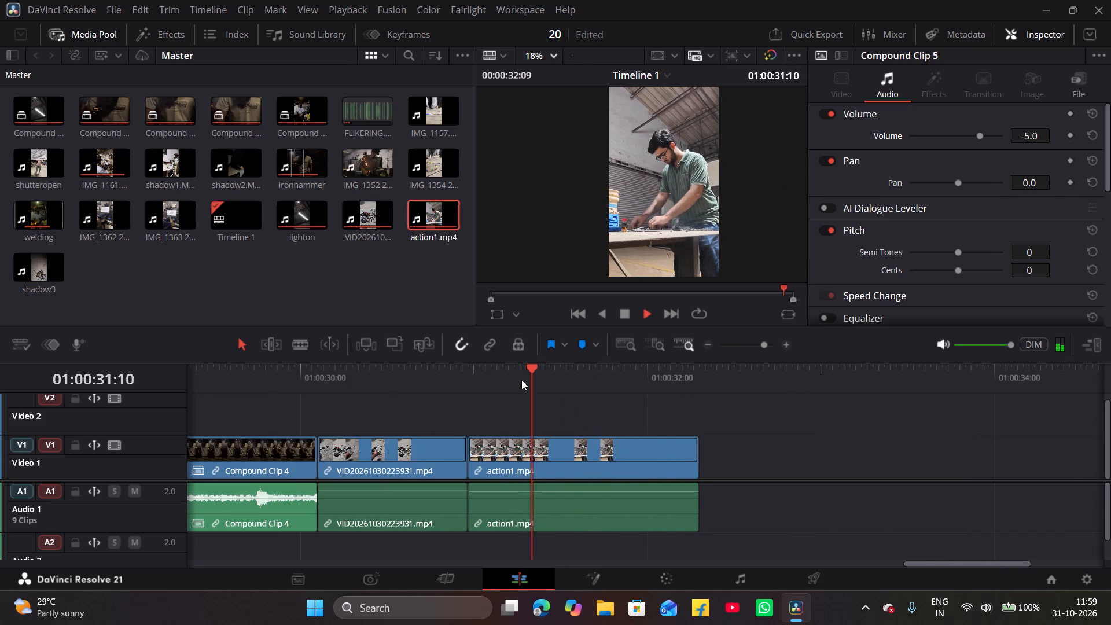
key(space)
key(space)
key(space)
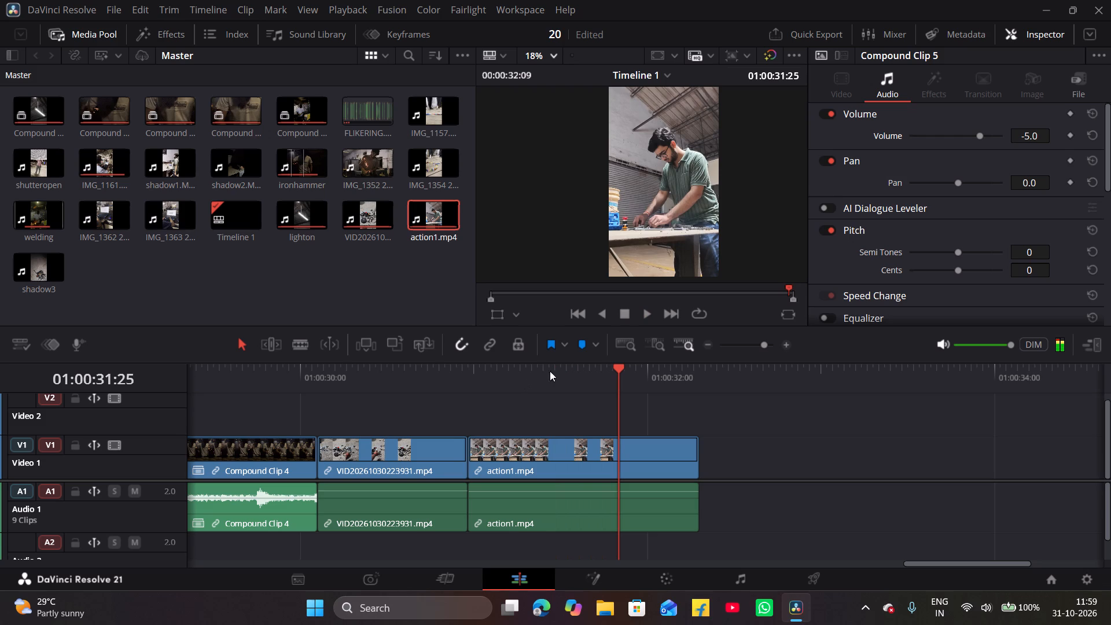
click(568, 373)
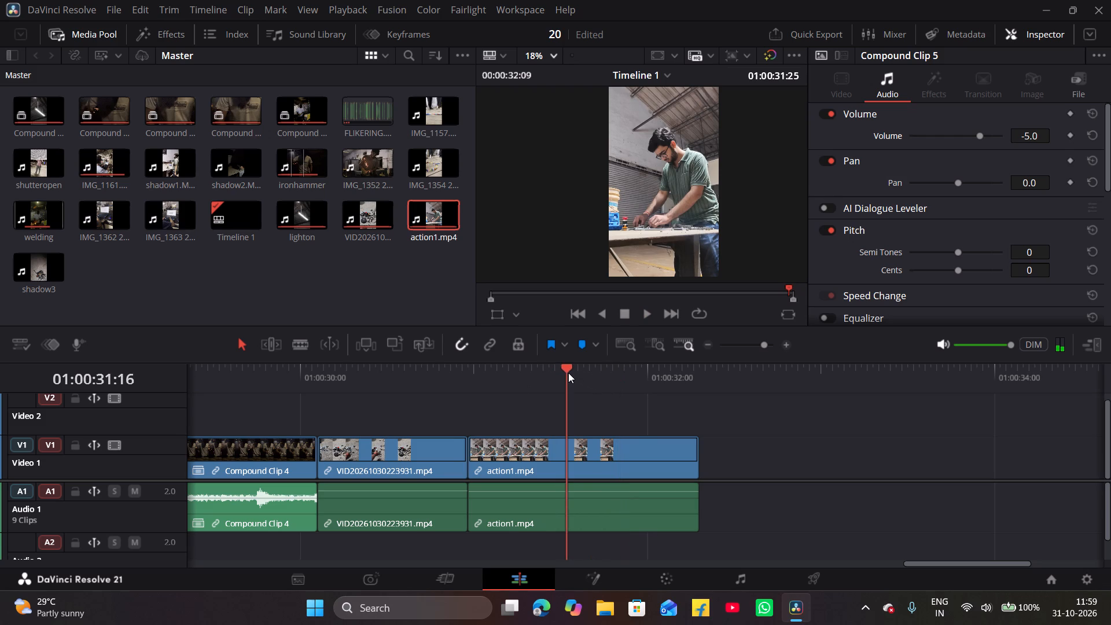
click(640, 503)
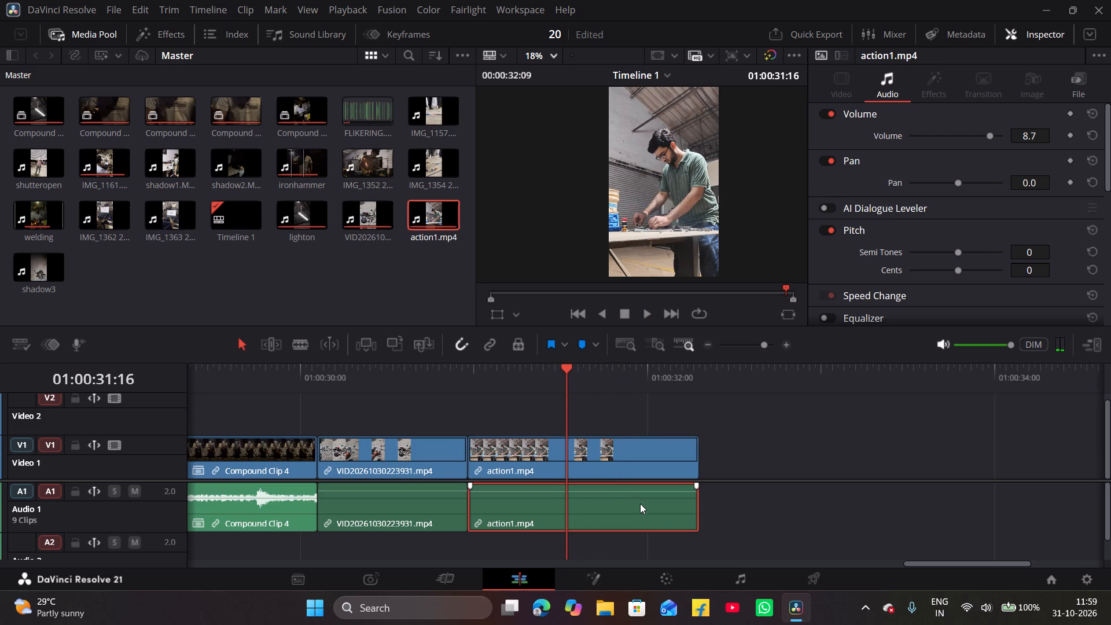
key(ctrl+b)
key(space)
key(space)
key(space)
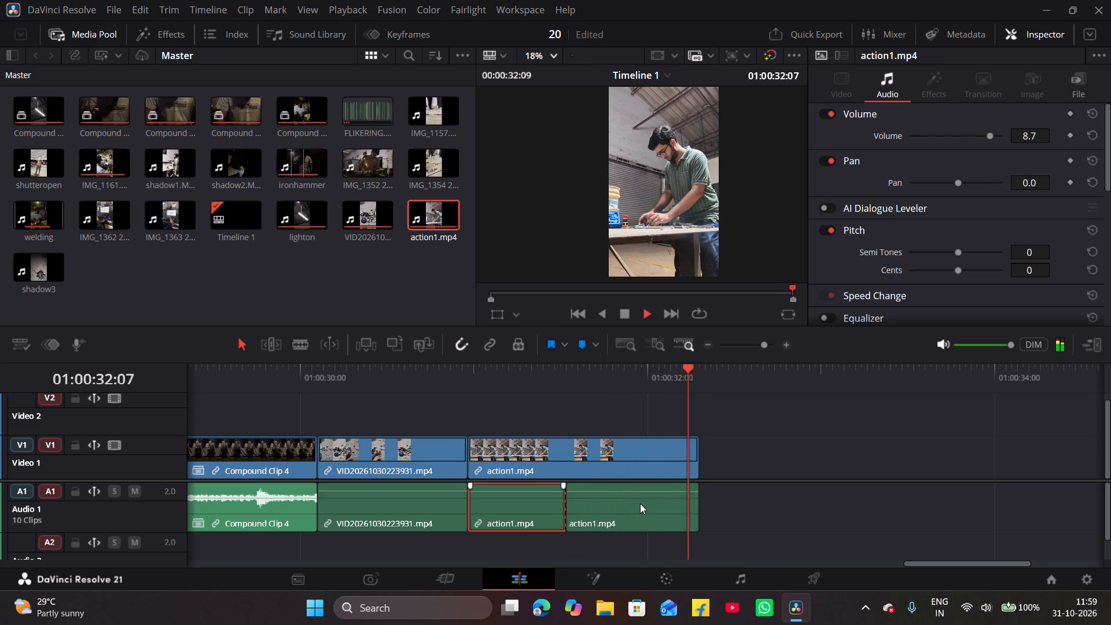
Move the first action1.mp4 audio piece and the VID20261030223931.mp4 audio past the end of the video on Audio 1.
drag(533, 500, 790, 493)
drag(376, 501, 888, 495)
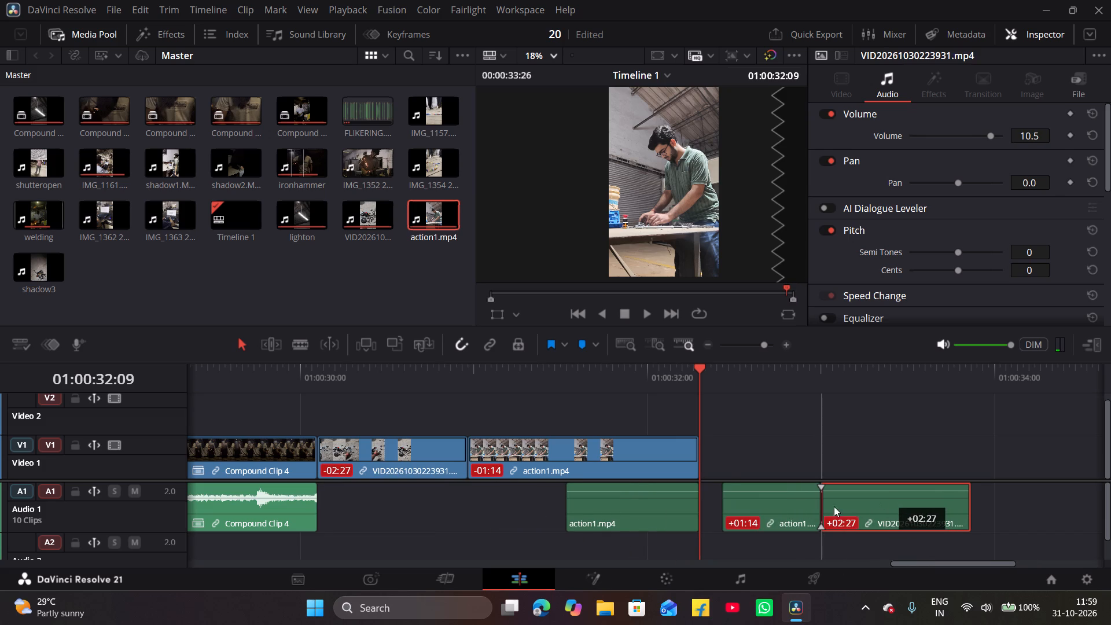
Place the remaining action1.mp4 audio piece beneath the VID20261030223931.mp4 video, aligned to that clip's end, and play it back.
drag(610, 525, 398, 498)
drag(389, 499, 368, 507)
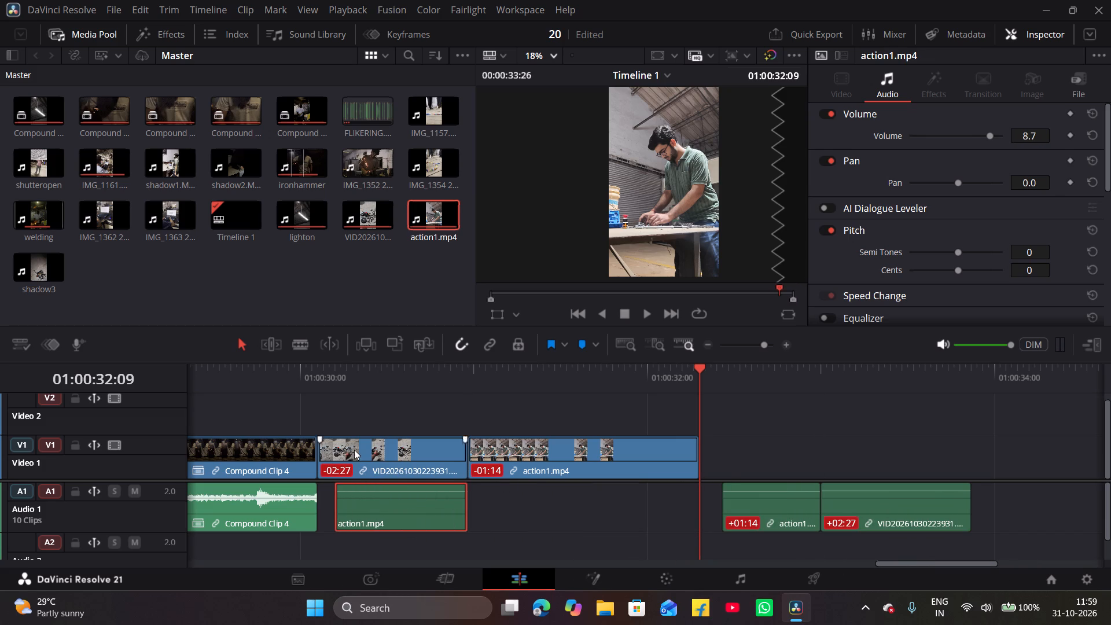
click(247, 389)
key(space)
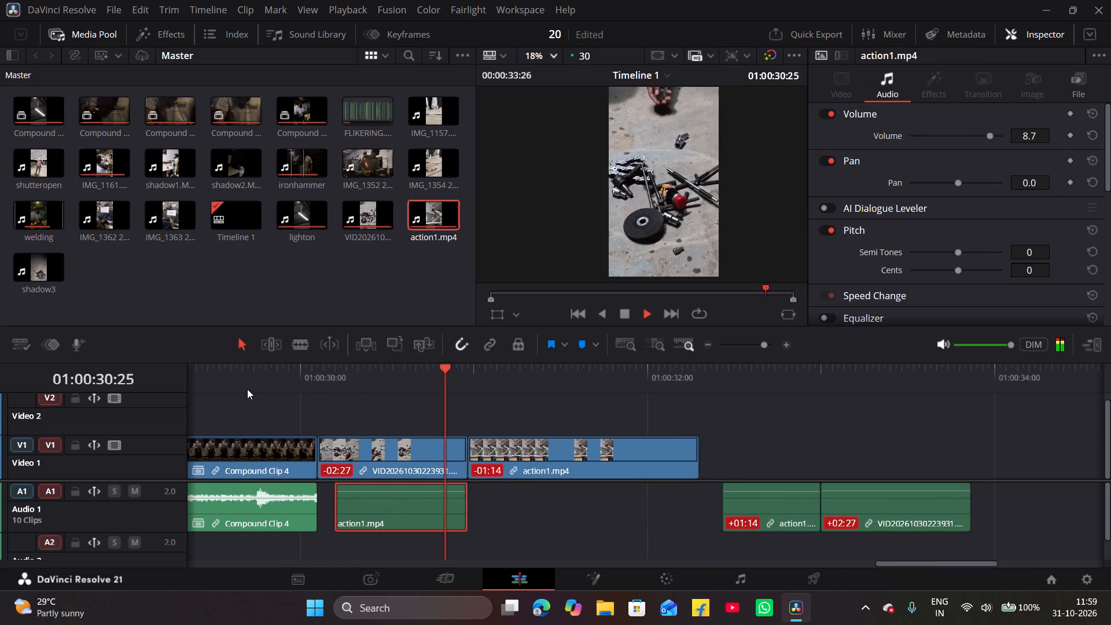
key(space)
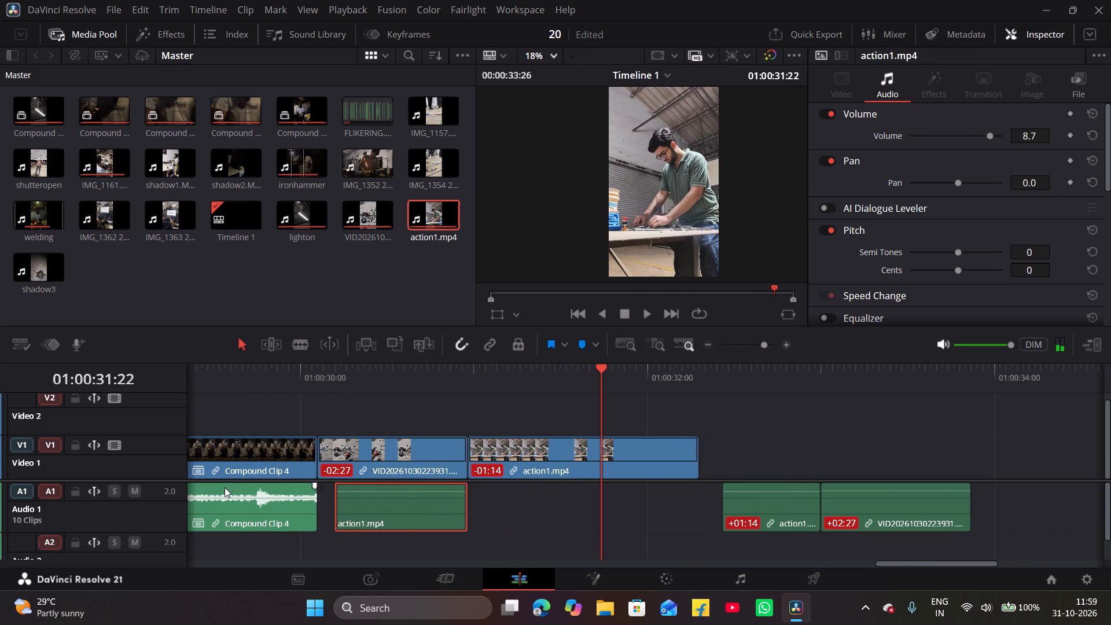
Lower the action1.mp4 audio piece beneath the VID20261030223931.mp4 video to about 5.2 dB, keep it aligned to that clip's end, and play it back.
drag(382, 512, 374, 514)
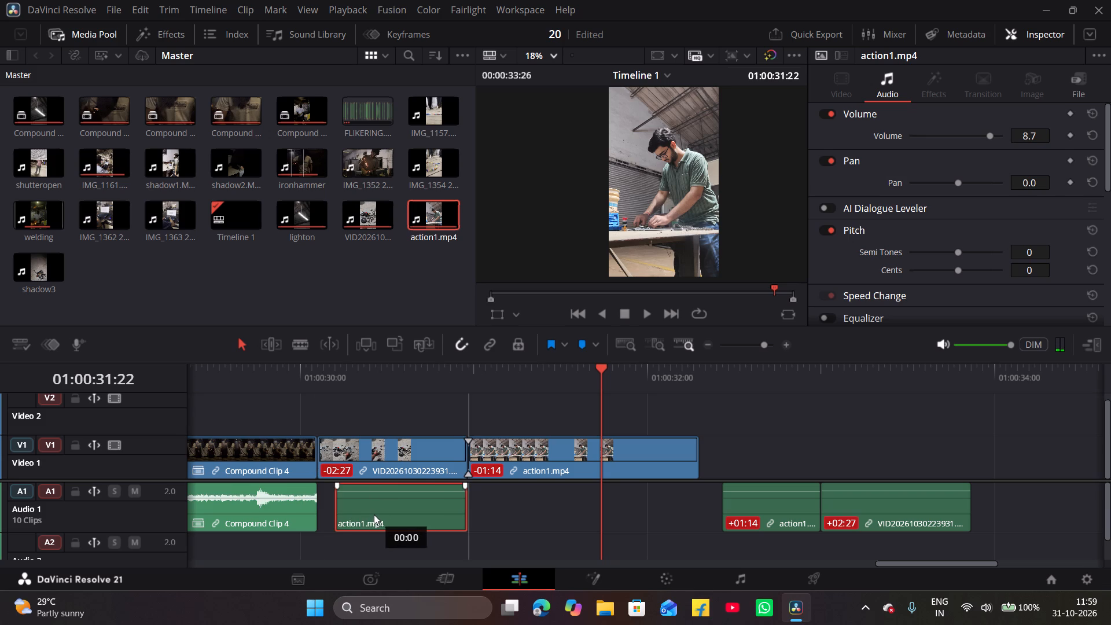
drag(374, 514, 367, 515)
click(369, 492)
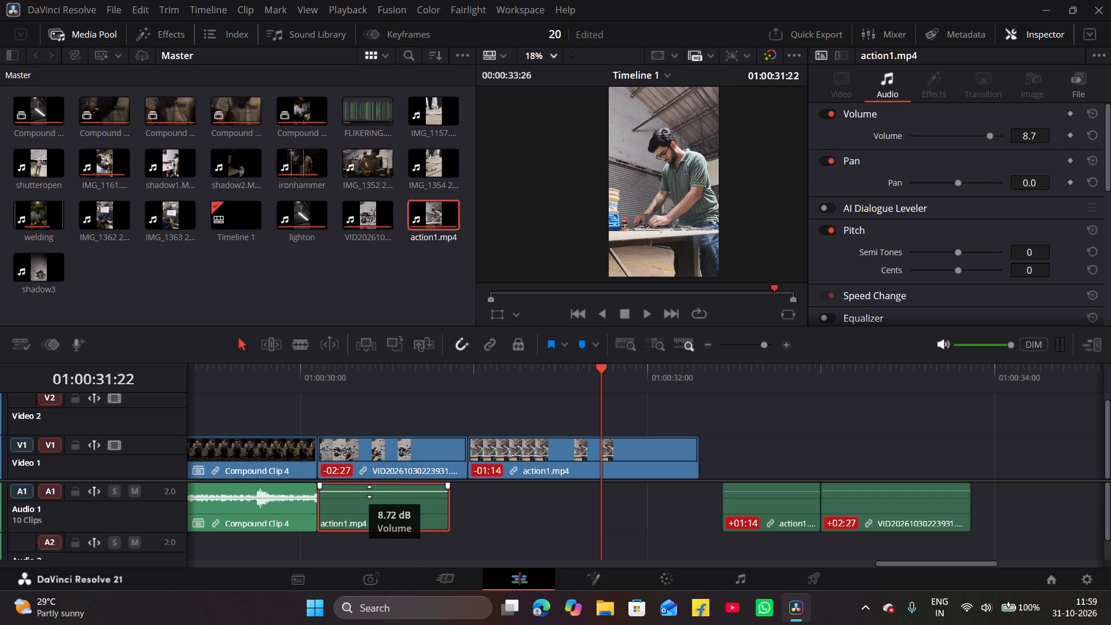
drag(365, 511, 384, 512)
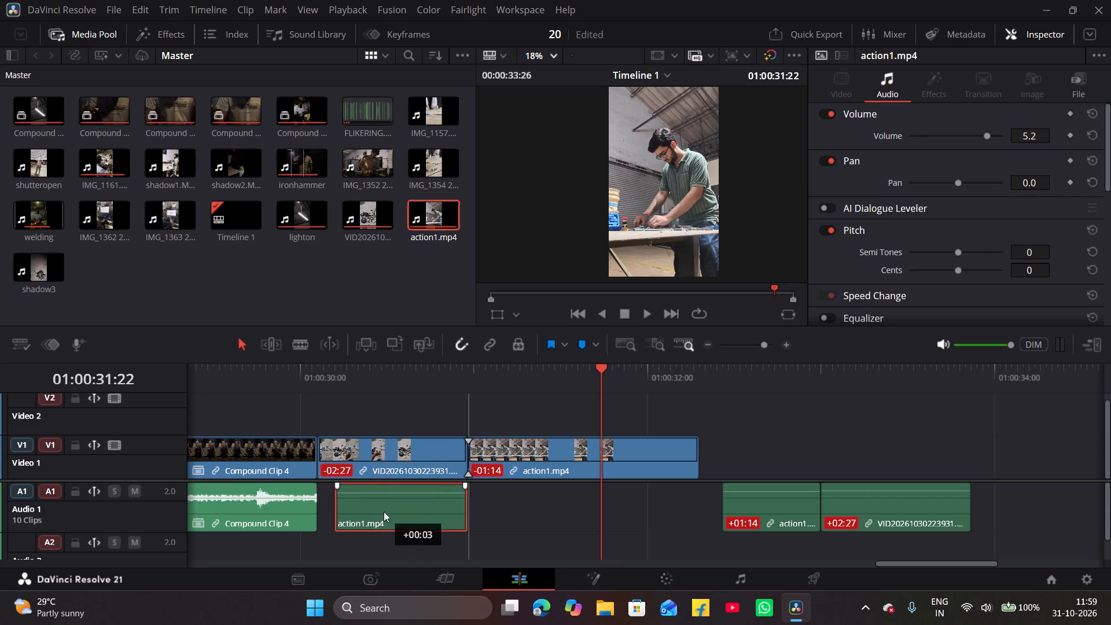
drag(384, 512, 382, 512)
click(301, 378)
key(space)
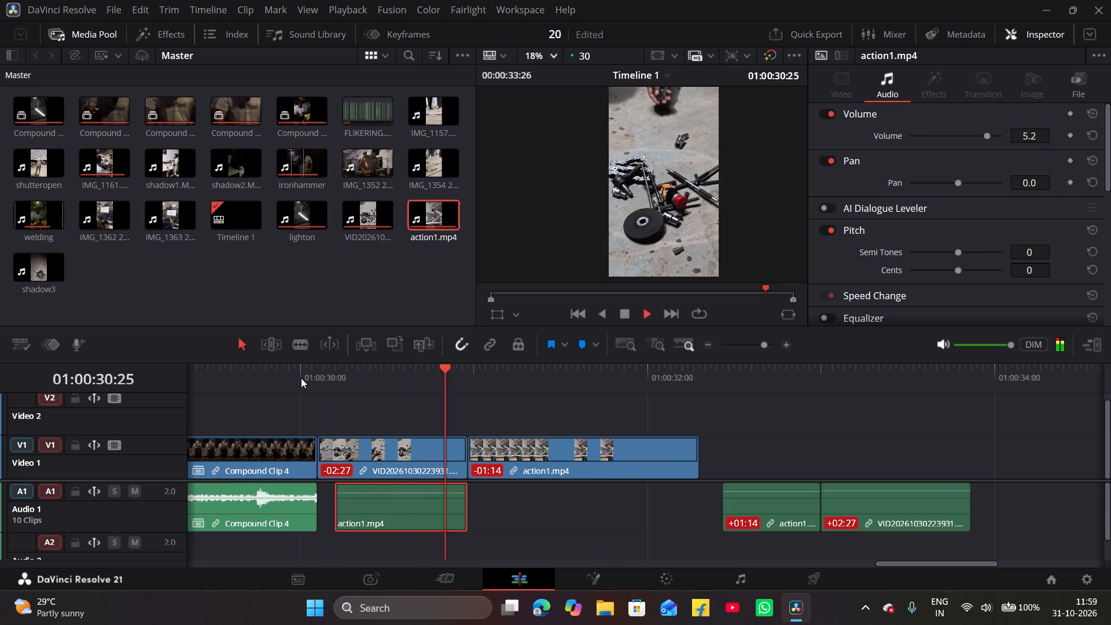
key(space)
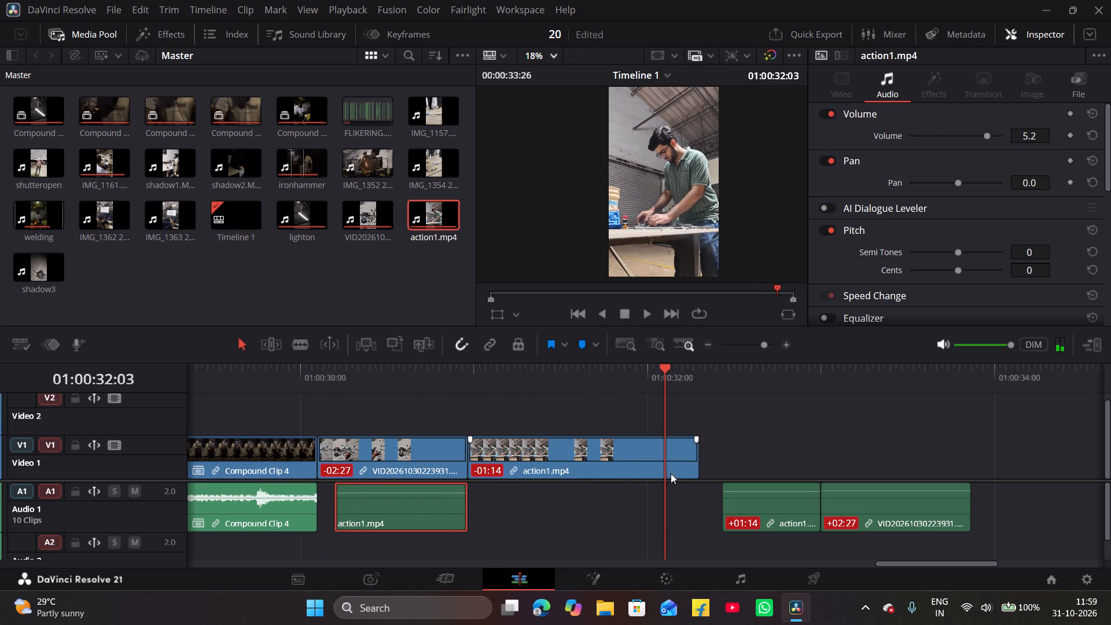
Delete the short action1.mp4 audio piece lying past the end of the video.
drag(771, 469, 790, 531)
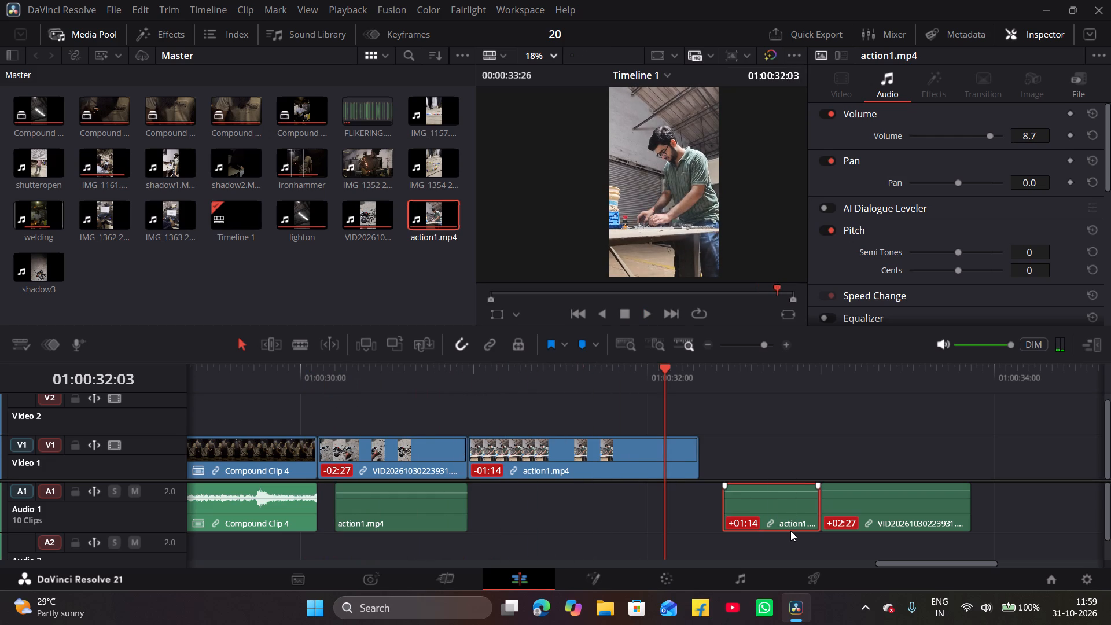
key(BackSpace)
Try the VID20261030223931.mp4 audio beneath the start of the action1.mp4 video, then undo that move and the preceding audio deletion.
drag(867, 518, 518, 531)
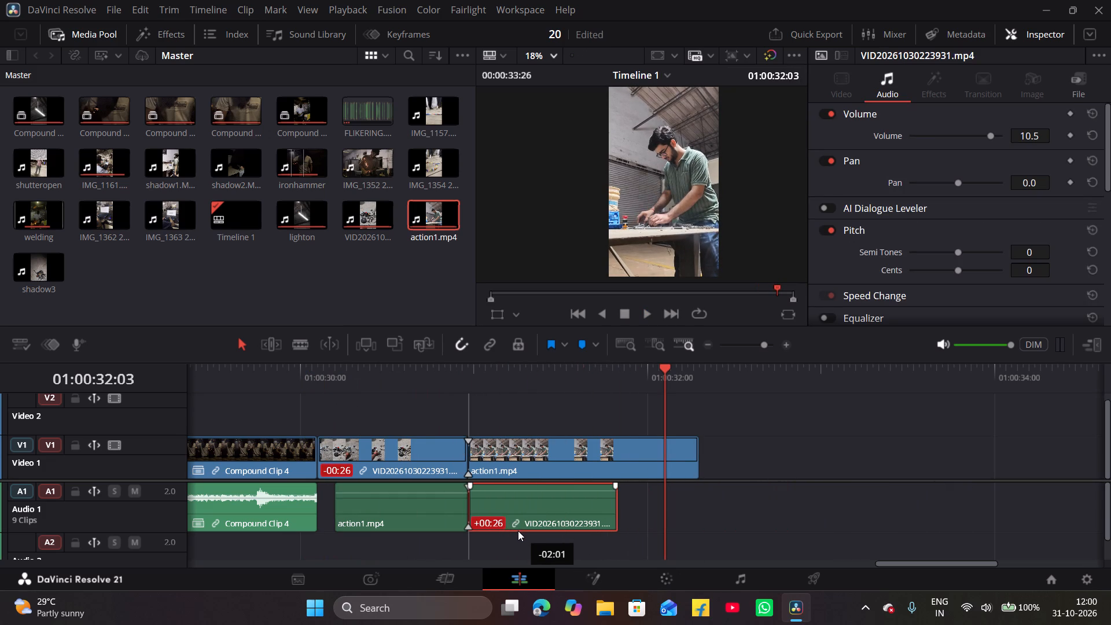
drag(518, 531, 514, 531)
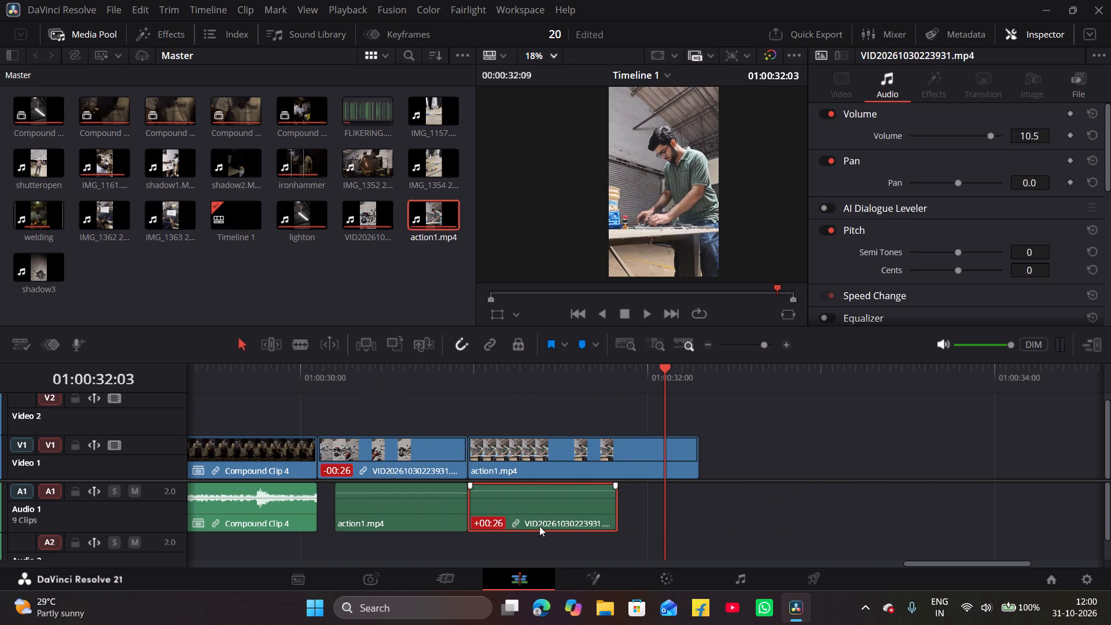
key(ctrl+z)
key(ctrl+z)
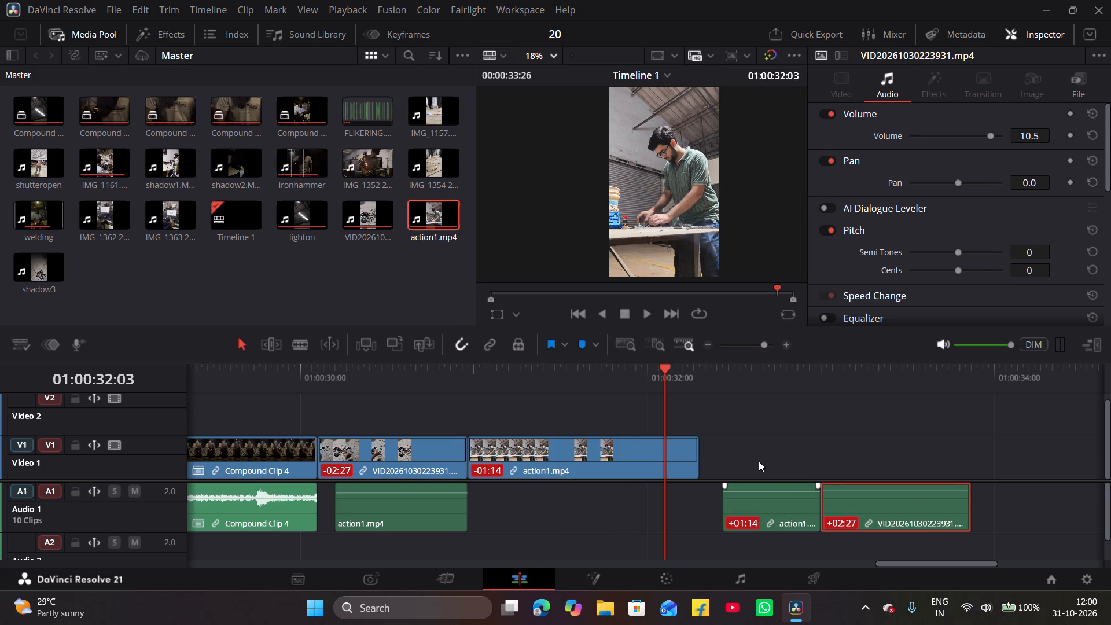
Move the short action1.mp4 audio piece beneath the start of its video and delete the leftover VID20261030223931.mp4 audio.
drag(765, 523, 500, 522)
drag(834, 453, 887, 549)
key(BackSpace)
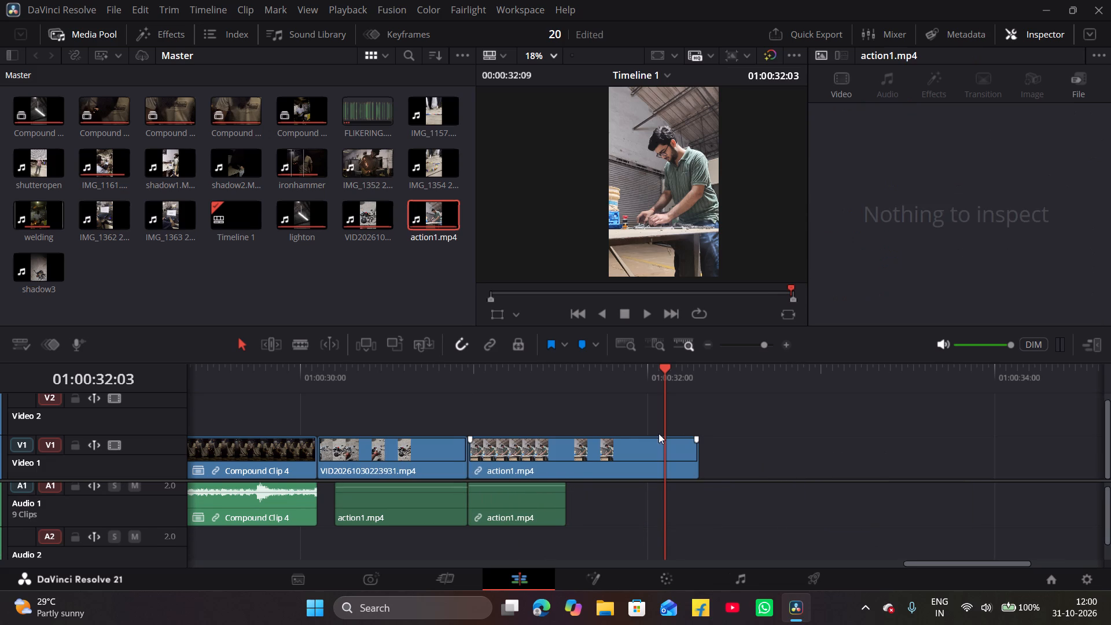
Play back the action1.mp4 clip, delete the audio piece beneath it, and replay the clip to its end.
click(463, 372)
key(space)
key(space)
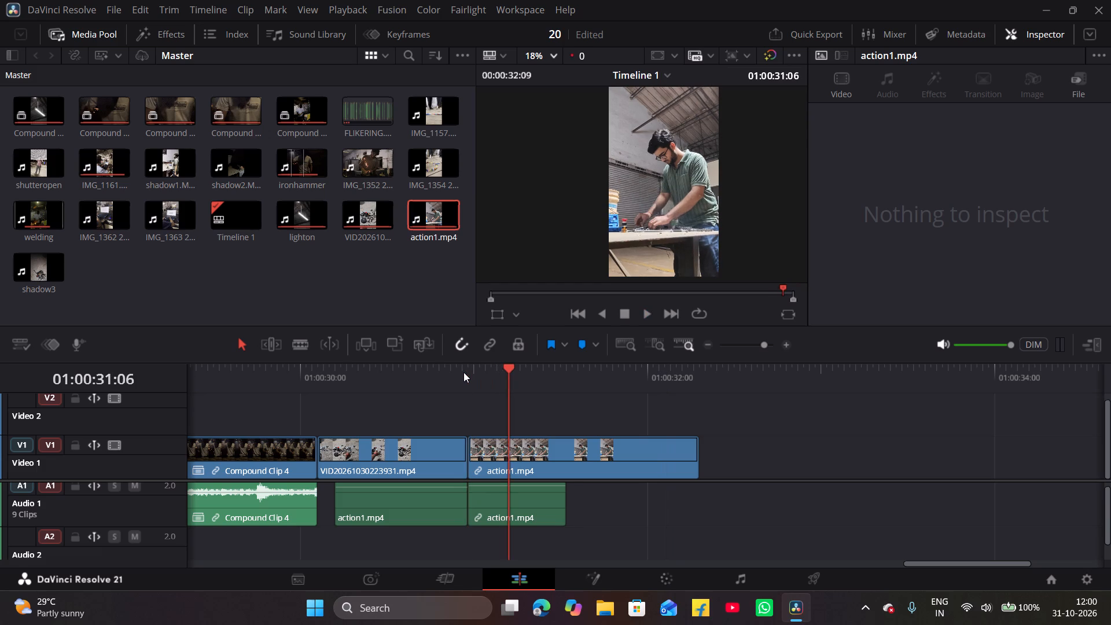
key(space)
key(space)
click(519, 503)
key(BackSpace)
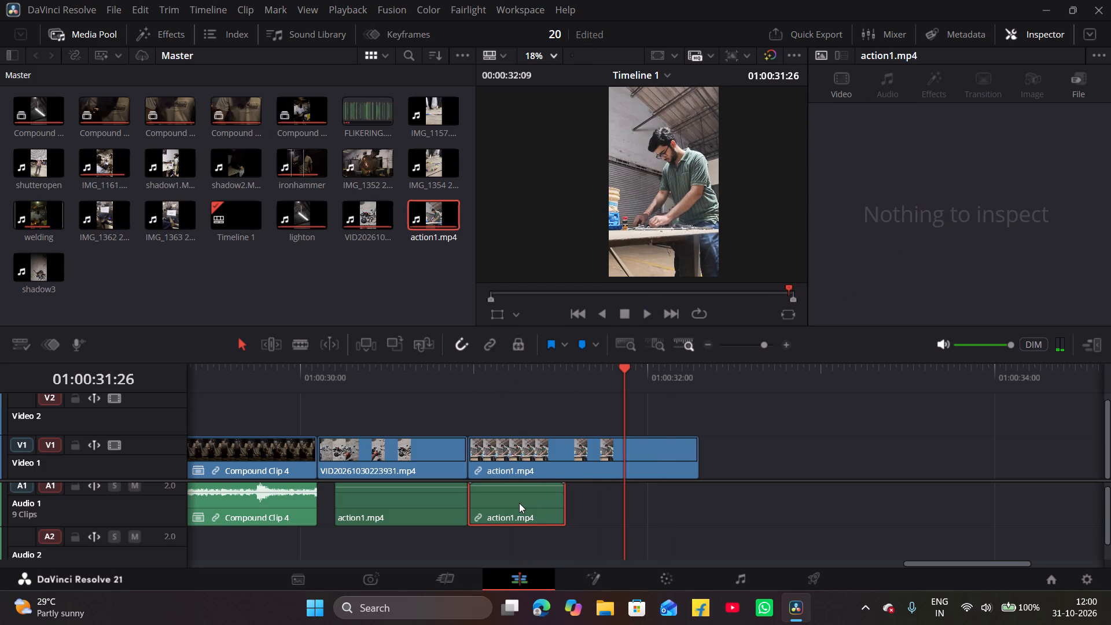
click(466, 378)
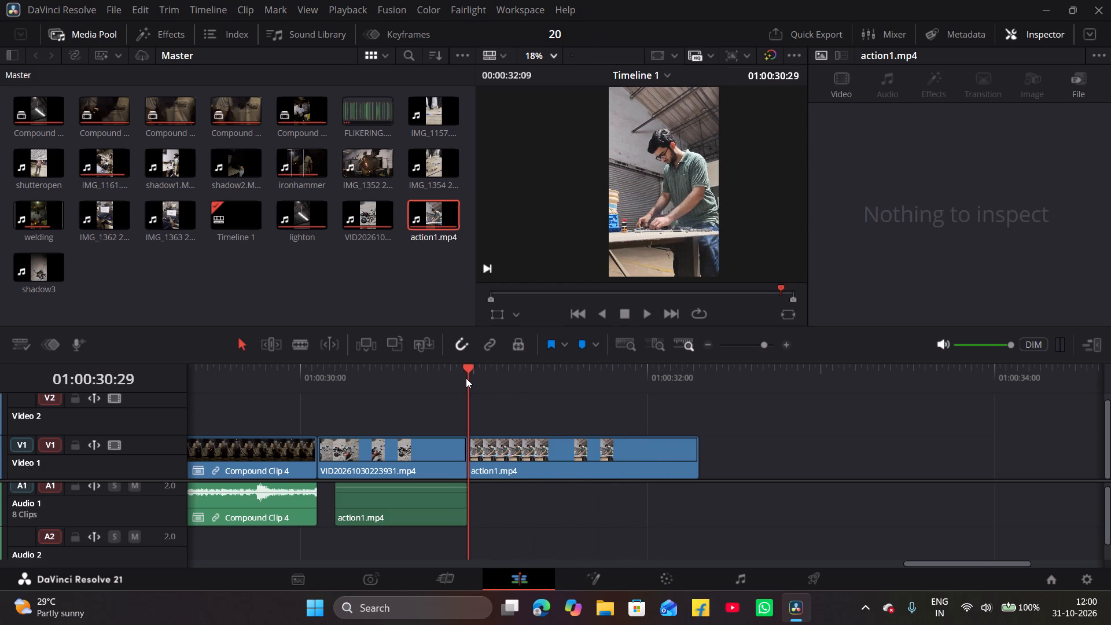
key(space)
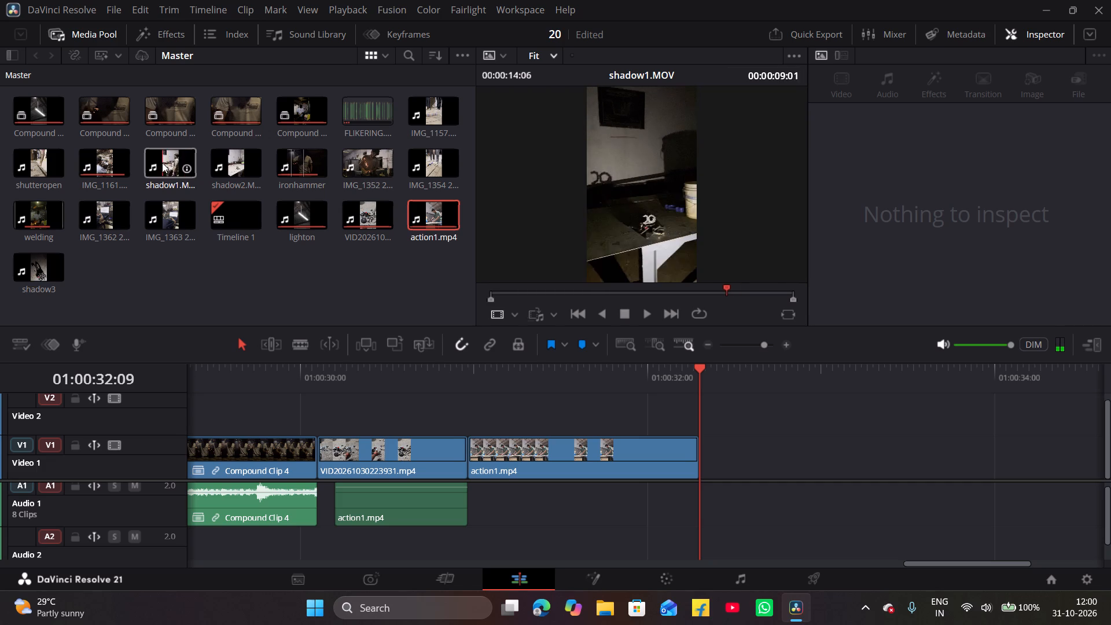
Add shadow1.MOV directly after the action1.mp4 clip and delete its audio, keeping only the video on Video 1.
drag(162, 163, 726, 490)
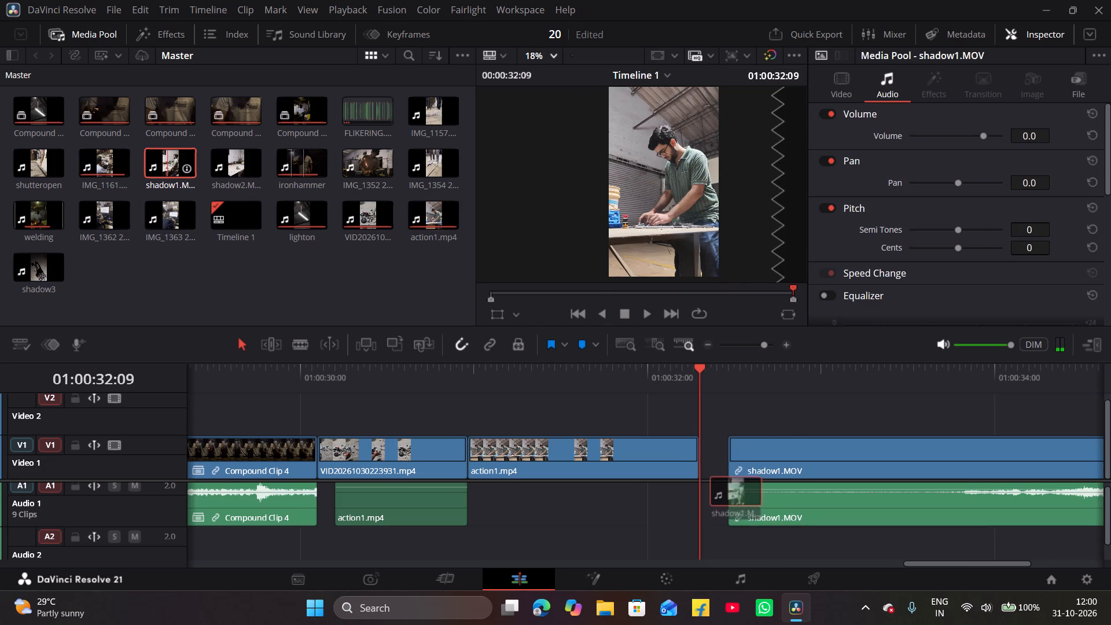
drag(726, 490, 707, 492)
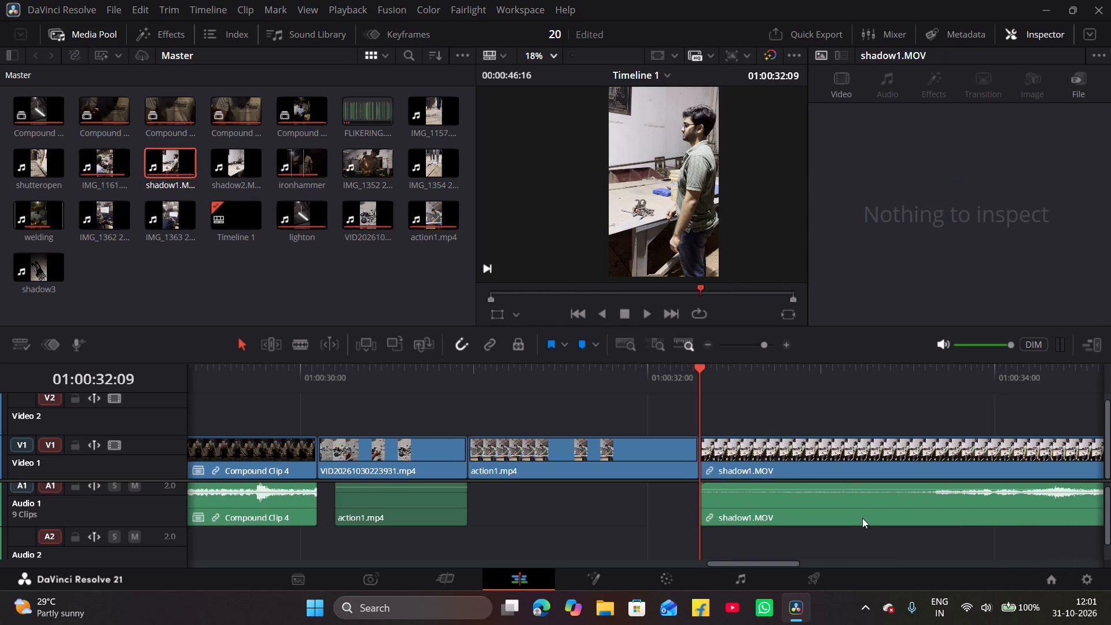
click(863, 519)
key(Return)
key(BackSpace)
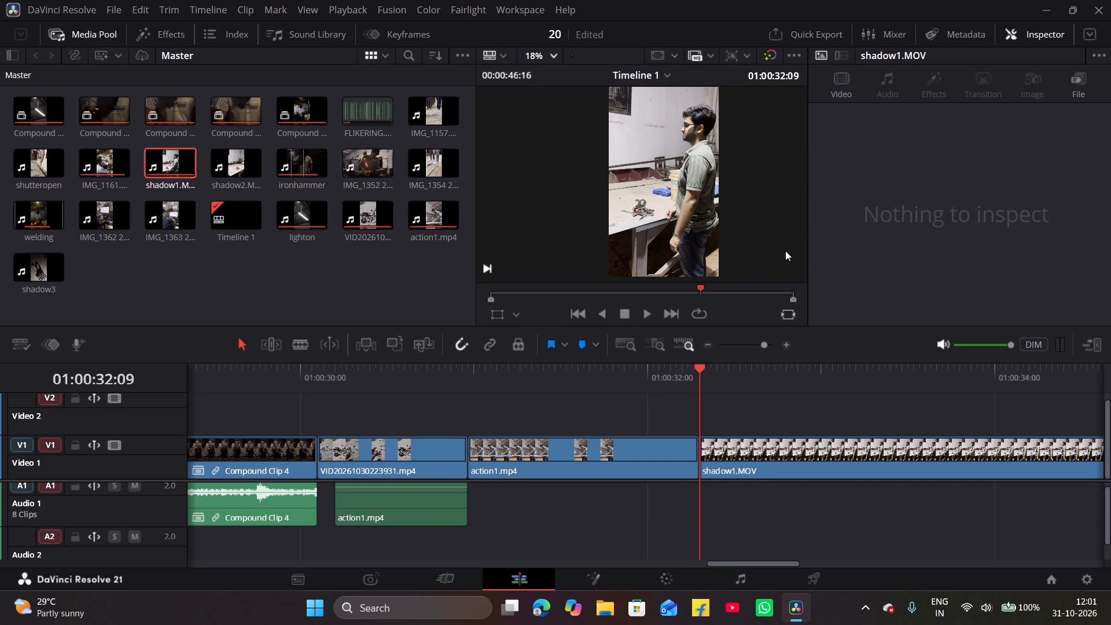
Append shadow2.MOV directly after shadow1.MOV, delete its audio, and play back the new clip.
double_click(712, 344)
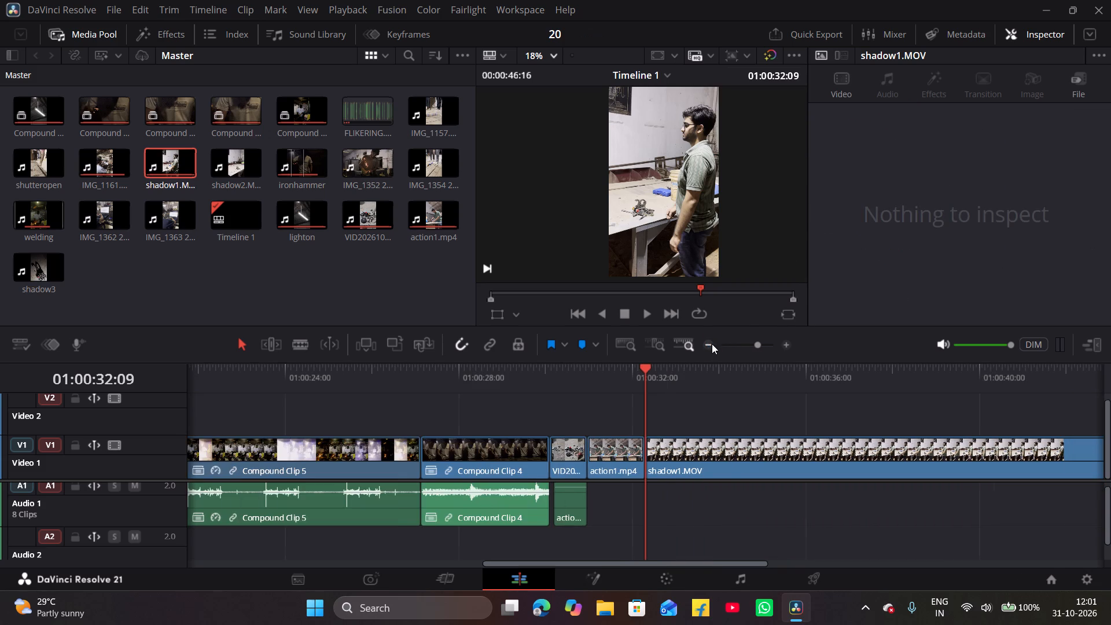
click(712, 344)
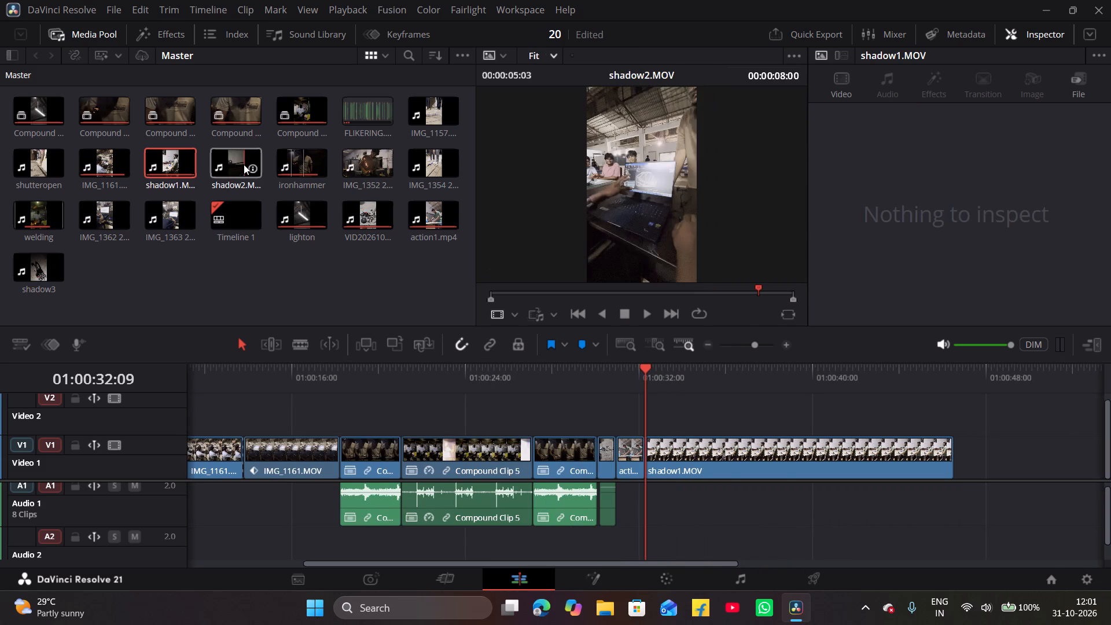
drag(244, 164, 952, 493)
click(1029, 516)
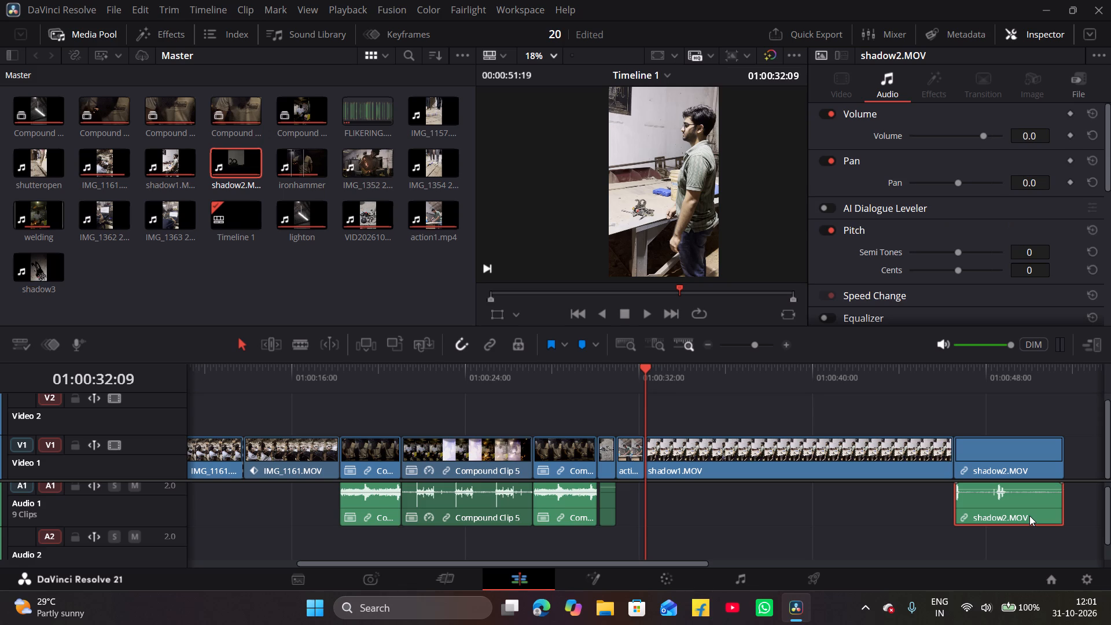
key(BackSpace)
click(946, 369)
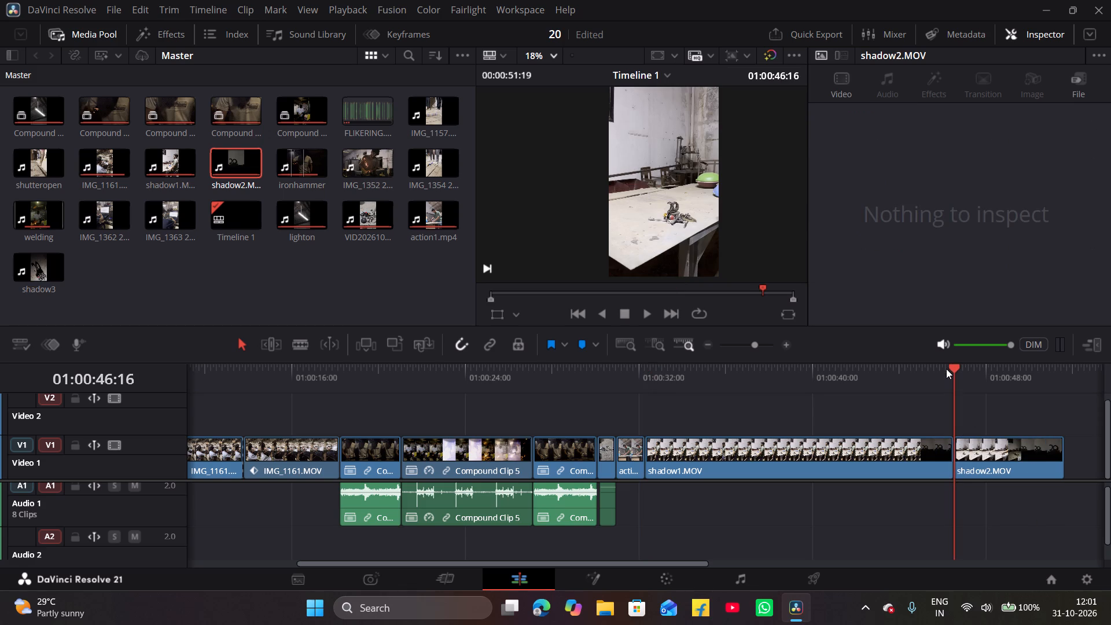
key(space)
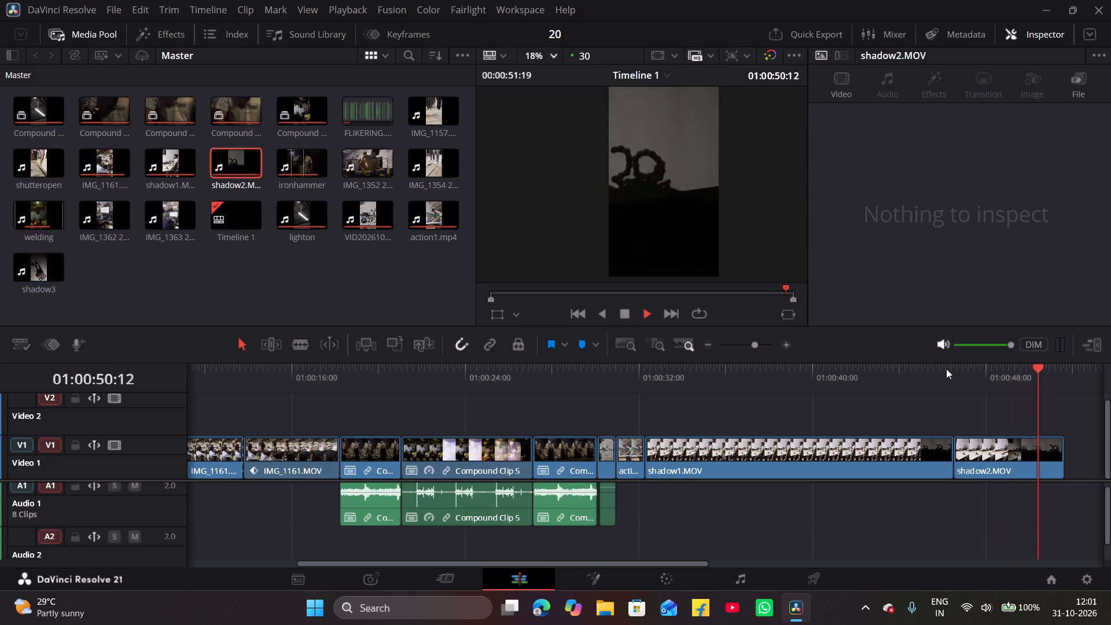
key(space)
Play shadow1.MOV to find where the dark shadow shot begins, split it at 01:00:42:23, and delete the part before the cut.
click(770, 378)
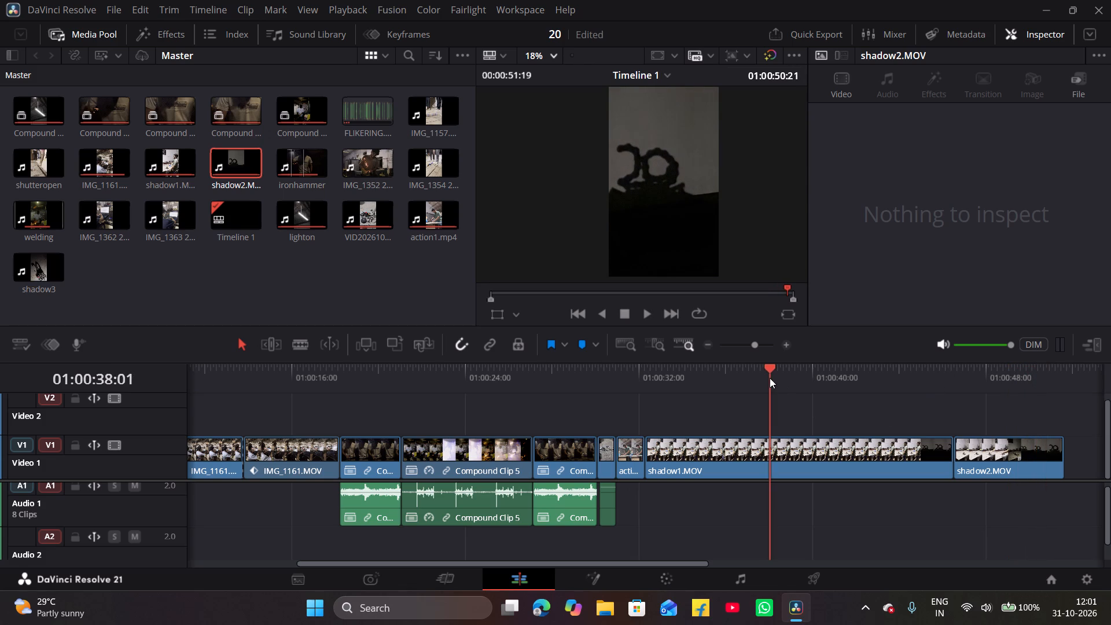
key(space)
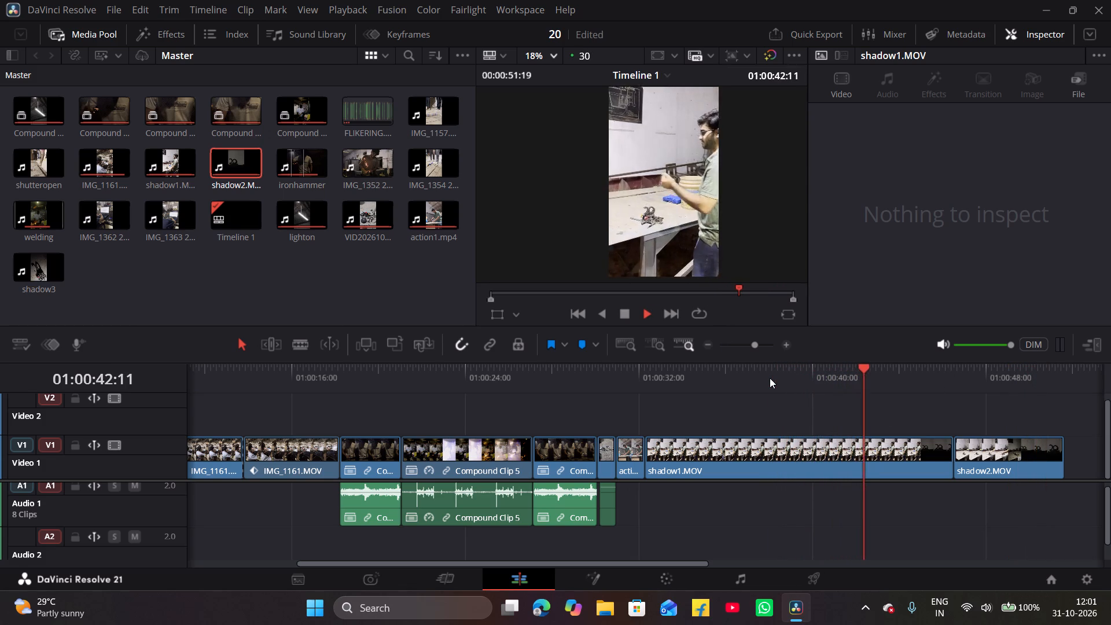
key(space)
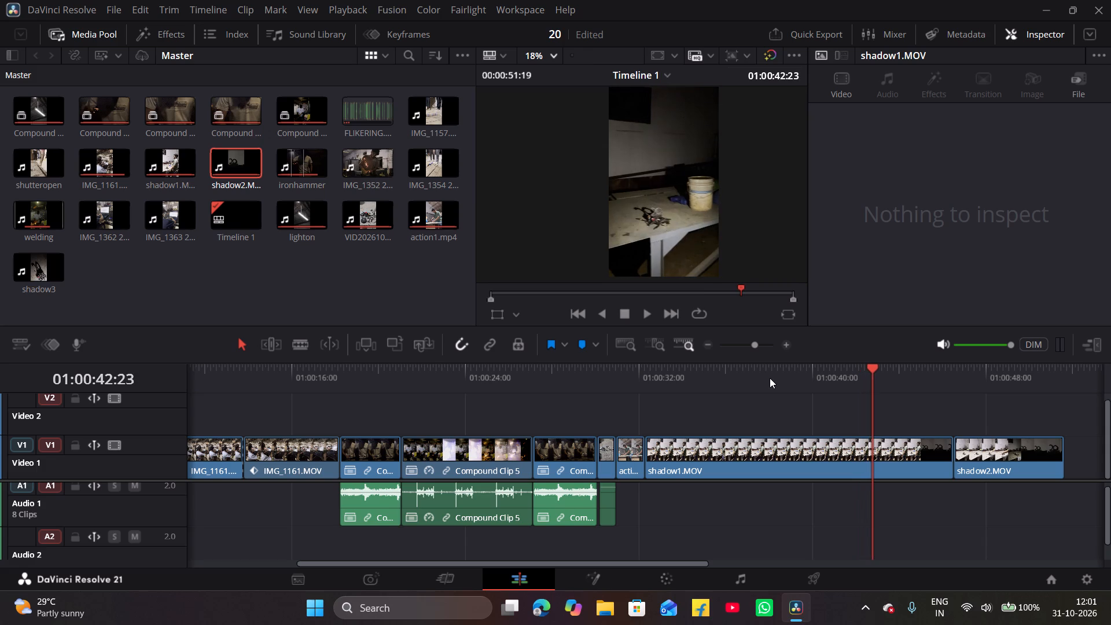
key(ctrl+b)
click(796, 458)
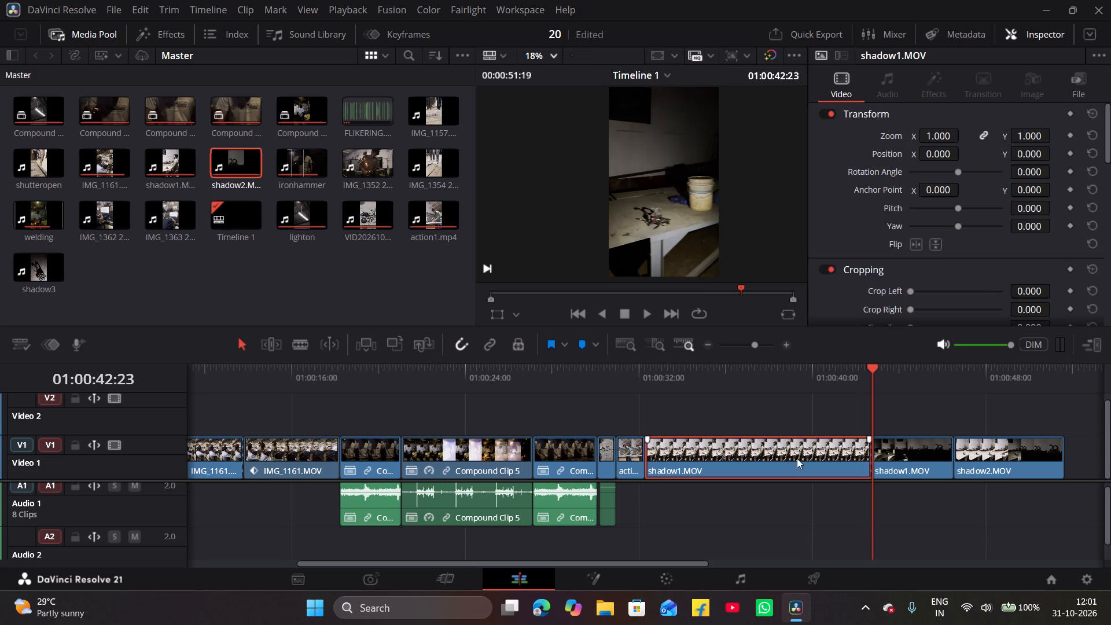
key(BackSpace)
Close the gaps by moving the remaining shadow1.MOV against action1.mp4 and shadow2.MOV against the end of shadow1.MOV.
drag(915, 465, 718, 471)
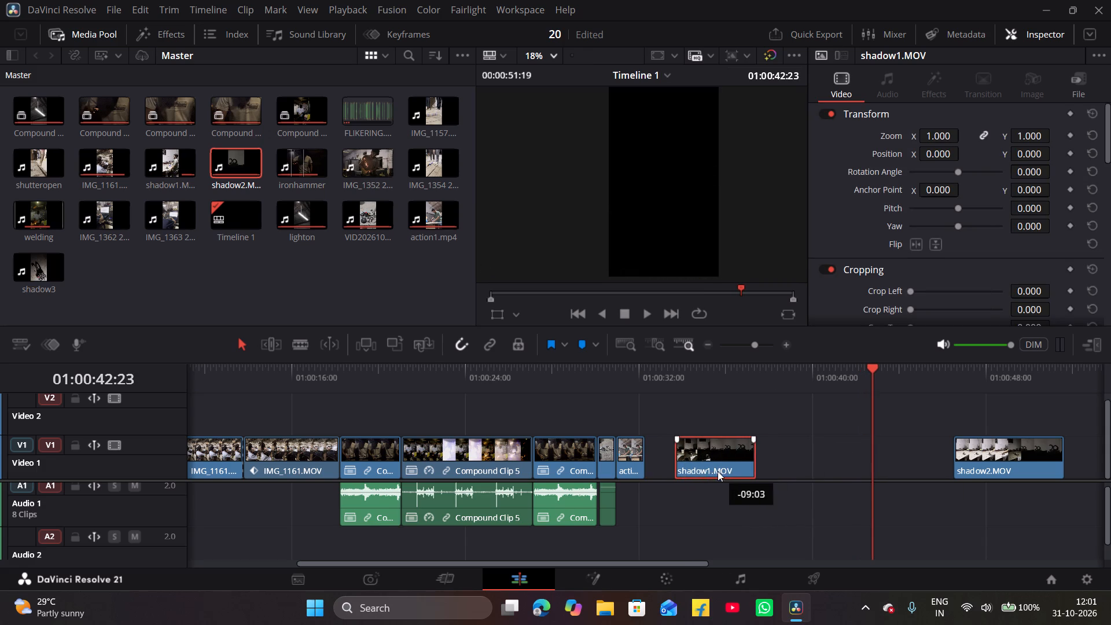
drag(718, 471, 690, 473)
drag(969, 464, 877, 459)
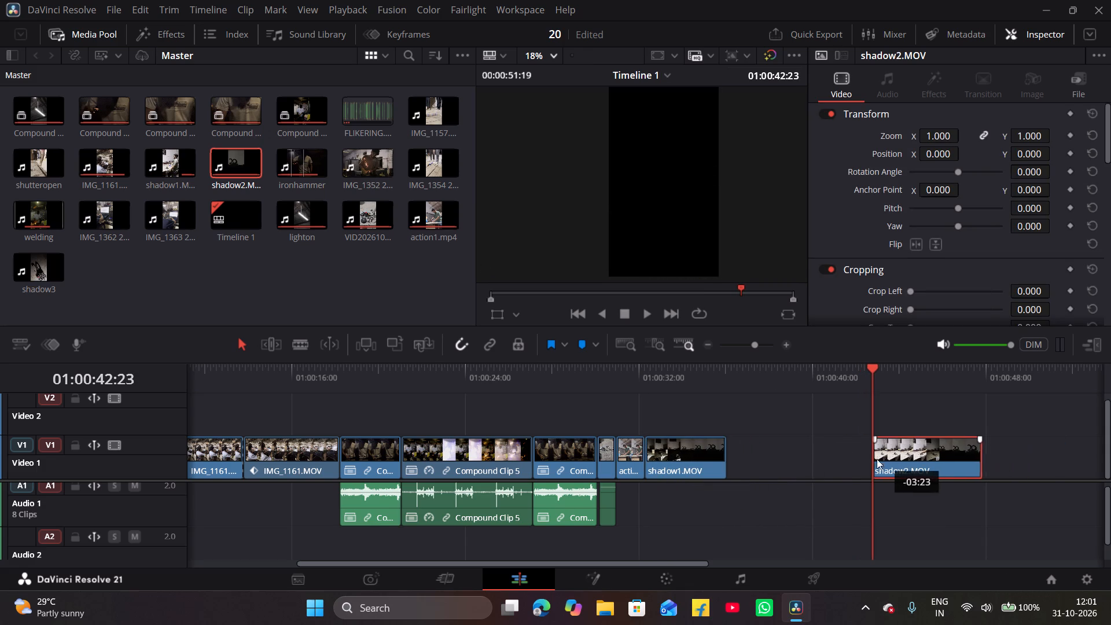
drag(877, 459, 744, 459)
Play back the closing section from Compound Clip 5 into the shadow2.MOV clip to review the new sequence.
click(615, 370)
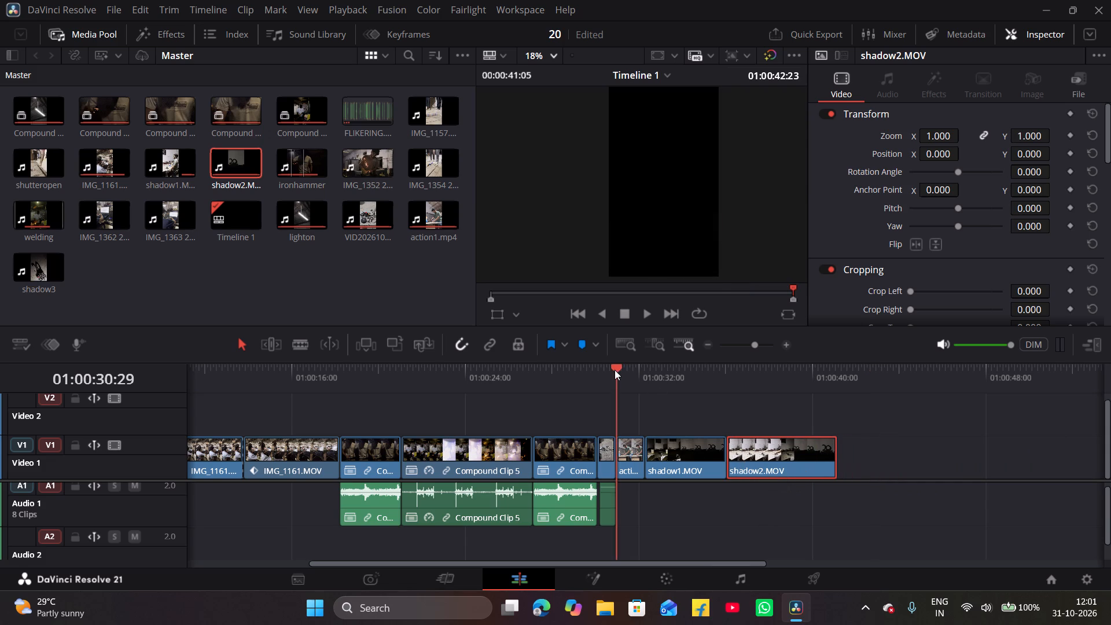
click(786, 342)
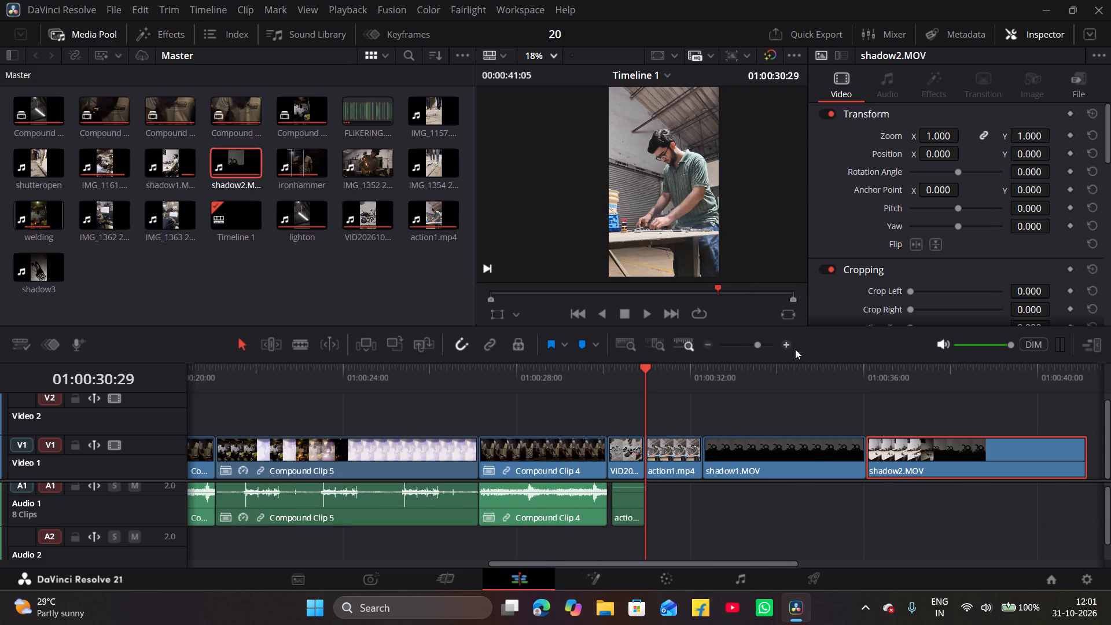
scroll(762, 405, right, 1)
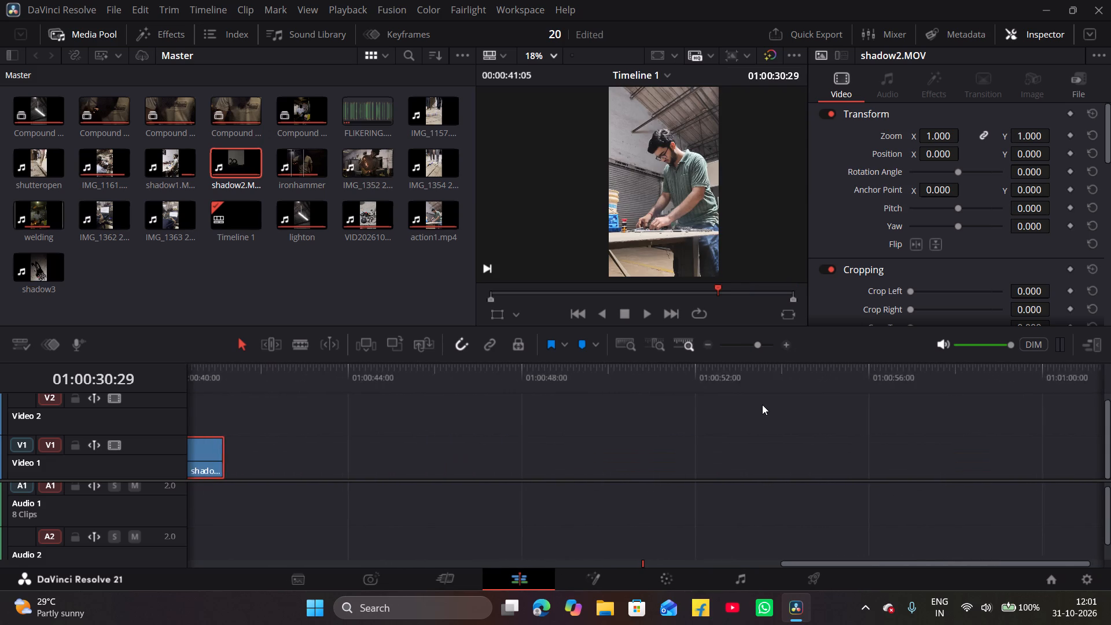
scroll(762, 405, right, 1)
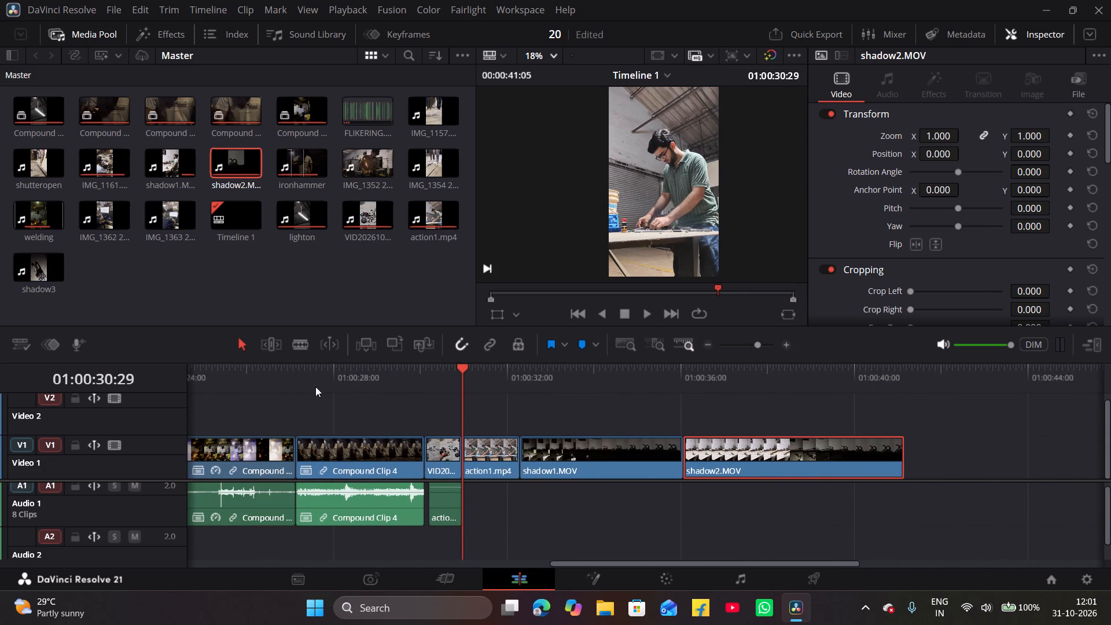
click(242, 377)
key(space)
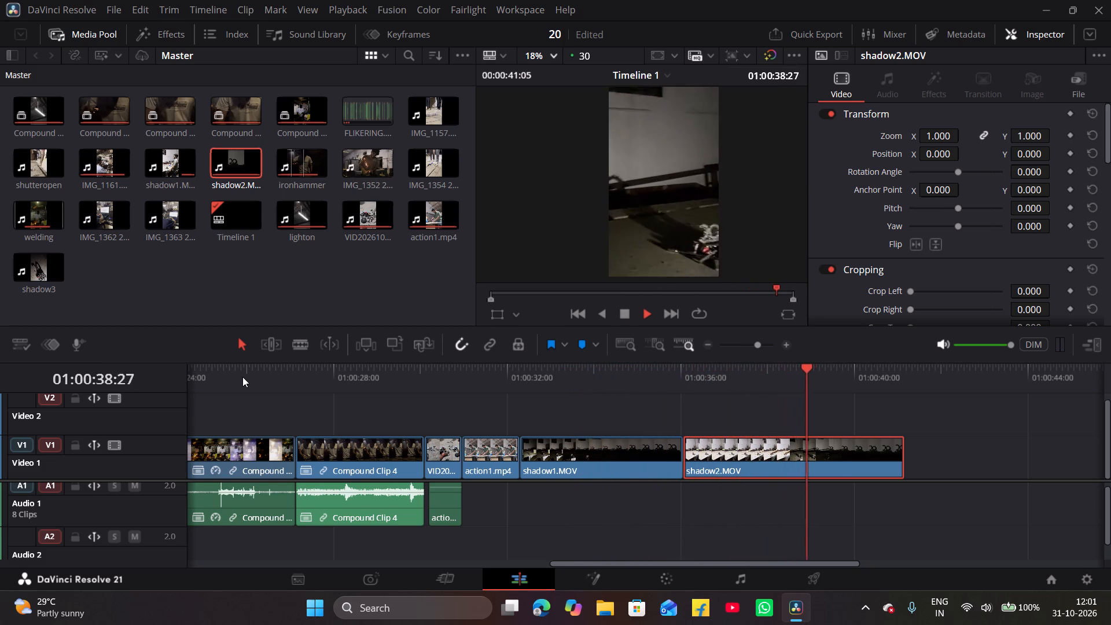
key(space)
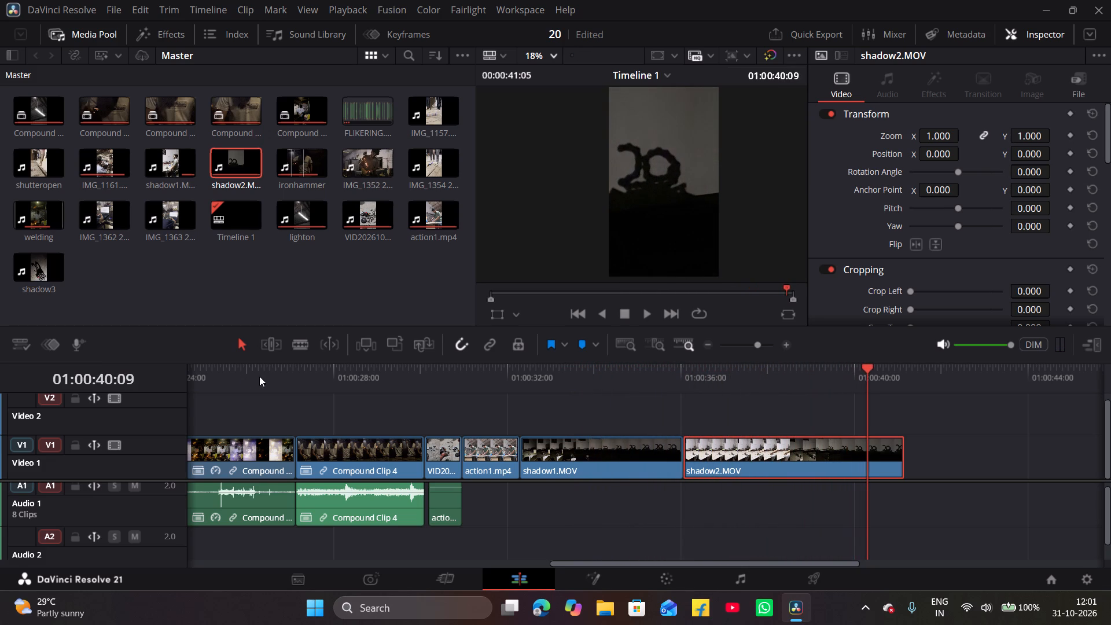
Compare the dark shadow shots in shadow1.MOV and shadow2.MOV by jumping back and forth between the two clips.
click(611, 378)
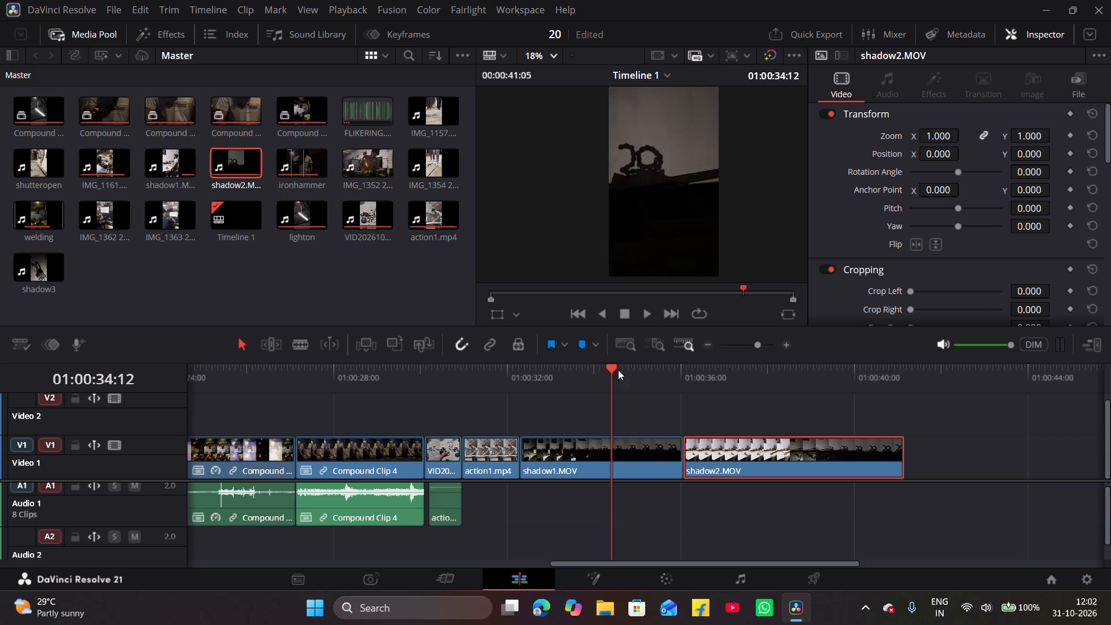
click(858, 377)
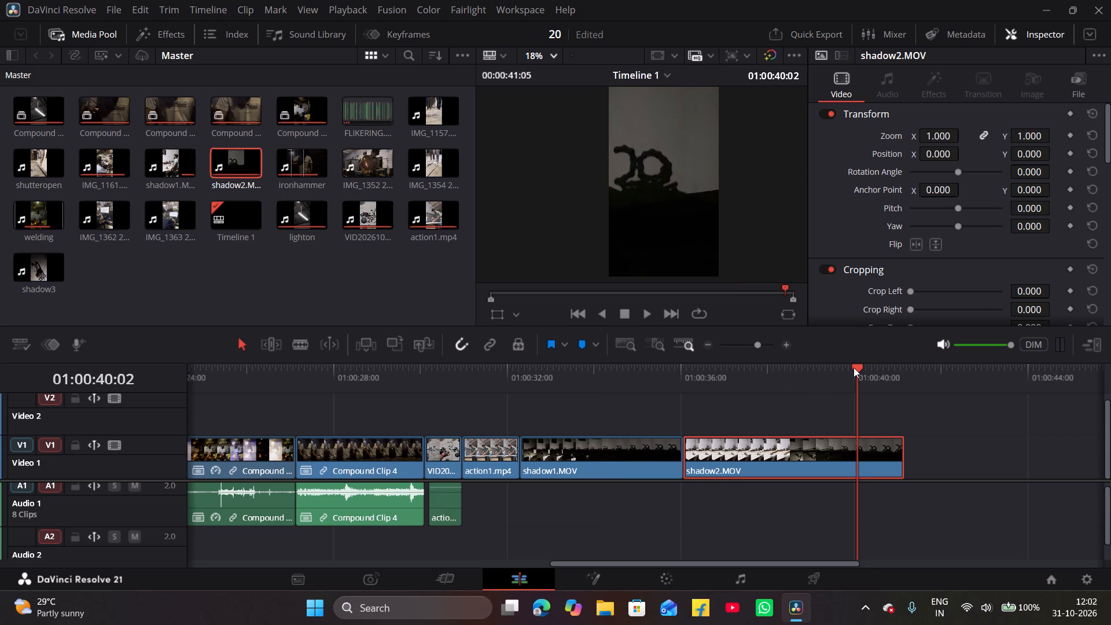
click(617, 369)
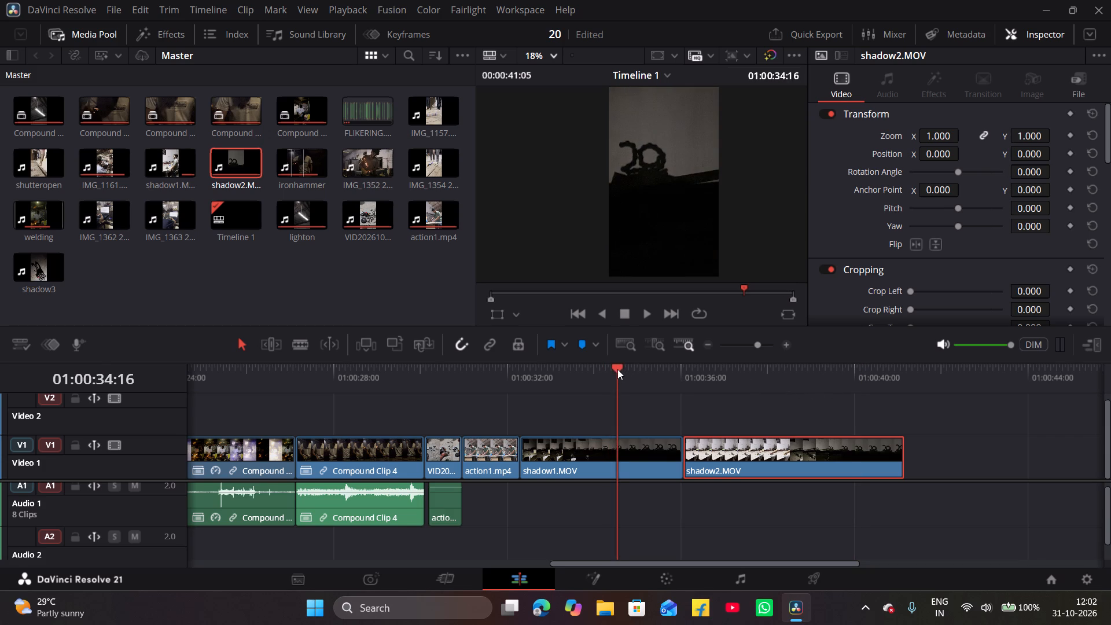
click(847, 376)
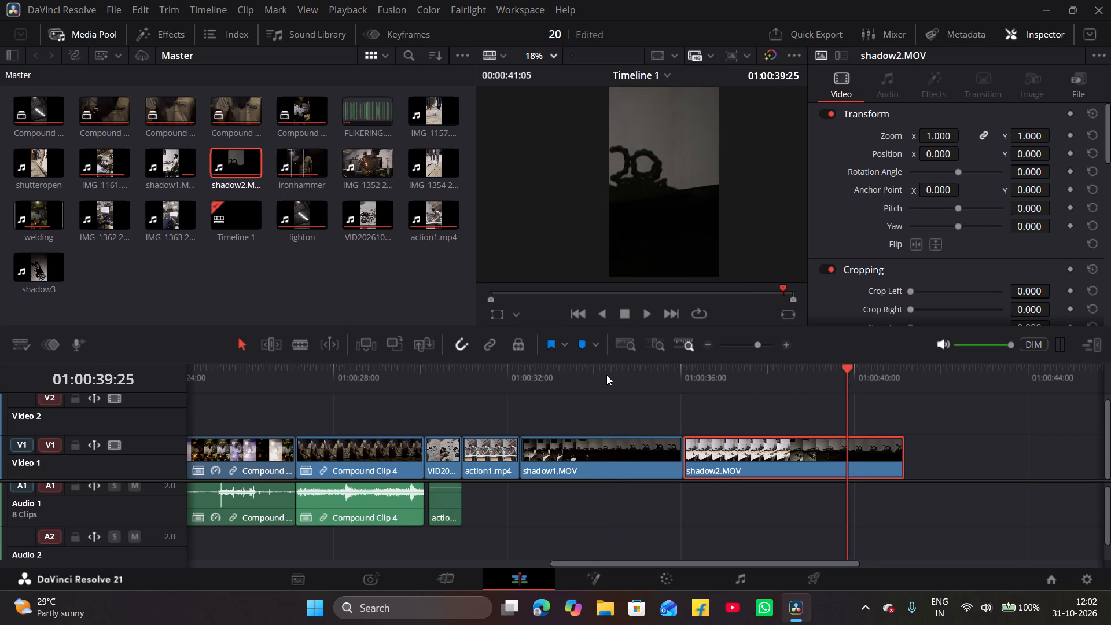
click(592, 374)
click(623, 368)
click(631, 369)
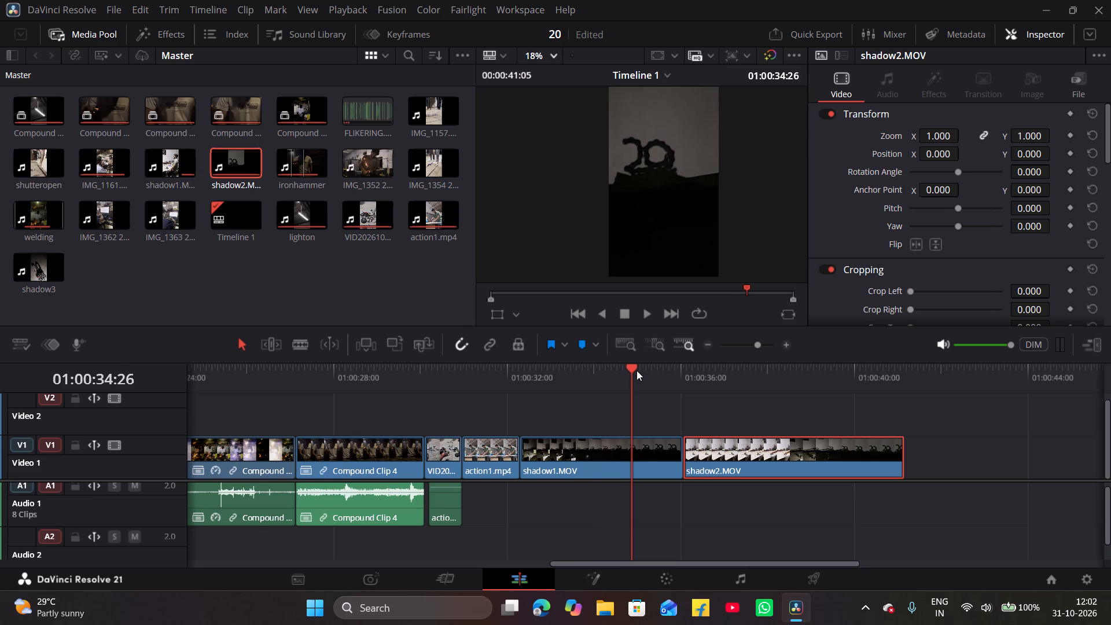
click(832, 381)
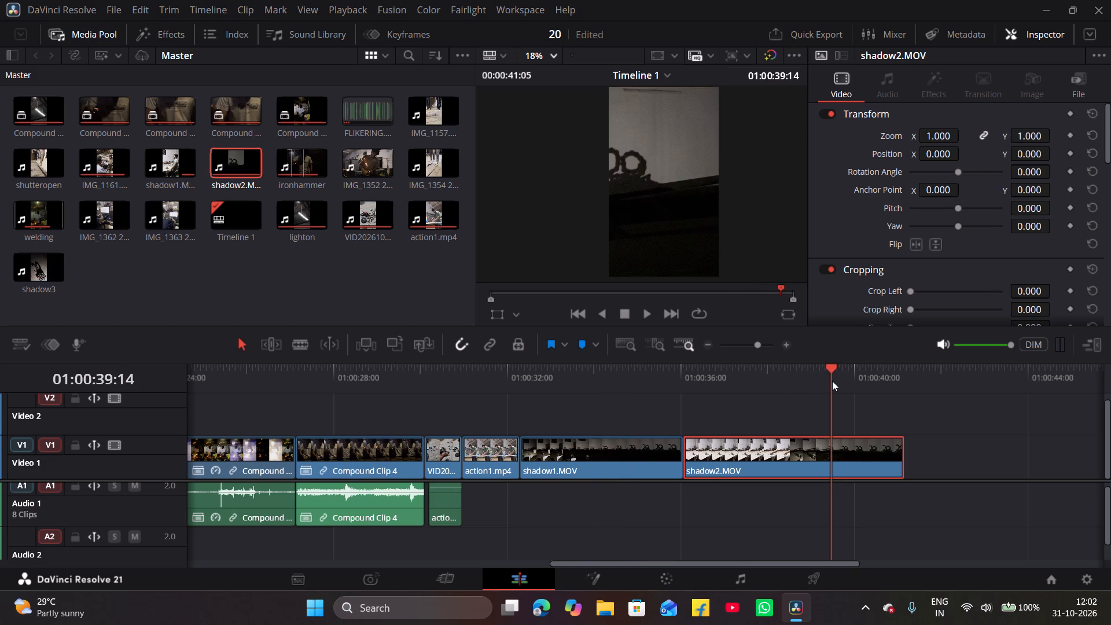
click(598, 370)
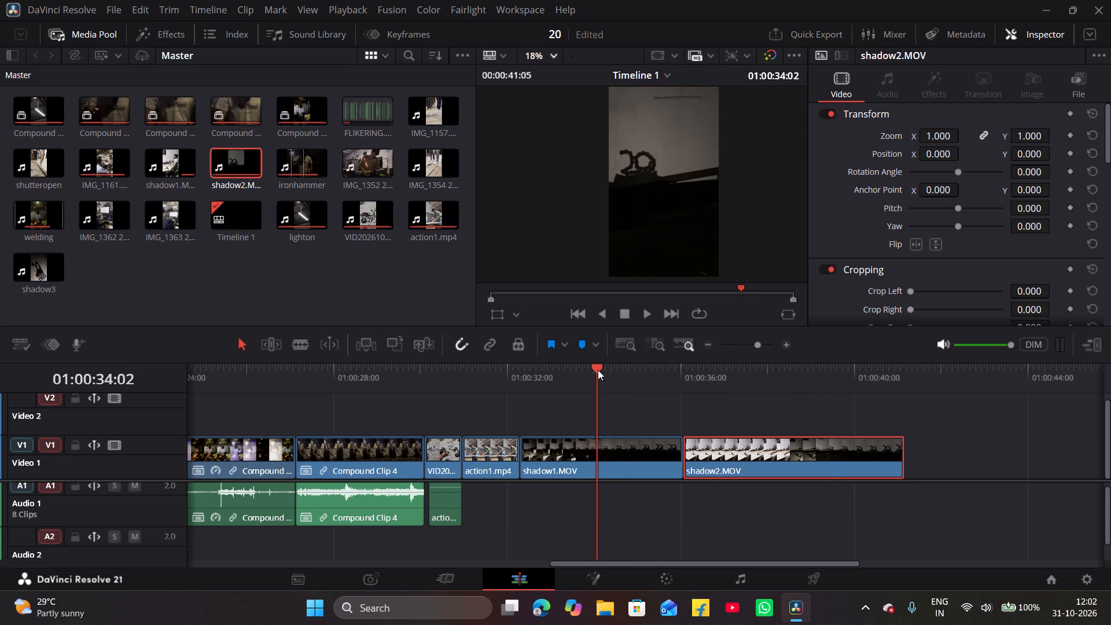
Find an earlier cut point in shadow1.MOV, split it at 01:00:33:11, and delete the part before the cut.
click(573, 367)
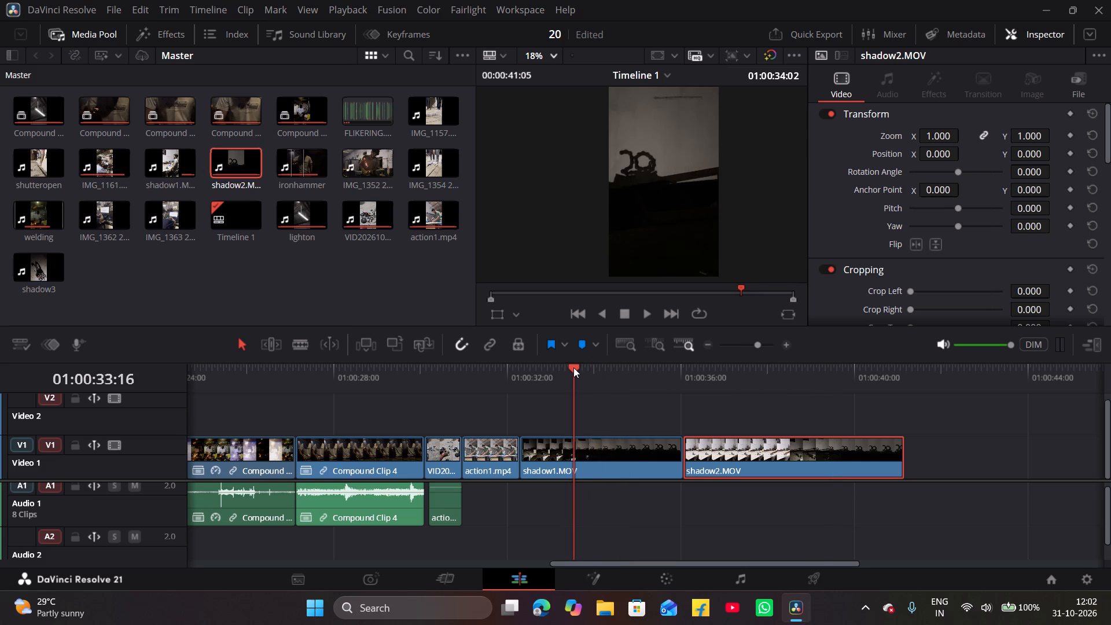
click(554, 373)
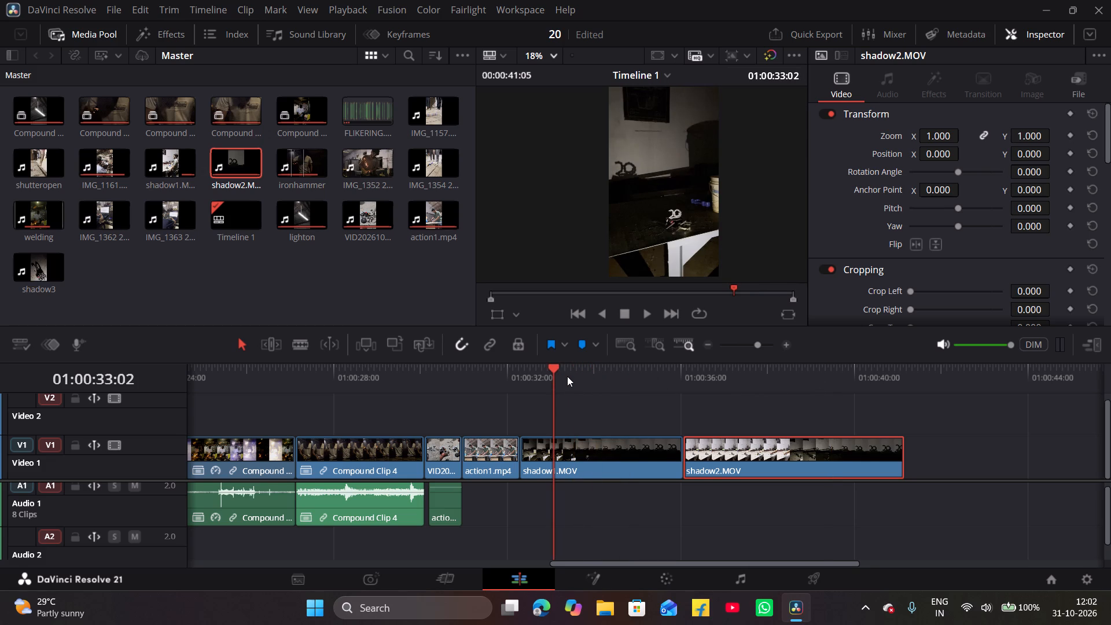
click(567, 376)
key(ctrl+b)
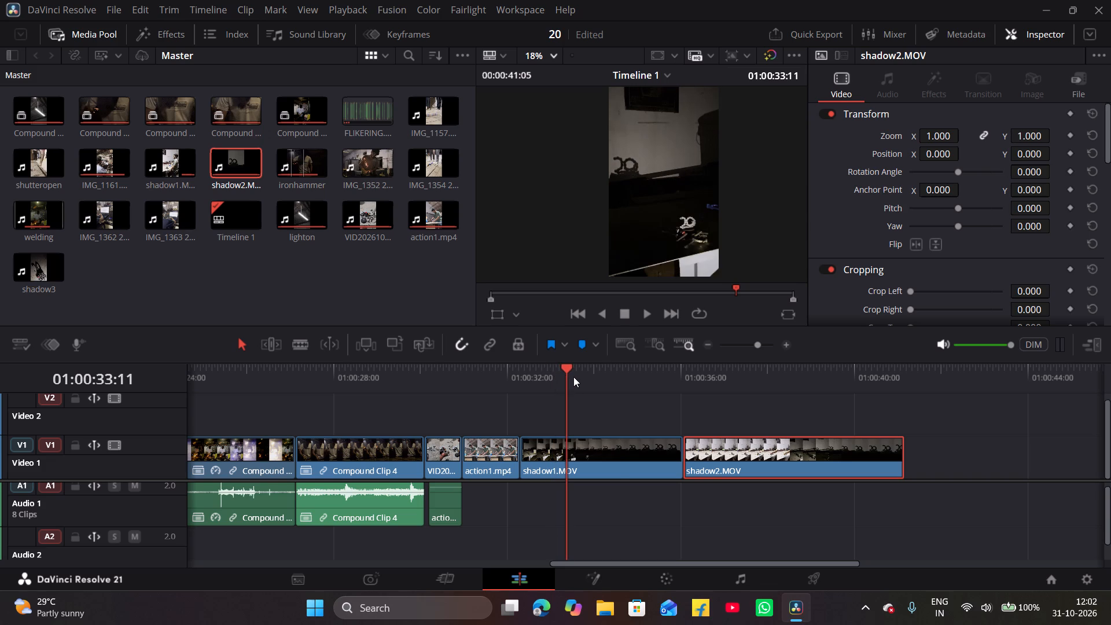
click(547, 463)
key(BackSpace)
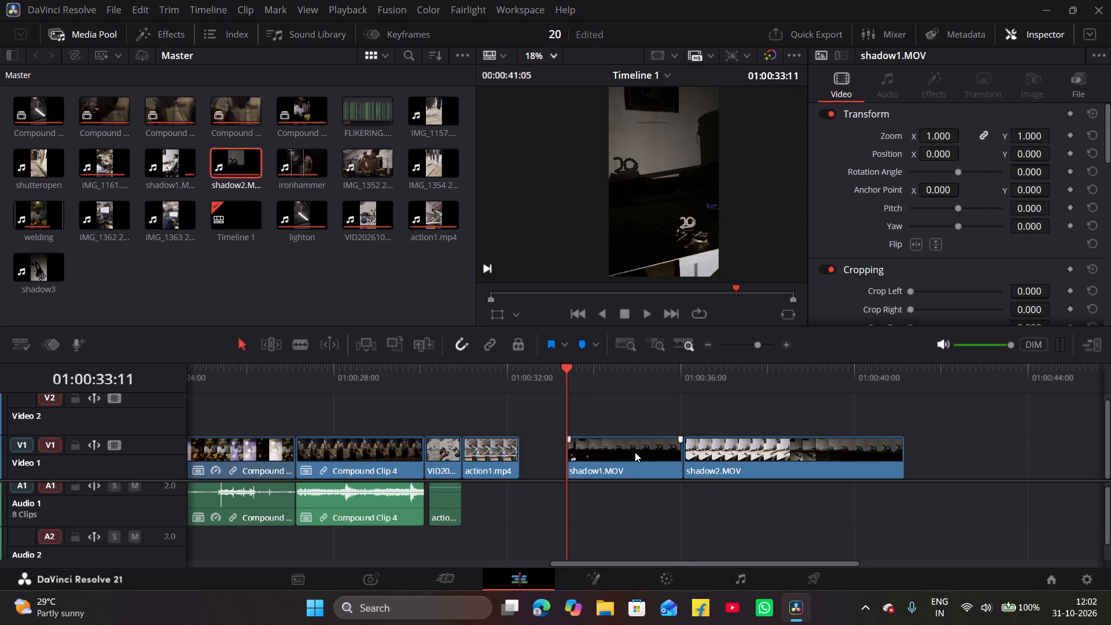
Move the remaining shadow1.MOV up to Video 2 and place shadow2.MOV directly after action1.mp4 on Video 1.
drag(635, 452, 628, 423)
drag(740, 472, 586, 470)
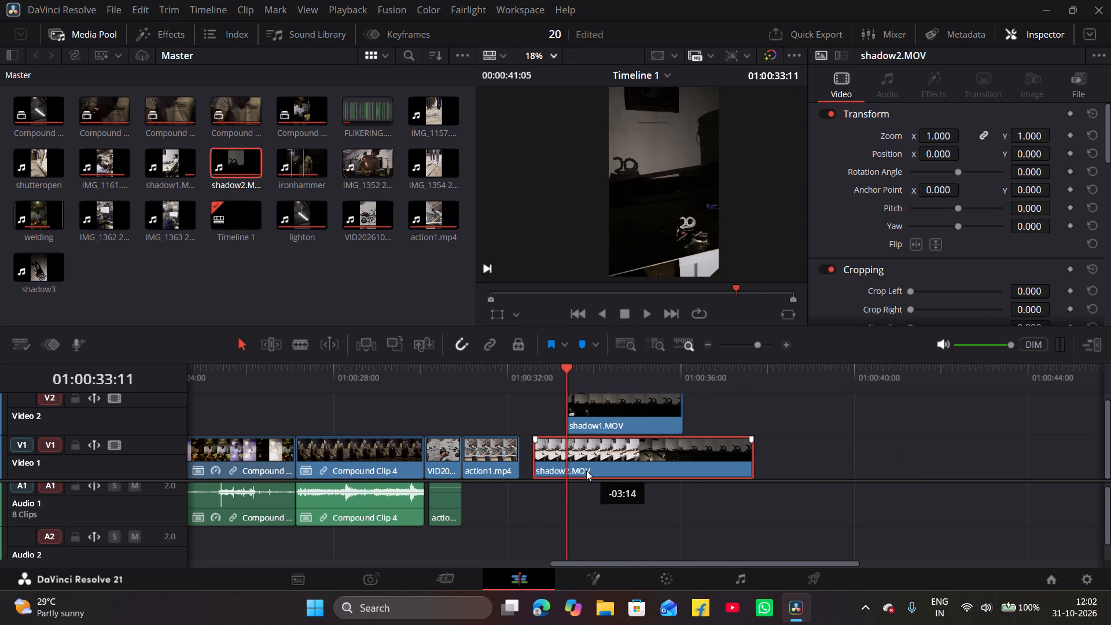
drag(586, 470, 577, 470)
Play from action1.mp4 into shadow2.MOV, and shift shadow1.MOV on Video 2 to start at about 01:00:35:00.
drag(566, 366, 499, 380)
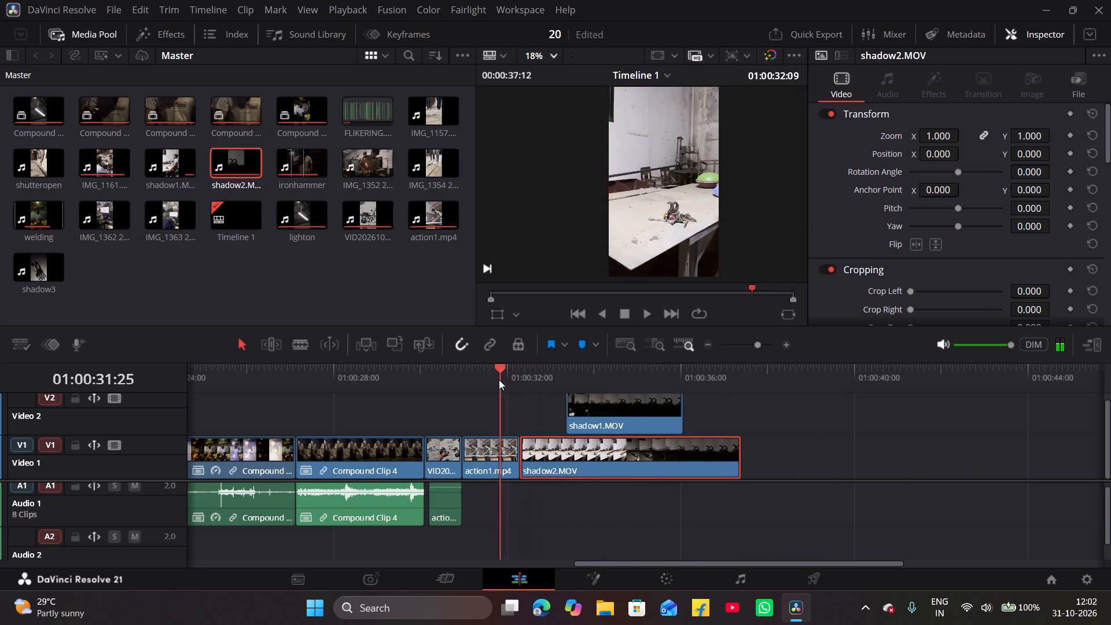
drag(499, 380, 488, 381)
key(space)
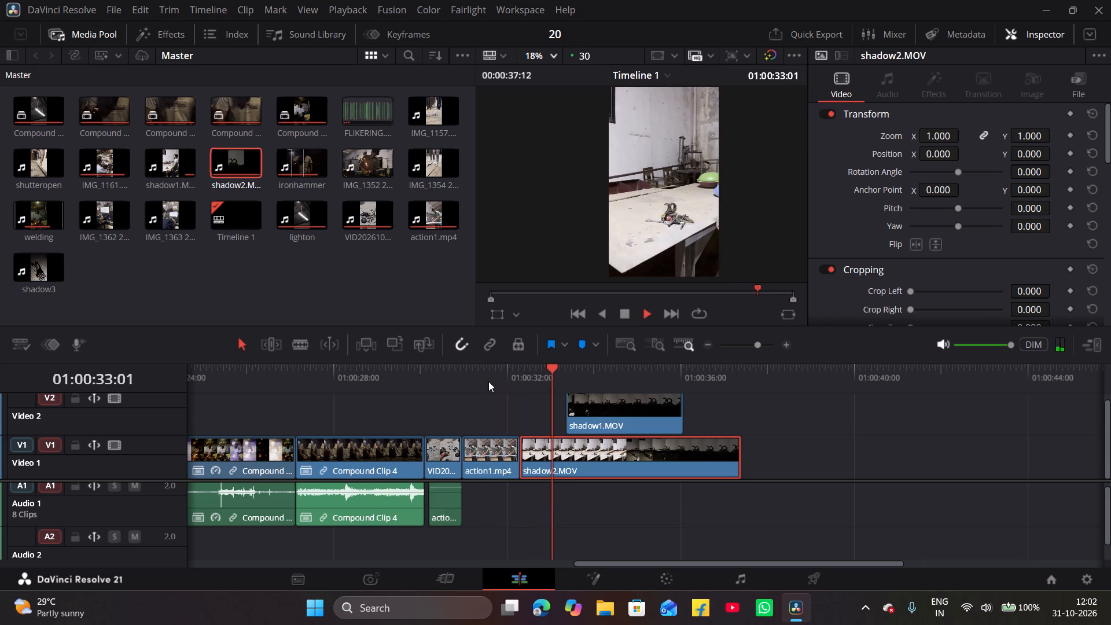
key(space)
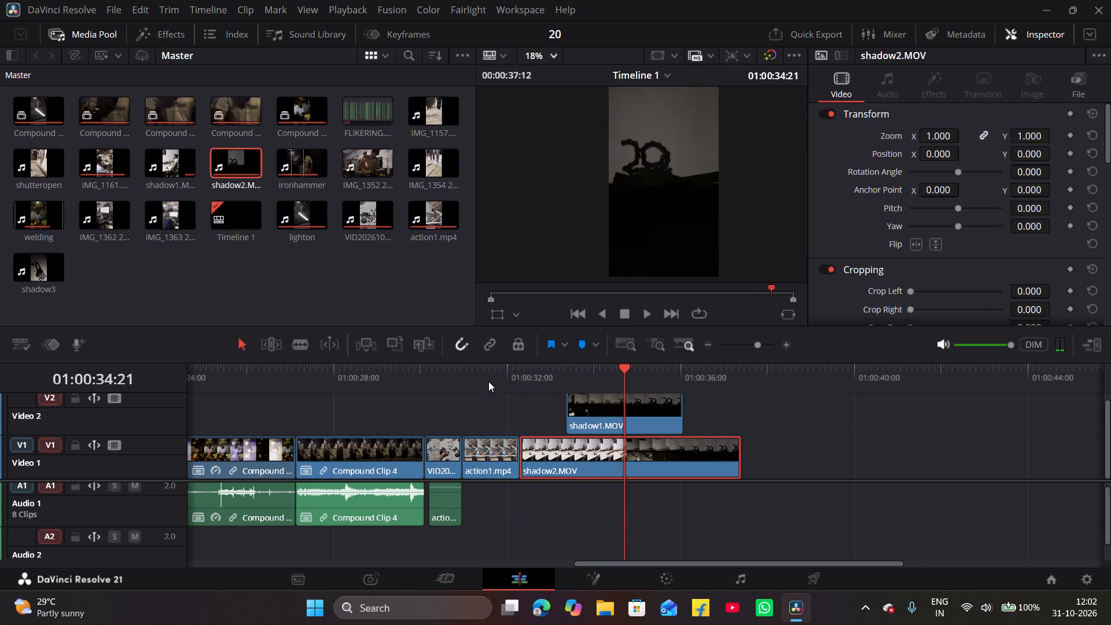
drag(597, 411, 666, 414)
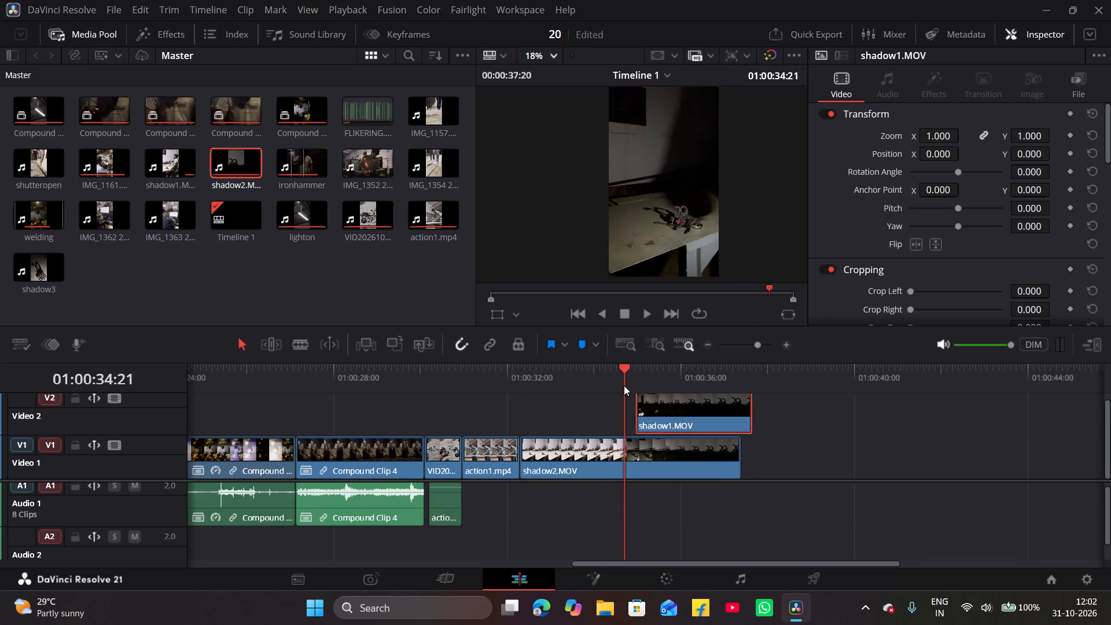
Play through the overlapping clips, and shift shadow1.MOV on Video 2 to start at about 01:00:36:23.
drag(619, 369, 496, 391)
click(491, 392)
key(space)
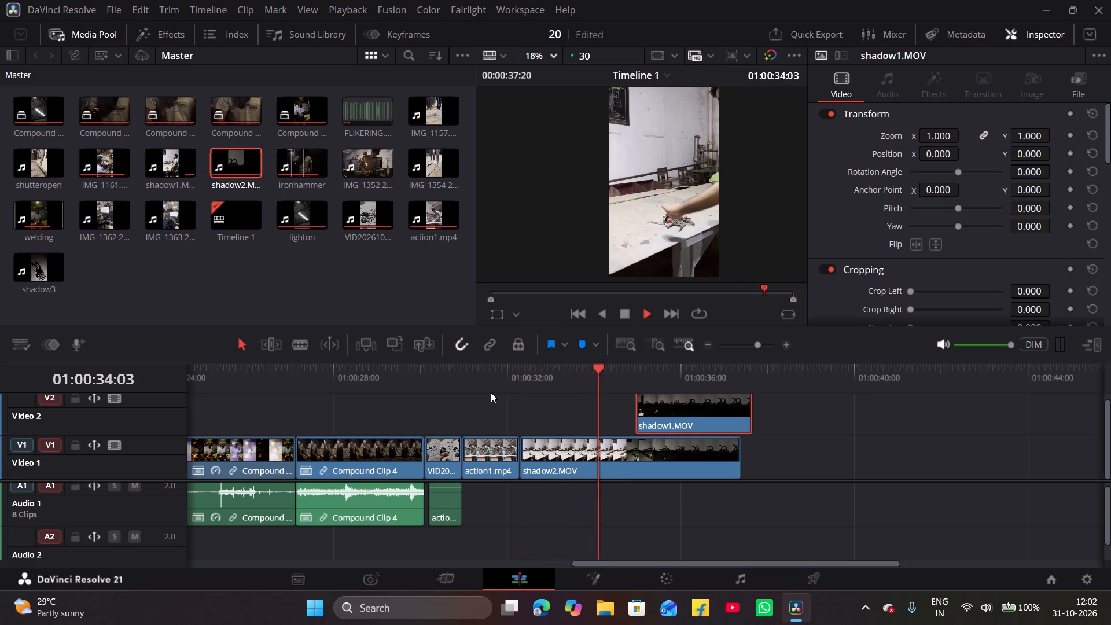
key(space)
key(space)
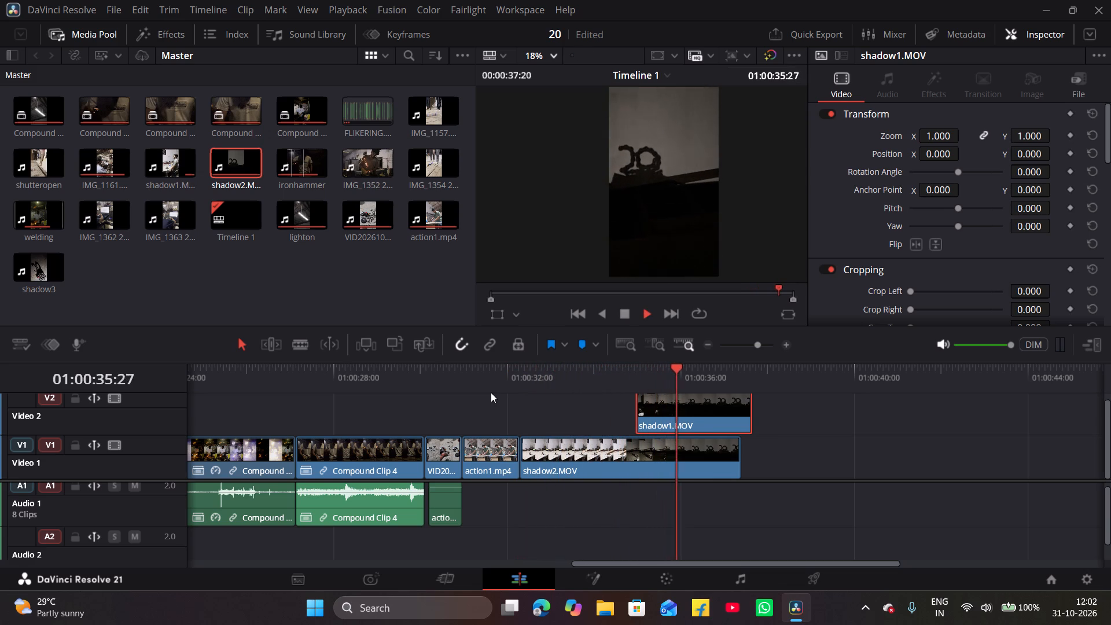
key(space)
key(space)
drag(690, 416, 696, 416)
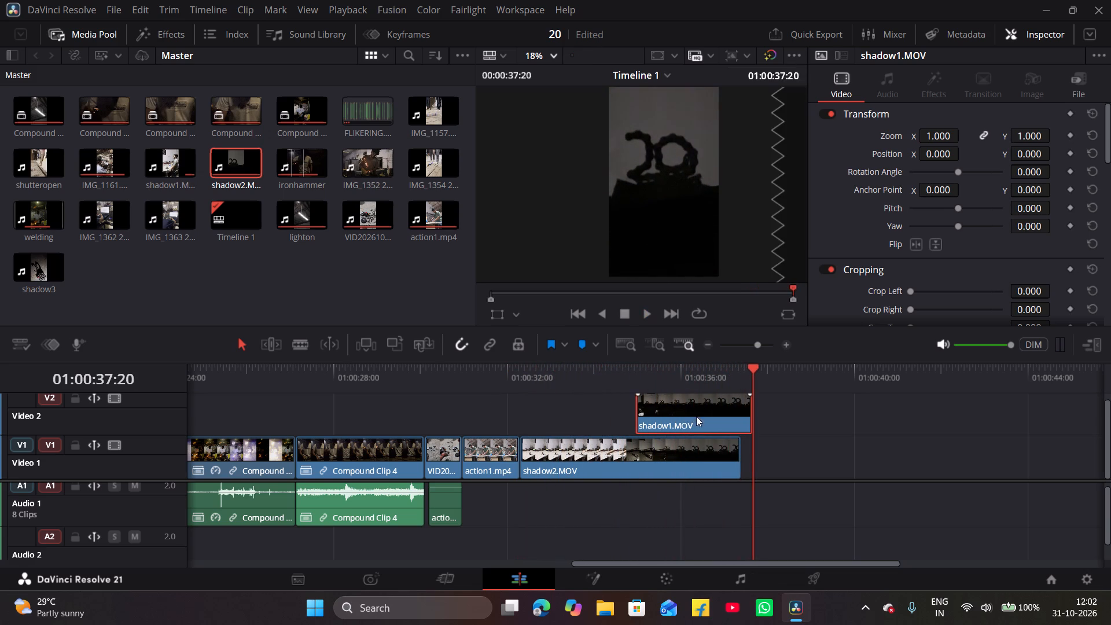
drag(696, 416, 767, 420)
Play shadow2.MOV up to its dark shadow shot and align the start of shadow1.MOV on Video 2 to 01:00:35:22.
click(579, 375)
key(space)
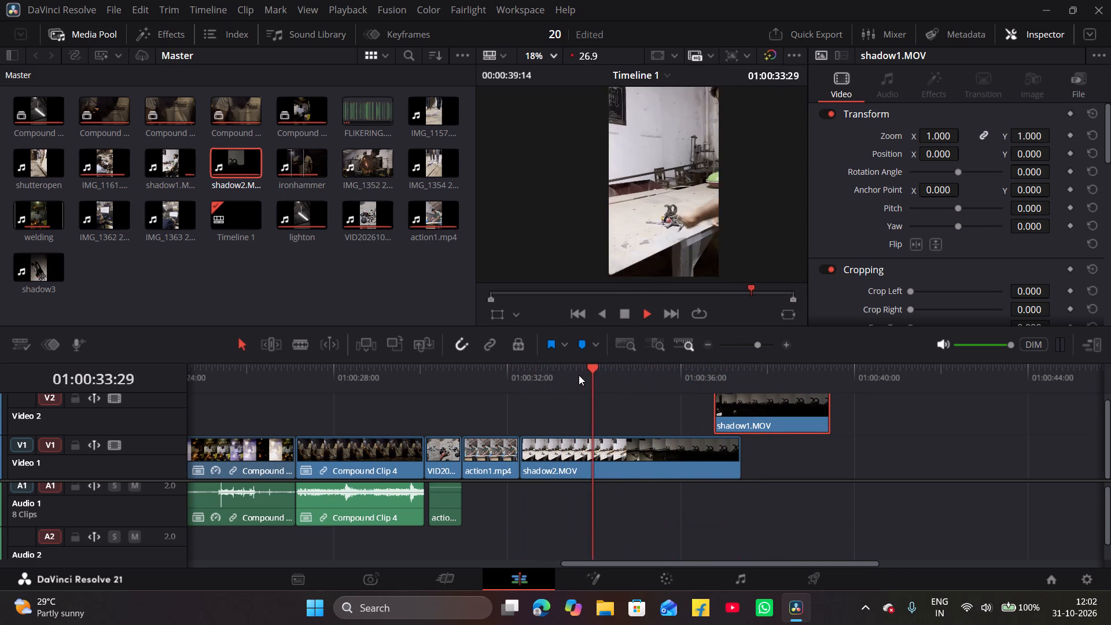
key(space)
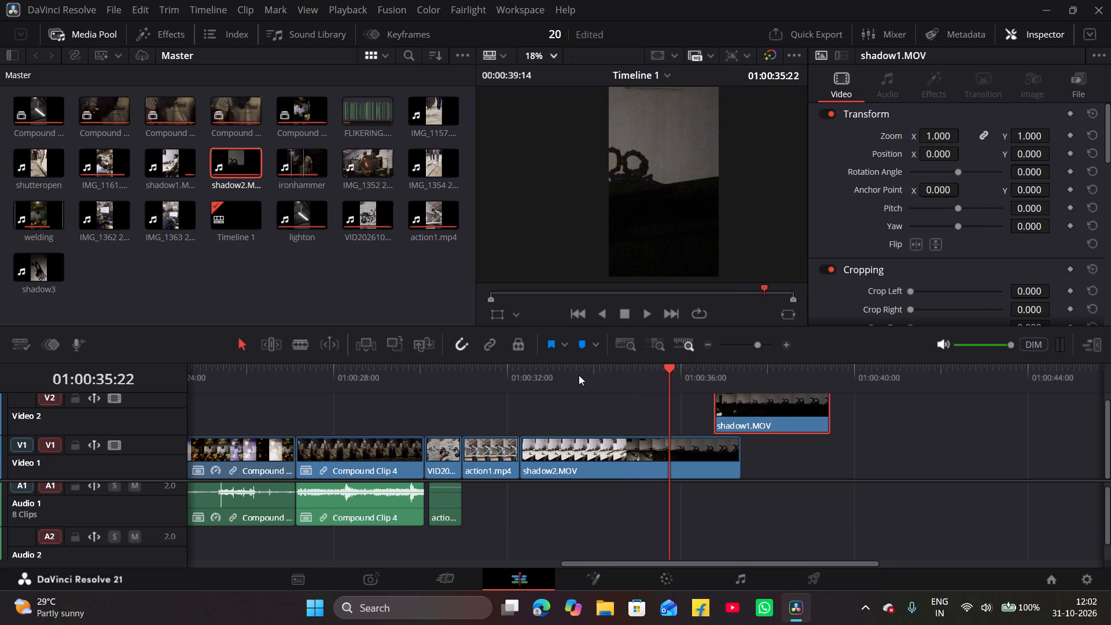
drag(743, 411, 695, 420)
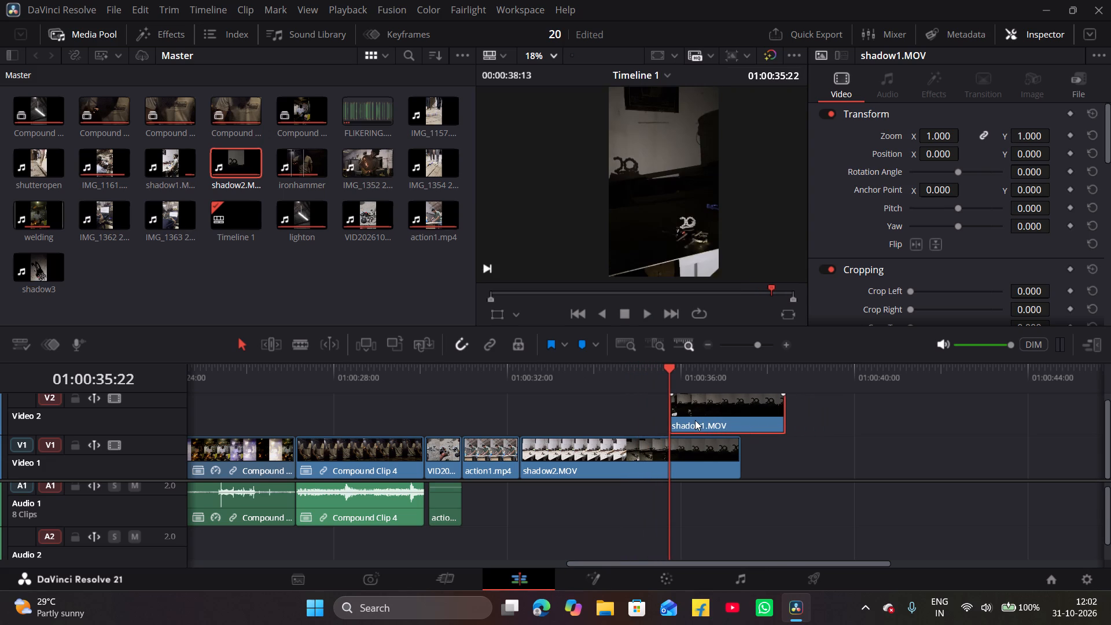
Play back the switch from shadow2.MOV to shadow1.MOV, and compare both shots at 01:00:36:19 by toggling Video 2's visibility.
drag(665, 370, 524, 381)
key(space)
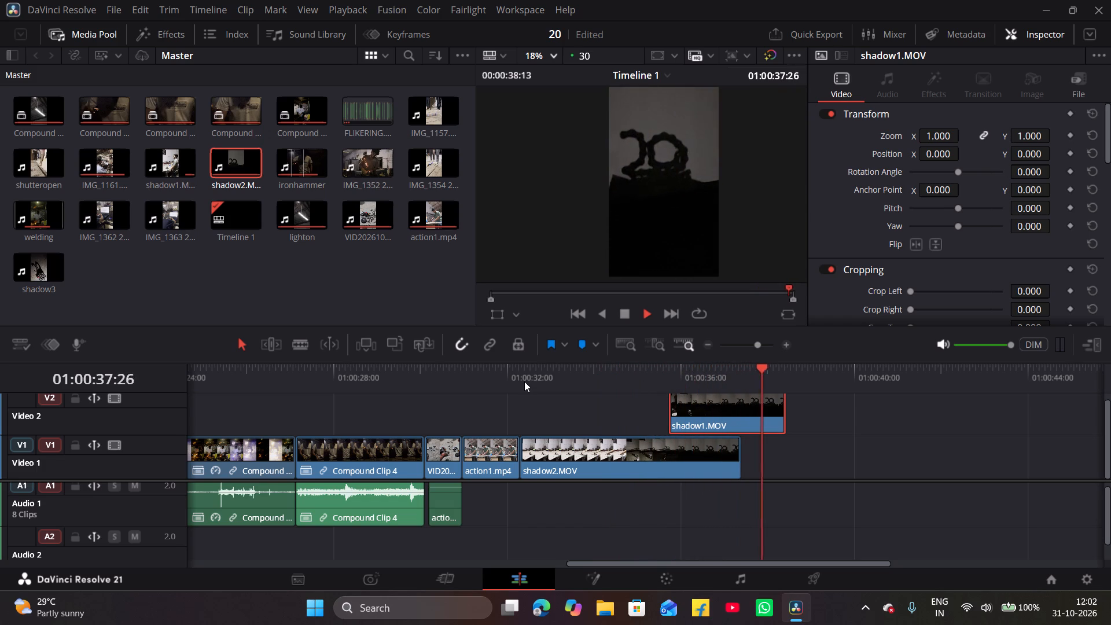
key(space)
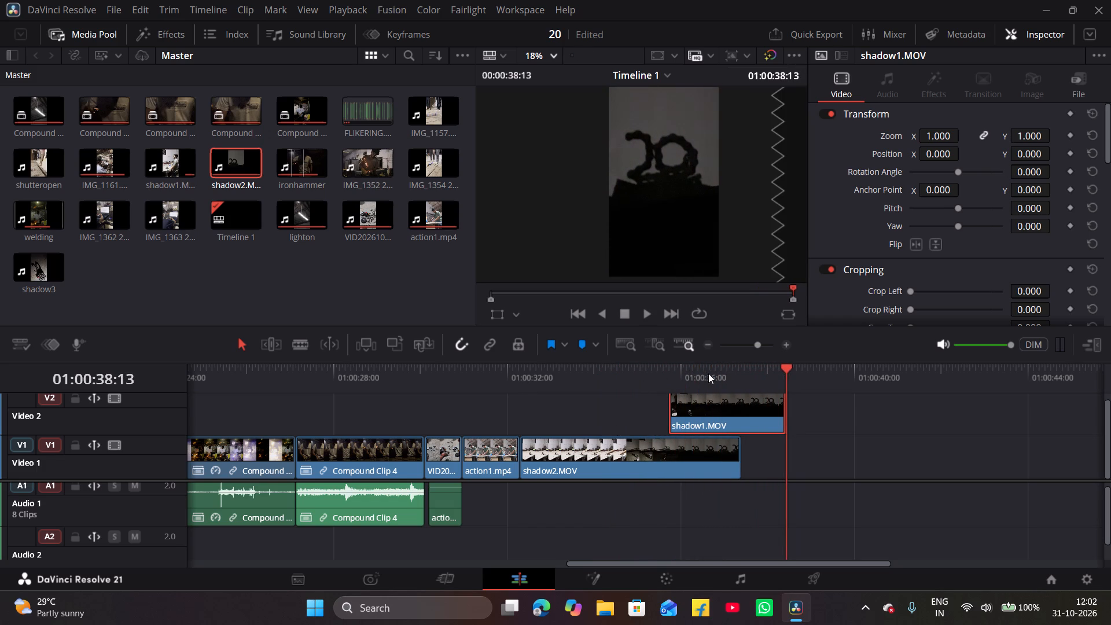
click(708, 373)
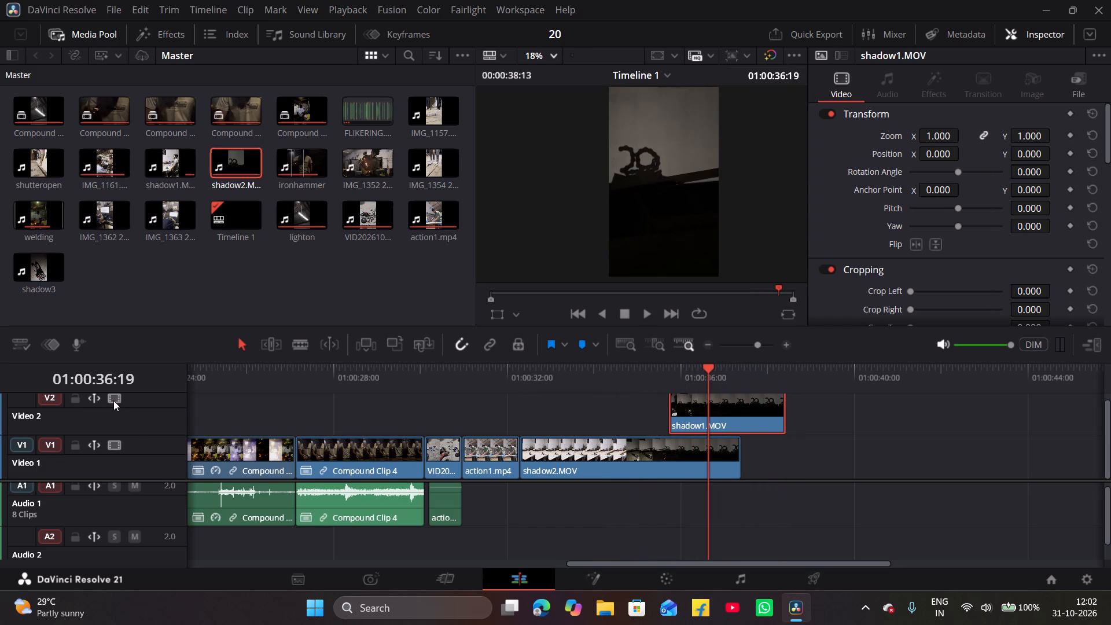
click(113, 400)
click(113, 400)
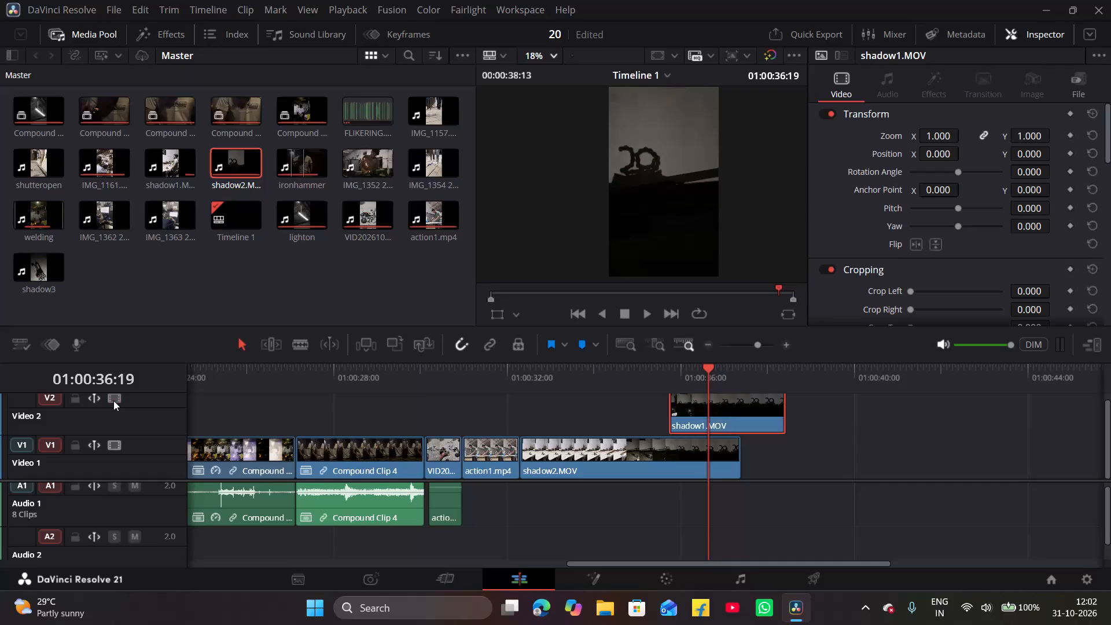
click(113, 400)
click(113, 400)
With Video 2 hidden, step back to 01:00:35:14, align the start of shadow1.MOV there, and show Video 2 again.
click(111, 403)
key(Left)
key(Left)
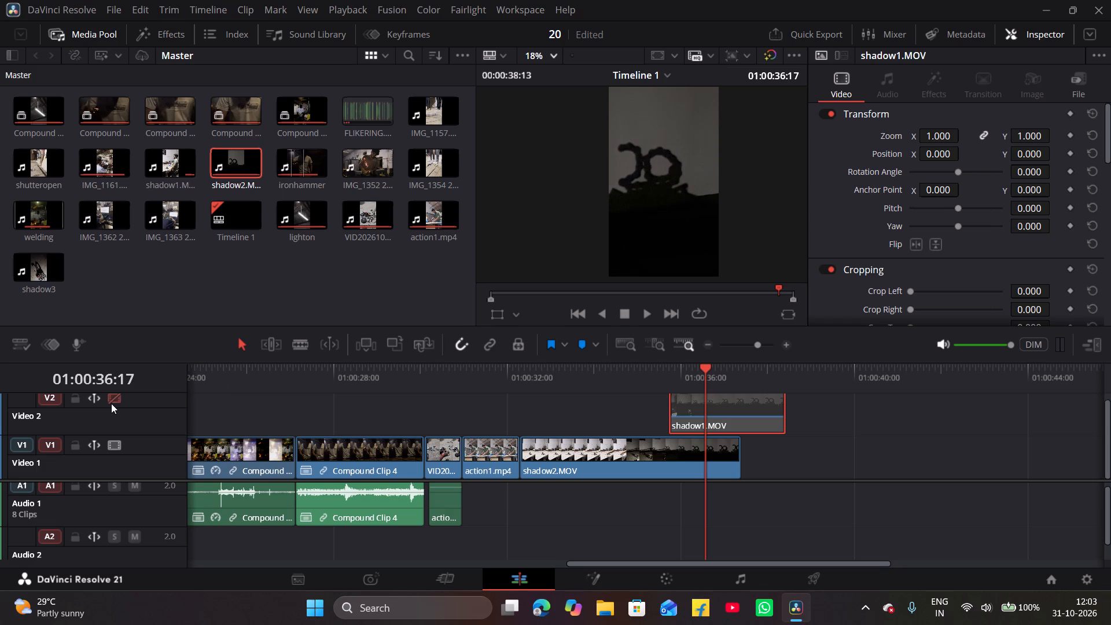
key(Left)
key(Left)
key(Left)
key(Left)
key(Left)
key(Left)
key(Left)
key(Left)
key(Left)
key(Left)
key(Left)
key(Left)
key(Left)
key(Left)
key(Left)
key(Left)
key(Left)
key(Left)
key(Left)
key(Left)
key(Left)
key(Left)
key(Left)
key(Left)
key(Left)
key(Left)
key(Left)
key(Left)
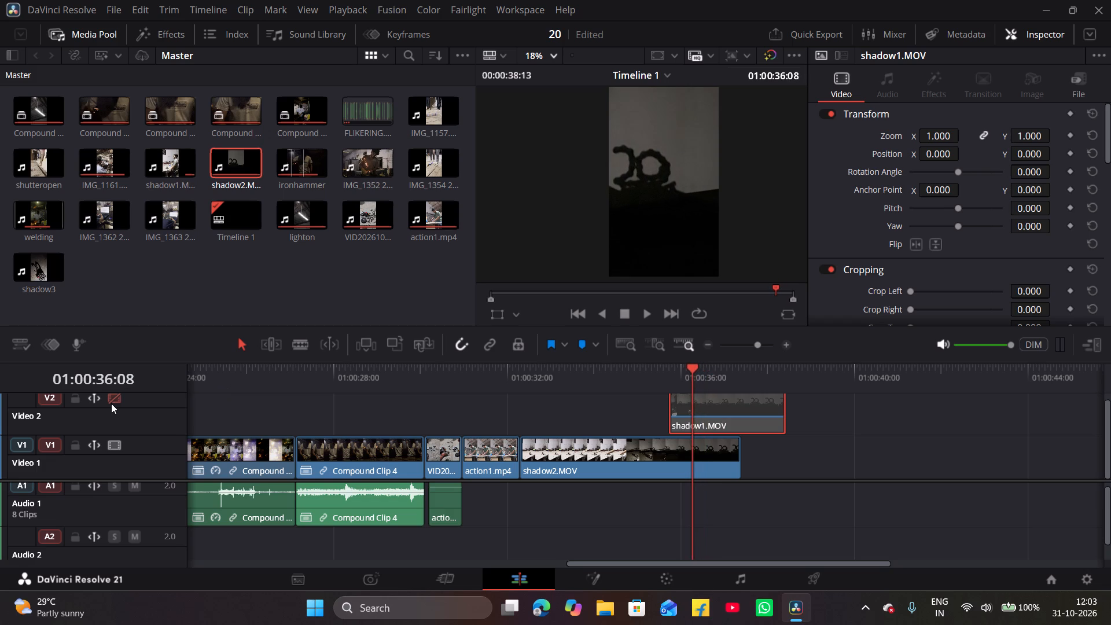
key(Left)
key(Left)
key(Left)
key(Left)
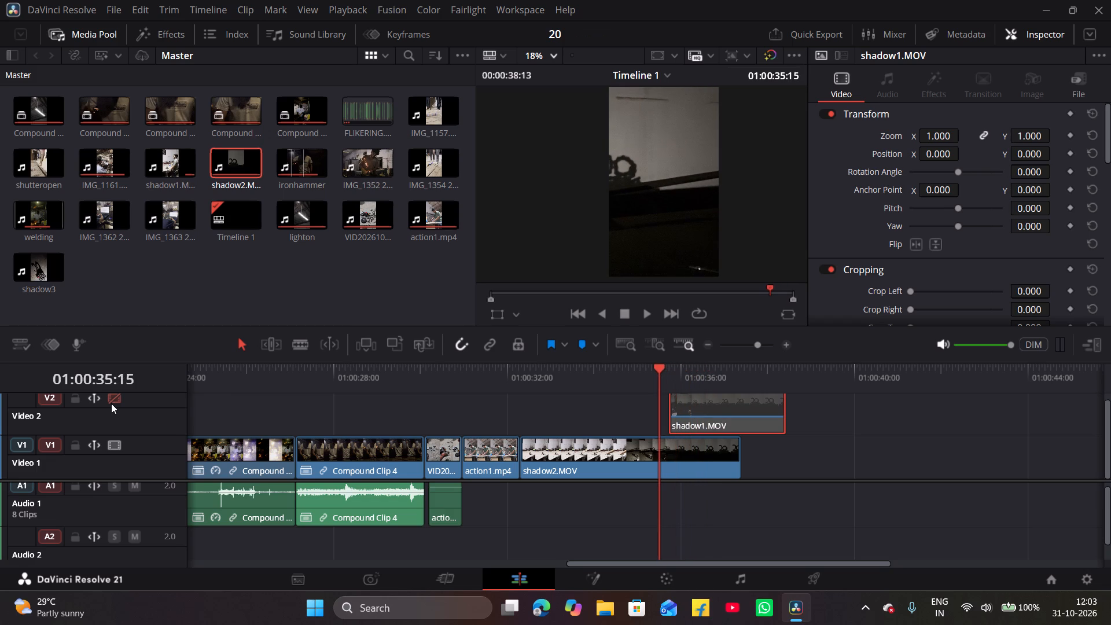
key(Left)
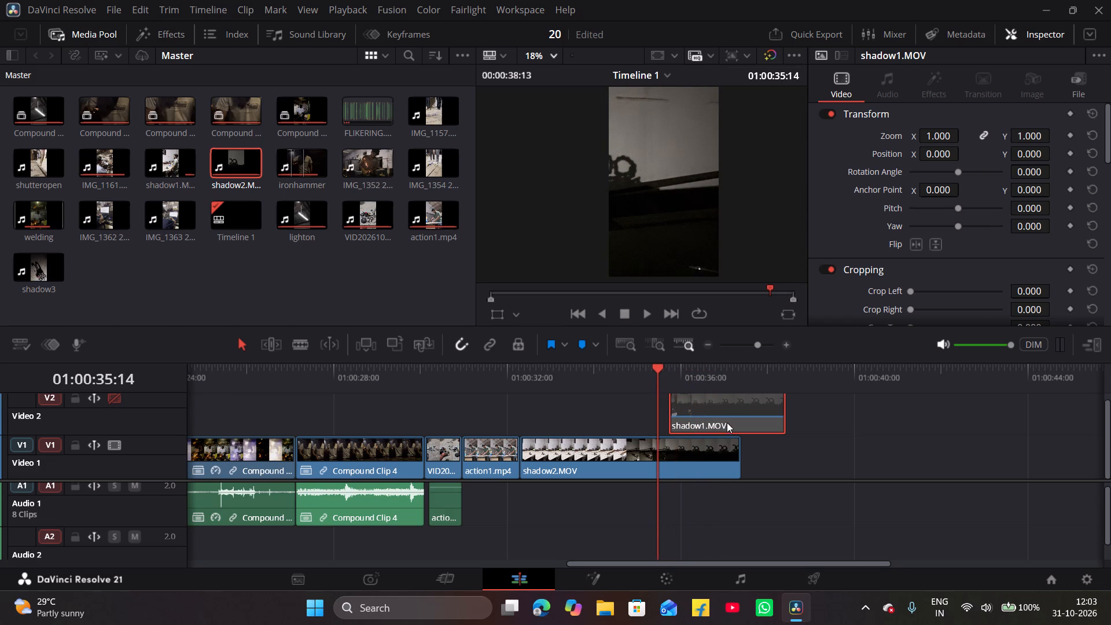
drag(726, 422, 712, 427)
click(116, 398)
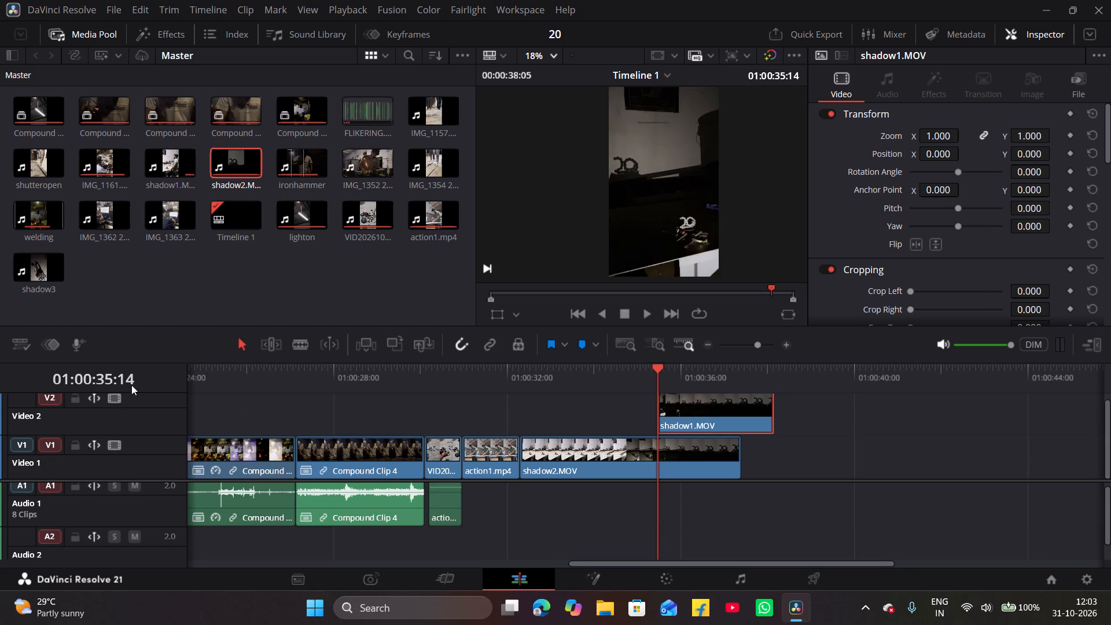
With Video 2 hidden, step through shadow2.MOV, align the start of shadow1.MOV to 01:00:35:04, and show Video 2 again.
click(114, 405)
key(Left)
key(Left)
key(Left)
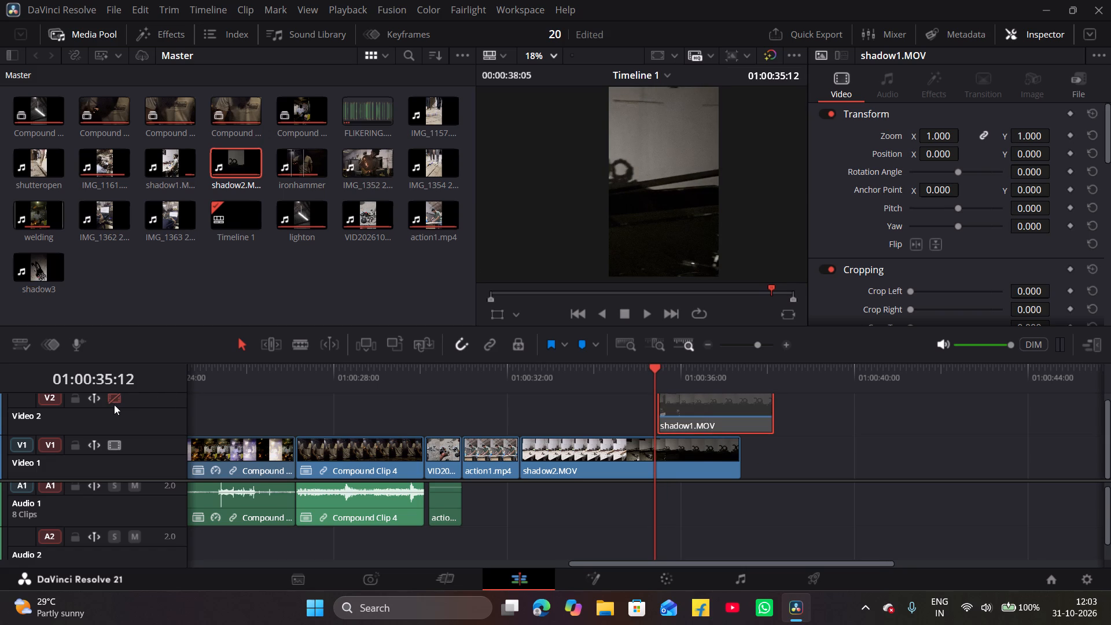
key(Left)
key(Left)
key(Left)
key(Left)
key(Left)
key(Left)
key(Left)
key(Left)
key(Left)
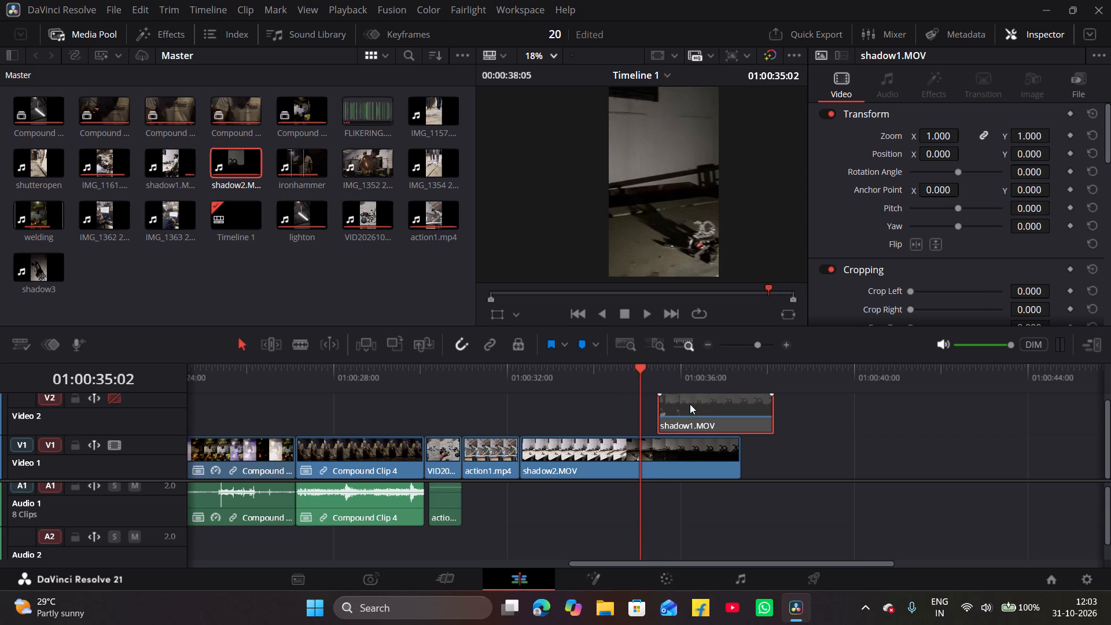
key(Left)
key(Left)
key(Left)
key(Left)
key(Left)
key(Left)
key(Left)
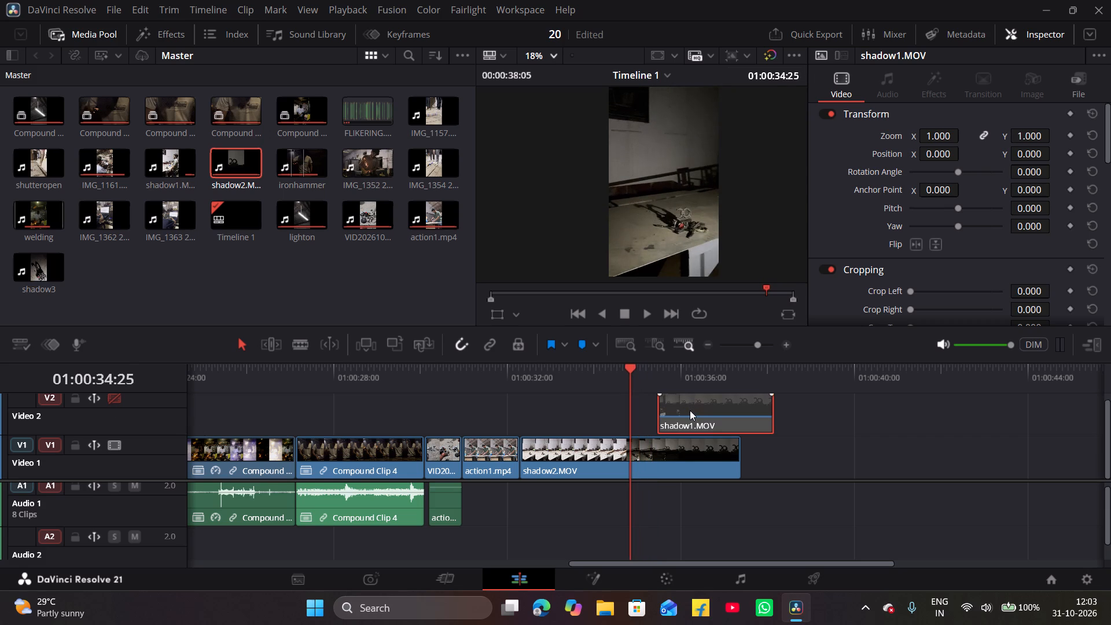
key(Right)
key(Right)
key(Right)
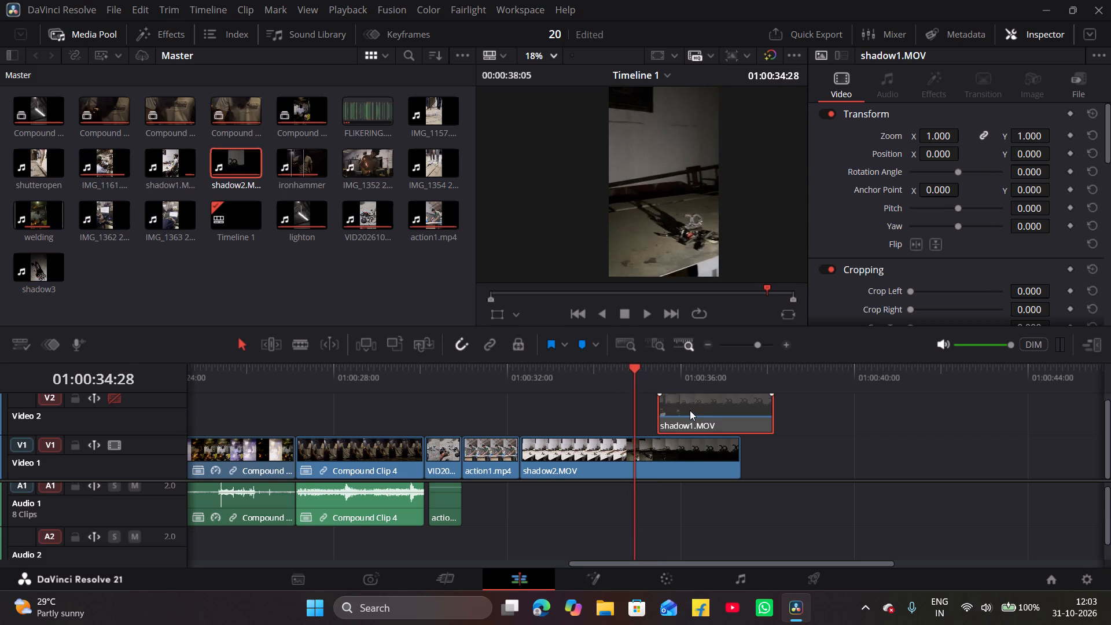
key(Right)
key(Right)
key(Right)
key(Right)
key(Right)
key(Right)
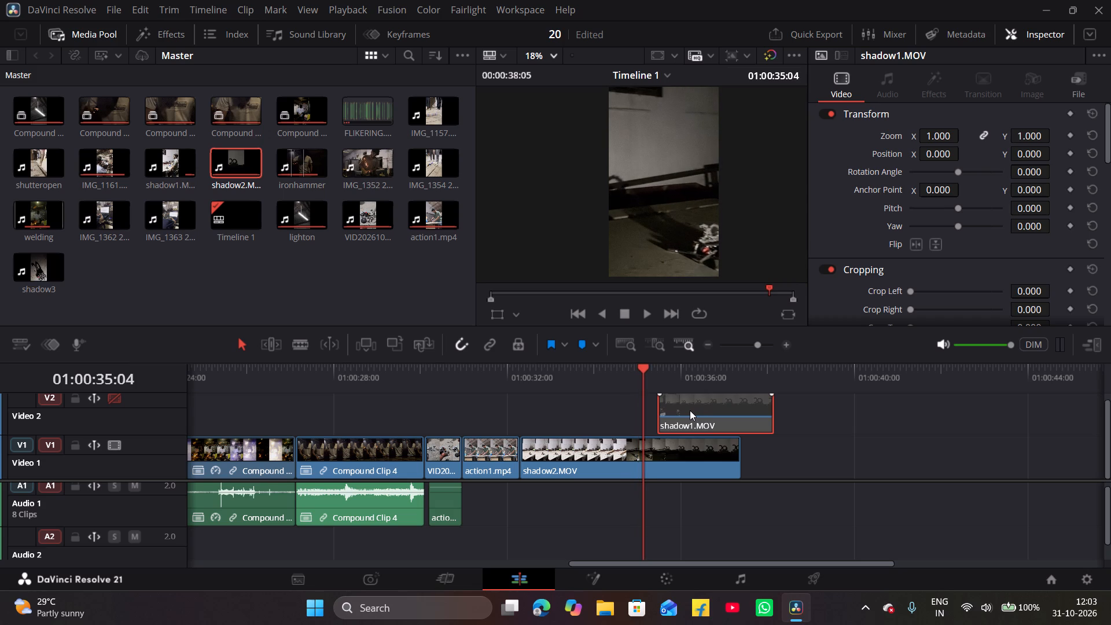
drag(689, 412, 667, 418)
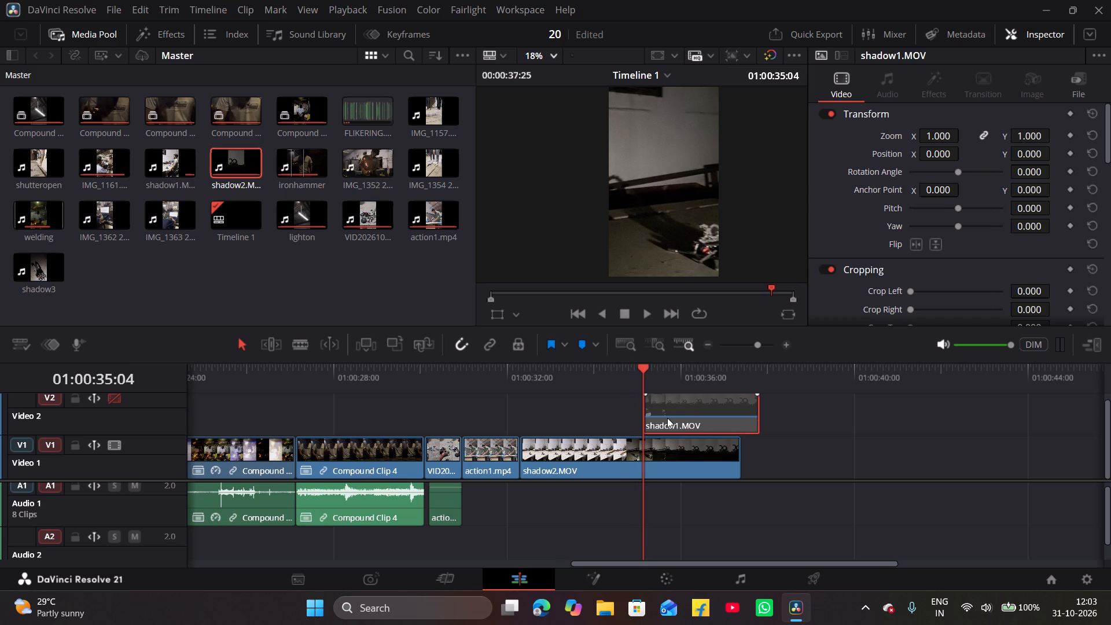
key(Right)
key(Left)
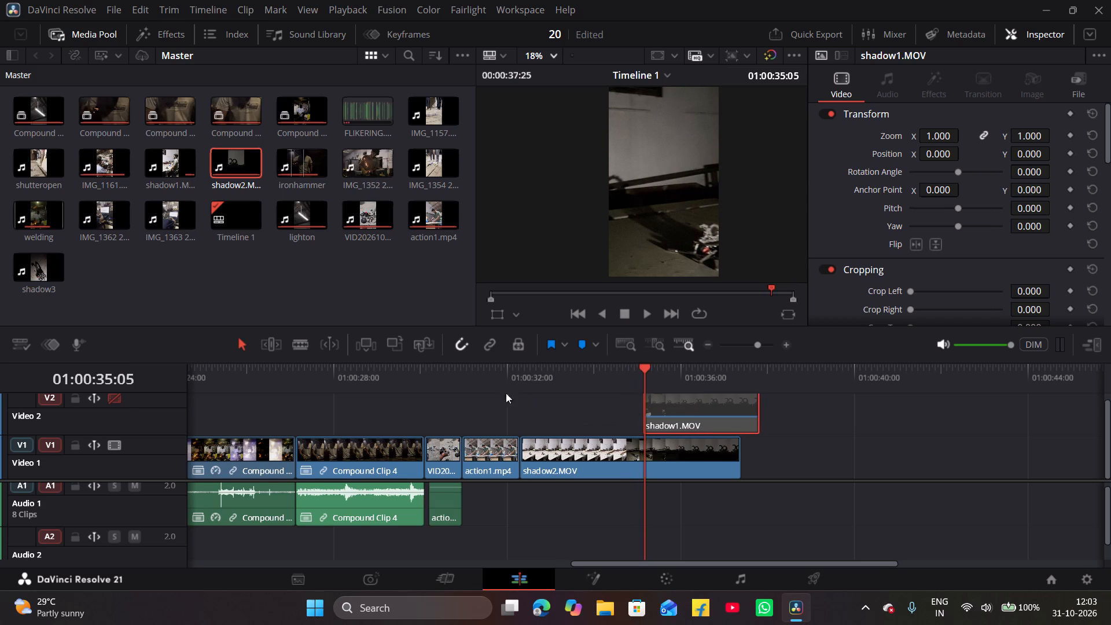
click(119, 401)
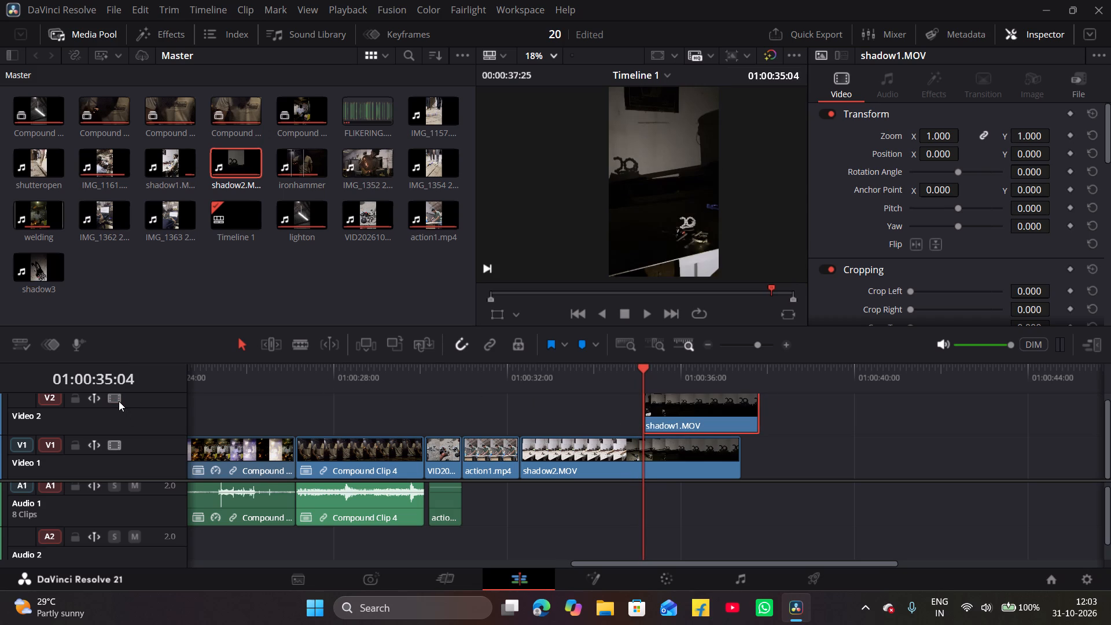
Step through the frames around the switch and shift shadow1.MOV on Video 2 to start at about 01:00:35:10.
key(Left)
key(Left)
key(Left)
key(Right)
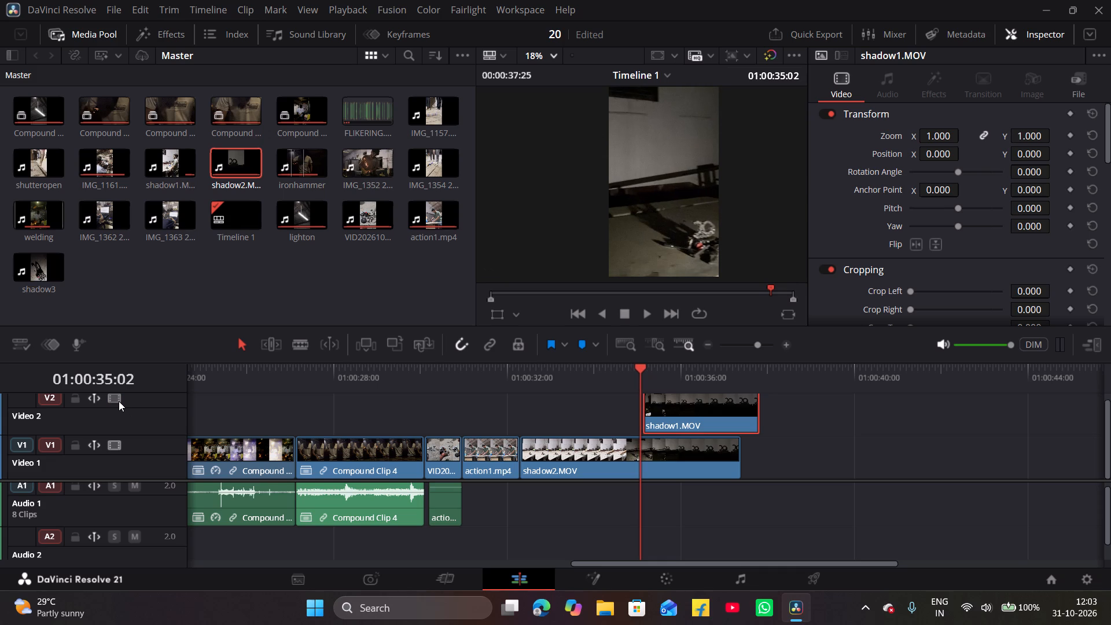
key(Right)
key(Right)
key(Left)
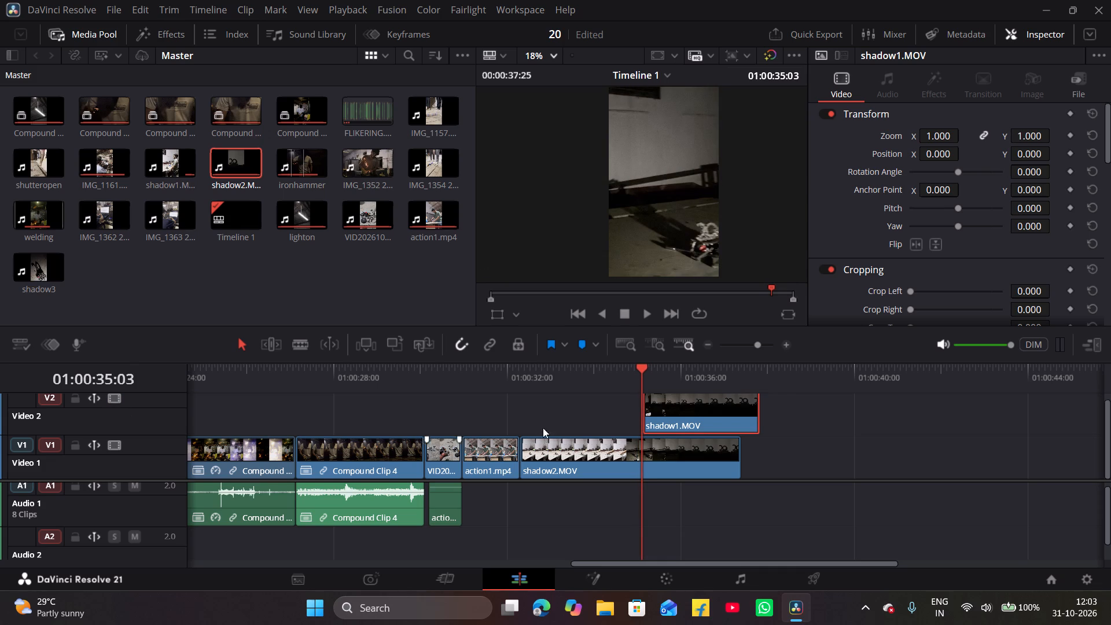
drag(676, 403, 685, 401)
Step through the frames before the repositioned overlay and delete shadow1.MOV from Video 2.
key(Right)
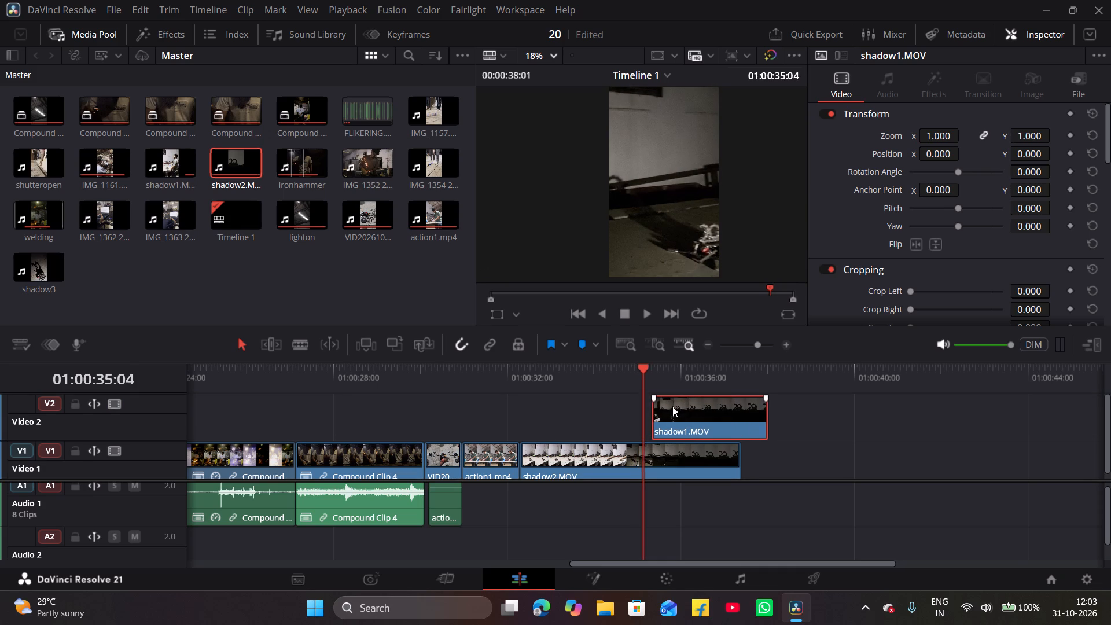
key(Right)
key(Right)
key(Right)
key(Right)
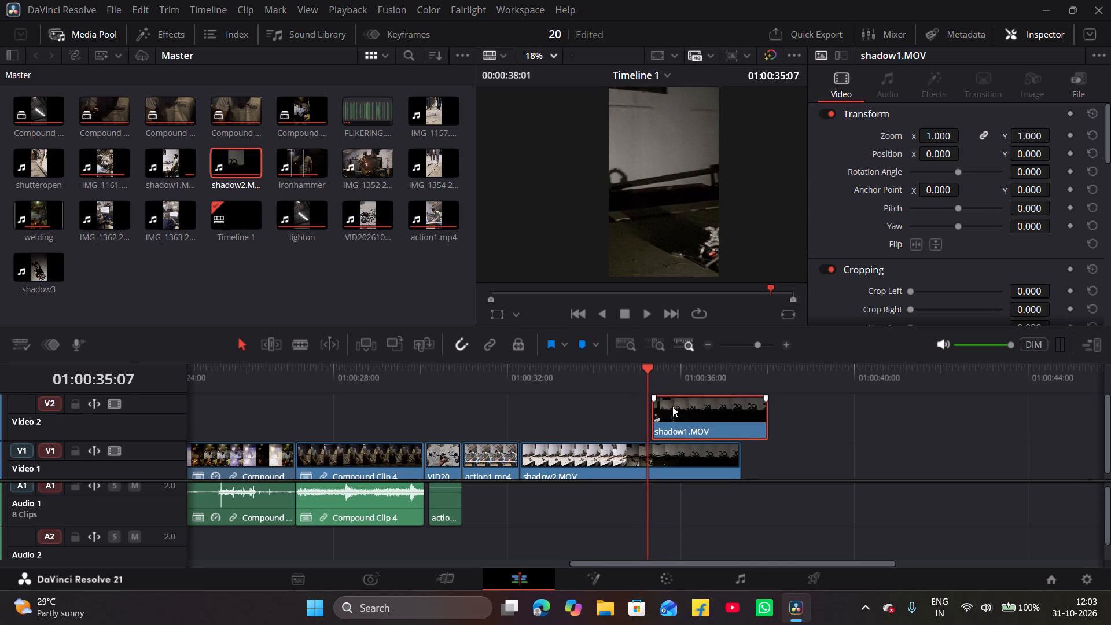
key(Right)
key(Right)
key(Left)
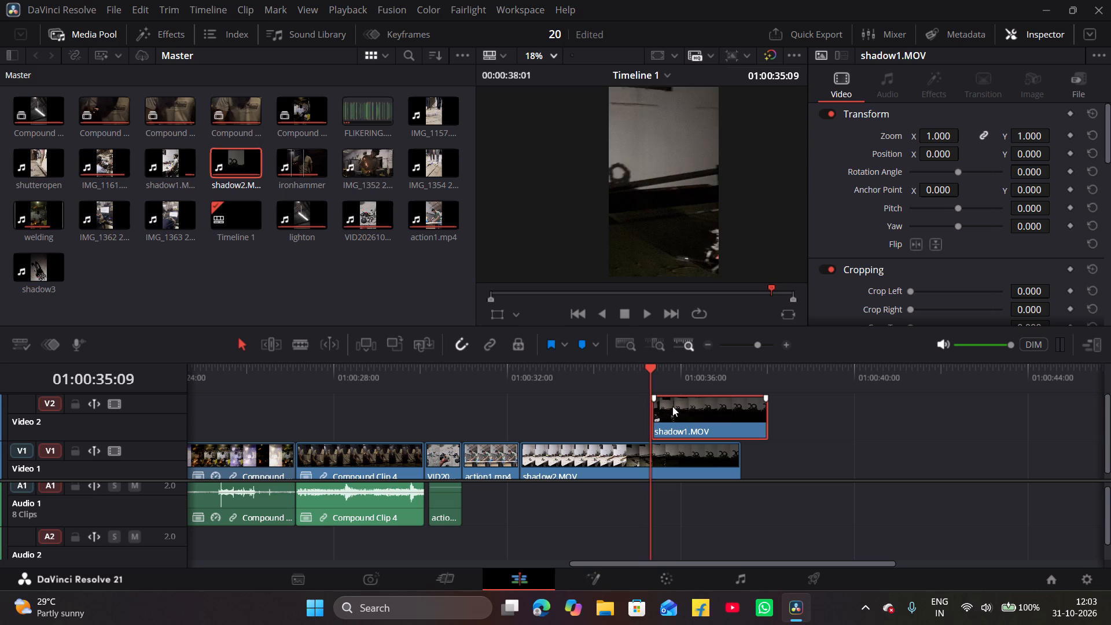
key(BackSpace)
Examine the rest of shadow2.MOV frame by frame up to and past its end.
key(Right)
key(Right)
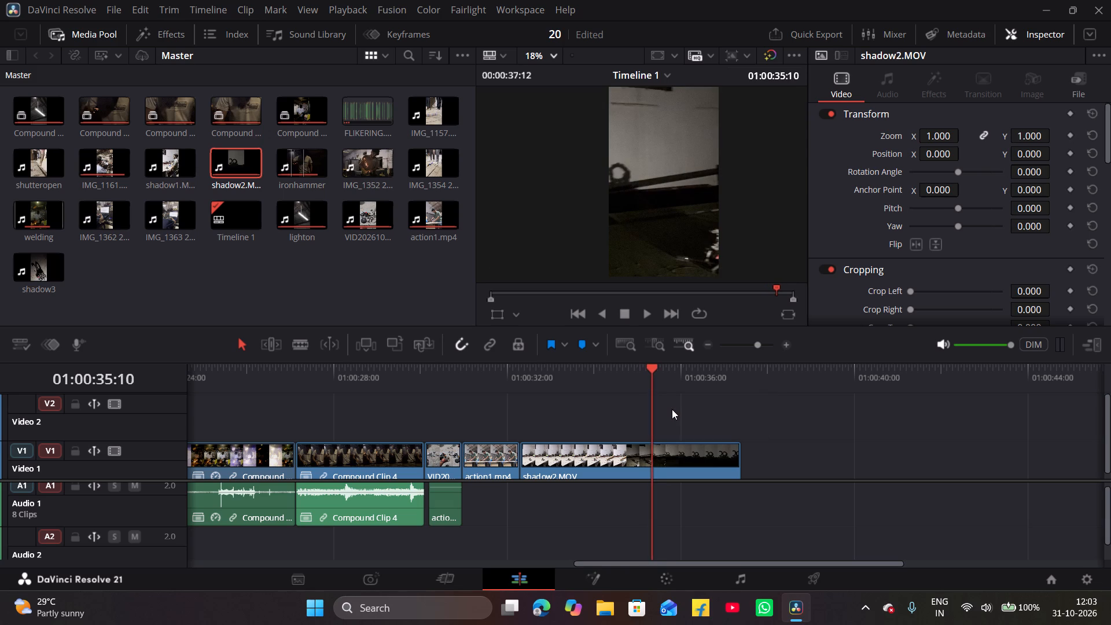
key(Right)
key(Right)
key(Right)
key(Right)
key(Right)
key(Right)
key(Right)
key(Right)
key(Right)
key(Right)
key(Right)
key(Right)
key(Right)
key(Right)
key(Right)
key(Right)
key(Right)
key(Right)
key(Right)
key(Right)
key(Right)
key(Right)
key(Right)
key(Right)
key(Right)
key(Right)
key(Right)
key(Right)
key(Right)
key(Right)
key(Right)
key(Right)
key(Right)
key(Right)
key(Right)
key(Right)
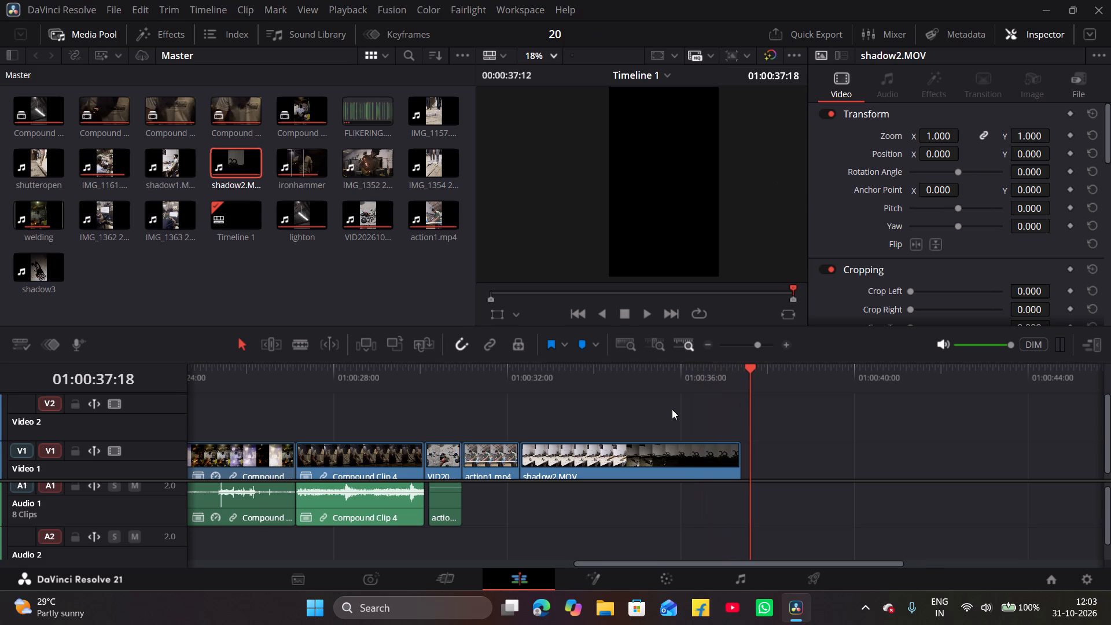
Review the whole edit by playing Timeline 1 from 01:00:00:00 through the end of shadow2.MOV.
click(707, 345)
drag(696, 366, 160, 407)
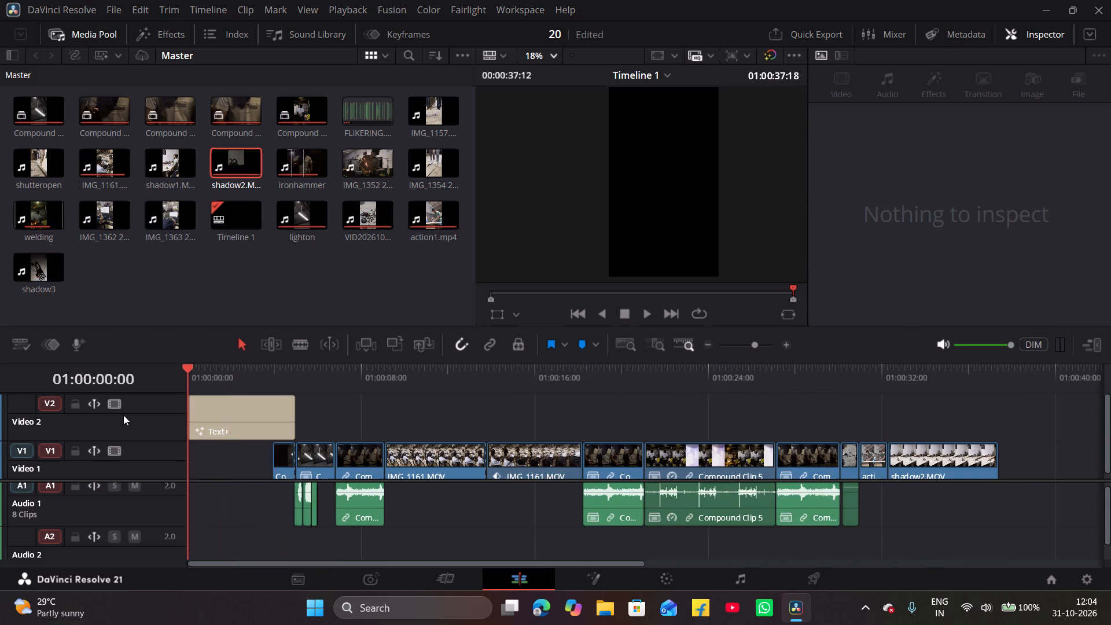
drag(97, 419, 91, 420)
key(space)
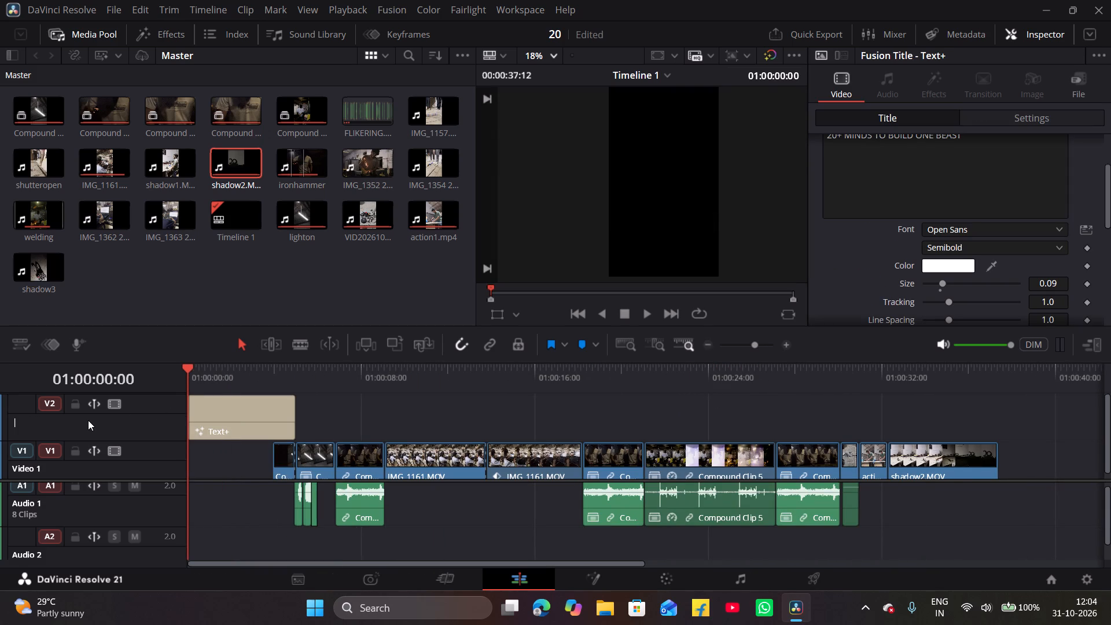
key(space)
key(space)
key(space)
key(space)
click(642, 314)
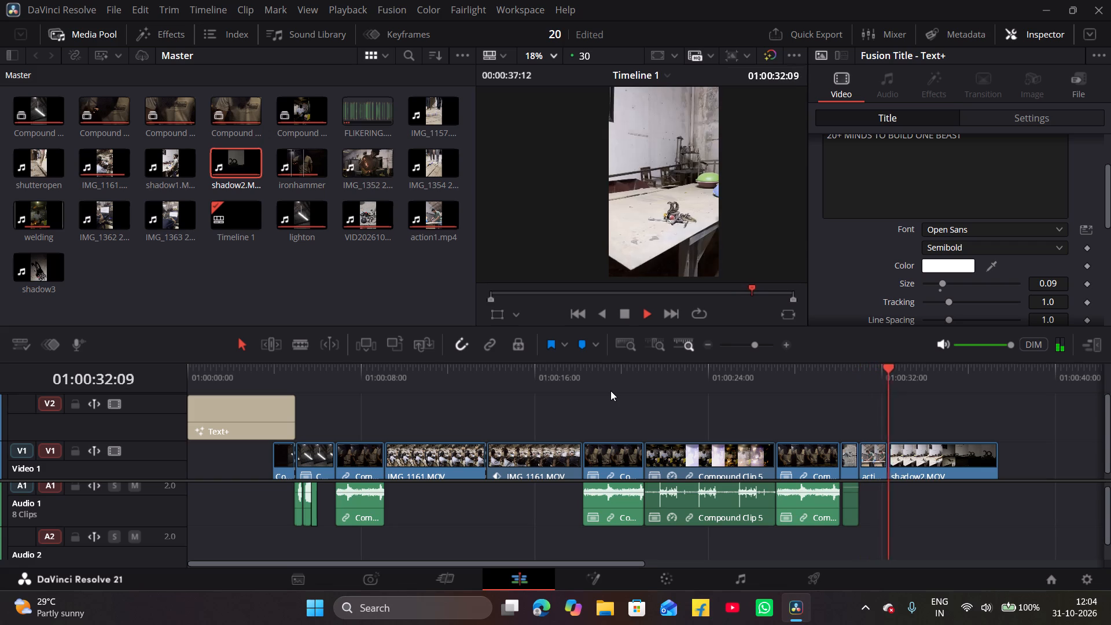
key(space)
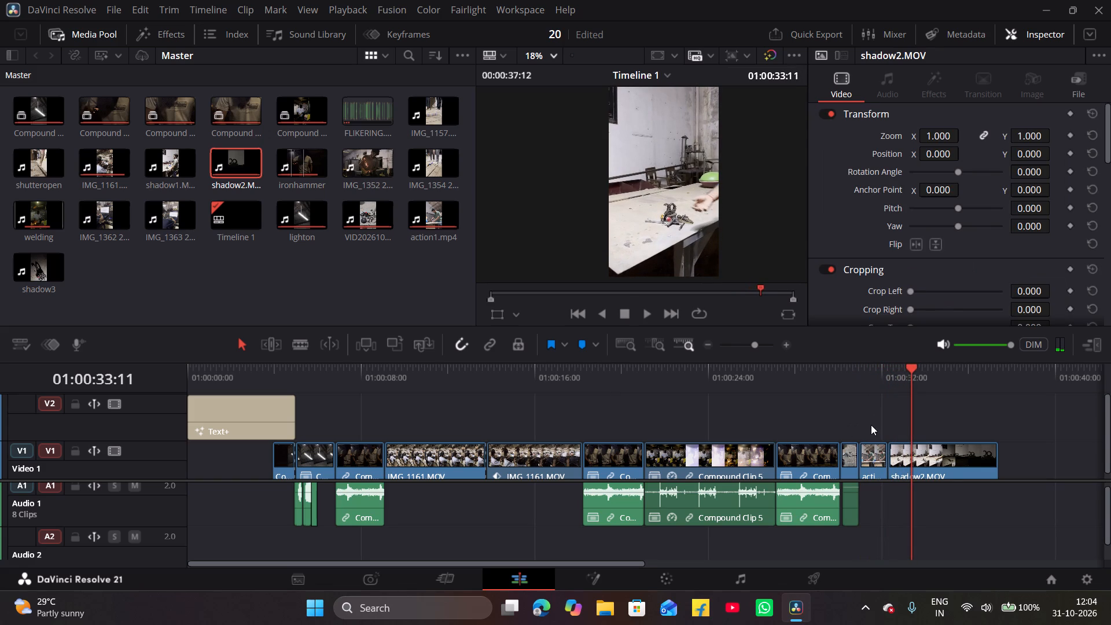
key(space)
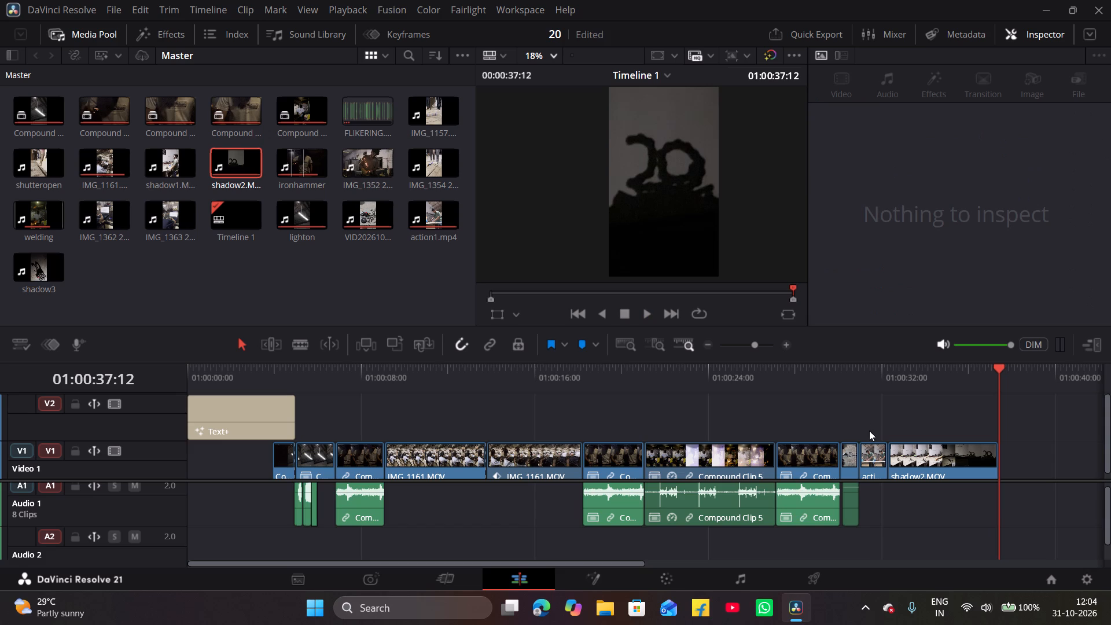
Show the video transitions and cue the playhead at the cut into Compound Clip 2, at 01:00:06:25.
click(137, 35)
click(62, 90)
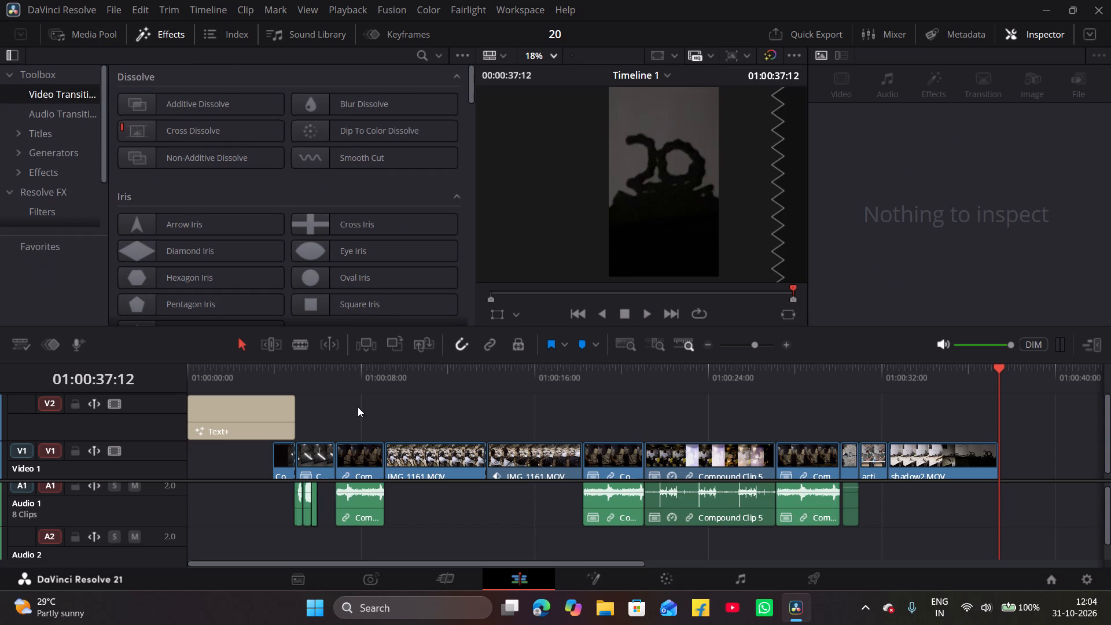
click(290, 384)
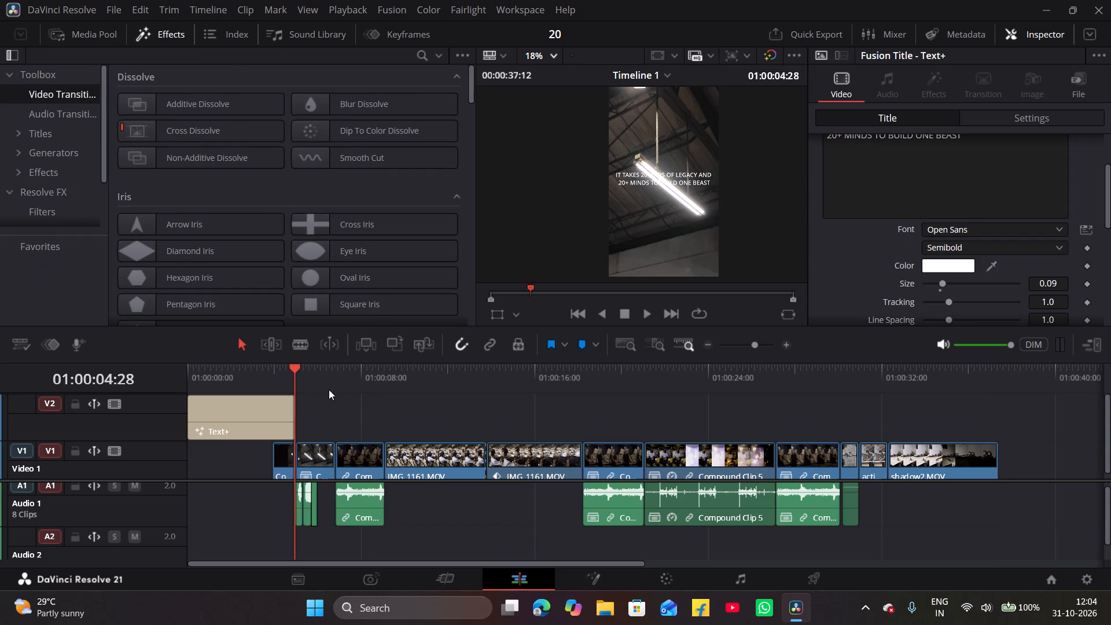
click(329, 380)
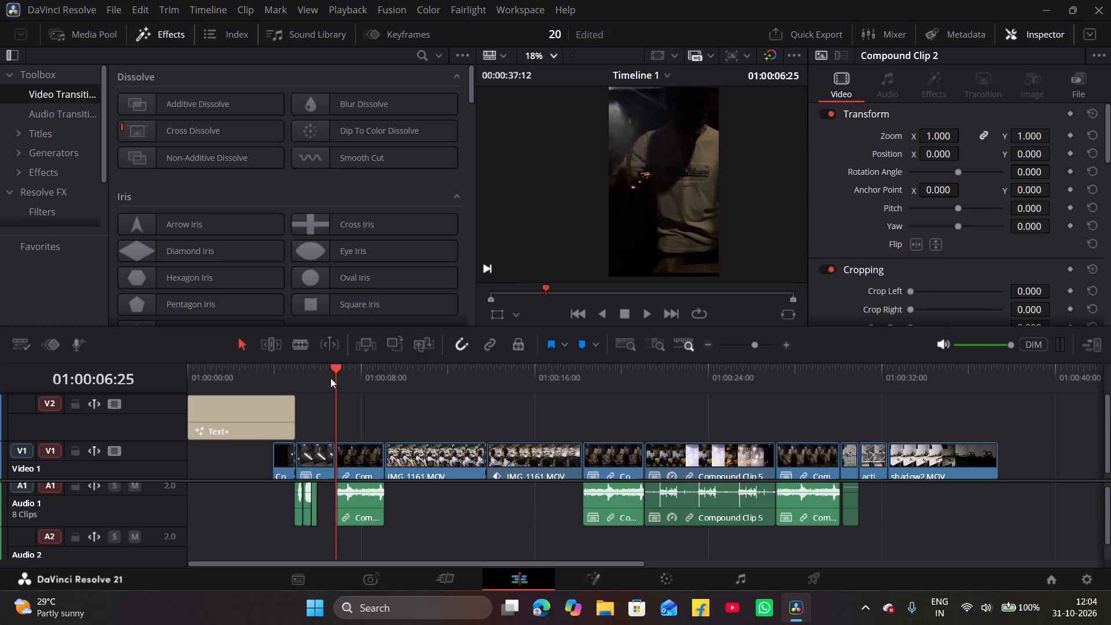
key(Left)
key(space)
key(space)
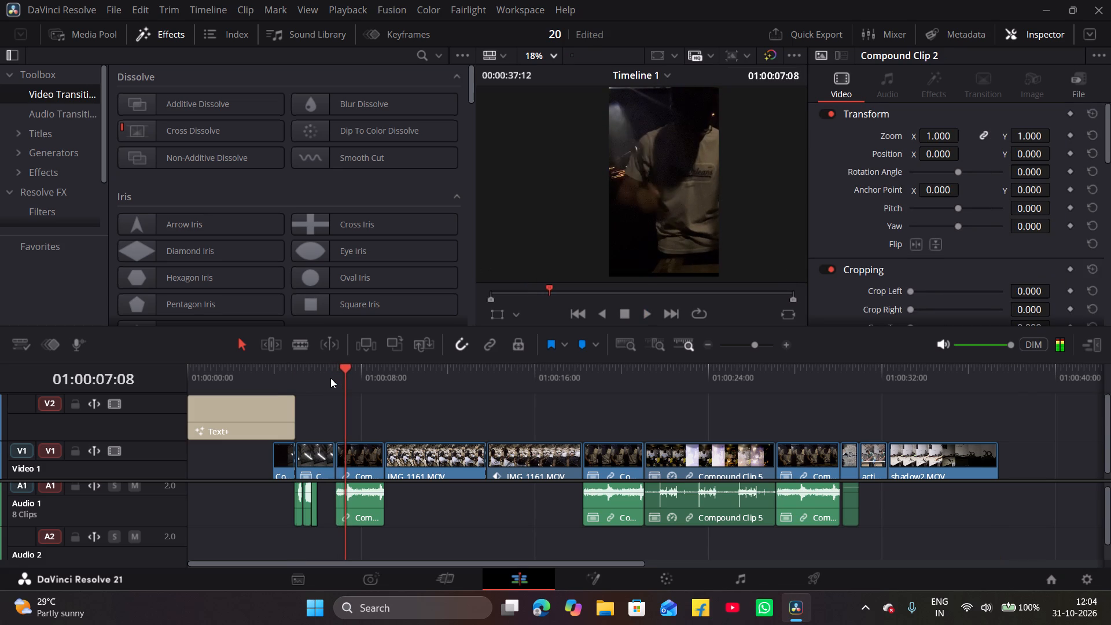
key(Left)
key(Left)
key(Left)
key(Left)
key(Left)
key(Left)
key(Left)
key(Left)
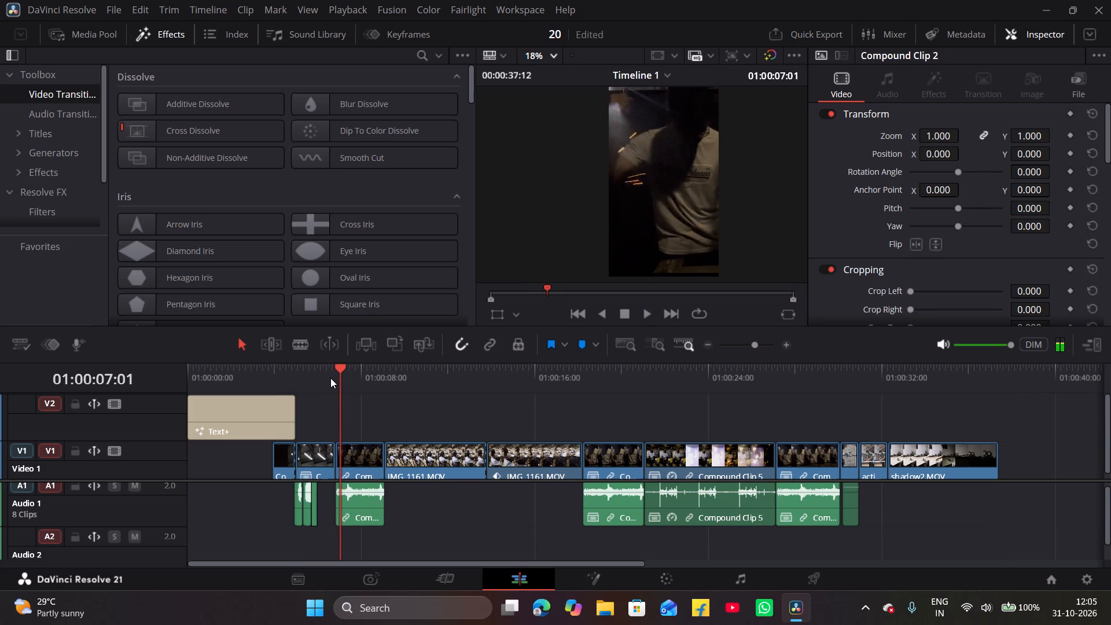
key(Left)
key(Left)
key(Up)
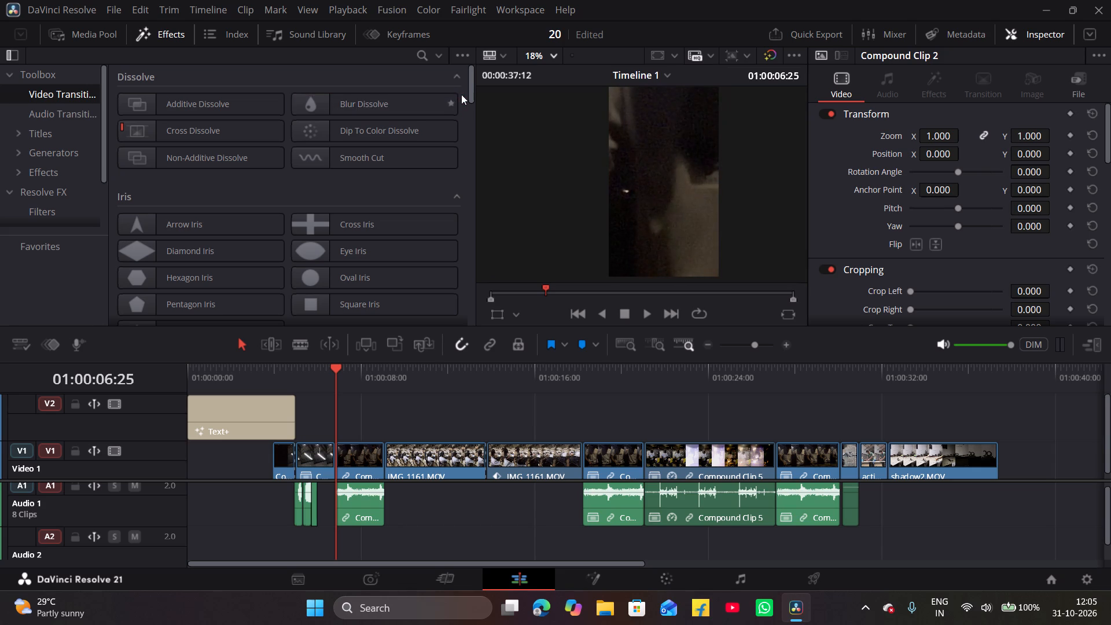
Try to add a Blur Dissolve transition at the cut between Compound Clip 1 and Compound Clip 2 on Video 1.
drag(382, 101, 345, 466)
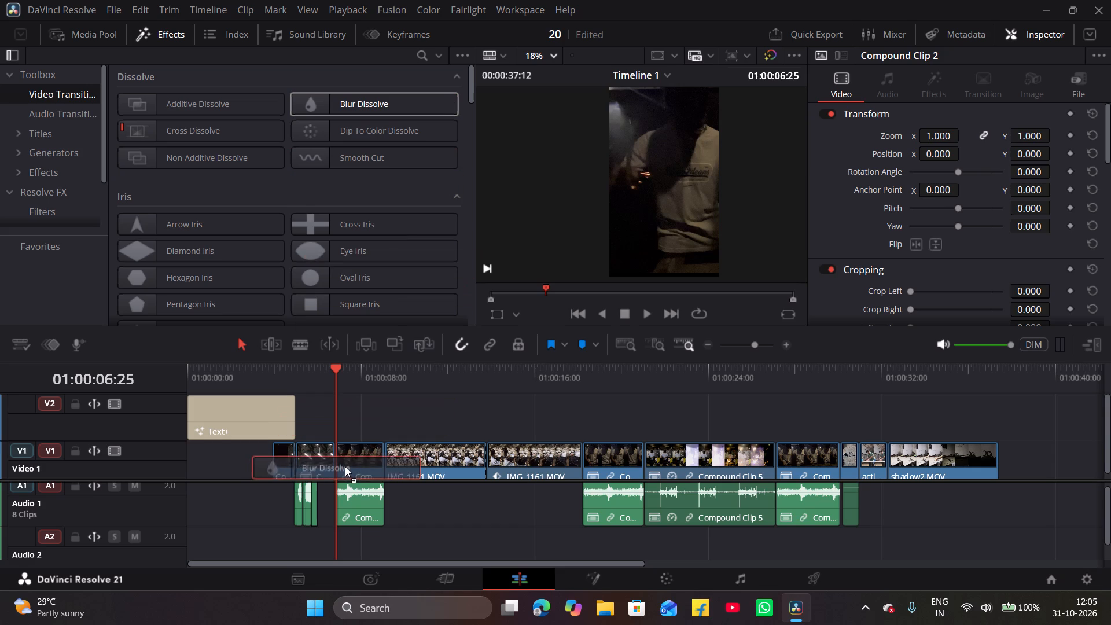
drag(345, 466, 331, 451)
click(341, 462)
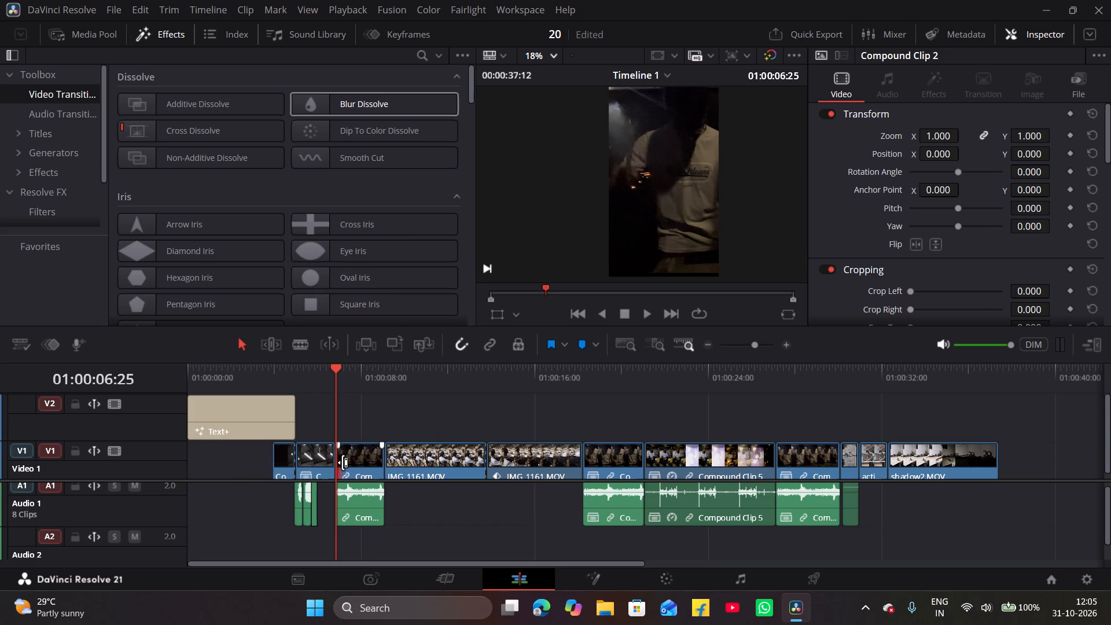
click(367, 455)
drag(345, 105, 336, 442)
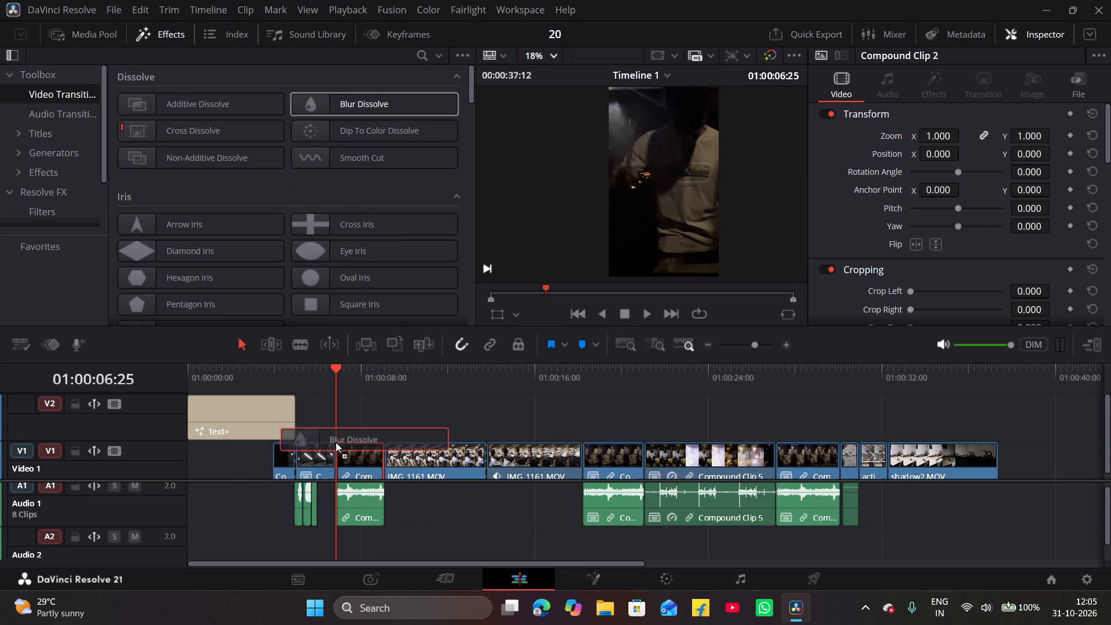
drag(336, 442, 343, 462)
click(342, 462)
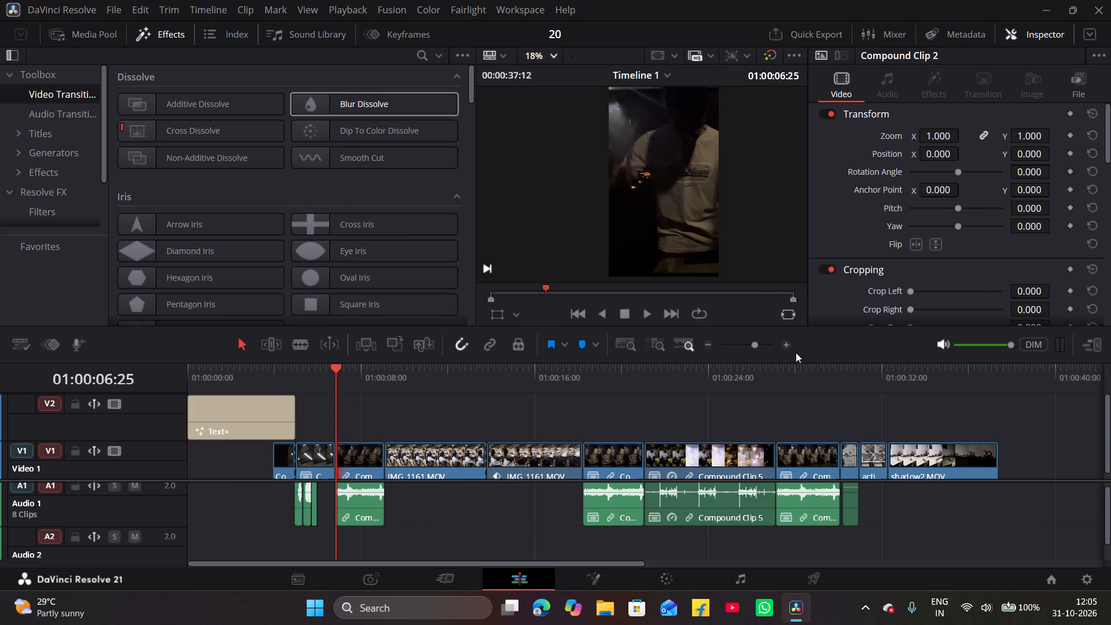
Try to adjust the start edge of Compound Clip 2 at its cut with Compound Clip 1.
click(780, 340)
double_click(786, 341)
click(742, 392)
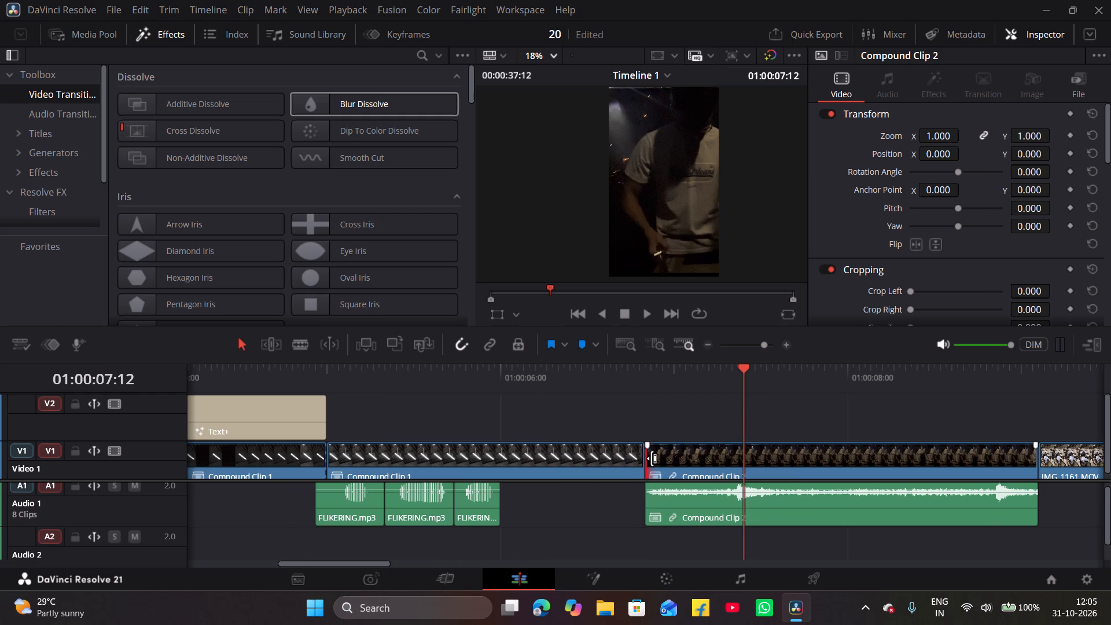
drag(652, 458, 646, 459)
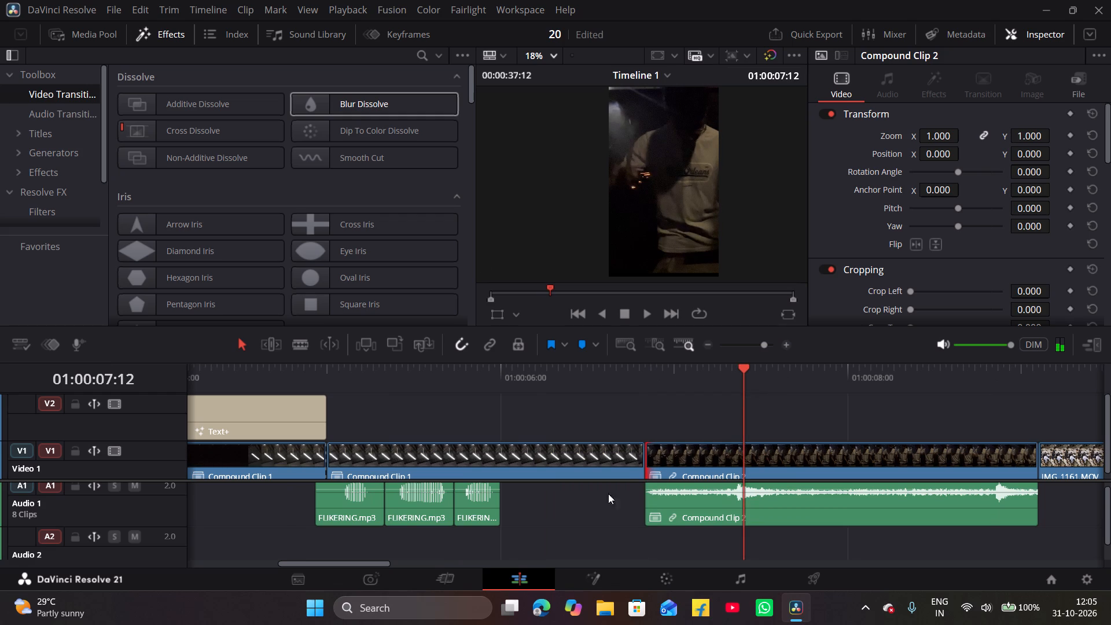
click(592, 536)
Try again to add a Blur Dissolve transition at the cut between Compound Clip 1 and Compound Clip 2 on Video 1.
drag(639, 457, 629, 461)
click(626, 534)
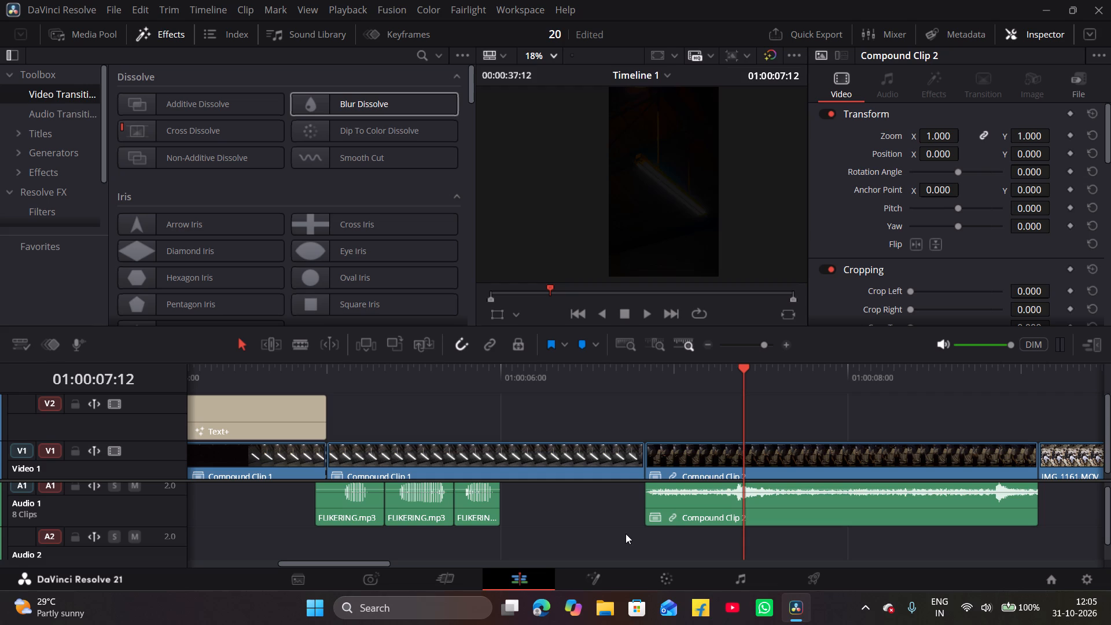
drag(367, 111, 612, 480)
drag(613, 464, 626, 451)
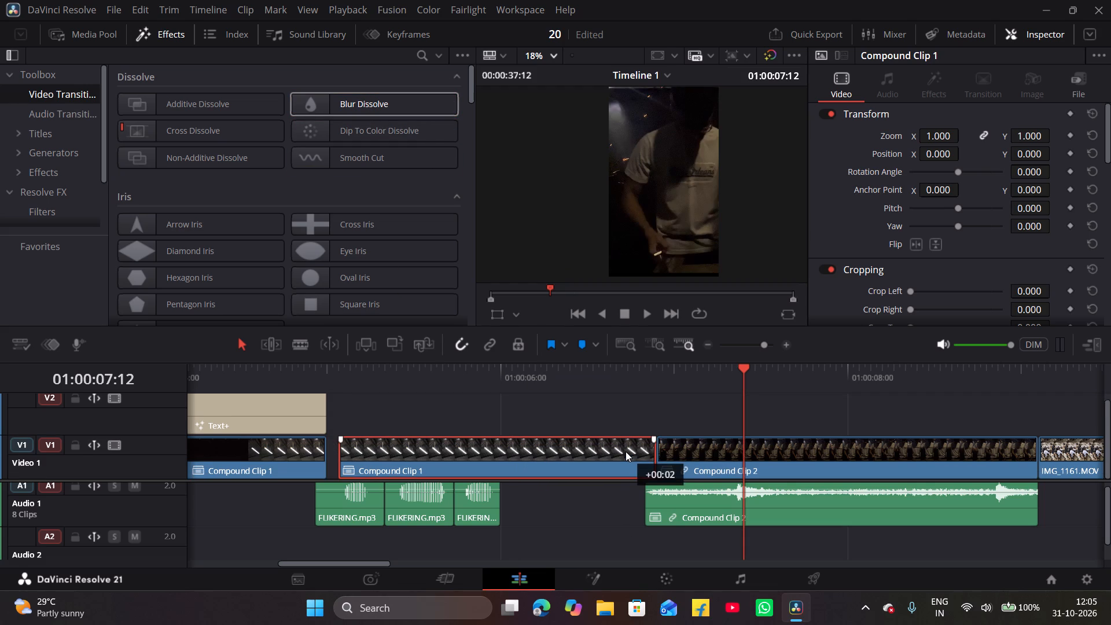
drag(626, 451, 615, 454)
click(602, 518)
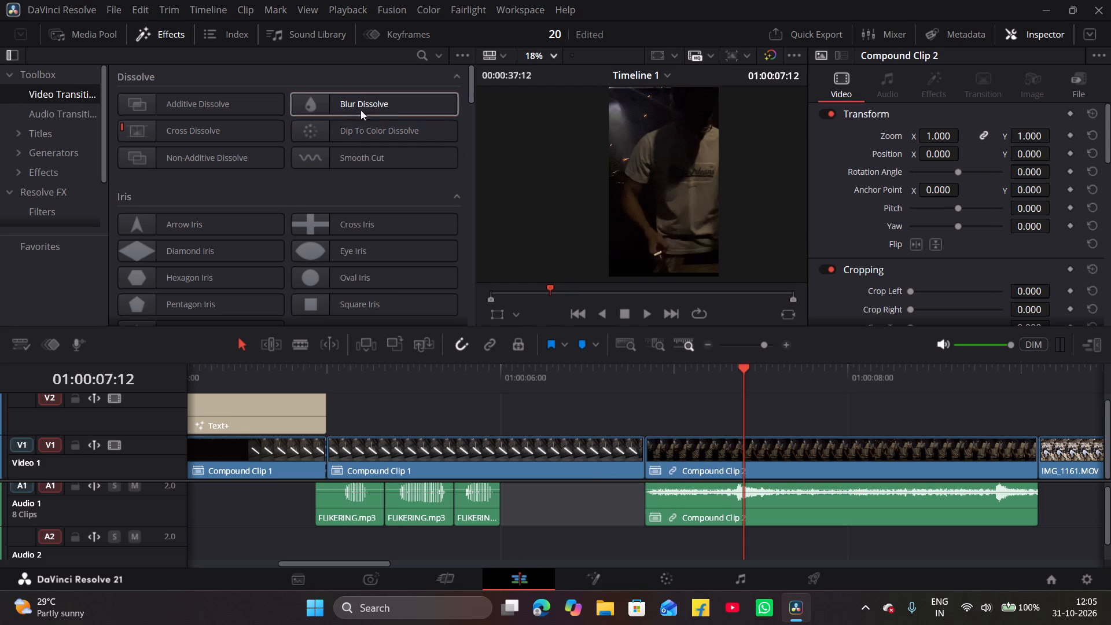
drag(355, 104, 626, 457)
Trim about two frames off both sides of the cut: Compound Clip 2's video start and the end of the preceding Compound Clip 1.
drag(650, 465, 653, 465)
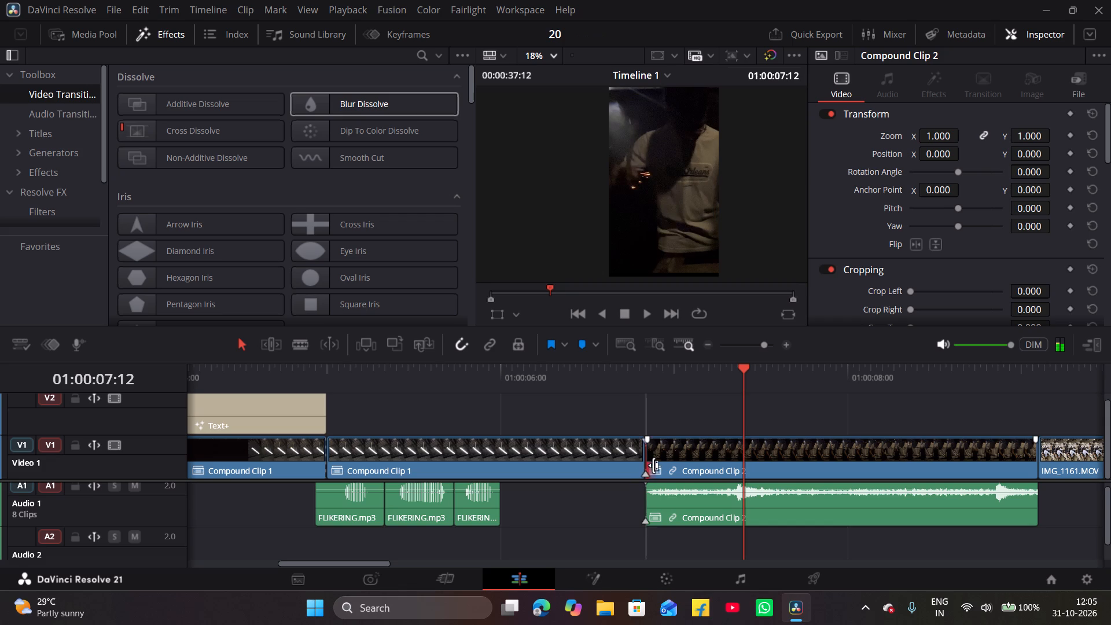
drag(653, 465, 657, 465)
drag(653, 459, 666, 459)
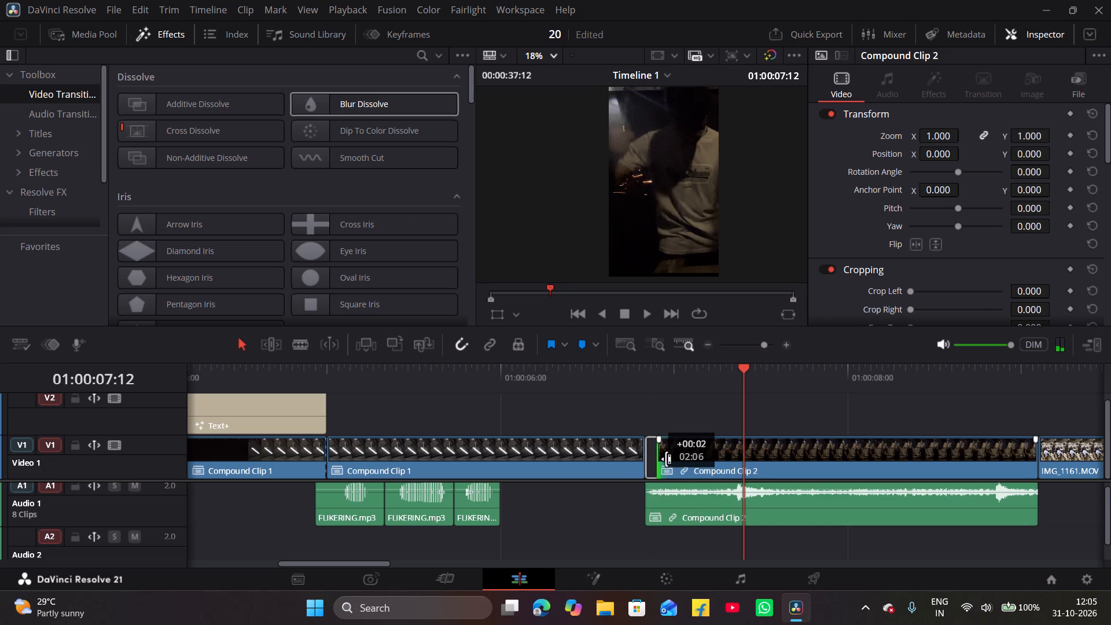
drag(666, 459, 665, 459)
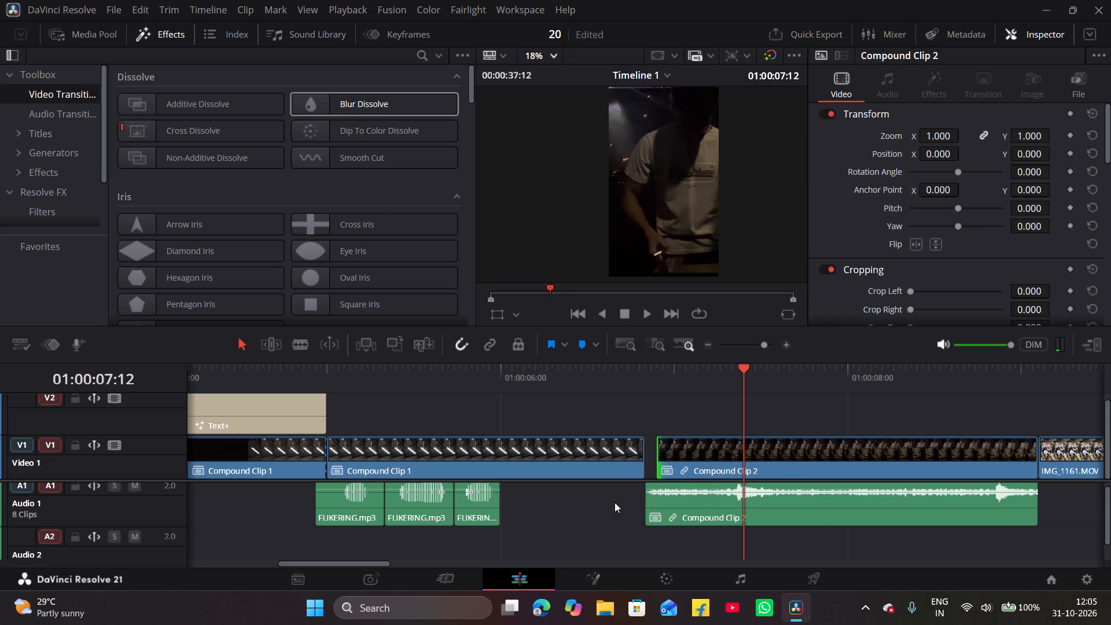
click(607, 506)
drag(640, 463, 632, 468)
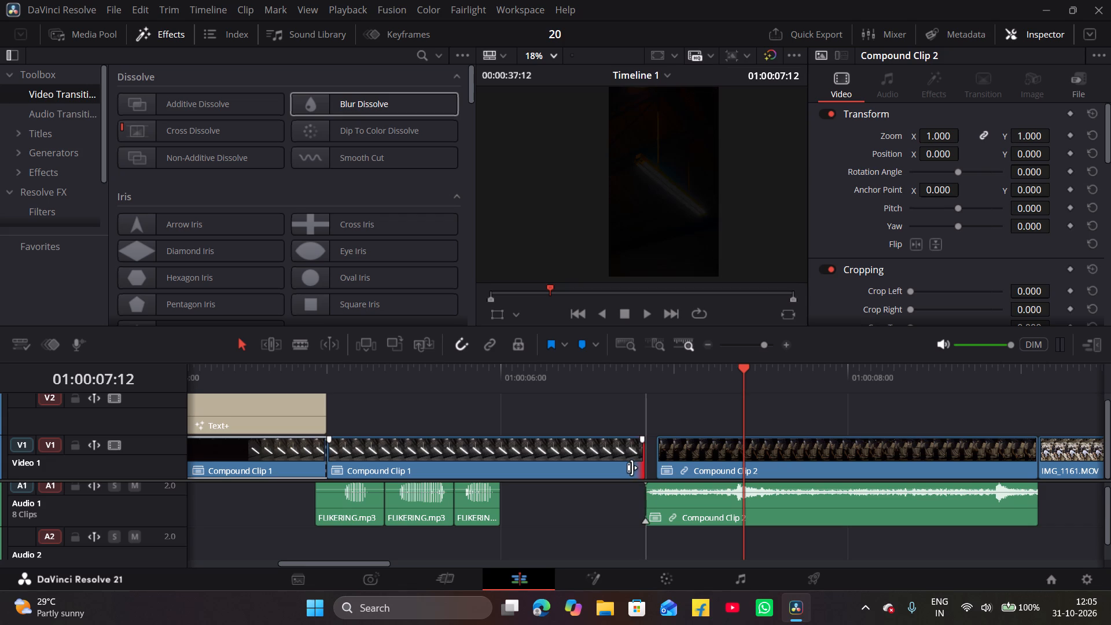
drag(632, 468, 627, 471)
click(611, 520)
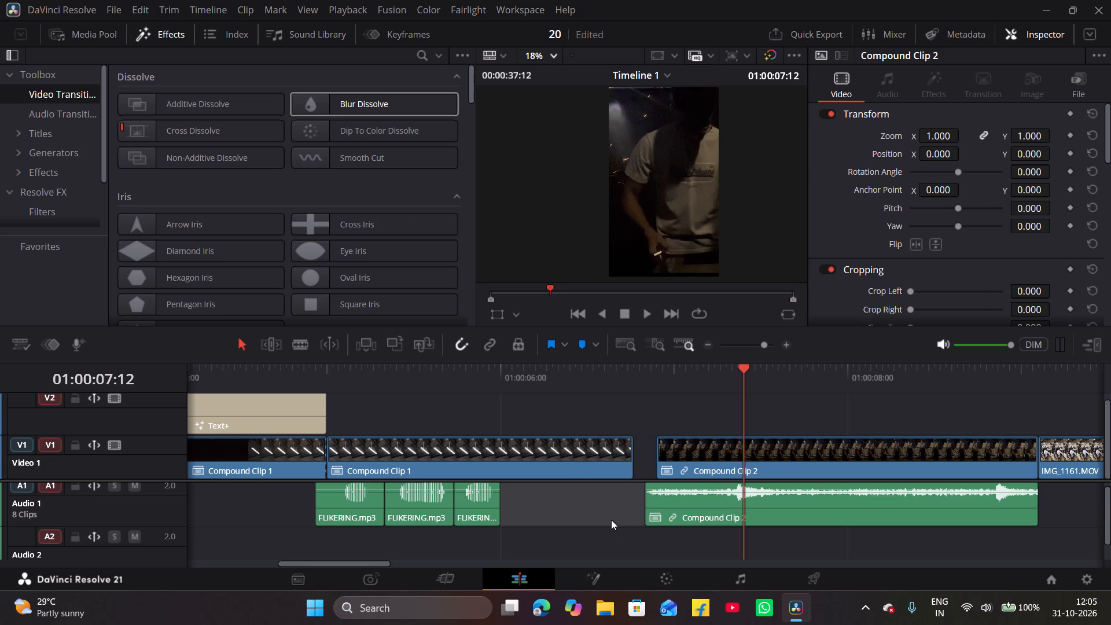
Move Compound Clip 2's video and audio about four frames earlier so the video butts against the end of Compound Clip 1.
drag(708, 455, 681, 462)
click(627, 539)
drag(702, 529, 704, 512)
drag(705, 508, 687, 511)
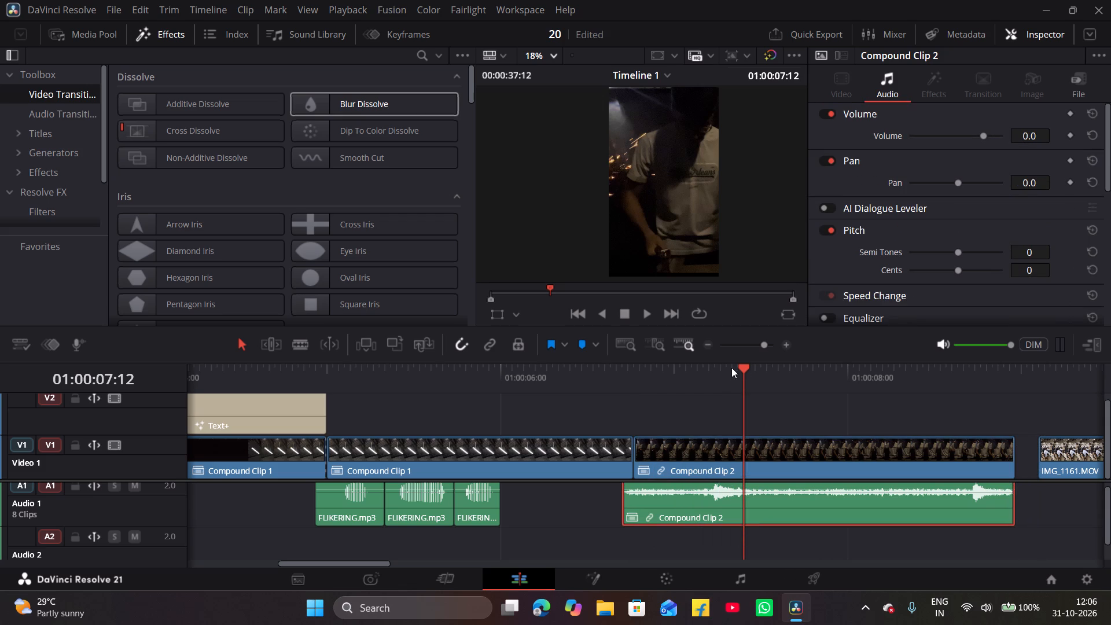
Review the edit by playing Timeline 1 from 01:00:00:00 to the end of Compound Clip 2.
drag(744, 368, 149, 424)
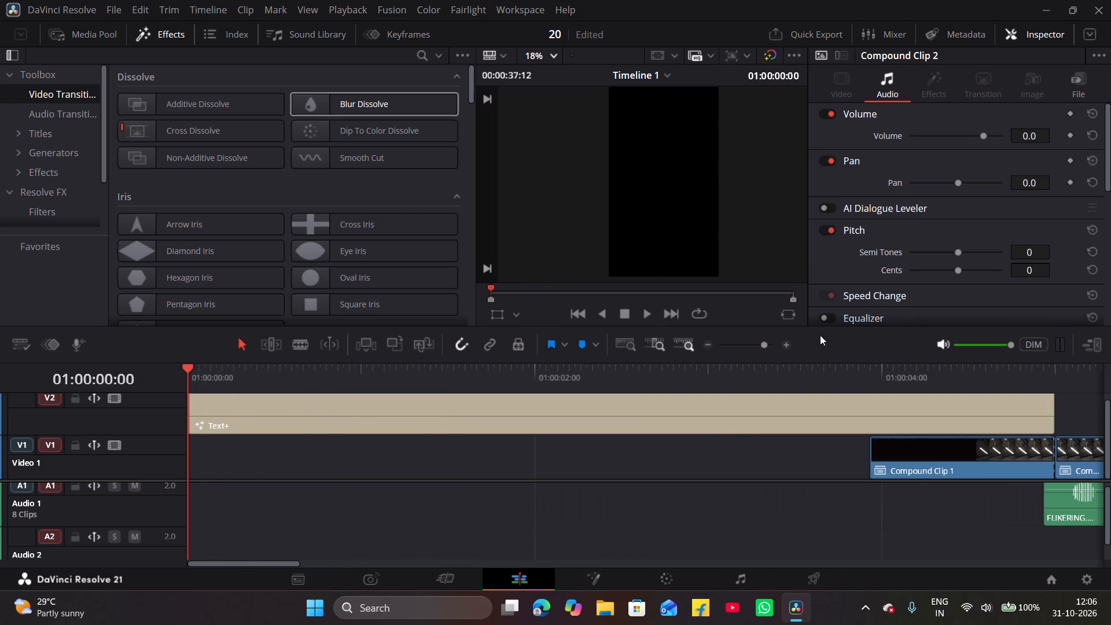
click(652, 314)
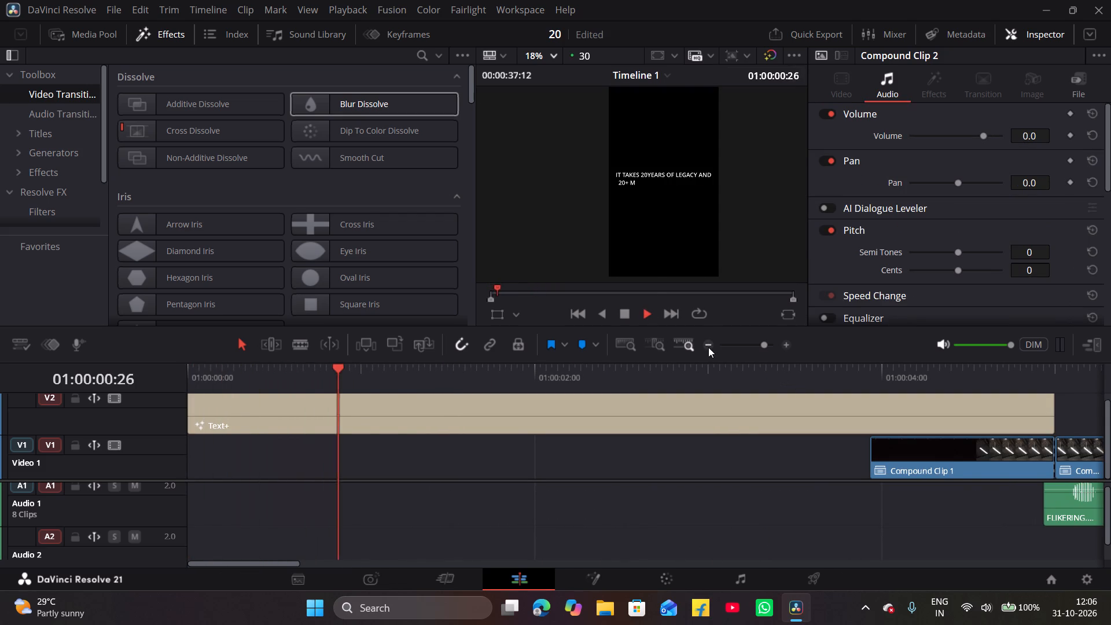
double_click(708, 348)
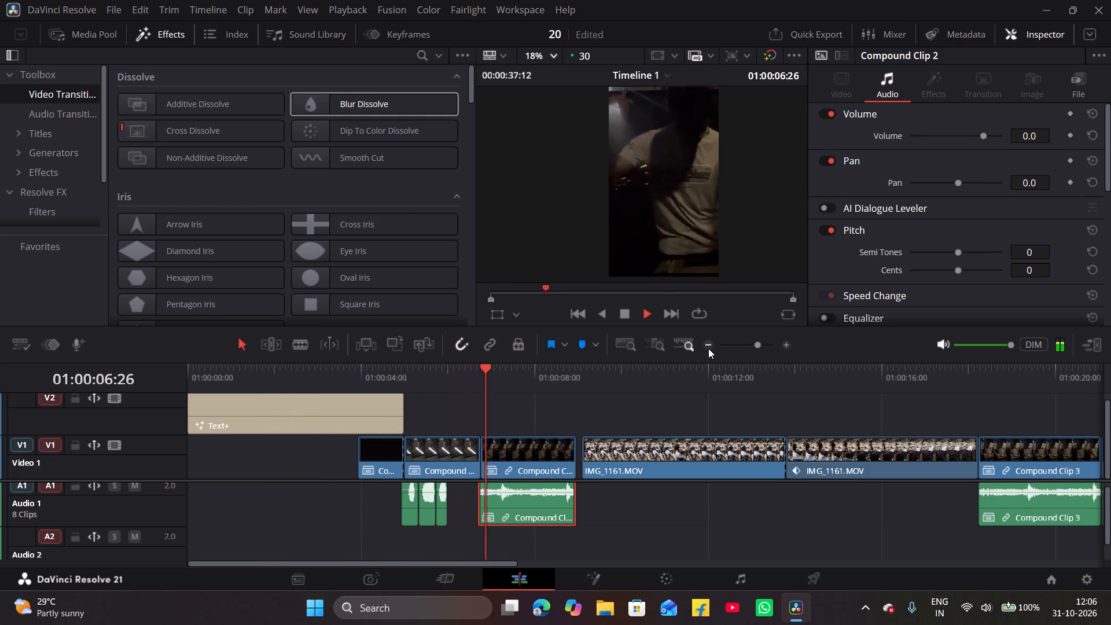
click(628, 316)
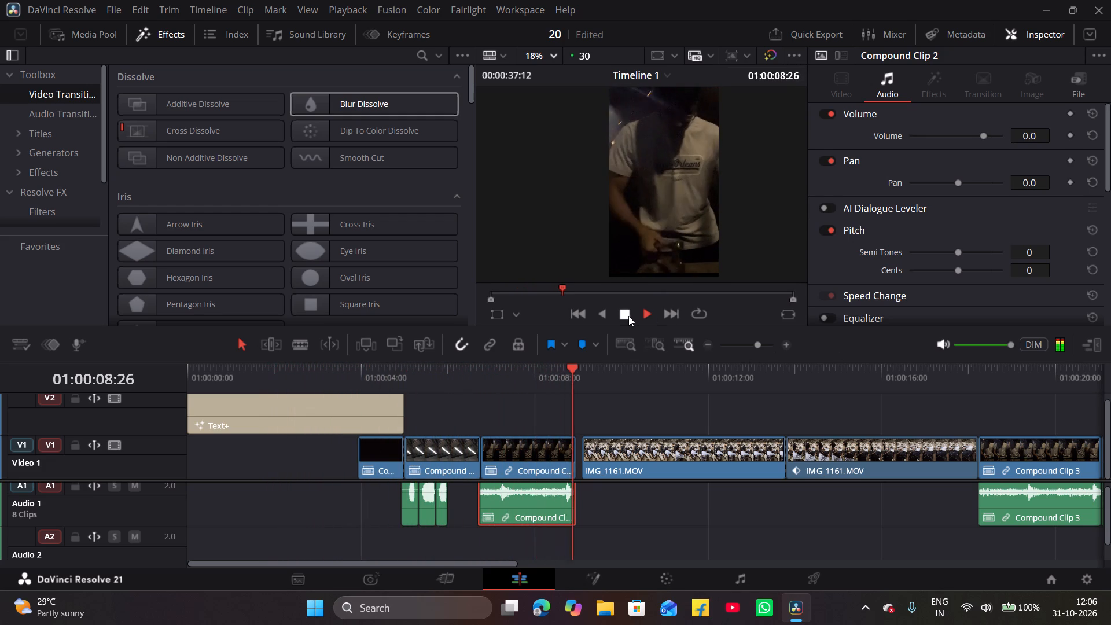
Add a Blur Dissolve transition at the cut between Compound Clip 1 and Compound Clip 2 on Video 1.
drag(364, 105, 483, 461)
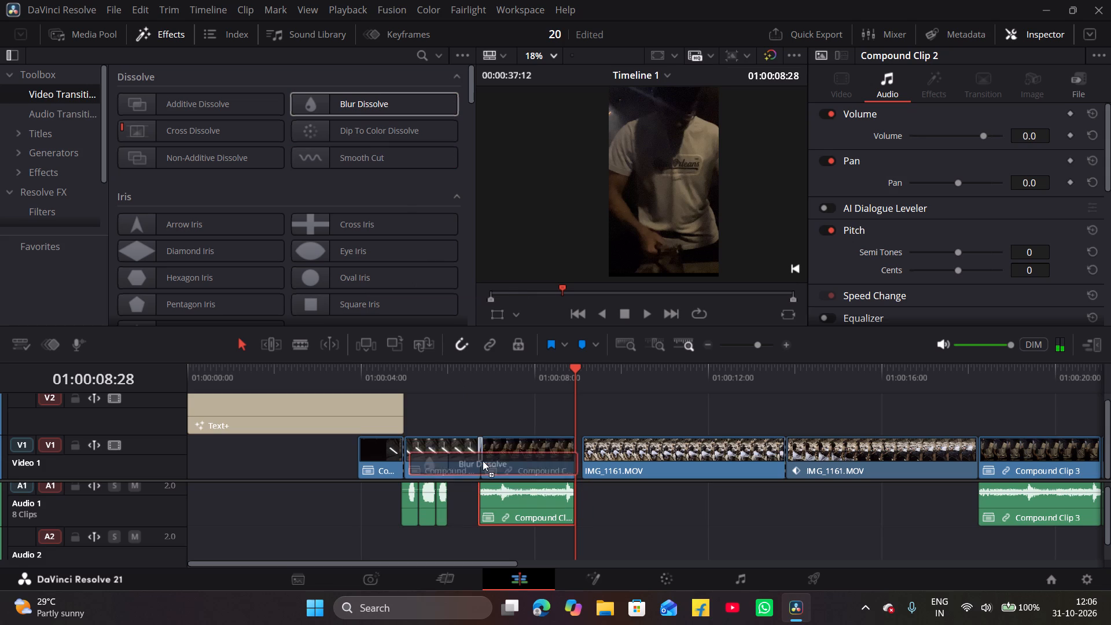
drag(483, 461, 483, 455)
Preview the Blur Dissolve between Compound Clip 1 and Compound Clip 2 by playing across the cut at normal and half speed.
double_click(789, 346)
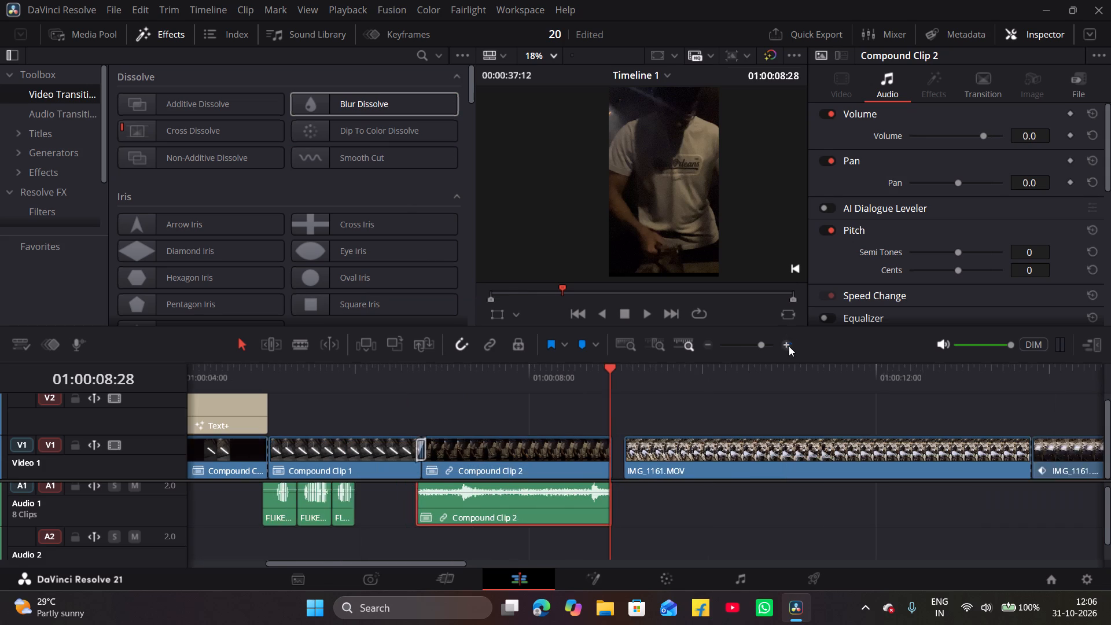
click(255, 370)
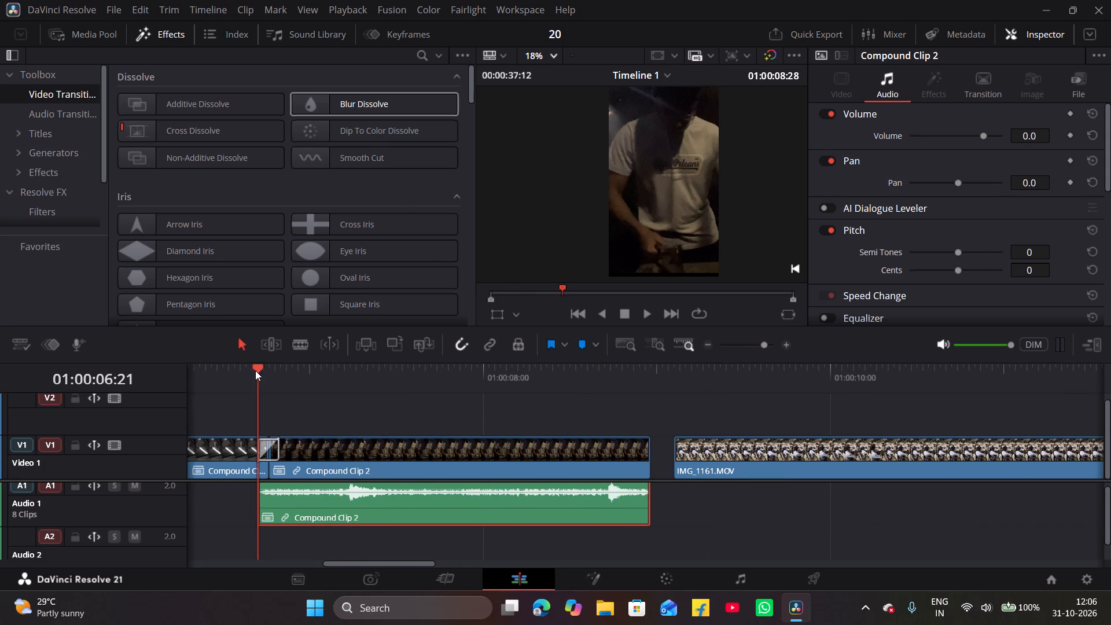
drag(256, 370, 229, 377)
click(645, 313)
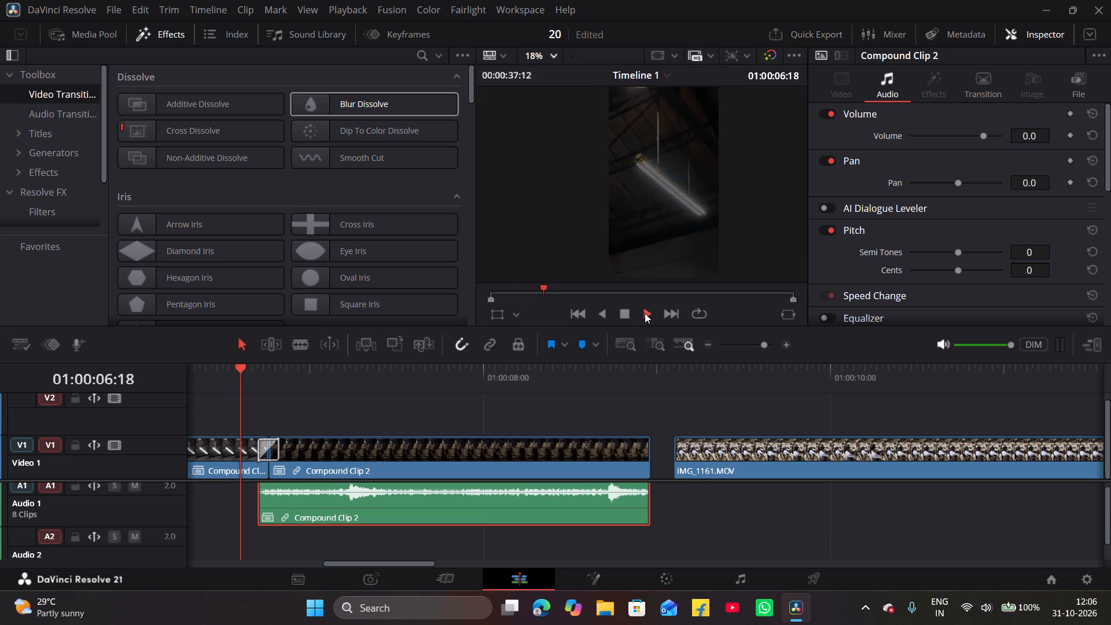
click(628, 314)
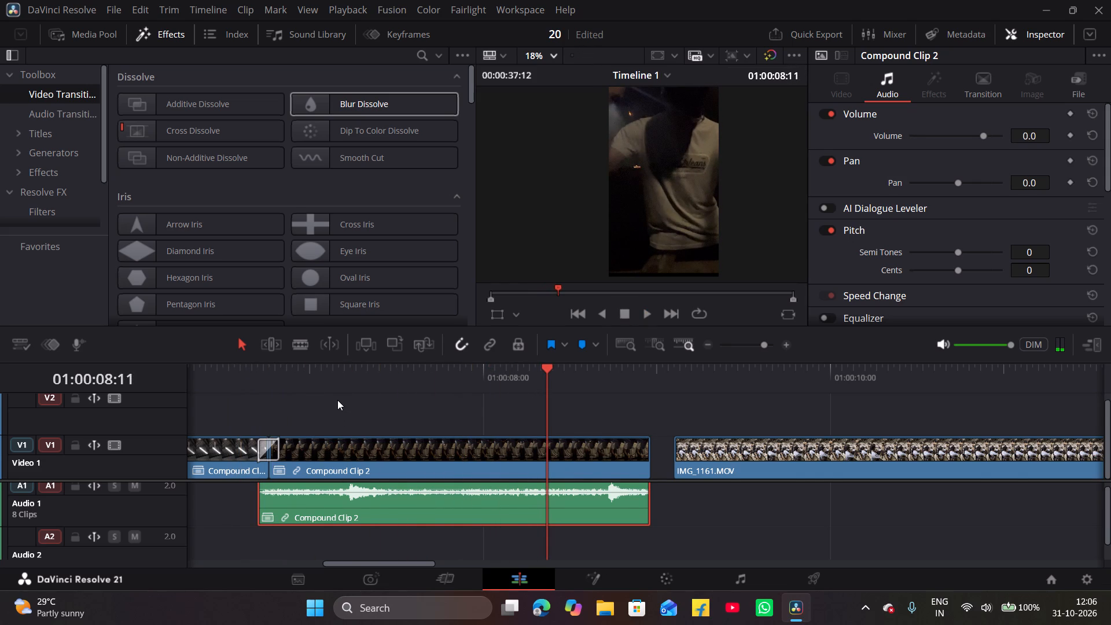
scroll(337, 400, right, 1)
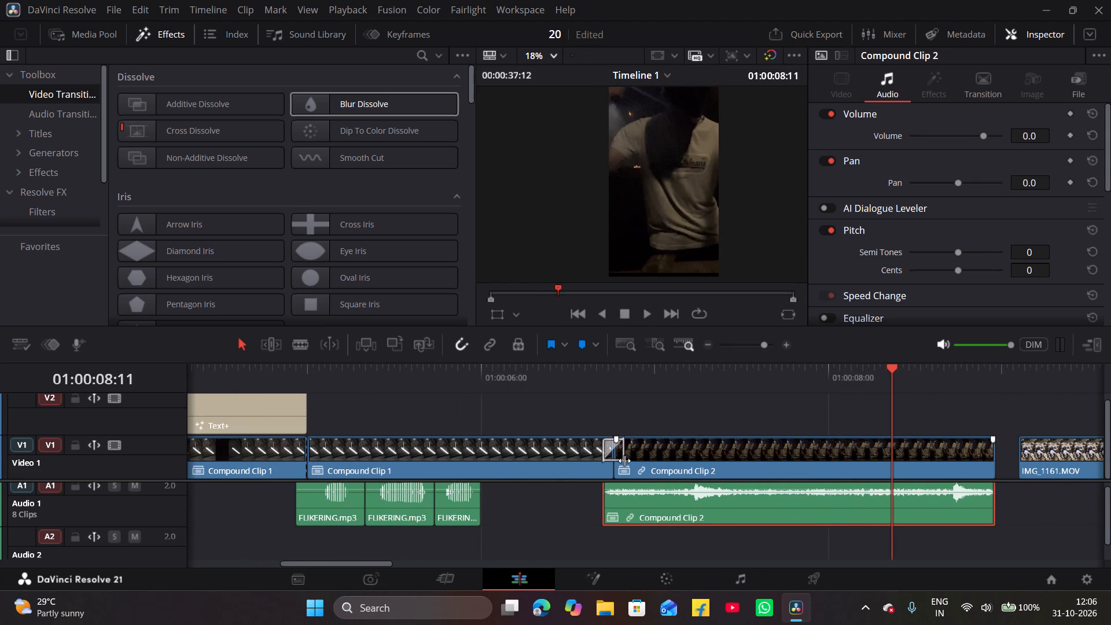
click(580, 384)
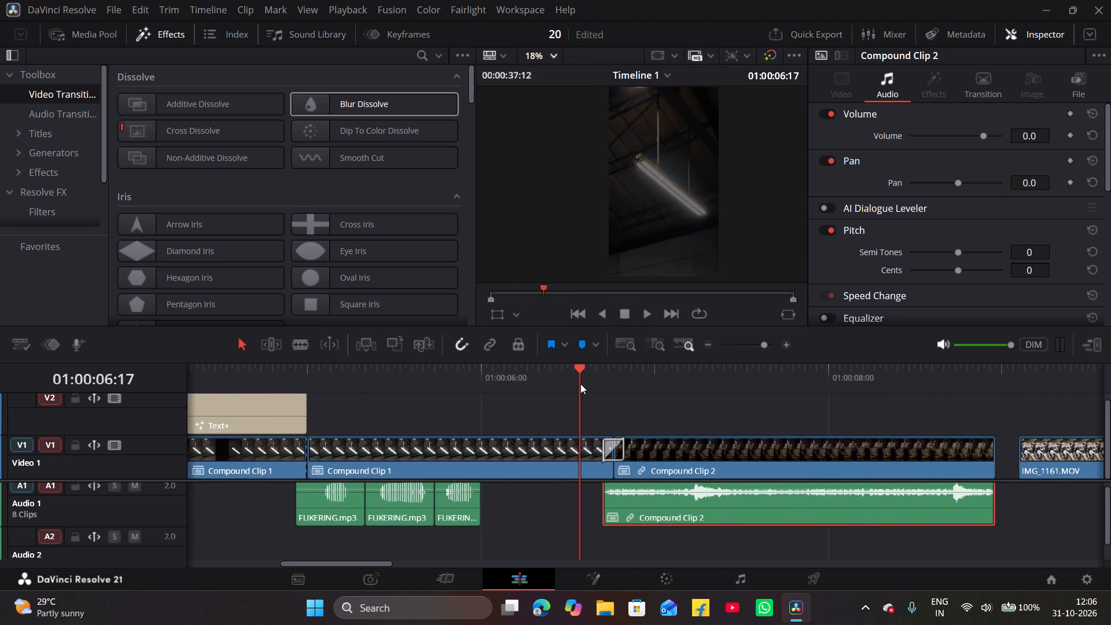
key(shift+k)
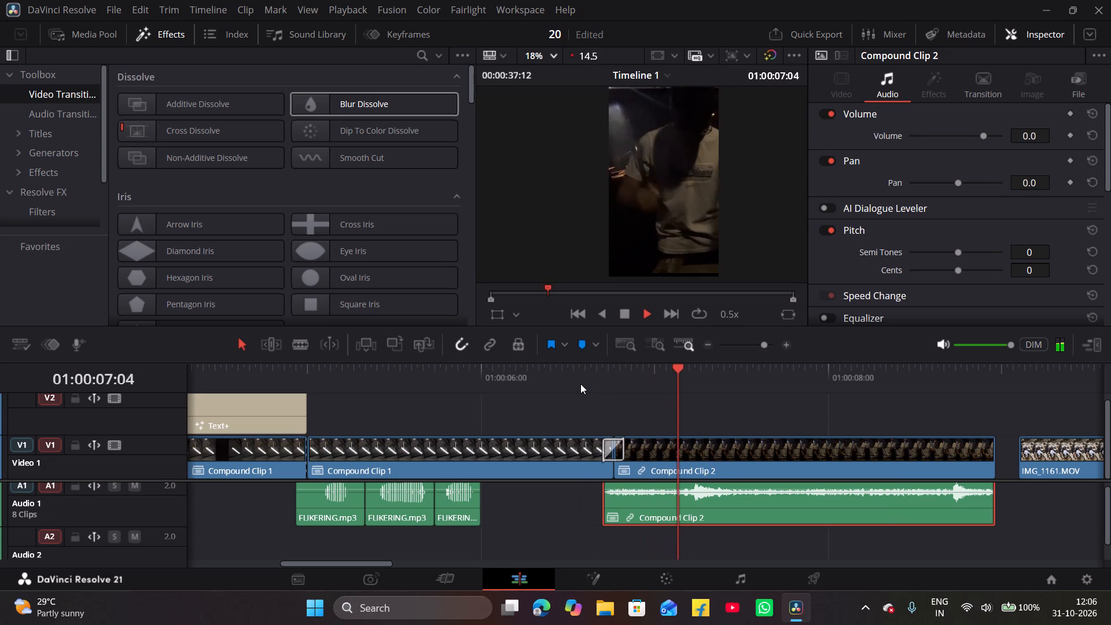
key(space)
click(588, 377)
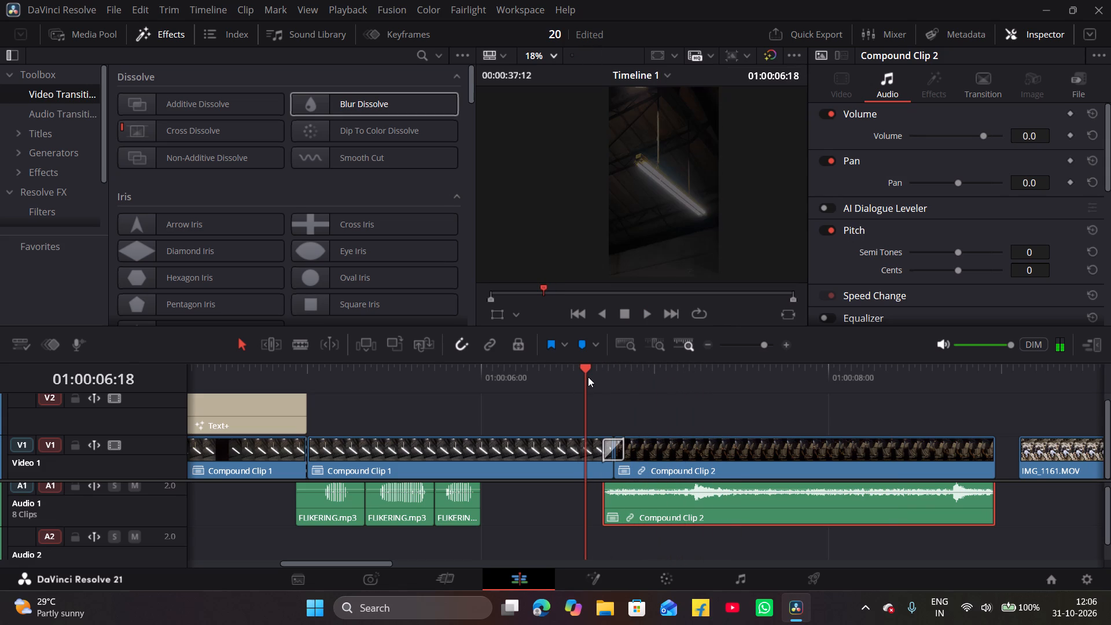
key(shift+k)
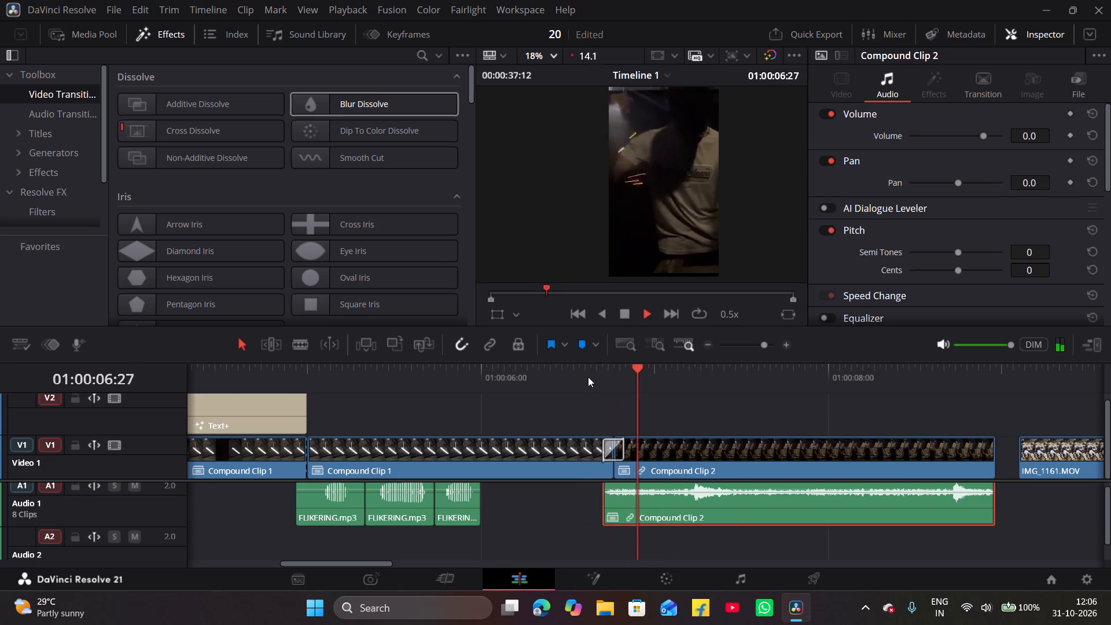
key(shift+k)
key(space)
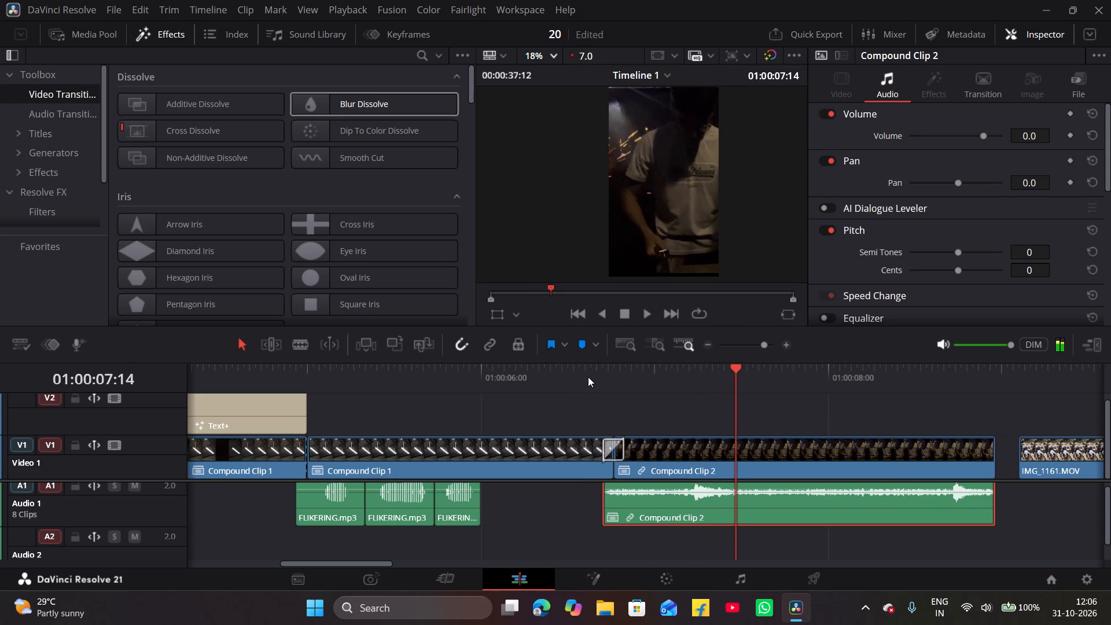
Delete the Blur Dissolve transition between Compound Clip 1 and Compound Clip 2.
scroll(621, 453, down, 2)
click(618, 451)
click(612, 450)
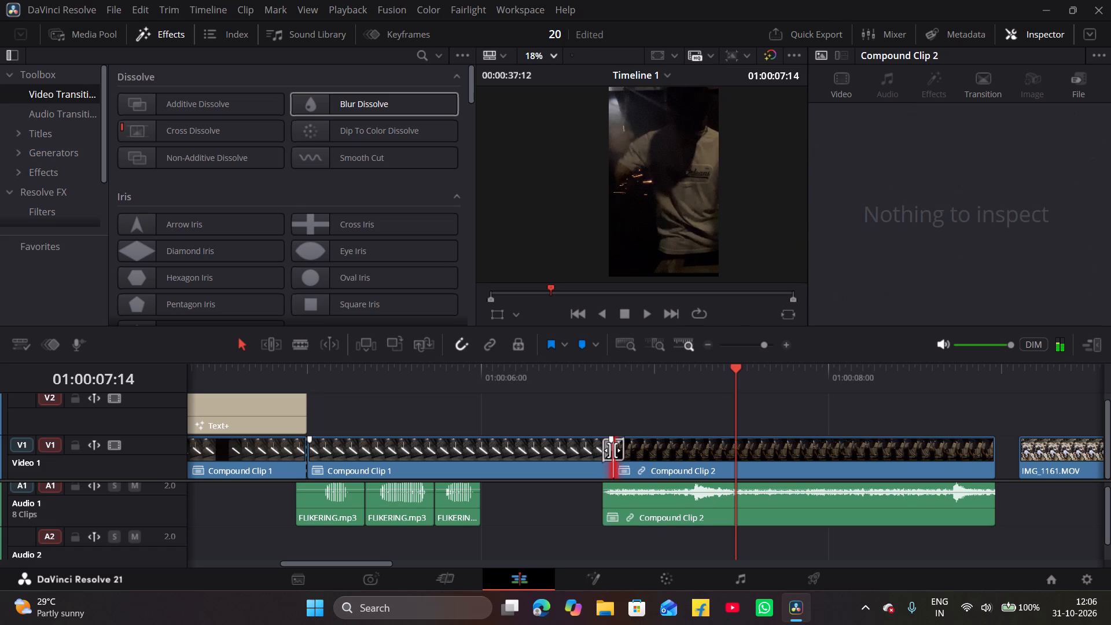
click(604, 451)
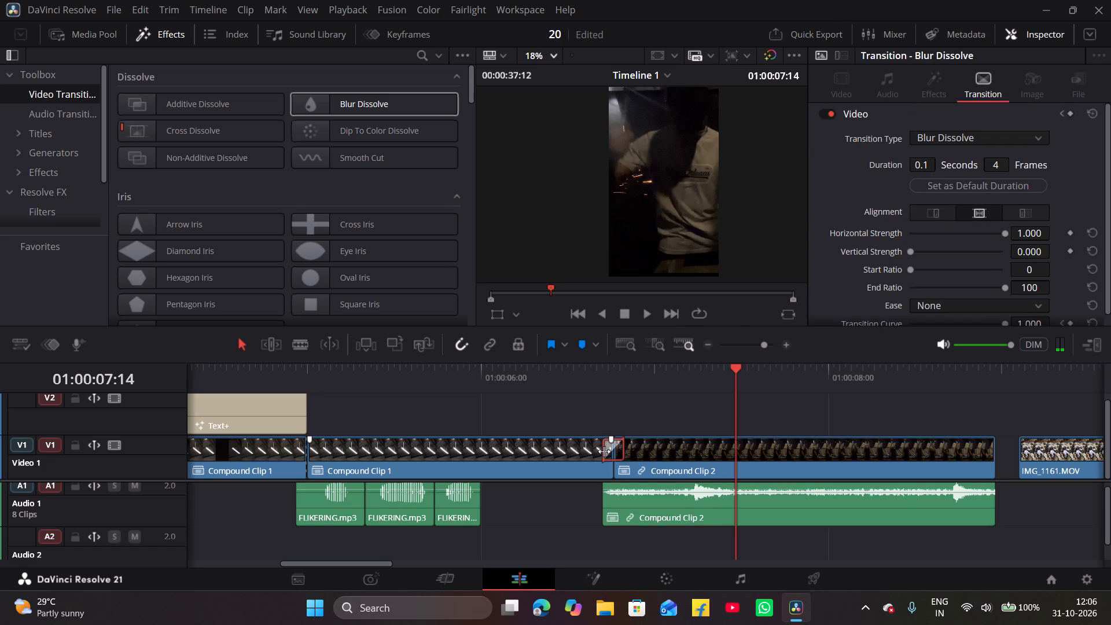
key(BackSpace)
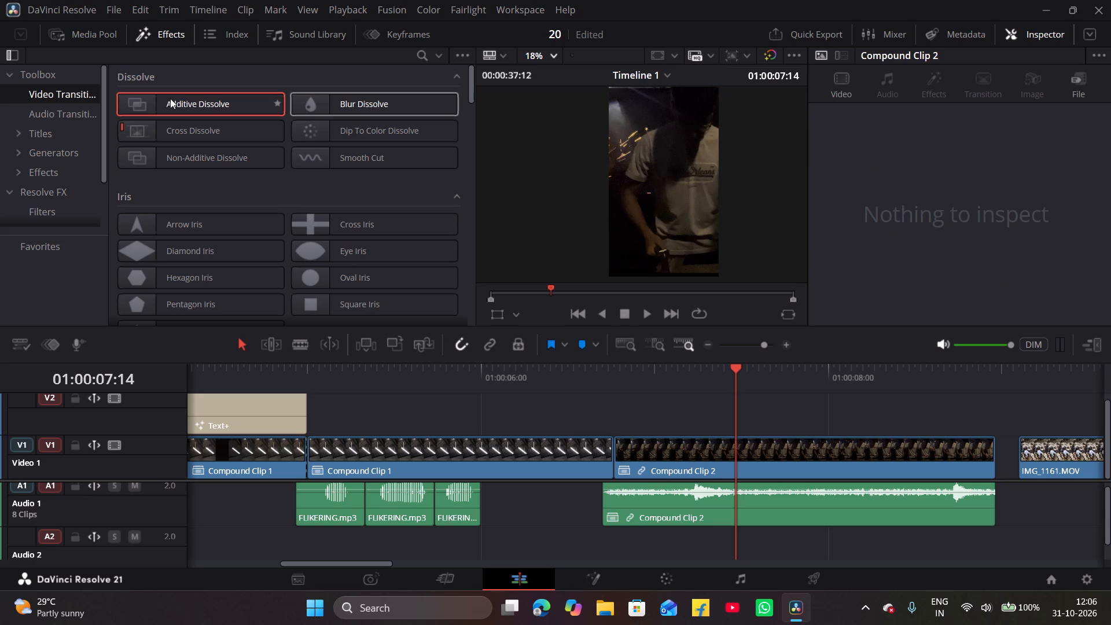
Add an Additive Dissolve transition at the cut between Compound Clip 1 and Compound Clip 2 on Video 1.
drag(180, 105, 617, 452)
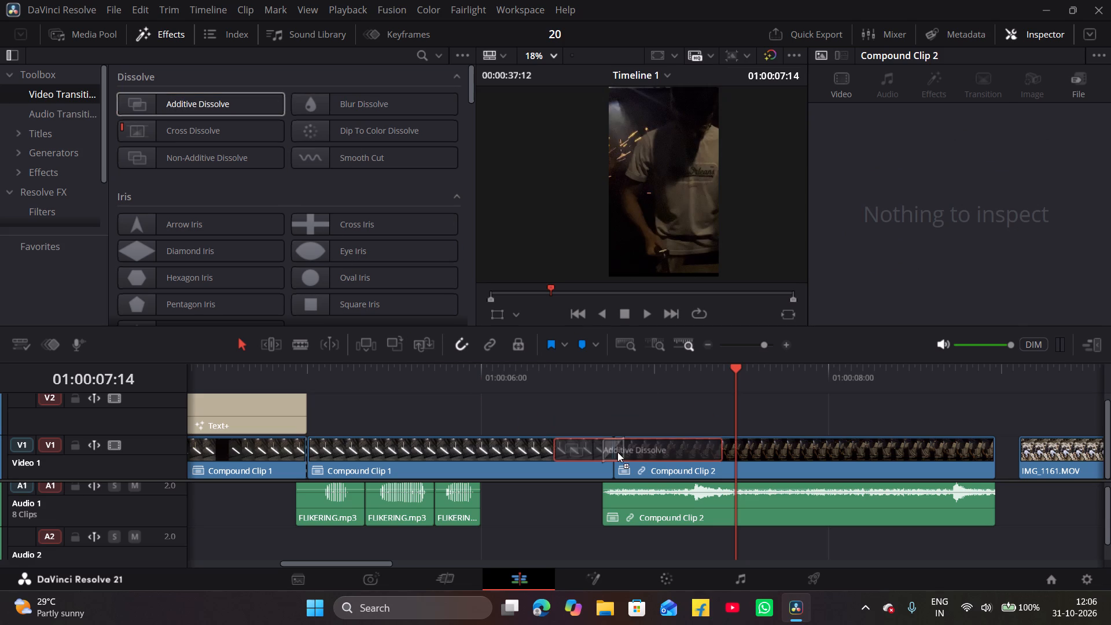
drag(617, 452, 617, 453)
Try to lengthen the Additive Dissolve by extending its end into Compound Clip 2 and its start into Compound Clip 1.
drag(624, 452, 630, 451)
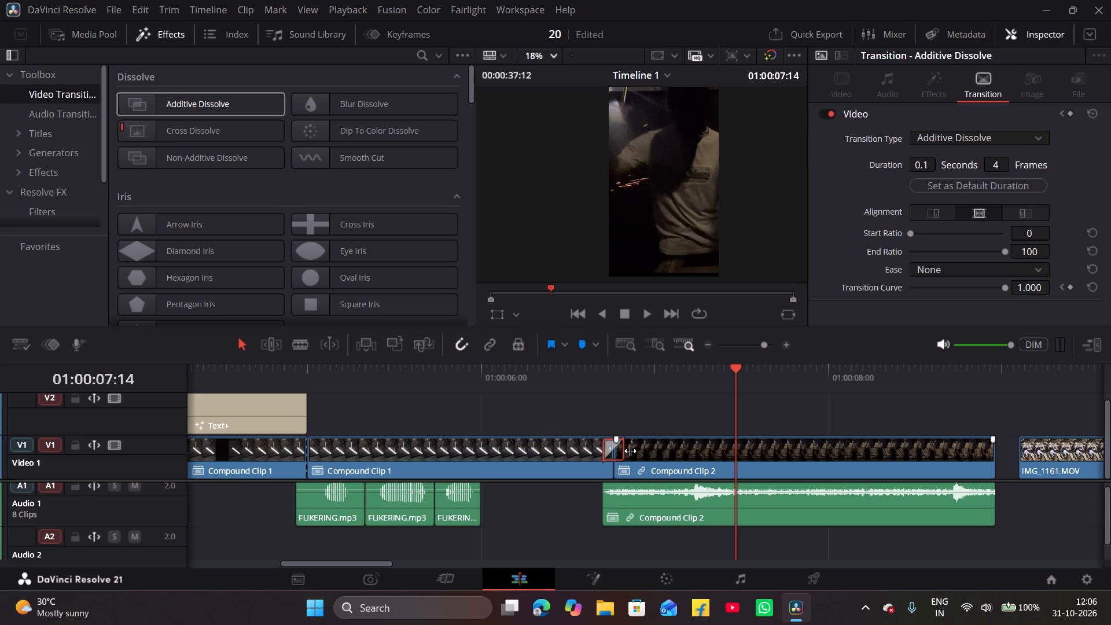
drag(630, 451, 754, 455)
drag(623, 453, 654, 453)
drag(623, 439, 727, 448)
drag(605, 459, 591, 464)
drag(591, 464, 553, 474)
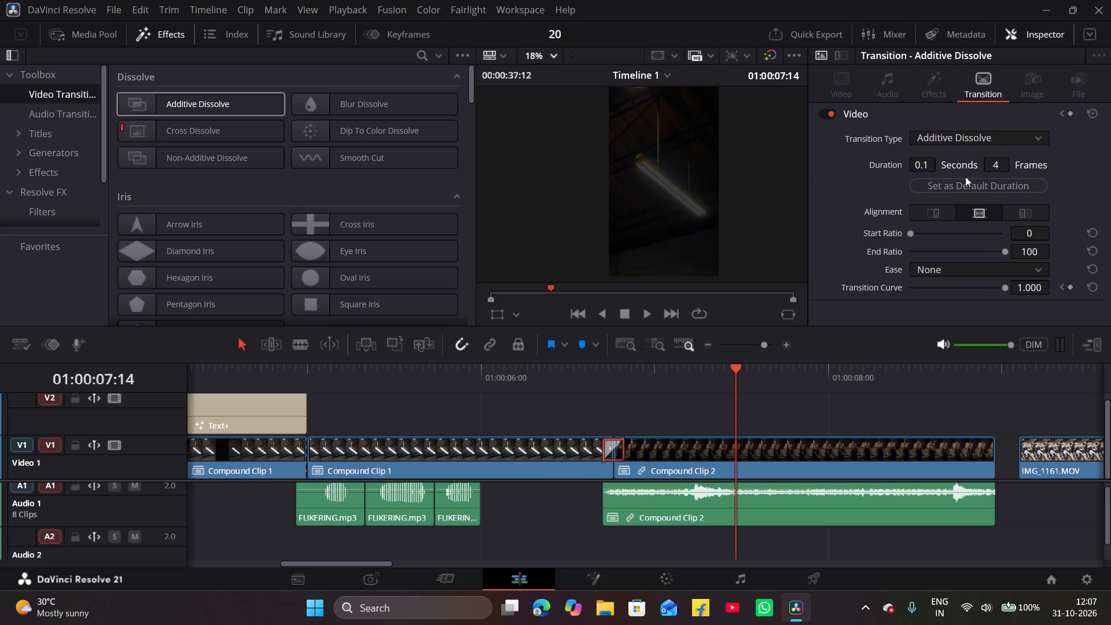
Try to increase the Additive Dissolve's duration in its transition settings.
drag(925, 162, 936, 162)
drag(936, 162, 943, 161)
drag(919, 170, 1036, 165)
Preview the Additive Dissolve between Compound Clip 1 and Compound Clip 2 by playing across the cut at half and normal speed.
drag(738, 369, 683, 383)
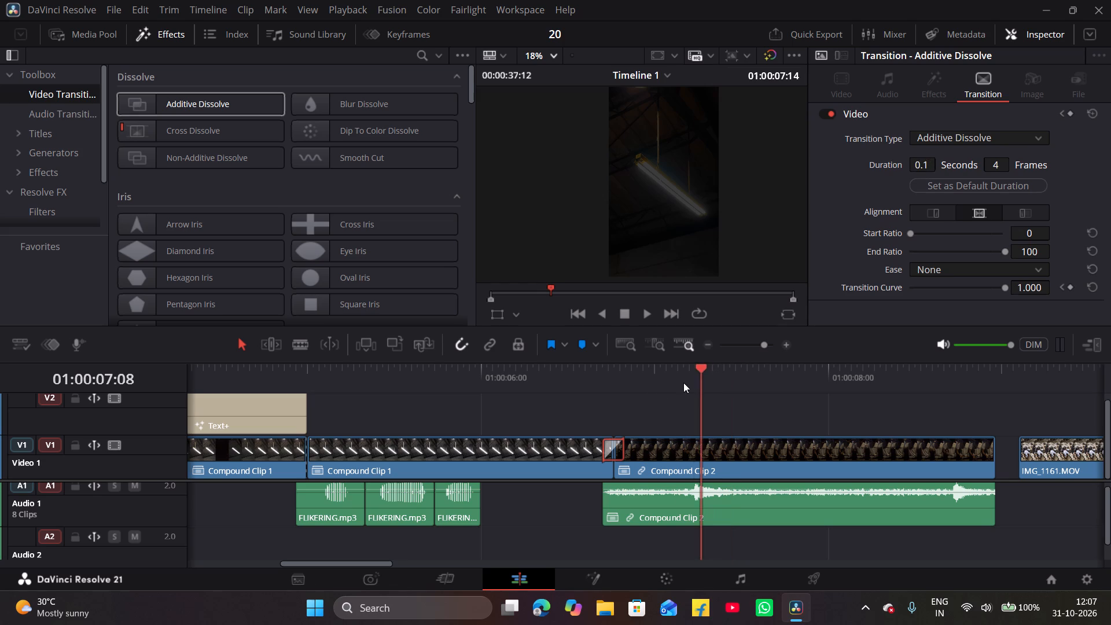
drag(683, 383, 568, 413)
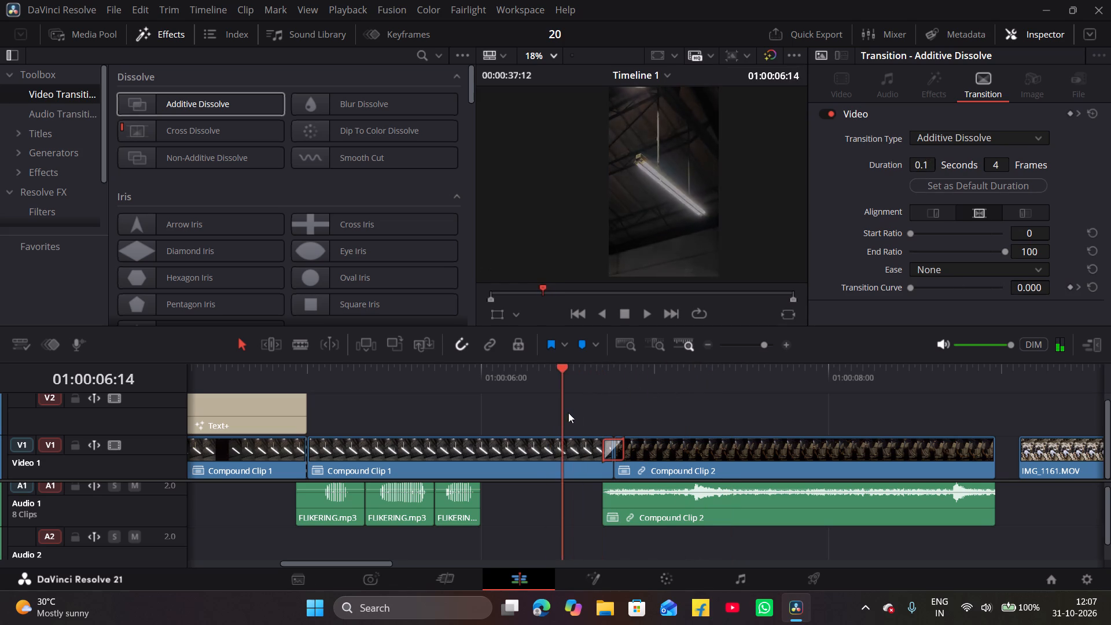
drag(568, 413, 590, 409)
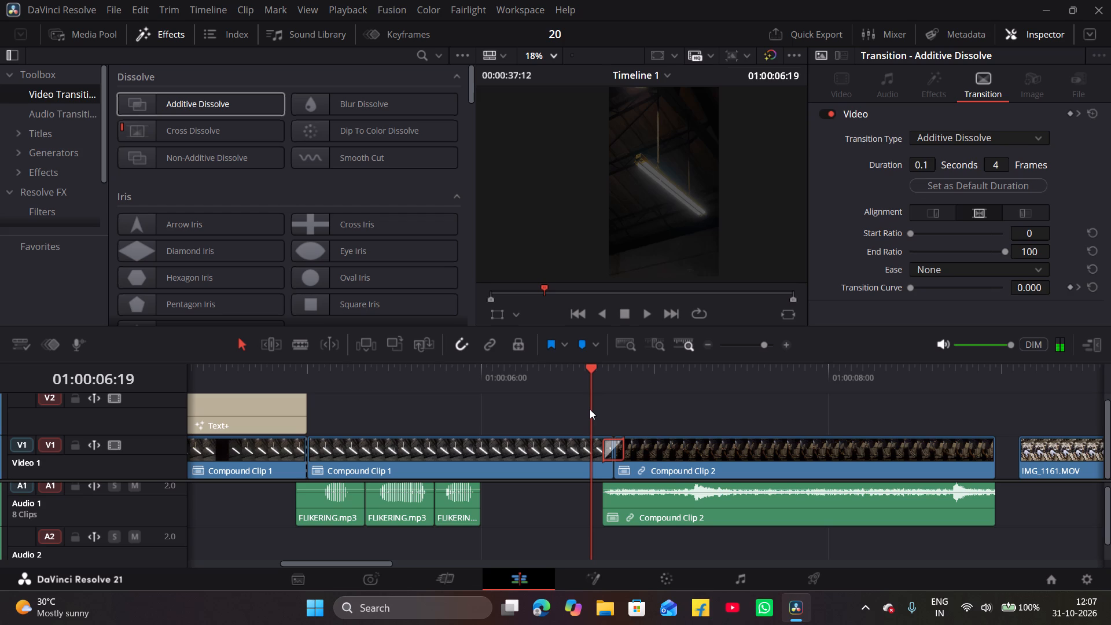
key(shift+k)
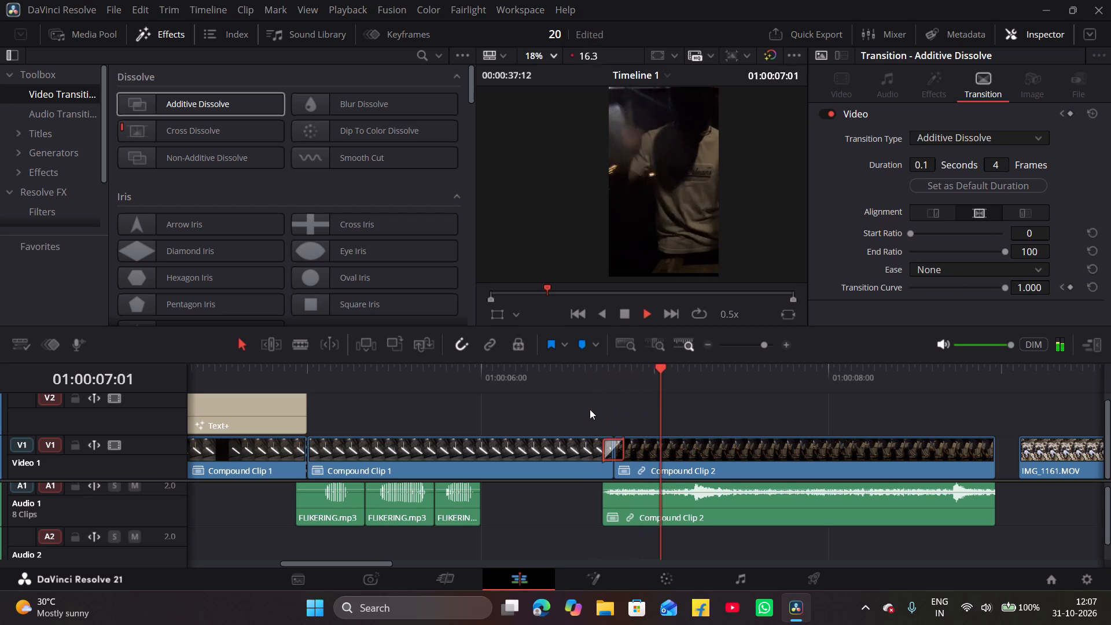
key(space)
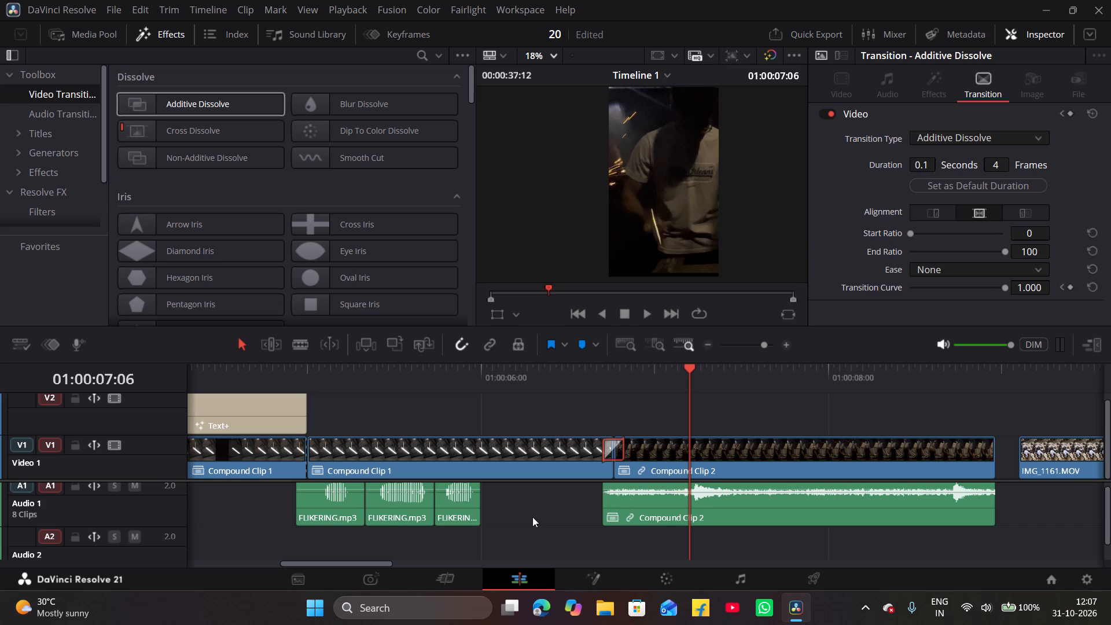
click(513, 379)
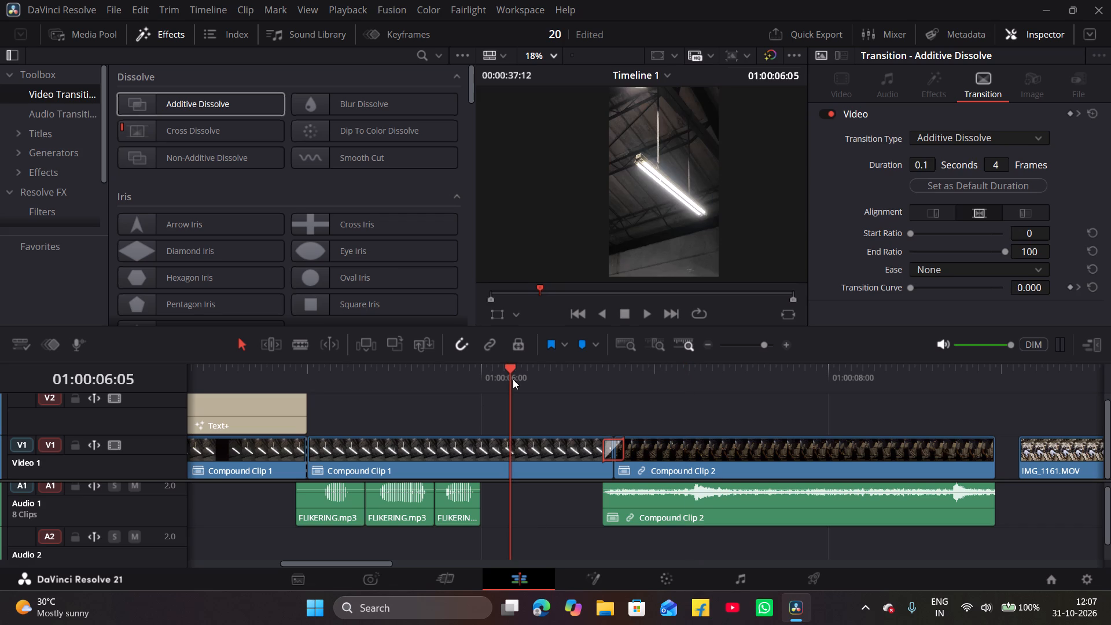
key(space)
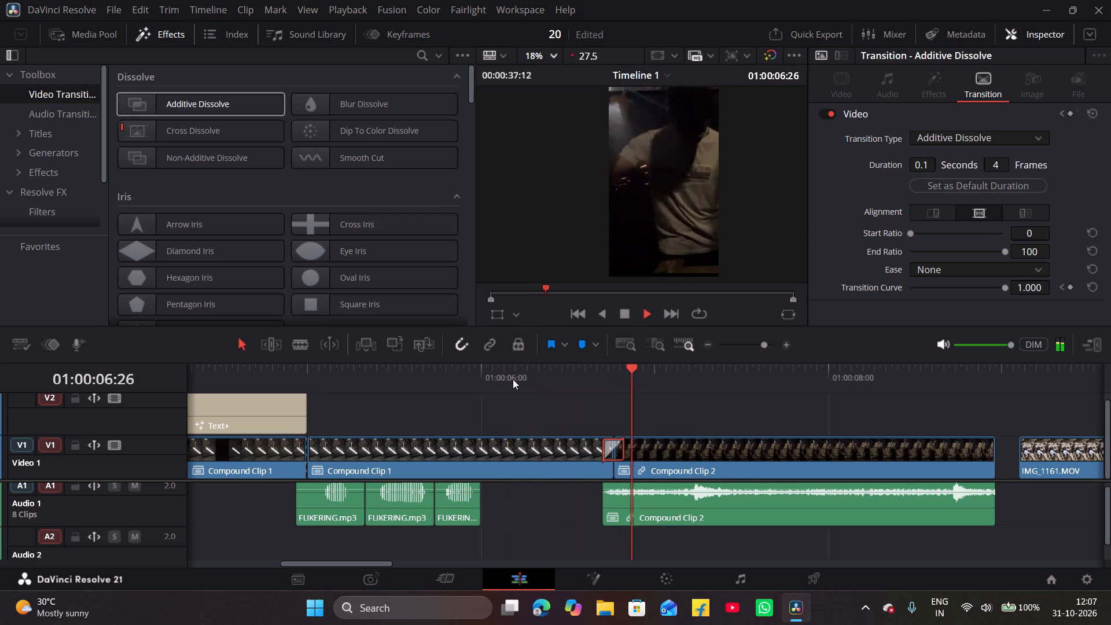
key(space)
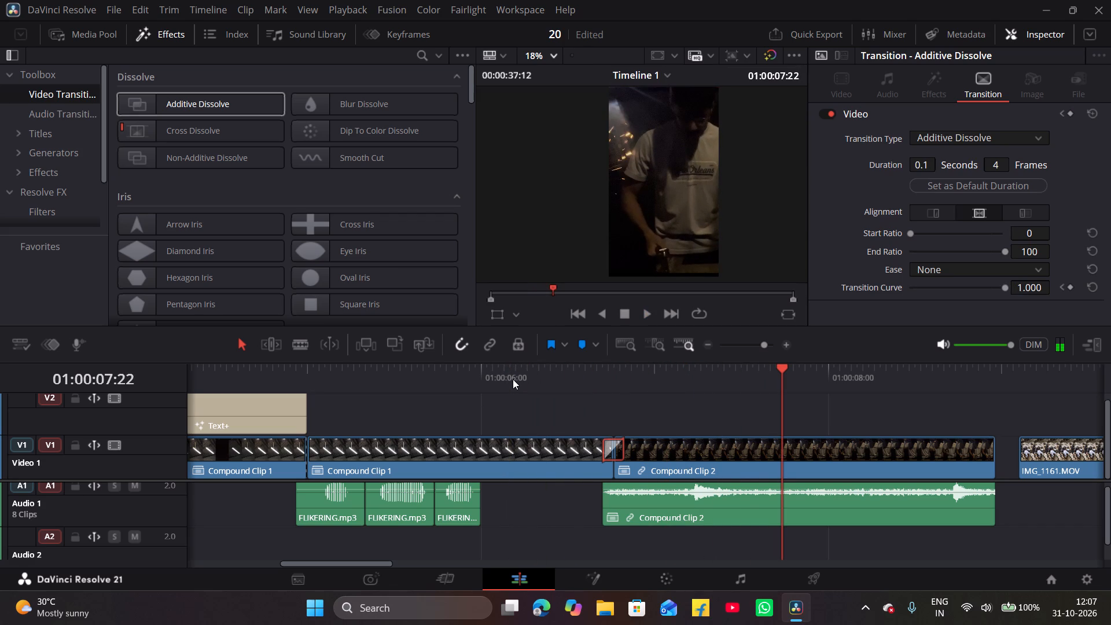
Play Timeline 1 from its beginning into the first IMG_1161.MOV clip to review the sequence.
click(704, 348)
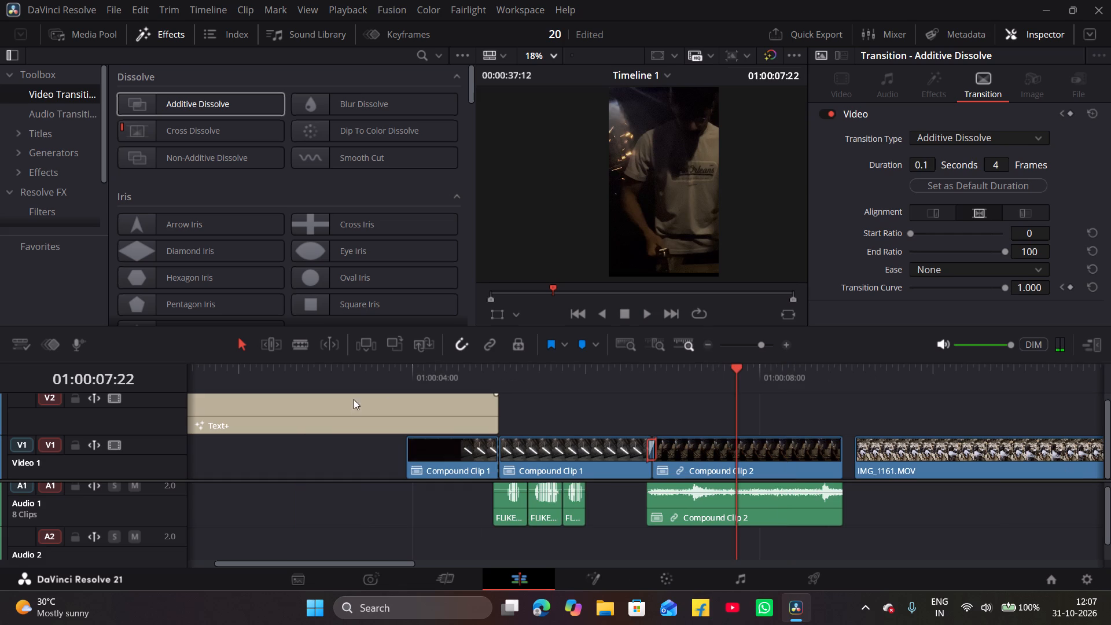
drag(197, 369, 120, 392)
key(space)
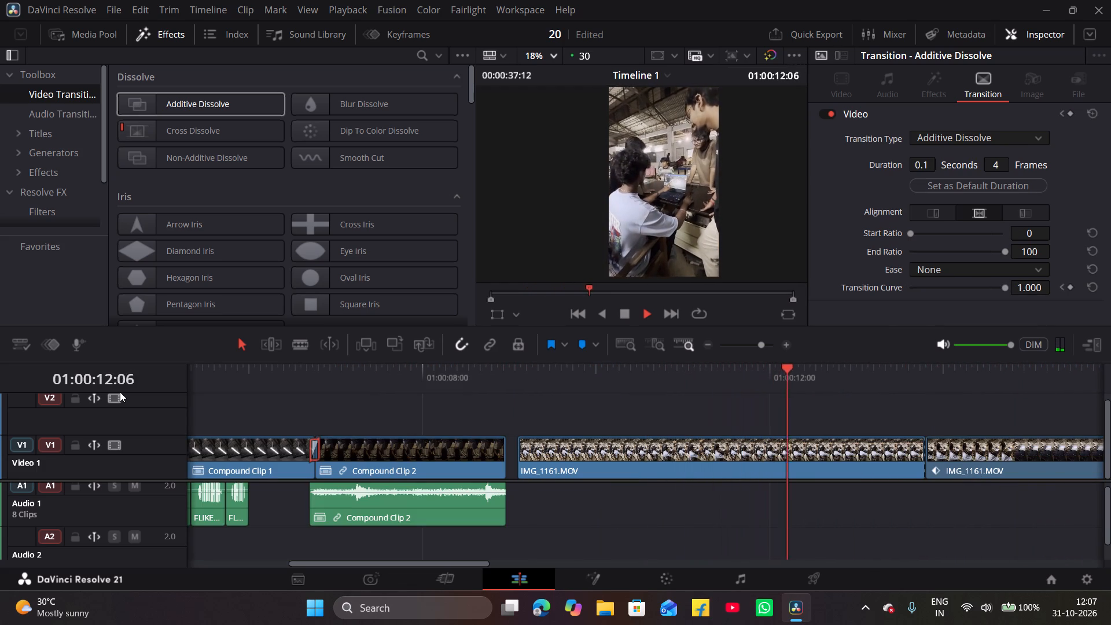
key(space)
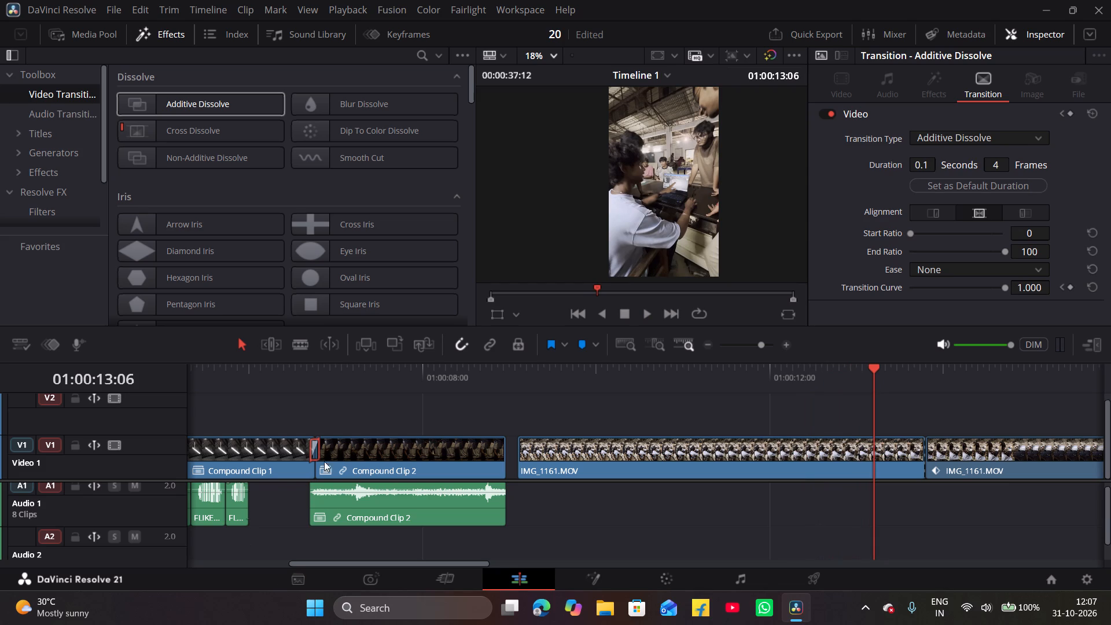
Trim the start of the first IMG_1161.MOV clip slightly and move the clip 11 frames earlier against Compound Clip 2.
drag(521, 457, 514, 459)
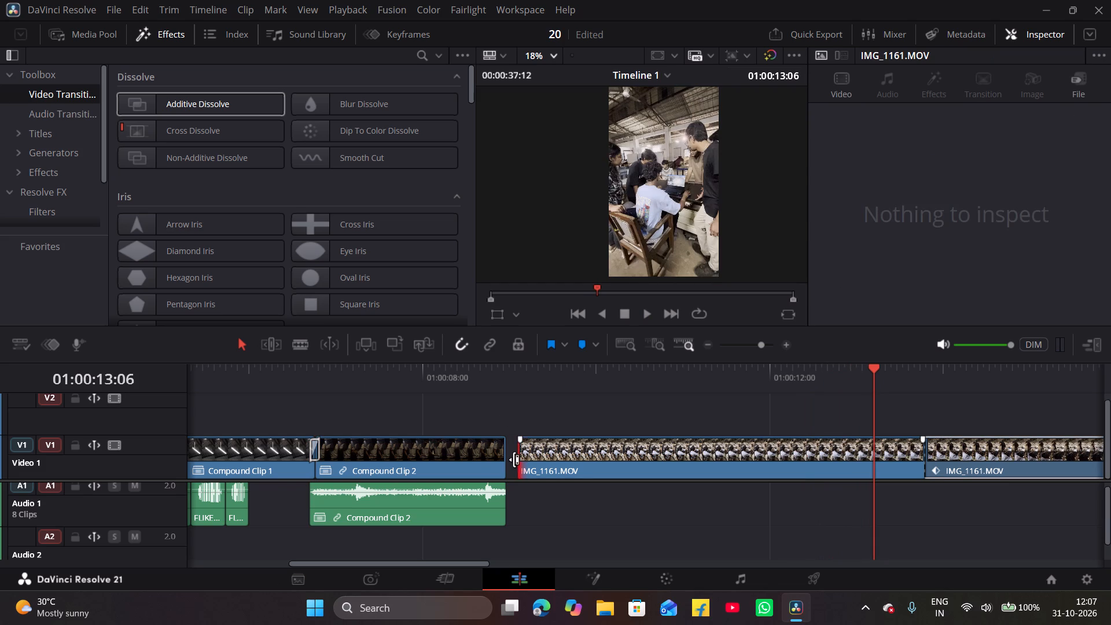
drag(514, 459, 543, 458)
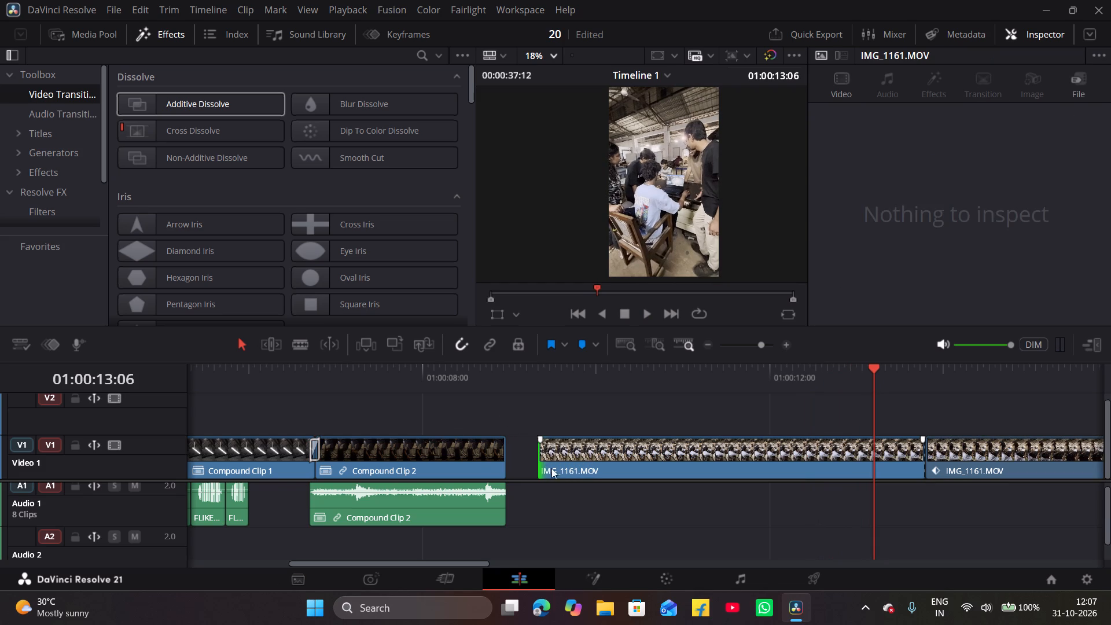
click(576, 504)
drag(588, 468, 560, 476)
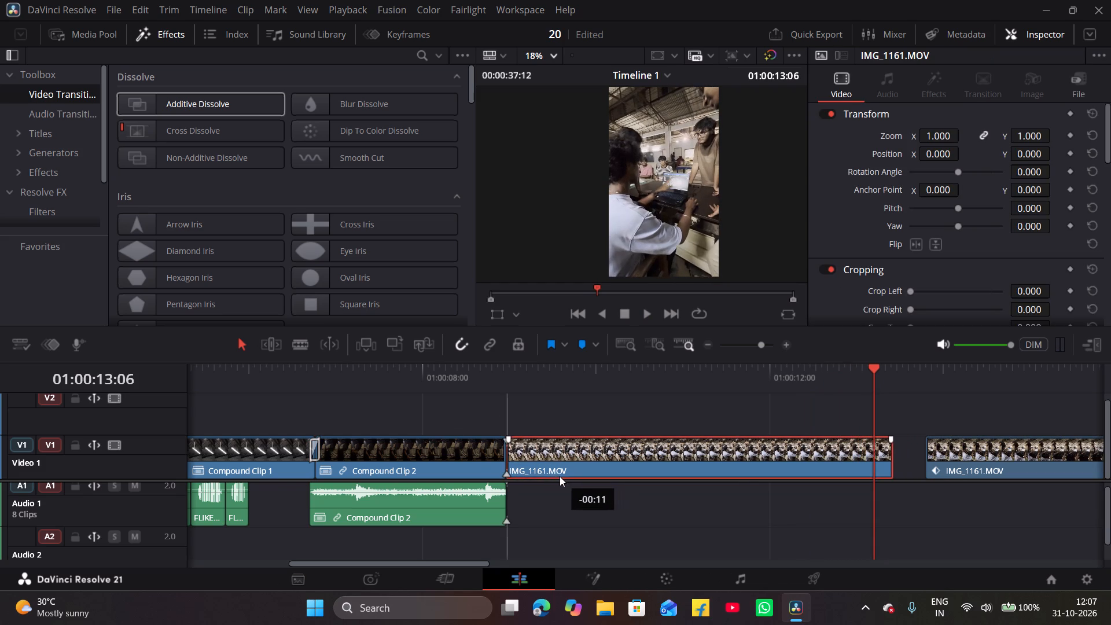
drag(560, 476, 560, 477)
Move the second IMG_1161.MOV clip earlier on Video 1 so it butts against the first IMG_1161.MOV clip.
scroll(949, 401, left, 1)
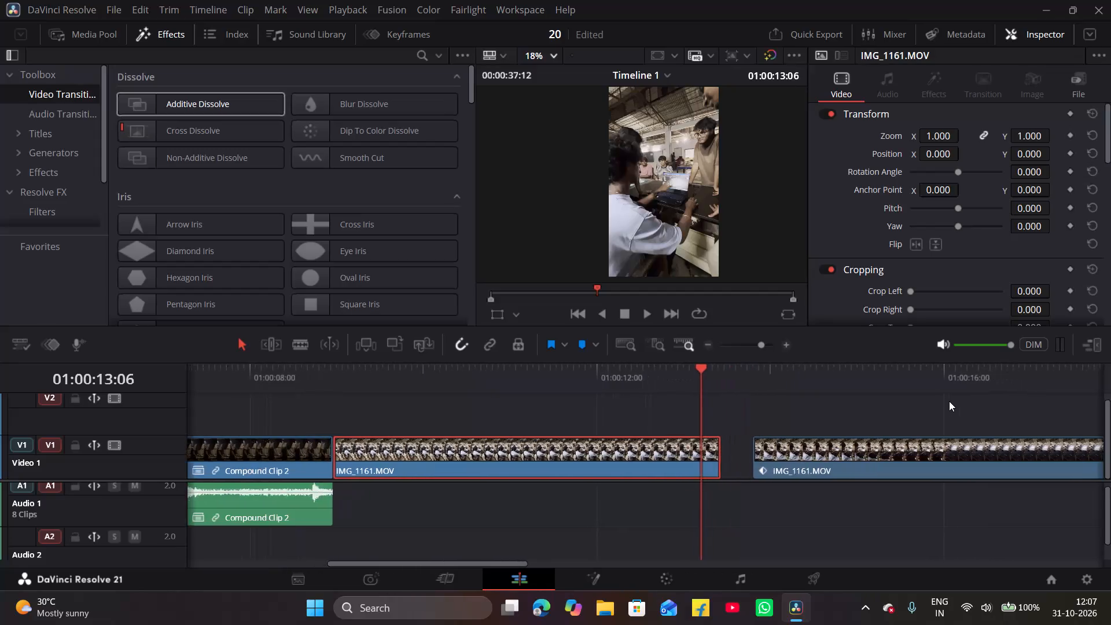
scroll(949, 401, left, 1)
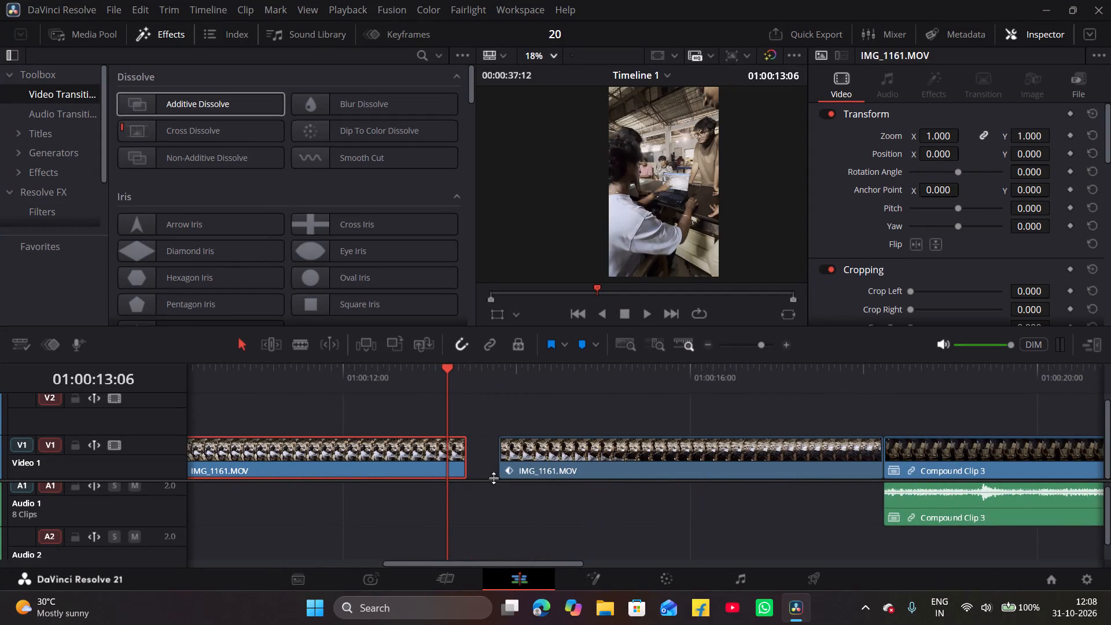
drag(525, 463, 496, 471)
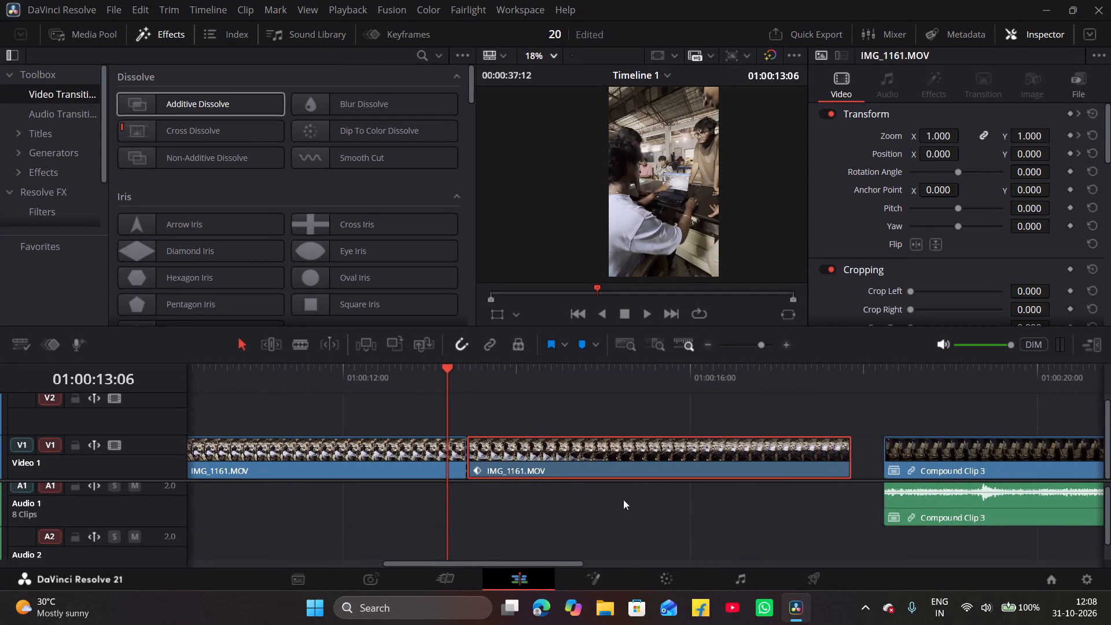
Trim the start of Compound Clip 3's video and shift its video and audio 18 frames earlier, closing the gap after IMG_1161.MOV.
scroll(688, 484, left, 2)
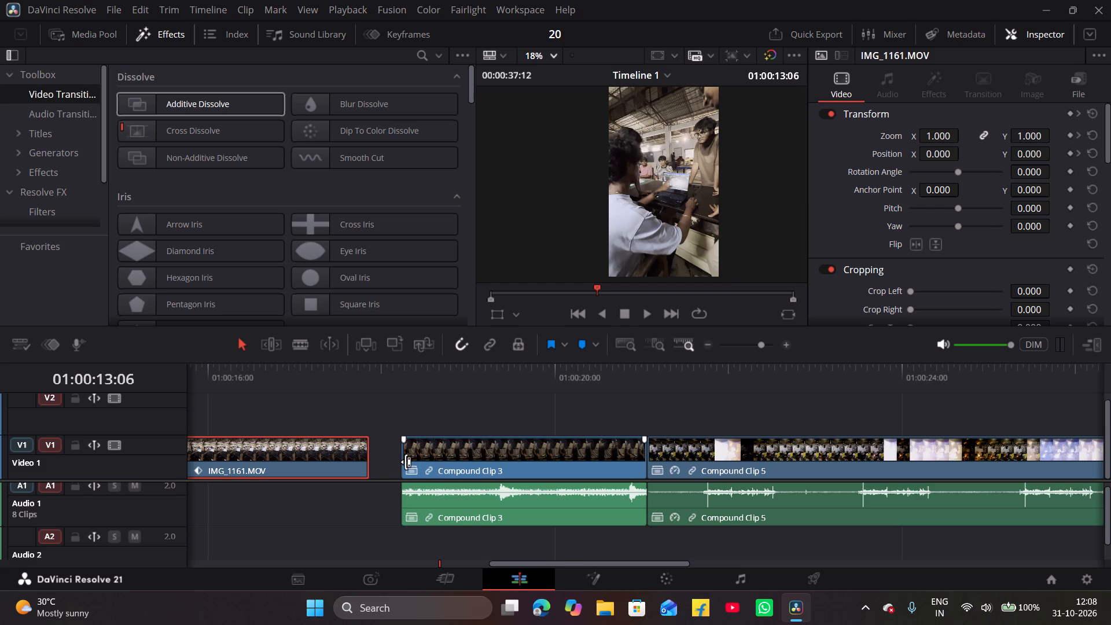
drag(406, 462, 426, 462)
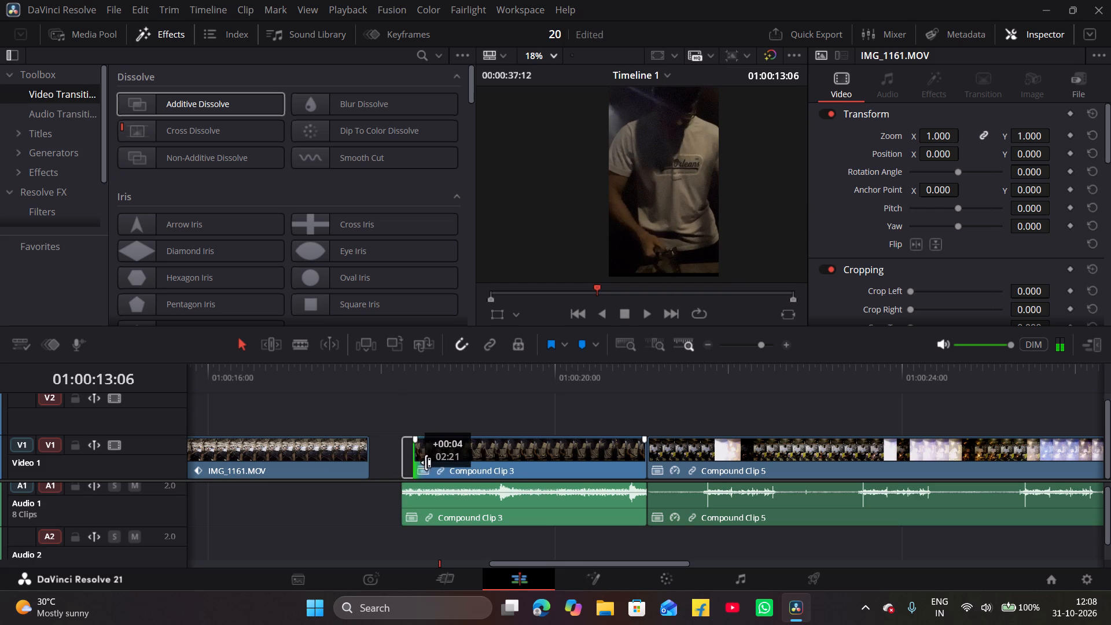
drag(426, 462, 428, 462)
click(333, 513)
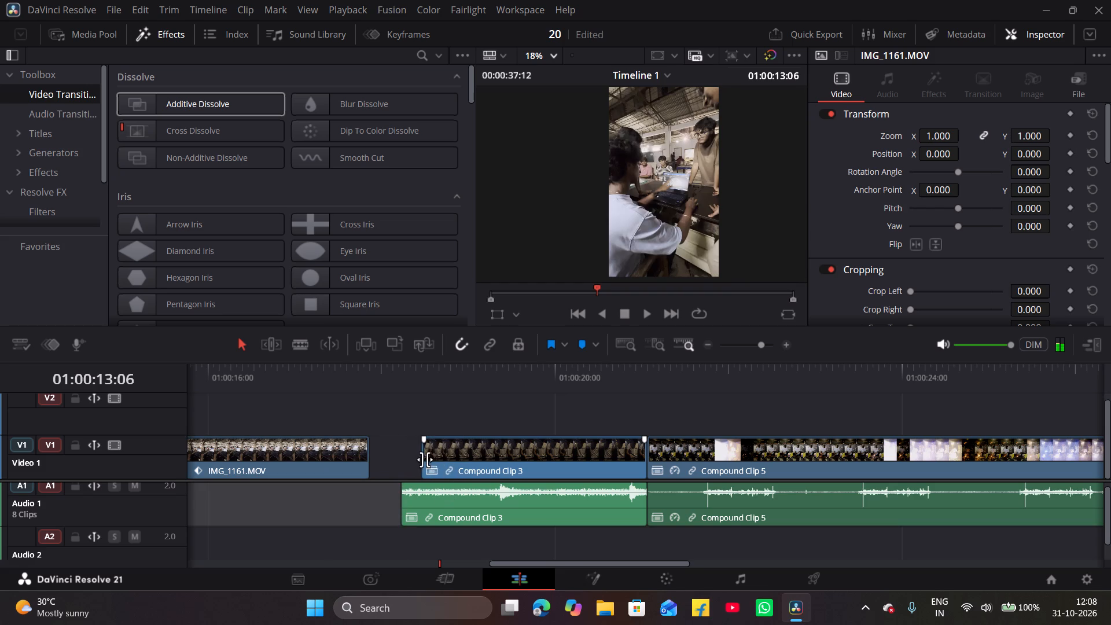
drag(433, 459, 378, 462)
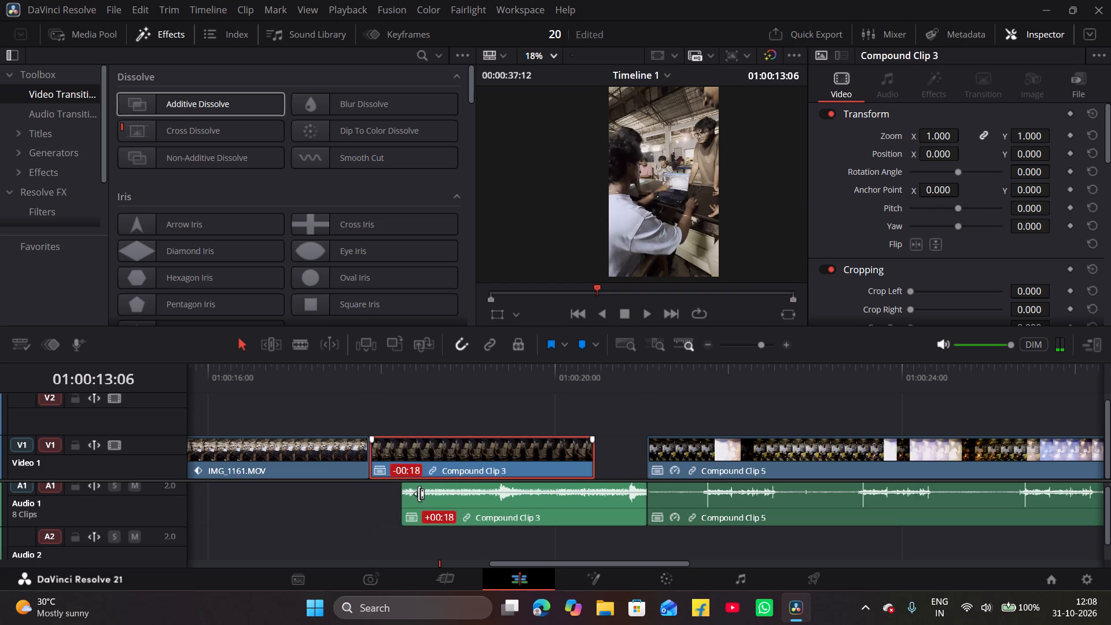
drag(451, 504, 398, 505)
Trim the start of Compound Clip 5's video slightly and move the video 24 frames earlier against Compound Clip 3.
drag(652, 461, 662, 459)
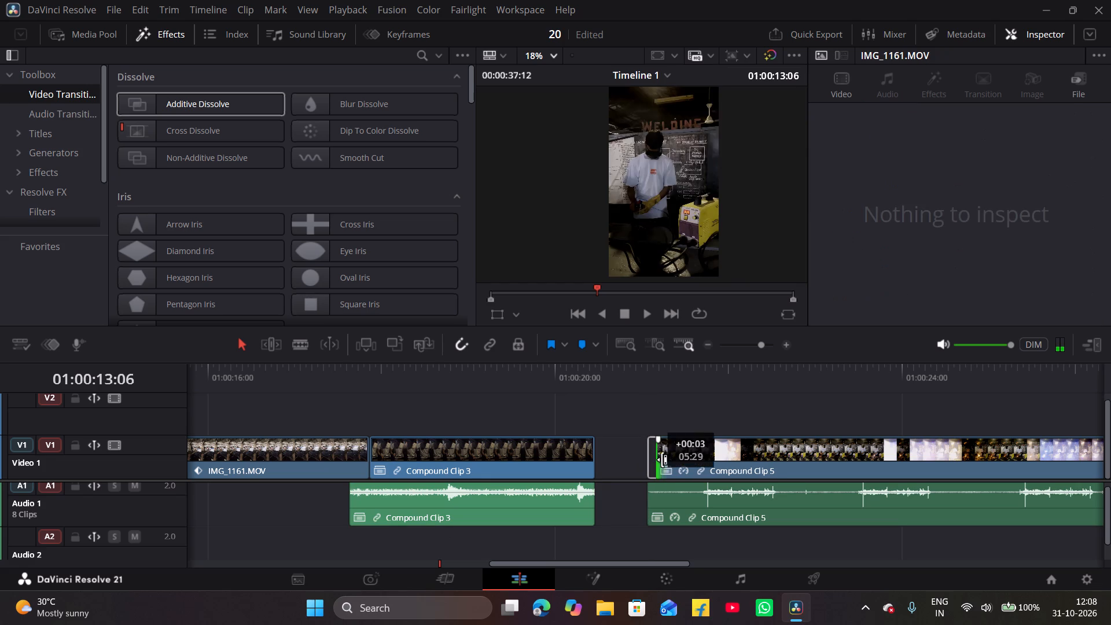
drag(662, 459, 669, 458)
drag(709, 470, 697, 475)
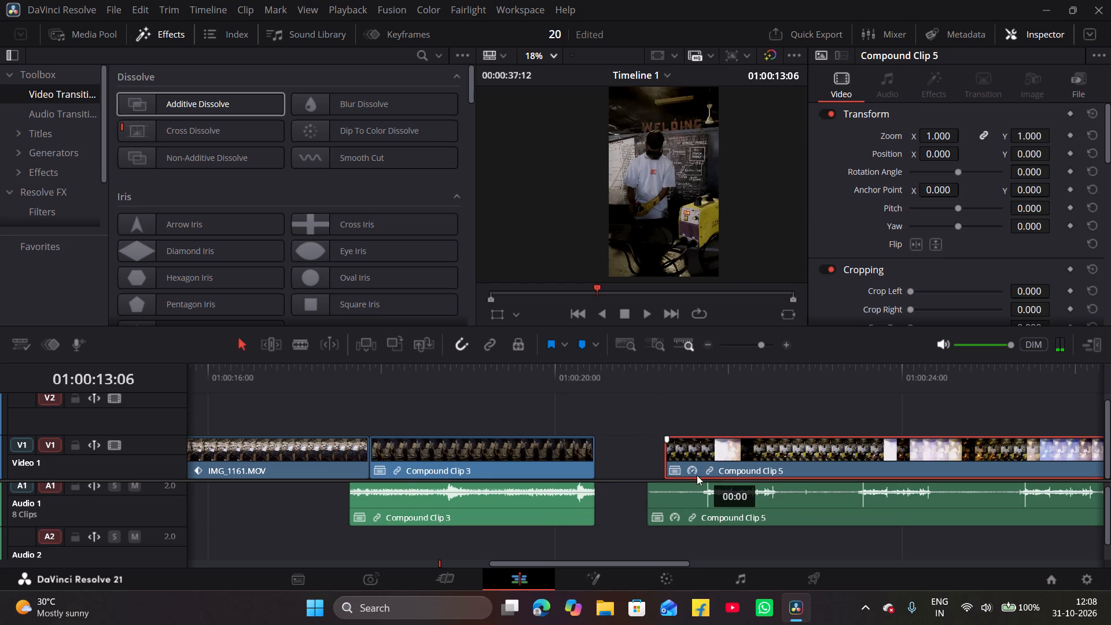
drag(697, 475, 633, 472)
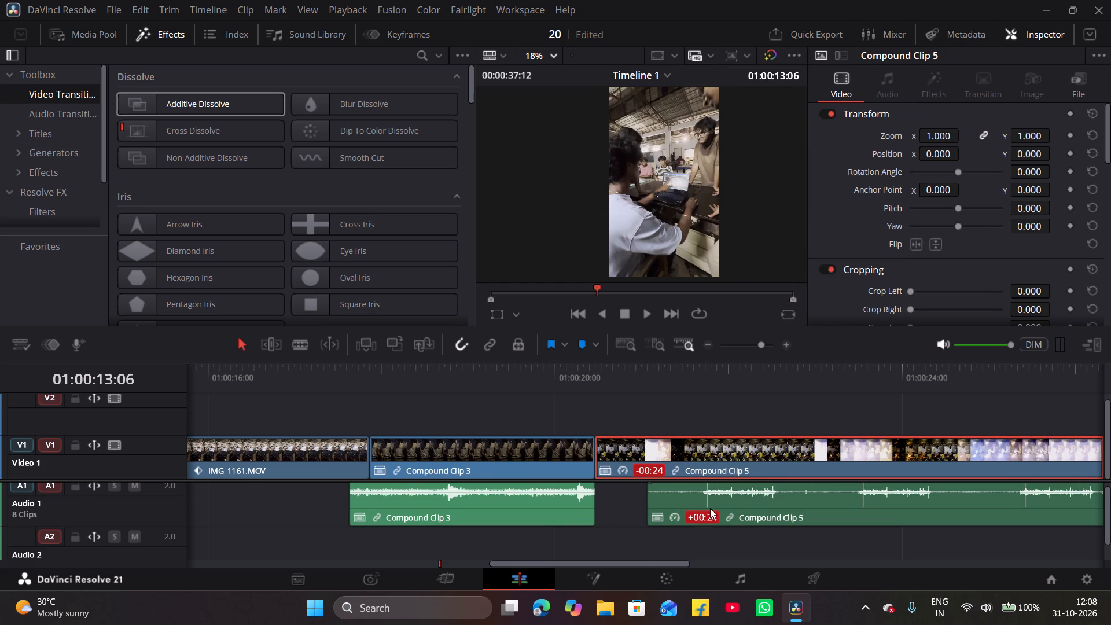
Move Compound Clip 5's audio 18 frames earlier against Compound Clip 3's audio, and shift its video 6 frames later to resync them.
drag(710, 508, 674, 517)
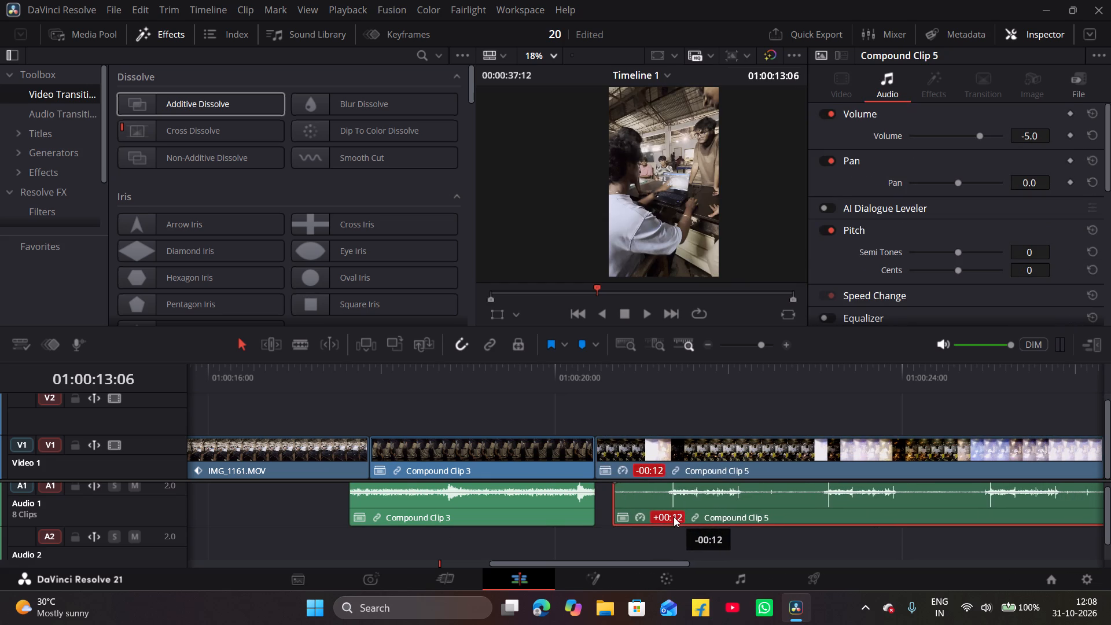
drag(674, 517, 662, 519)
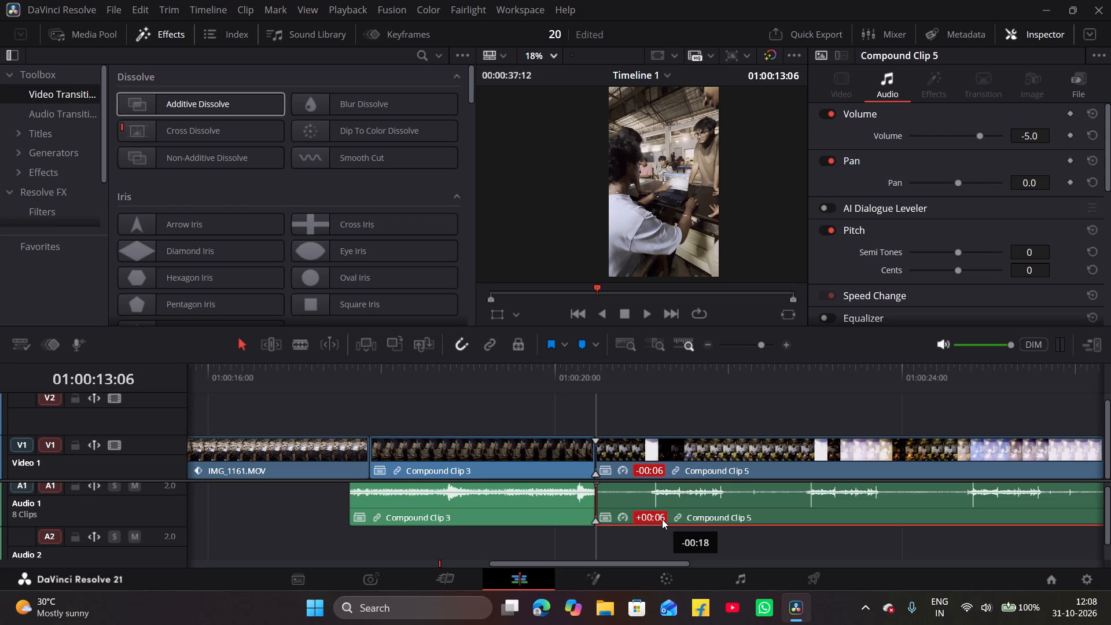
drag(662, 519, 663, 519)
click(654, 539)
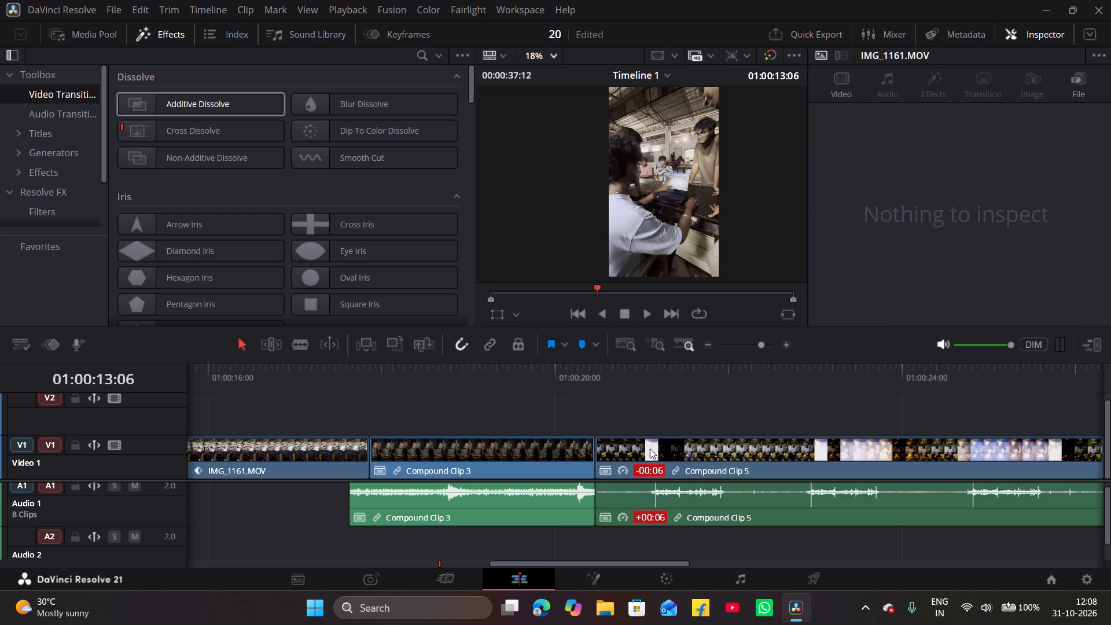
drag(656, 456, 669, 454)
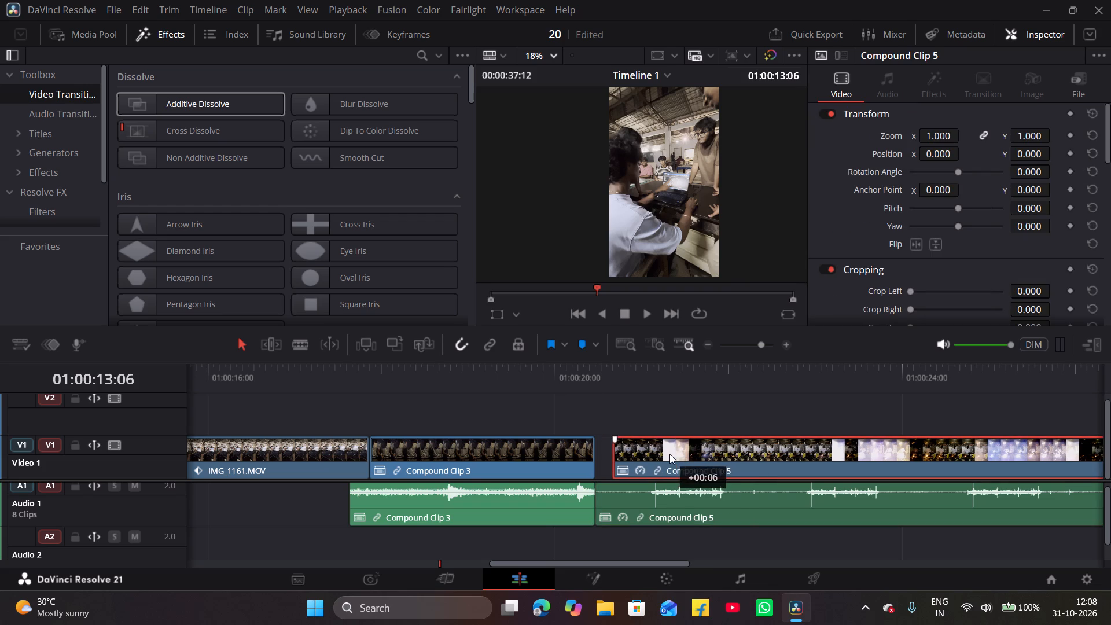
drag(669, 454, 671, 454)
Split Compound Clip 5's audio at 01:00:20:20, where its video starts, and delete the short leading piece.
click(612, 378)
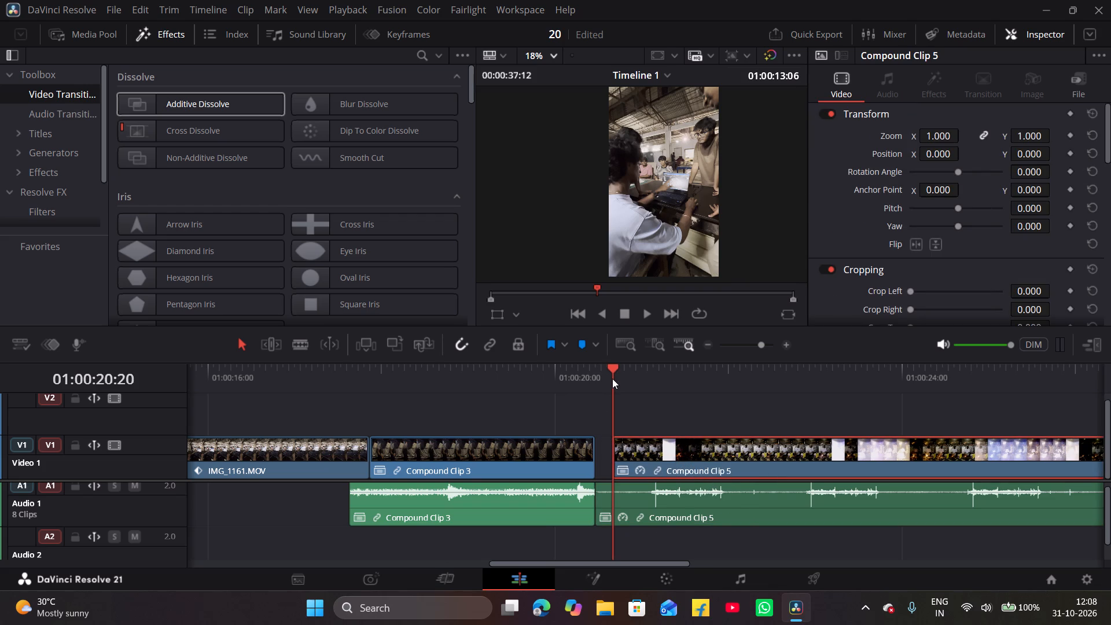
key(ctrl+b)
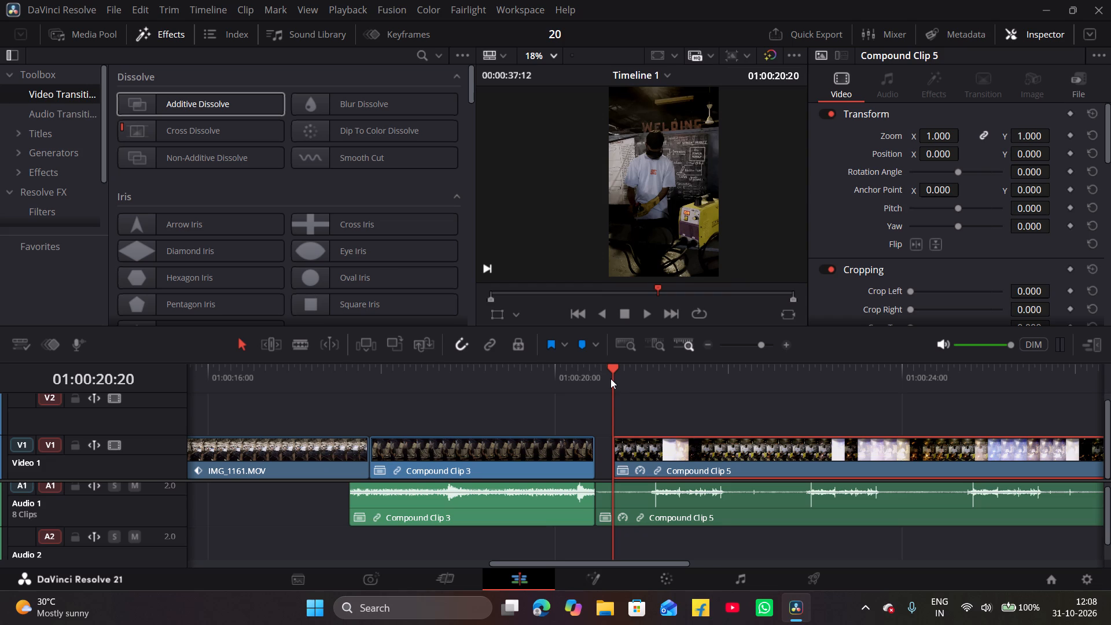
click(601, 501)
key(BackSpace)
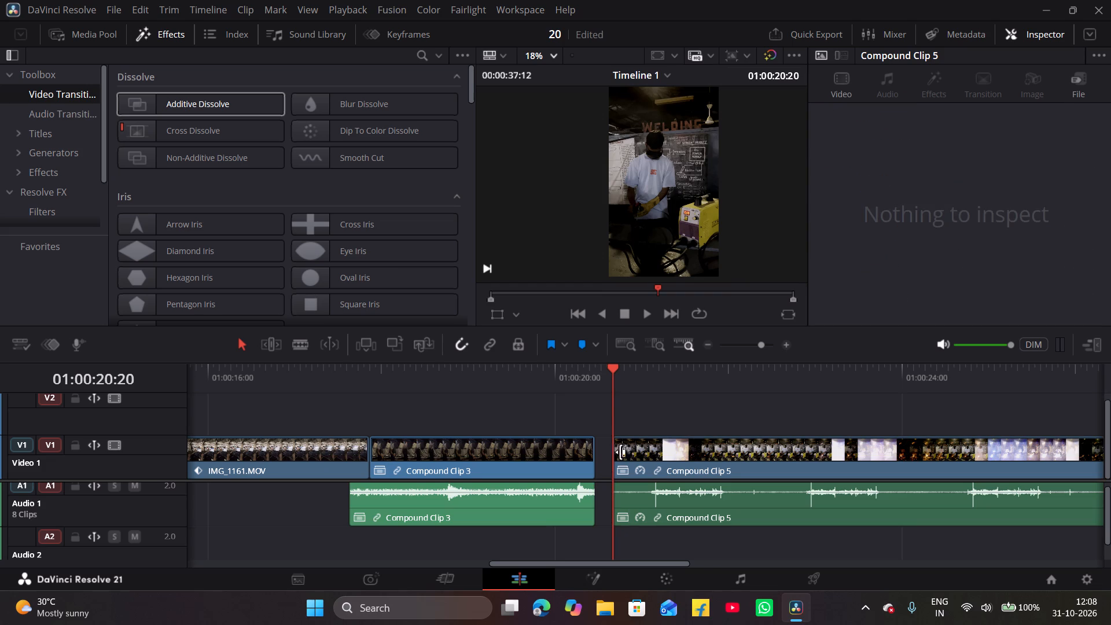
Move Compound Clip 5's video and audio together against the end of Compound Clip 3.
drag(647, 421, 657, 507)
drag(652, 453, 630, 461)
Trim about 6 frames off the start of Compound Clip 4's video so it begins at 01:00:27:10.
scroll(721, 400, left, 1)
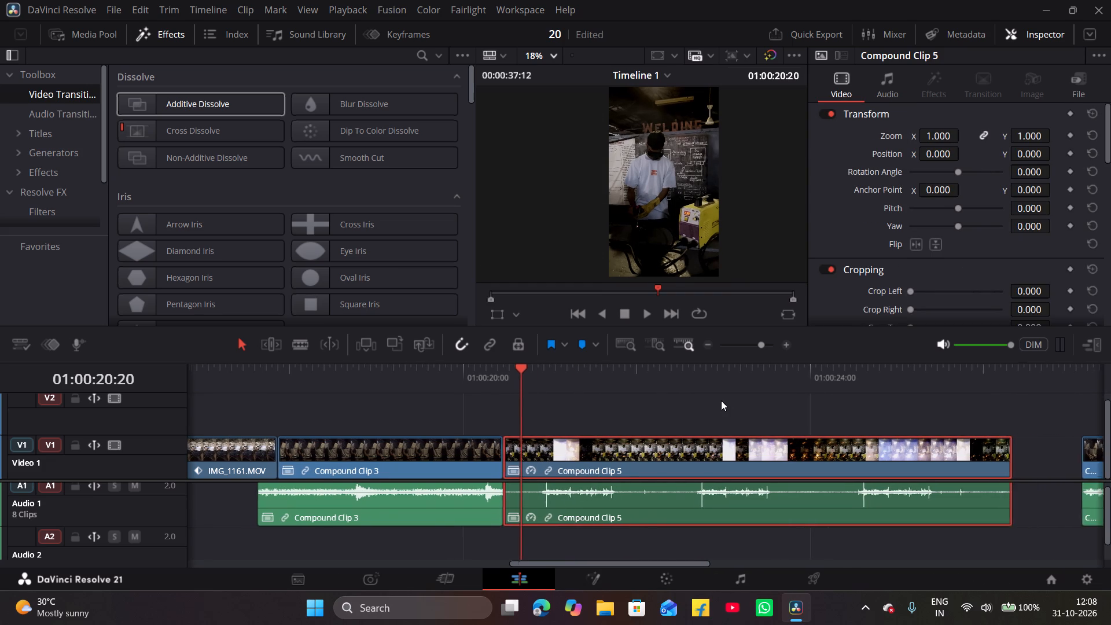
scroll(721, 400, left, 3)
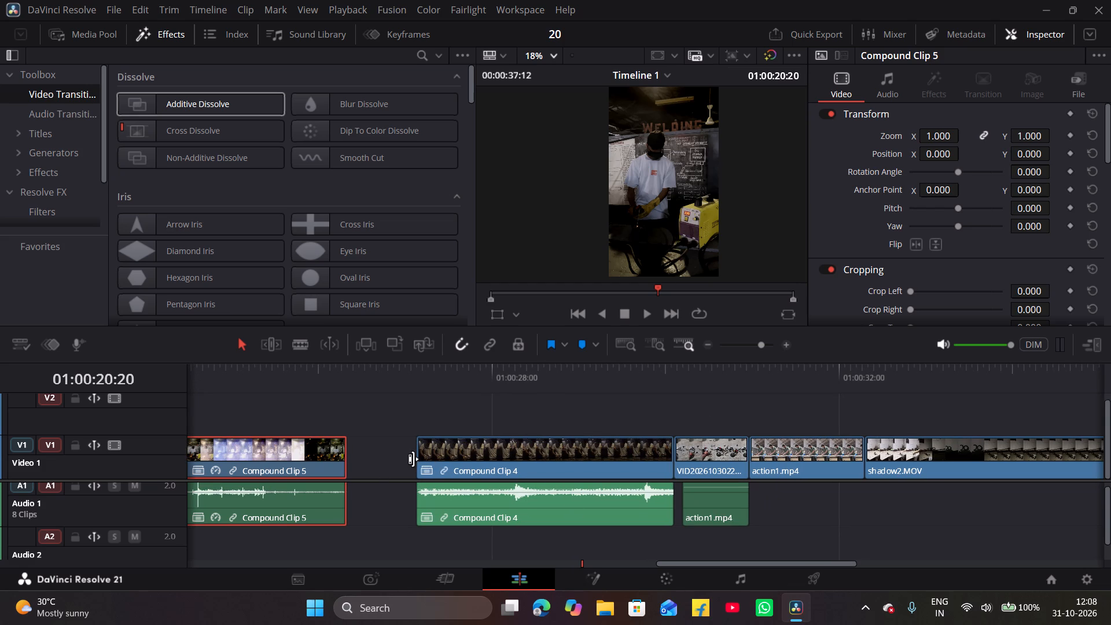
drag(421, 459, 432, 461)
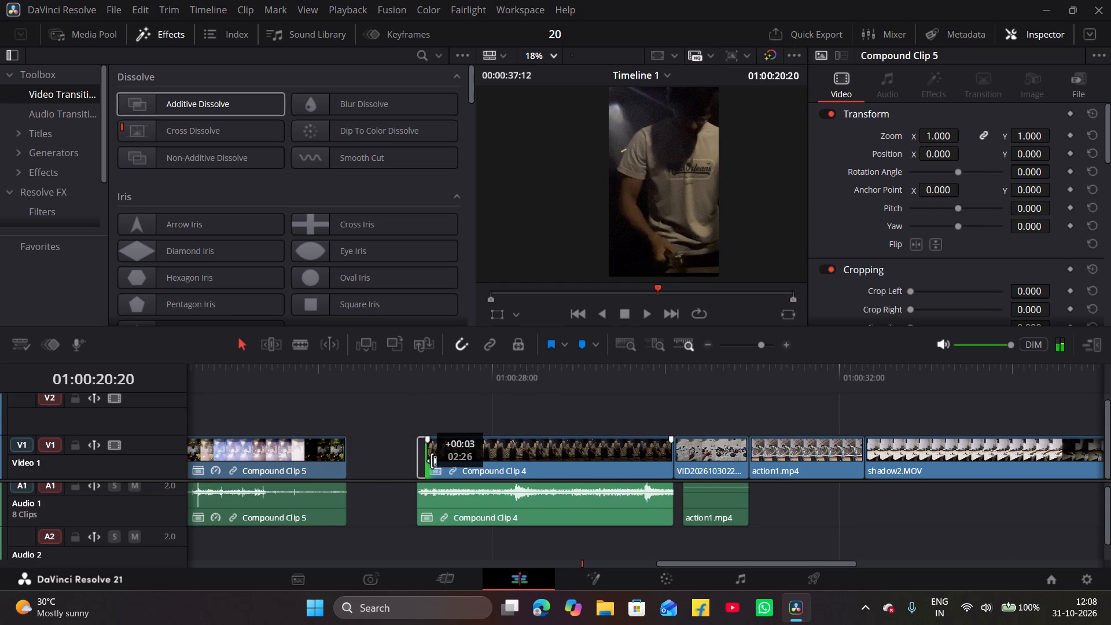
drag(432, 461, 439, 461)
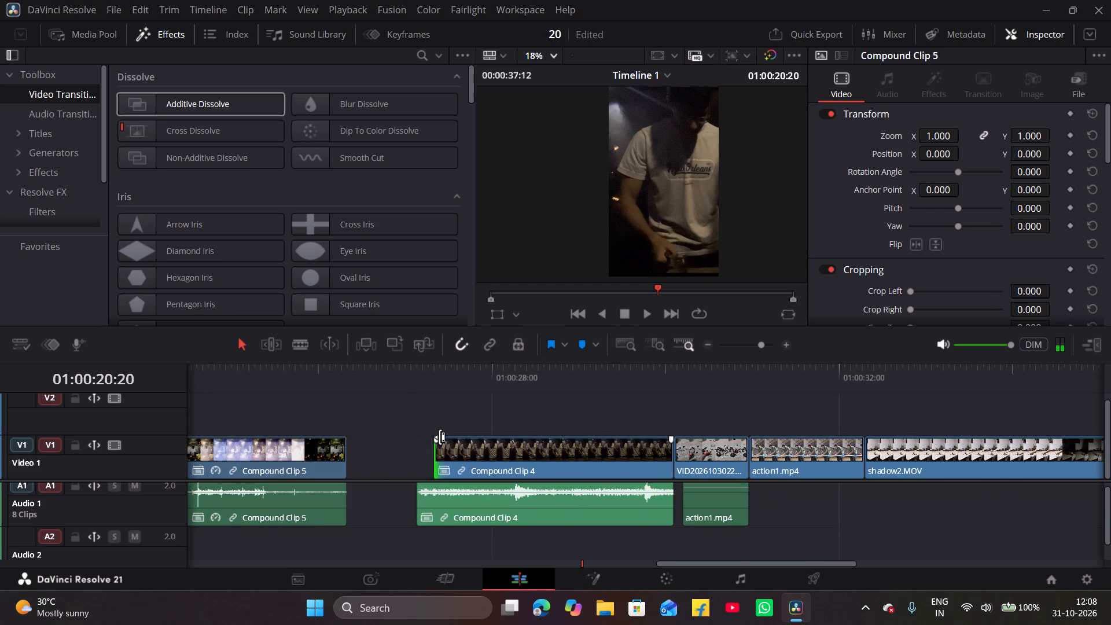
Split Compound Clip 4's audio at 01:00:27:10, where its video starts, and delete the short leading piece.
click(422, 372)
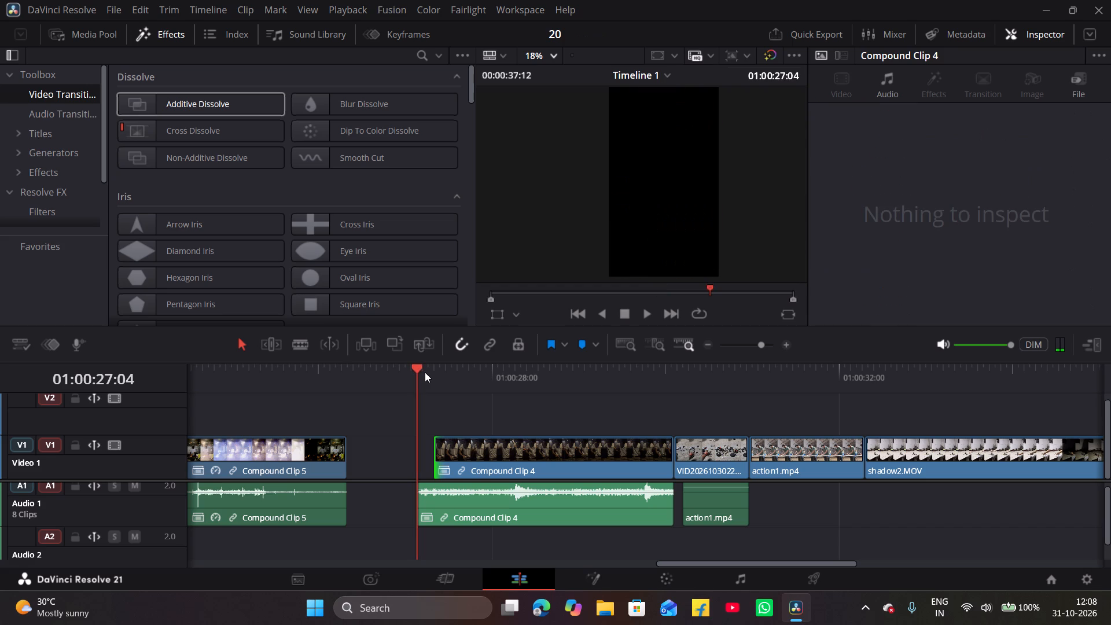
click(430, 372)
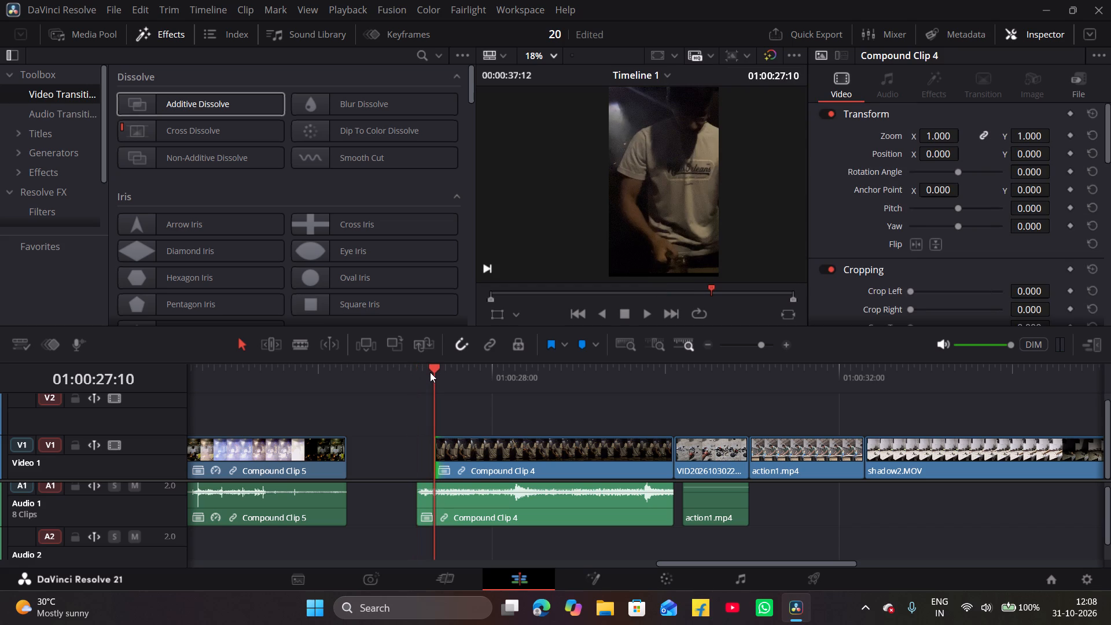
key(ctrl+b)
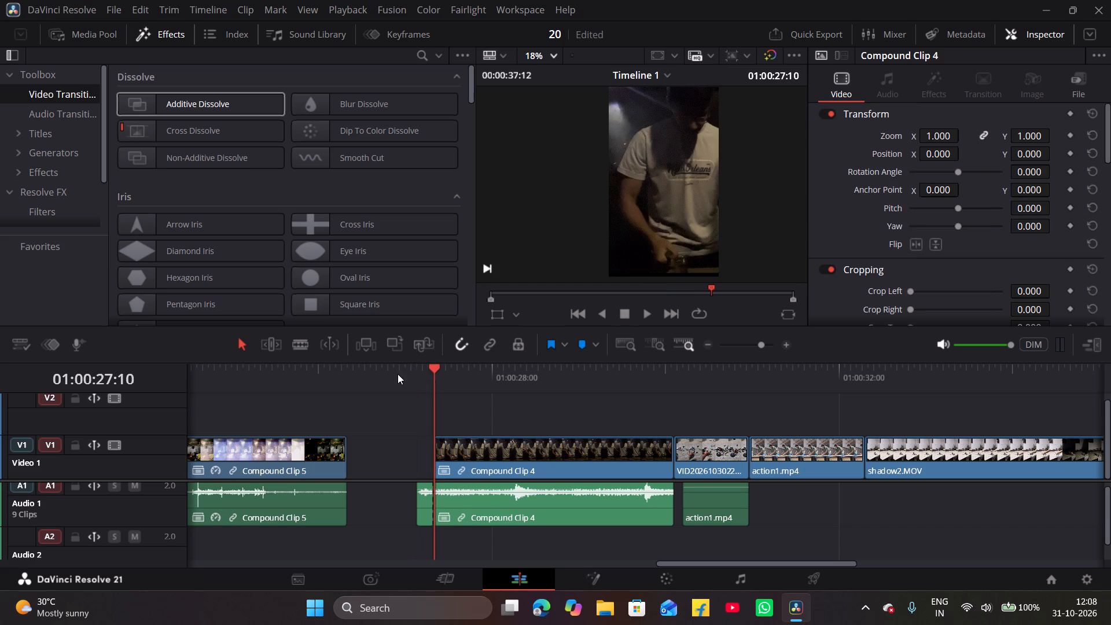
drag(423, 477, 429, 499)
key(BackSpace)
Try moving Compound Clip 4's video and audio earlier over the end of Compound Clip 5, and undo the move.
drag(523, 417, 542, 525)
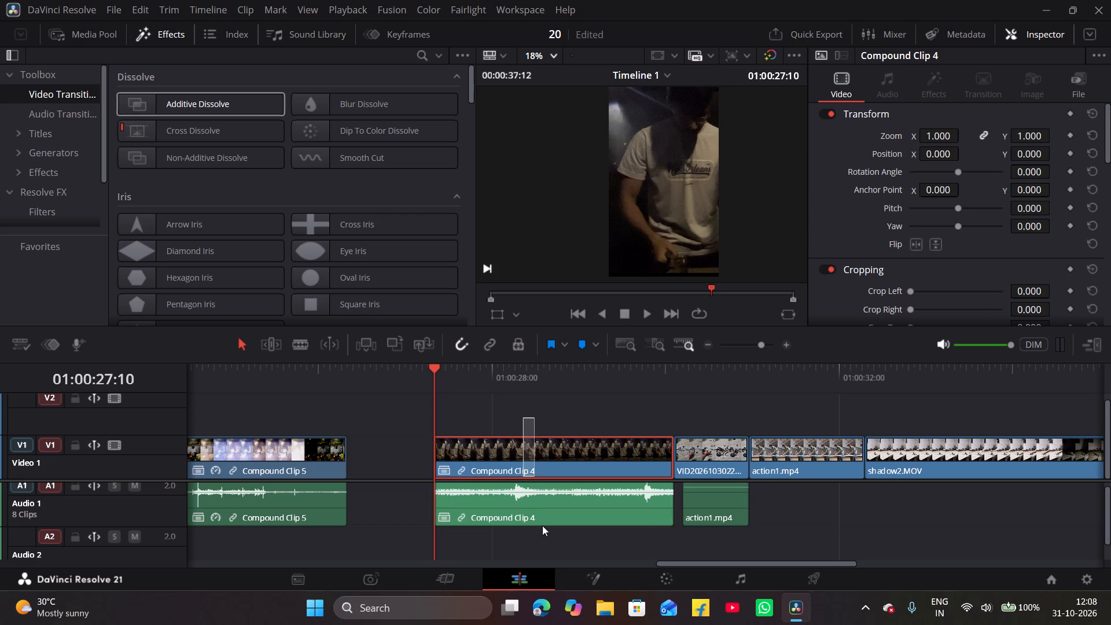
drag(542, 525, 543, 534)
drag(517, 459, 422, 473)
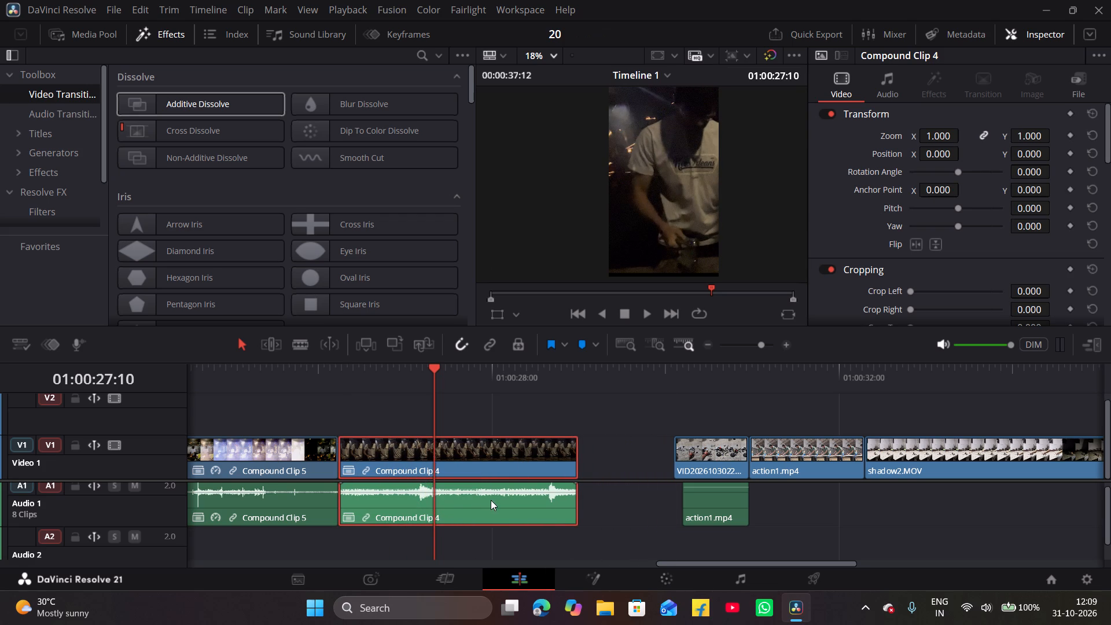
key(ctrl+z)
Move Compound Clip 4's video and audio together against the end of Compound Clip 5.
drag(519, 425, 529, 503)
drag(529, 460, 518, 464)
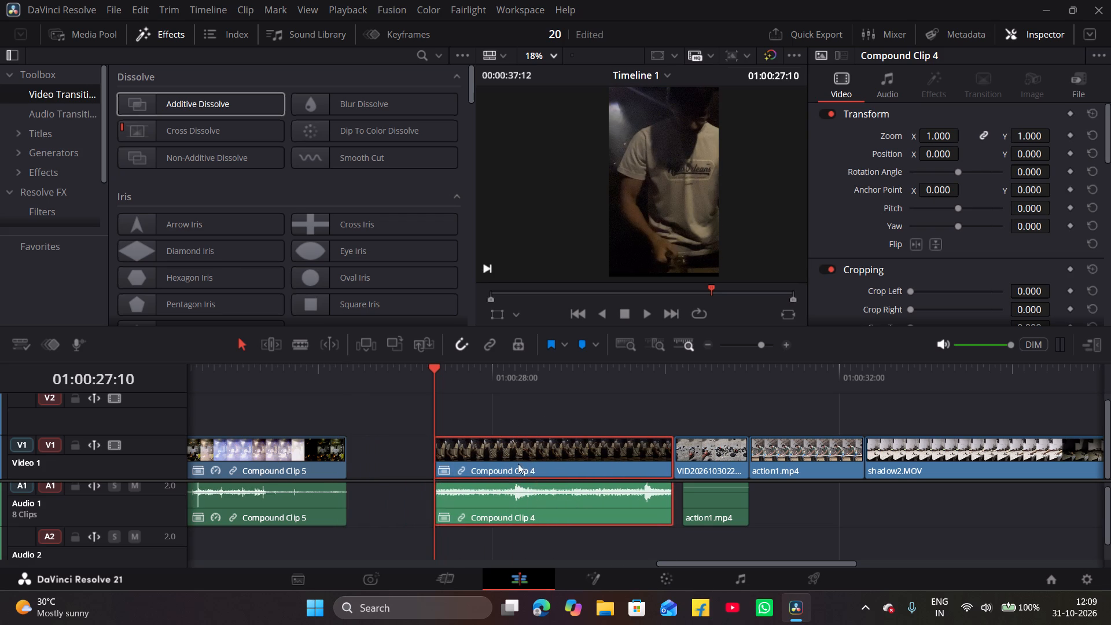
drag(518, 464, 446, 469)
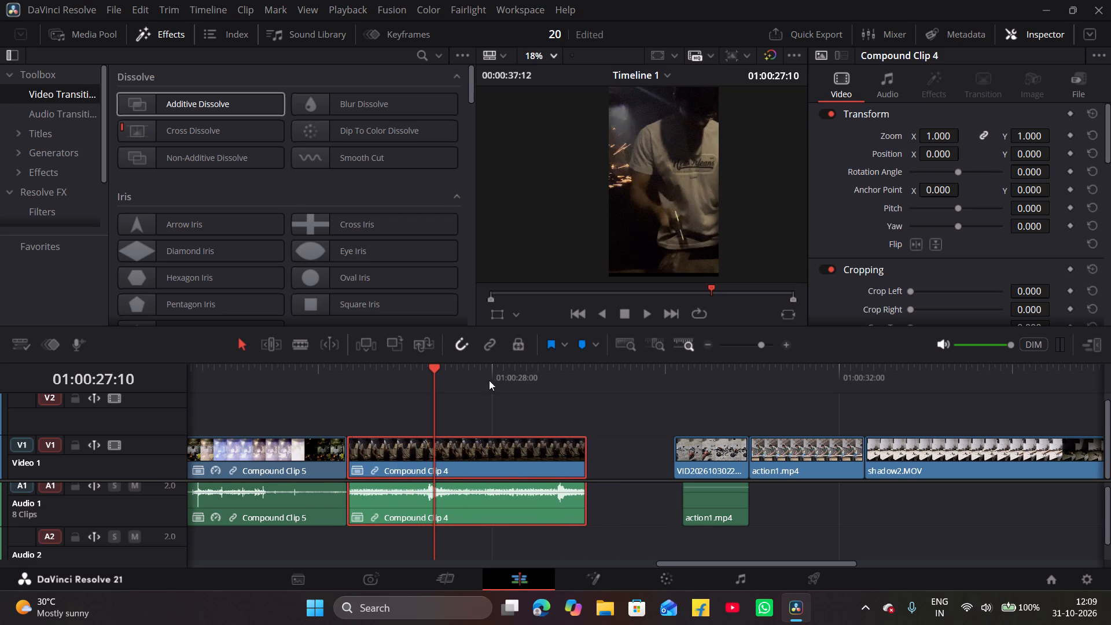
click(525, 404)
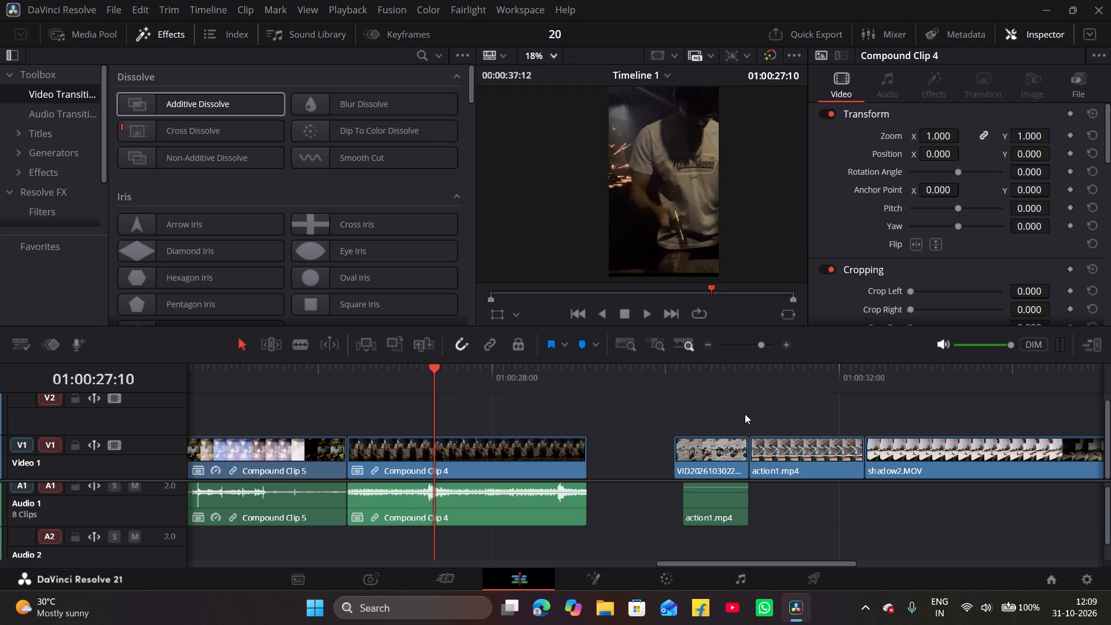
Replace the Additive Dissolve between Compound Clip 1 and Compound Clip 2 with a Dip To Color Dissolve.
click(710, 345)
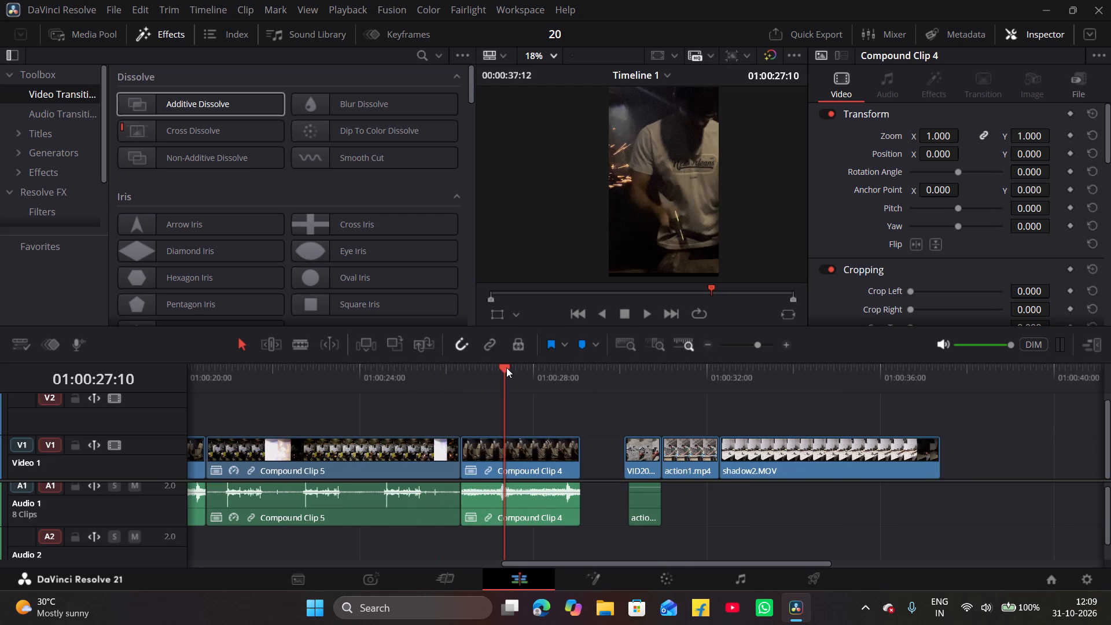
drag(506, 367, 95, 428)
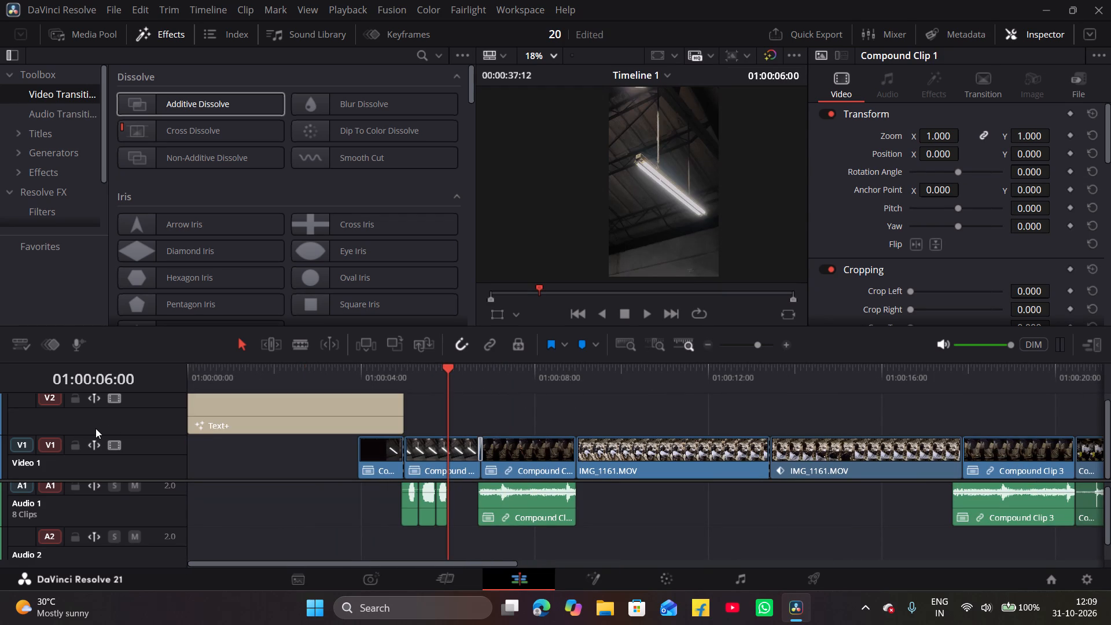
key(space)
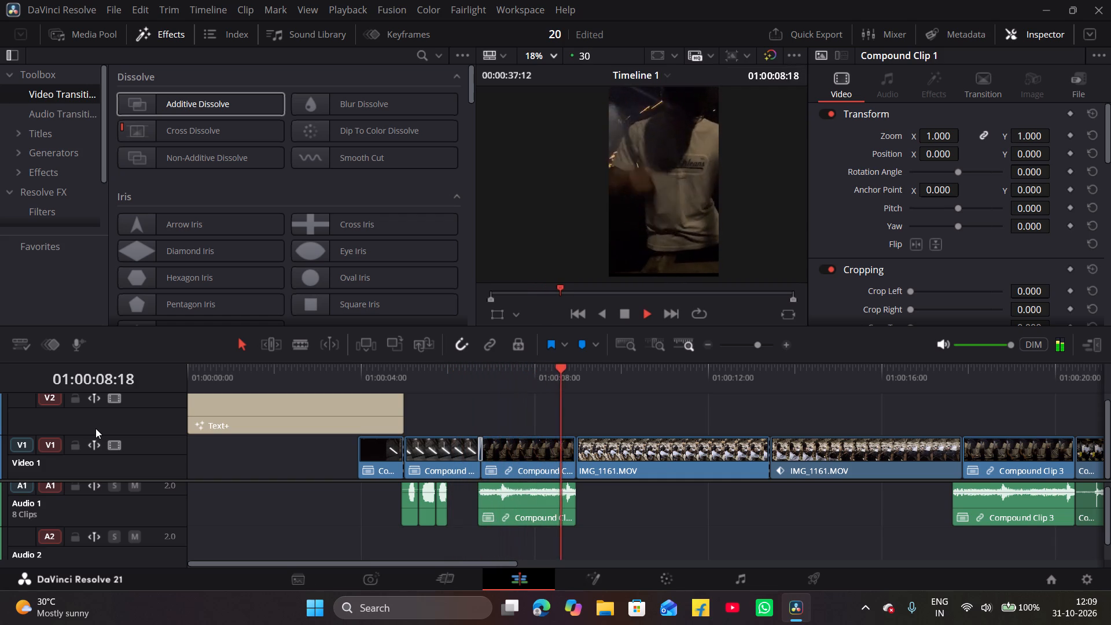
key(space)
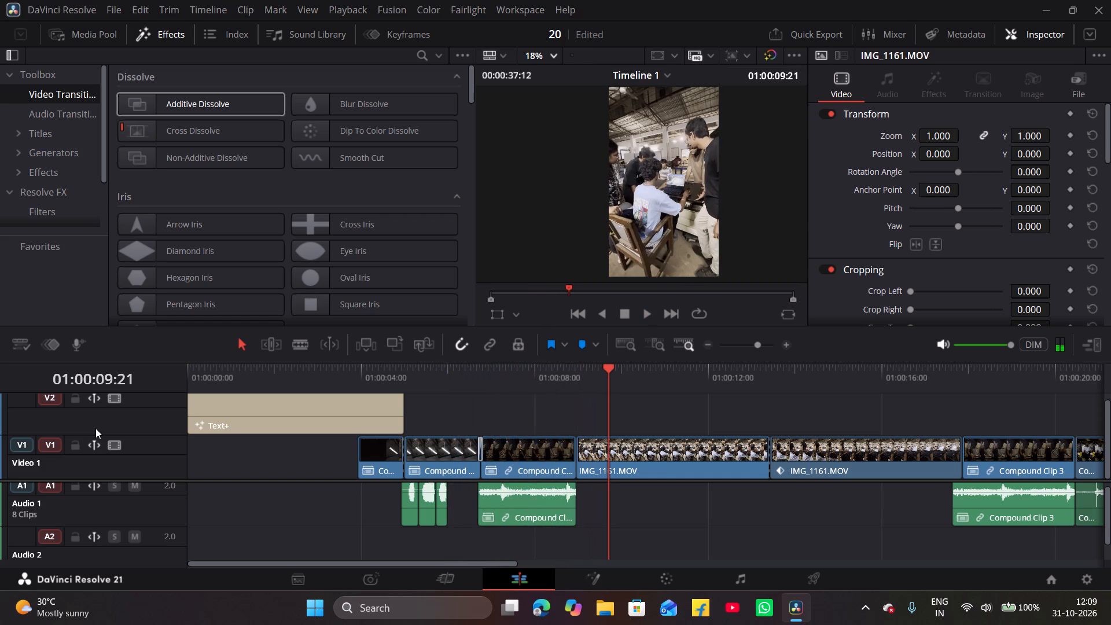
click(472, 379)
drag(476, 375, 481, 373)
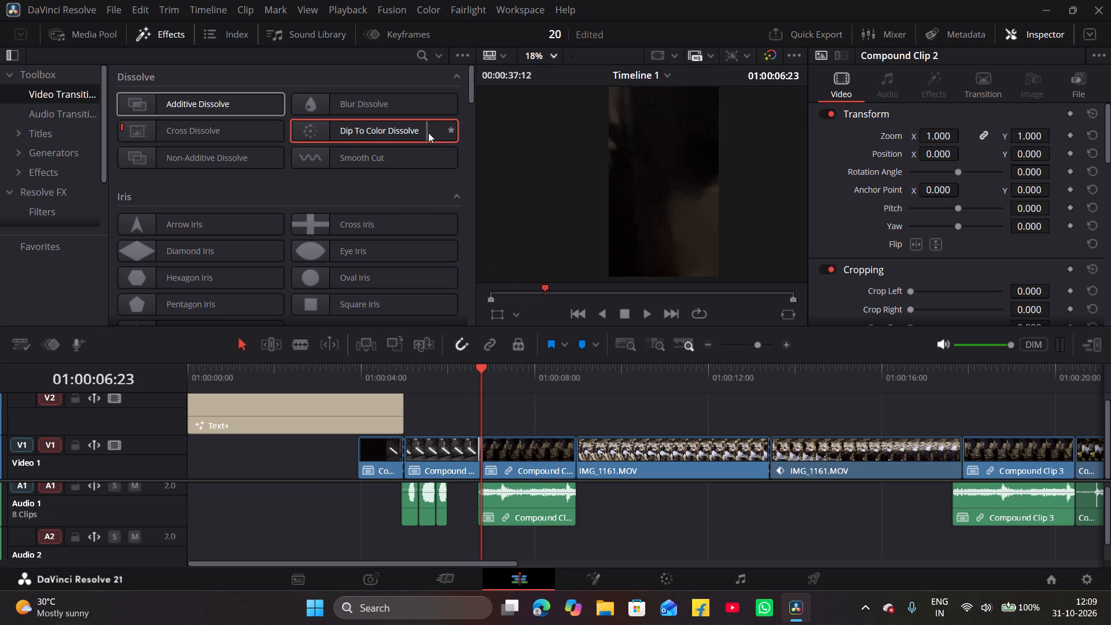
double_click(783, 347)
click(786, 344)
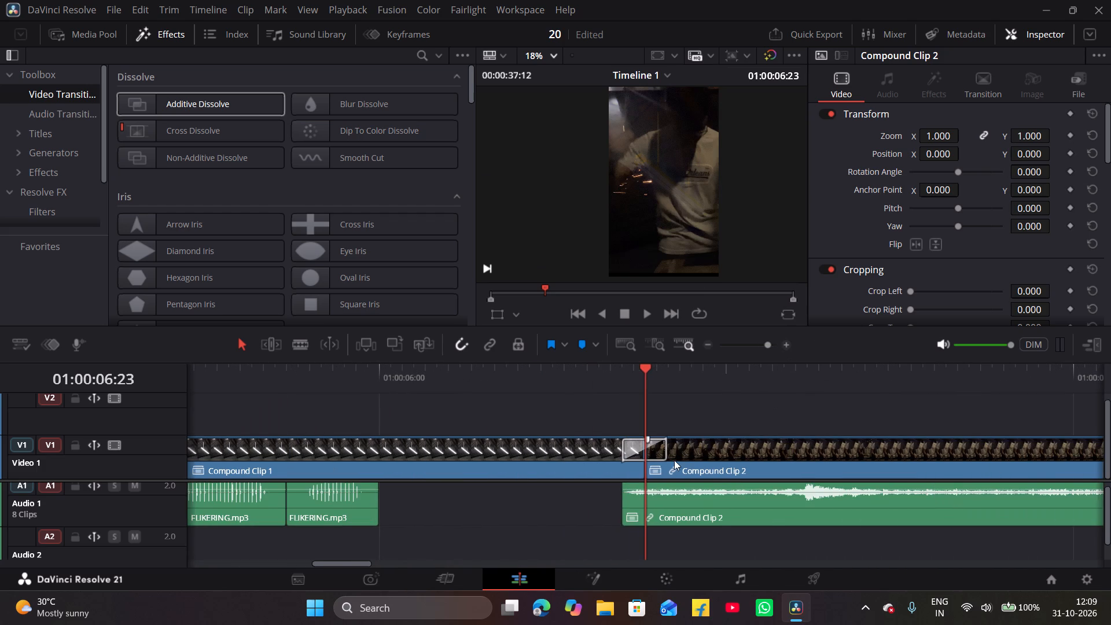
click(657, 453)
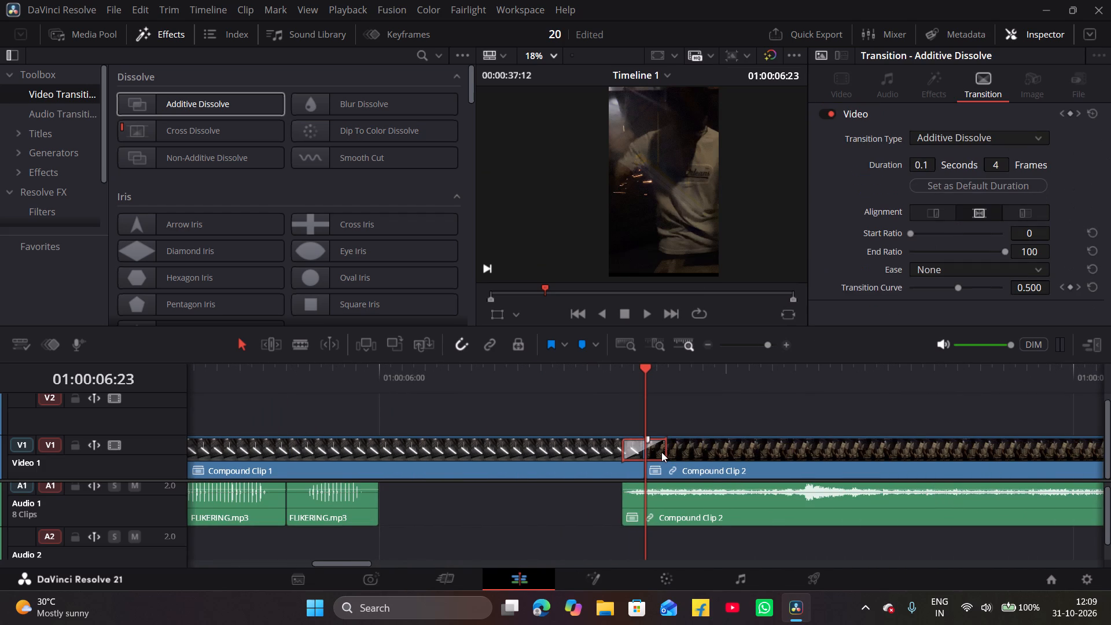
key(BackSpace)
drag(315, 128, 595, 288)
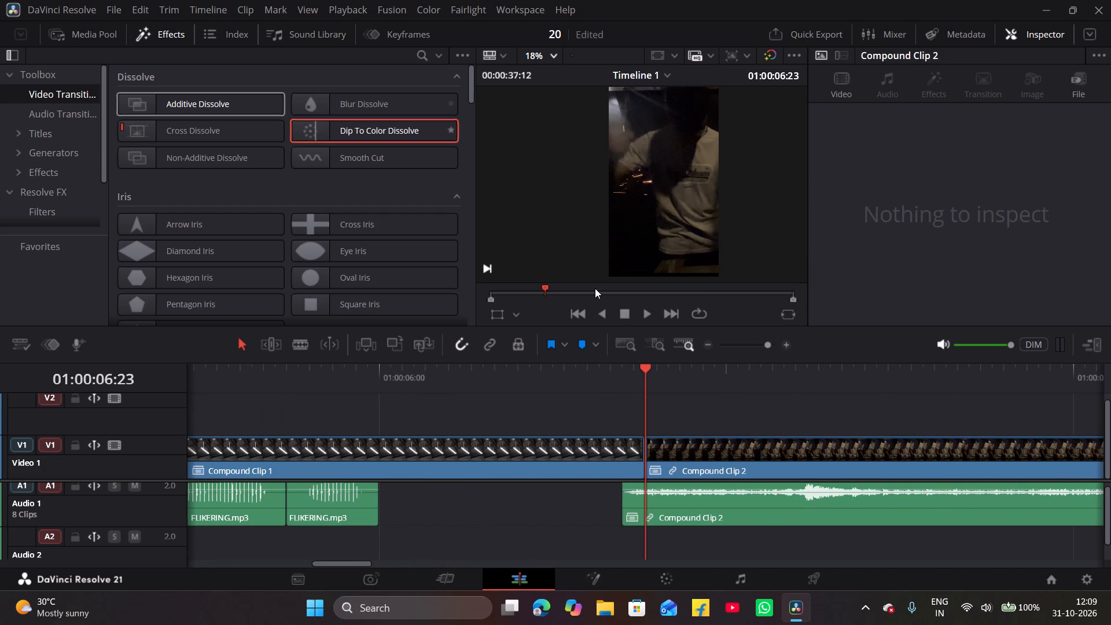
drag(595, 288, 633, 460)
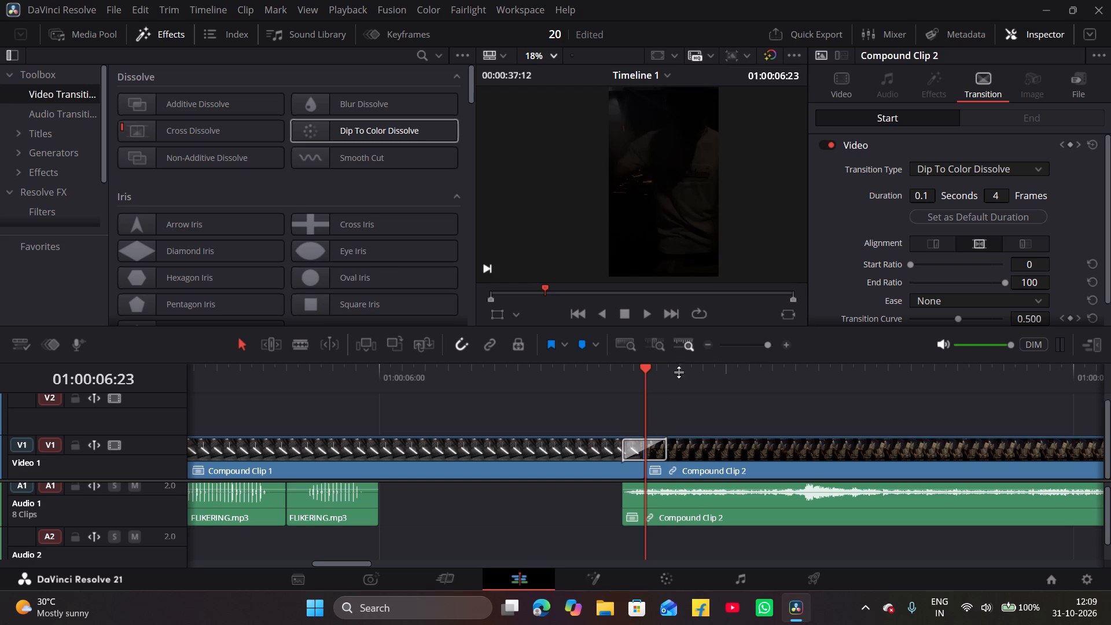
Play back the opening at half speed and continue into IMG_1161.MOV to check the Dip To Color Dissolve and the cuts.
drag(644, 370, 171, 451)
key(shift+k)
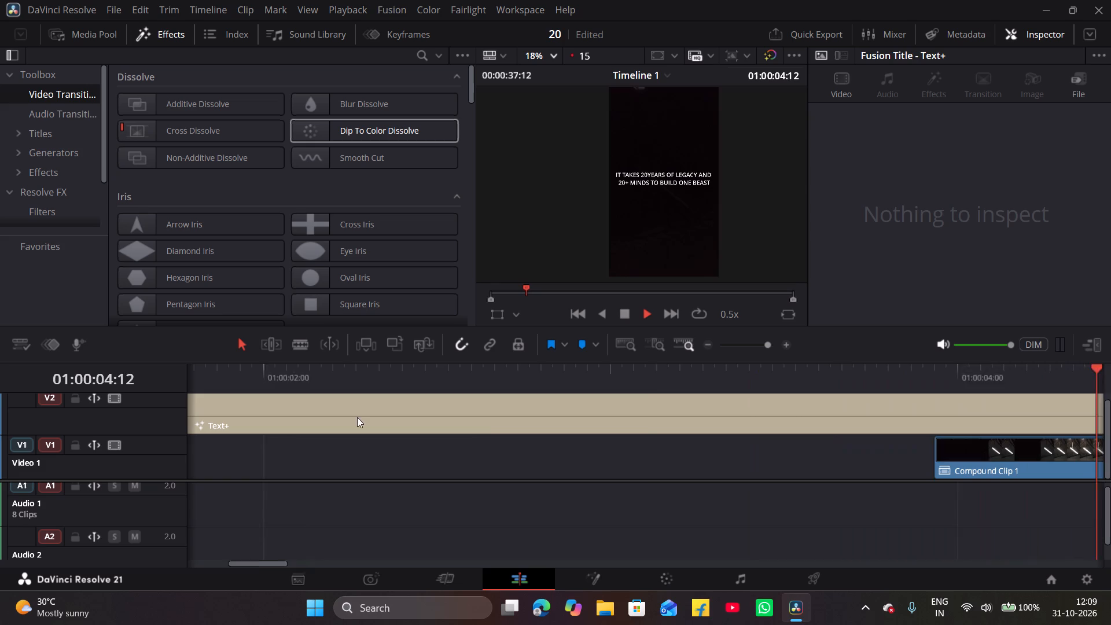
click(702, 344)
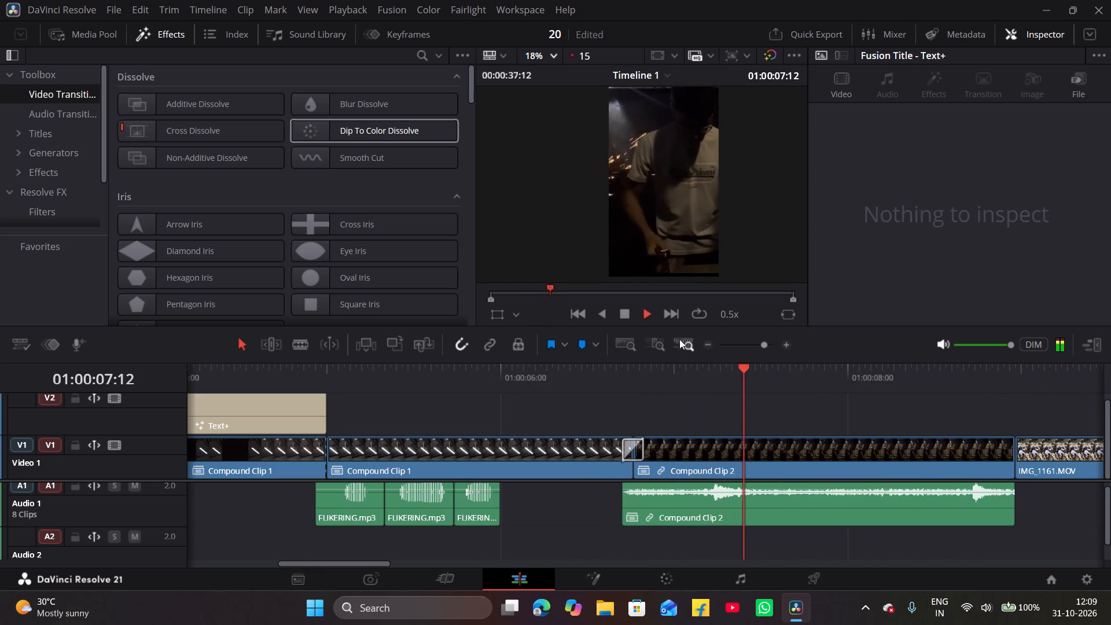
click(630, 318)
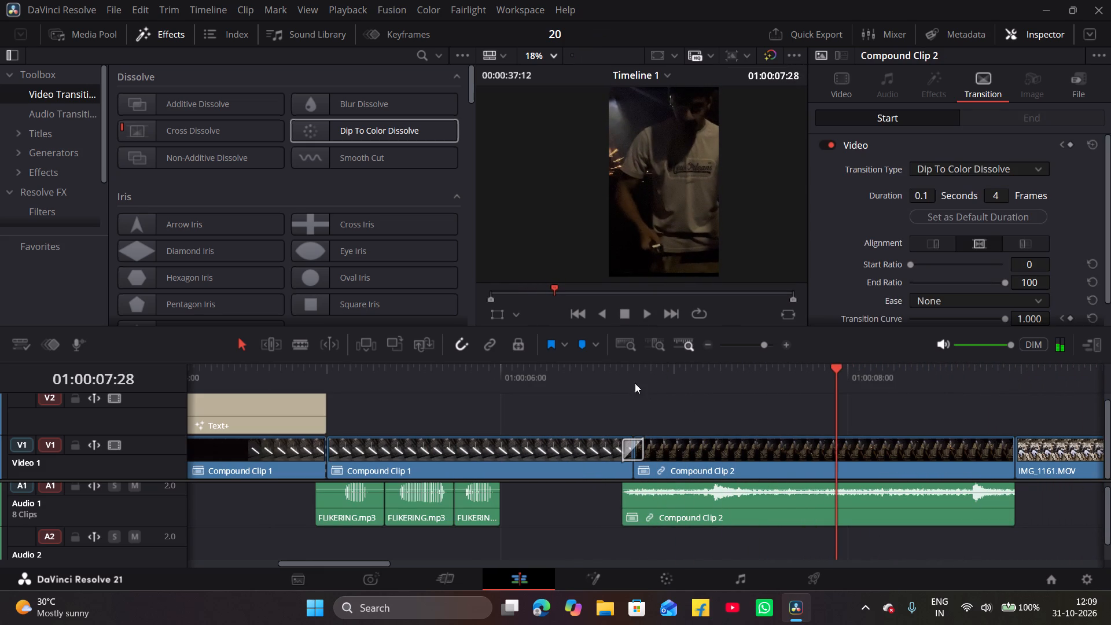
drag(626, 384, 415, 444)
key(space)
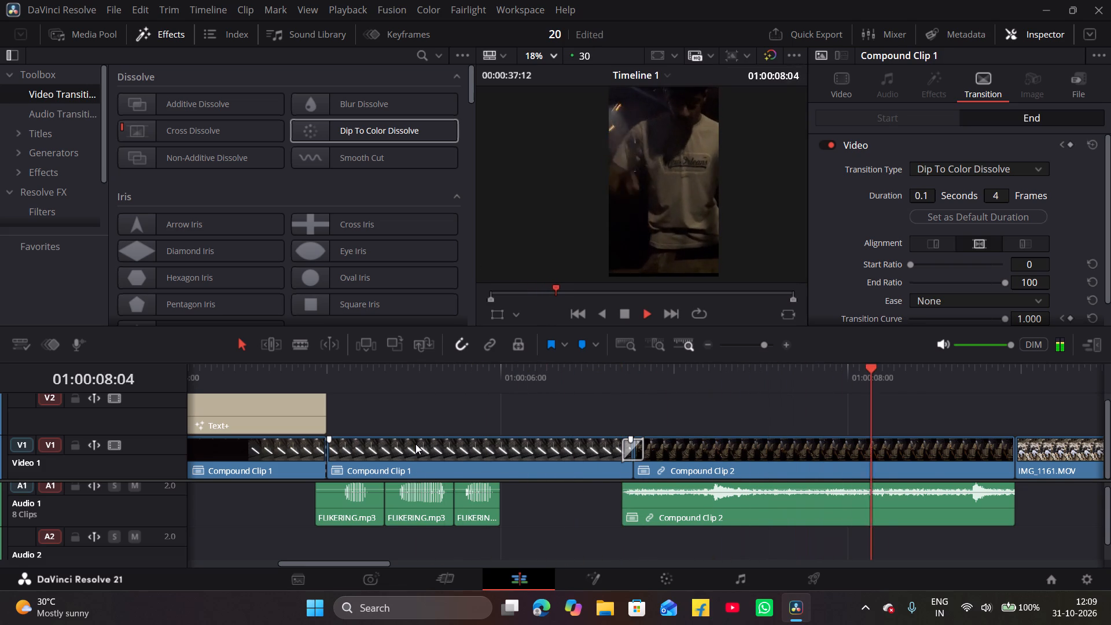
key(space)
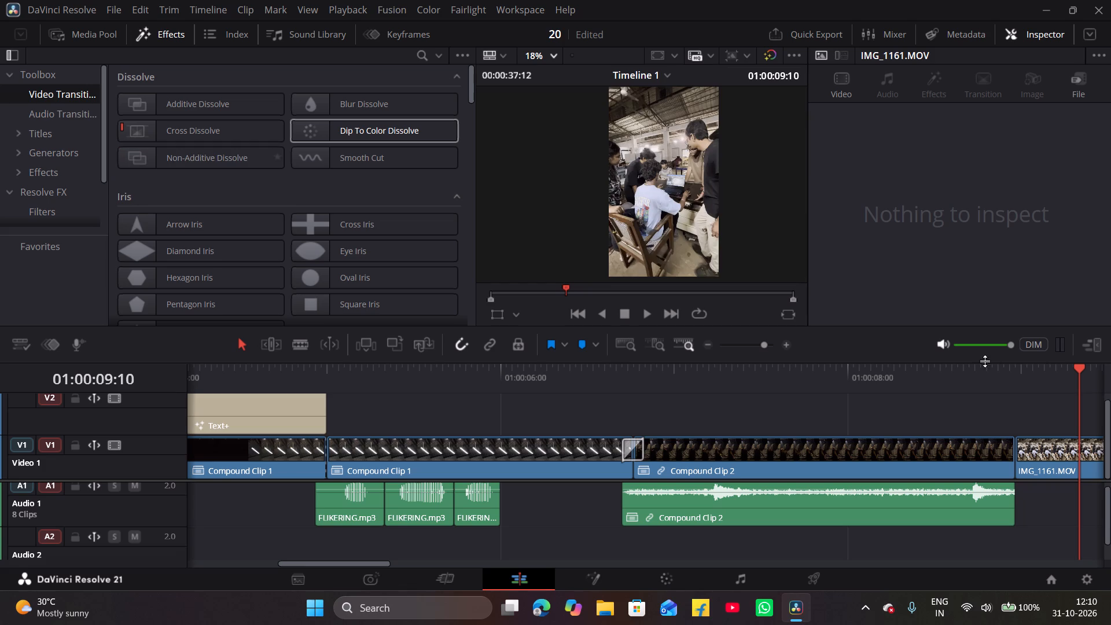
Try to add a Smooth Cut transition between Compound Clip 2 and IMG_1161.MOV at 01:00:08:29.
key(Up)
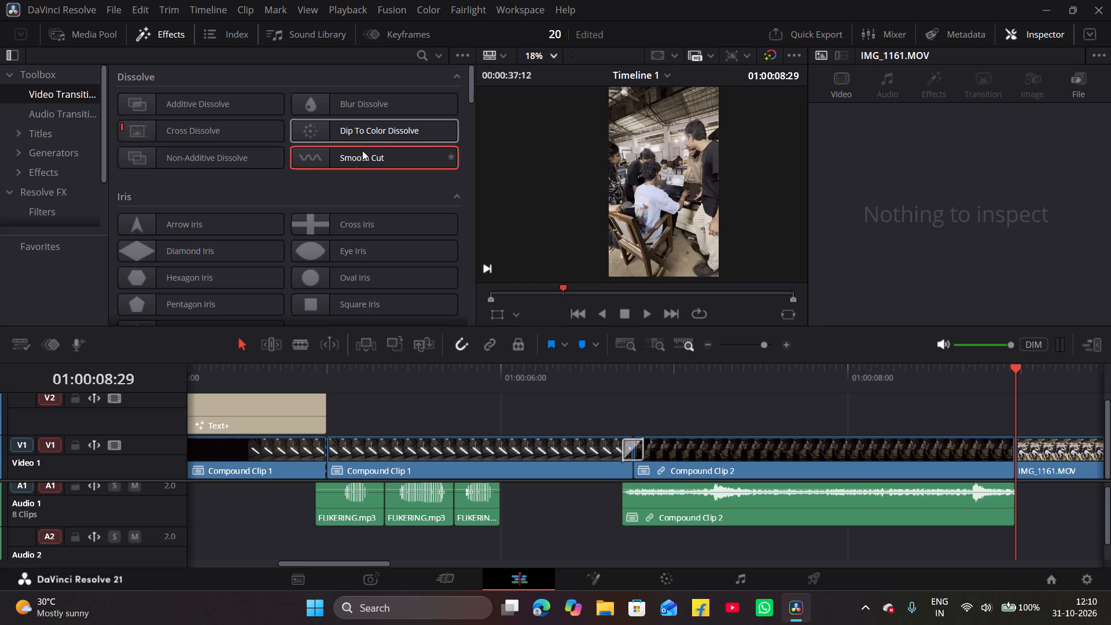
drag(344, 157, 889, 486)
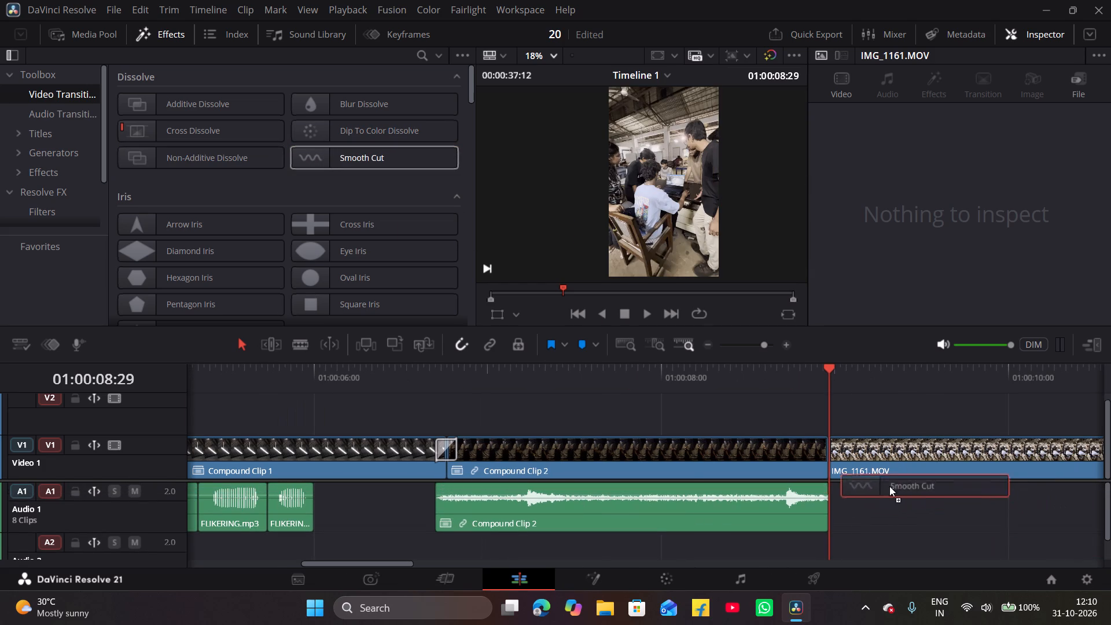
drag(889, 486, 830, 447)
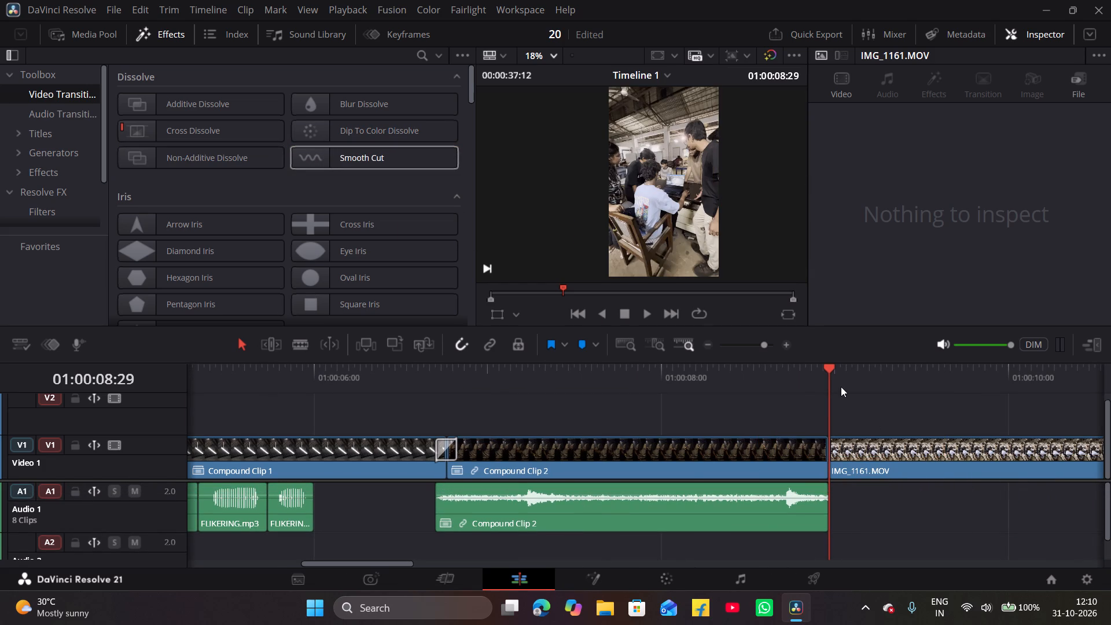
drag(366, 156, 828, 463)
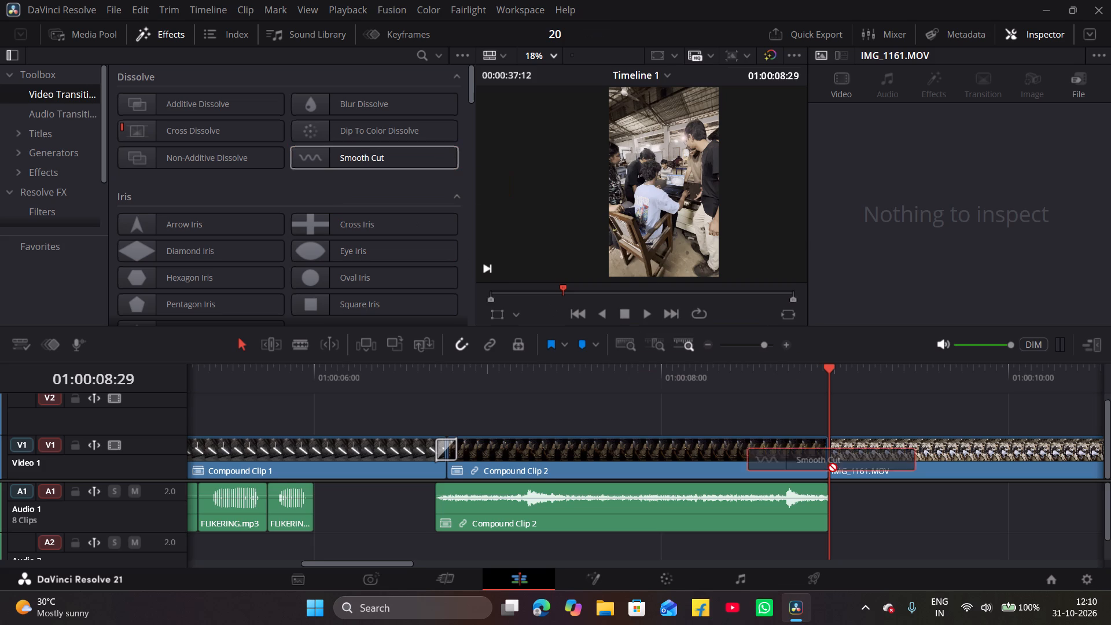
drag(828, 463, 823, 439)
Trim about 3 frames off the end of Compound Clip 2's video and move the first IMG_1161.MOV earlier against it.
click(863, 472)
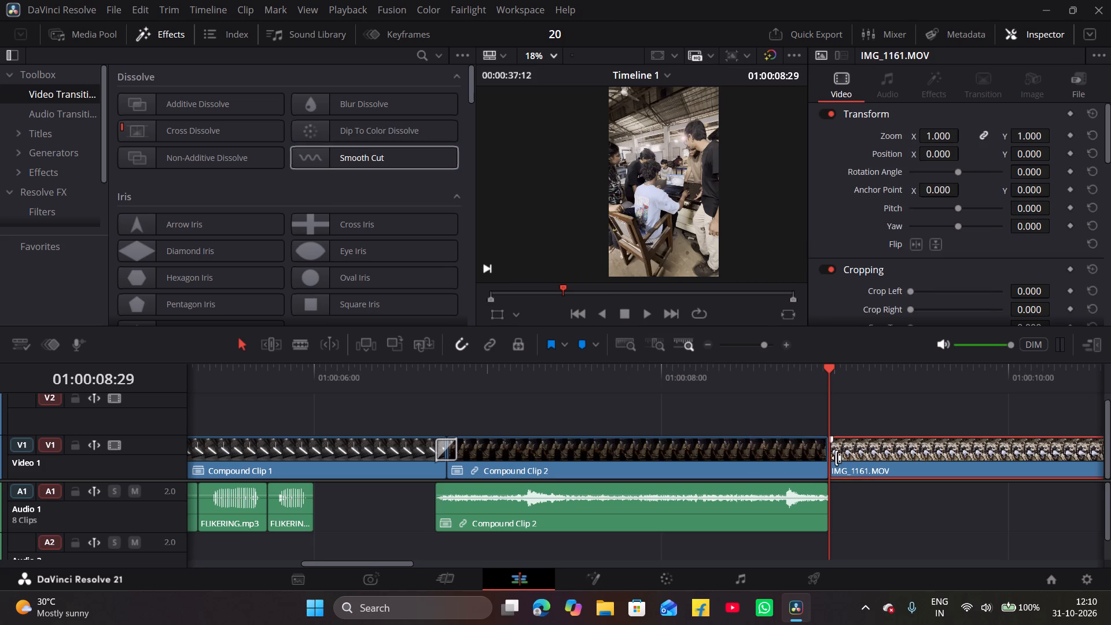
click(833, 458)
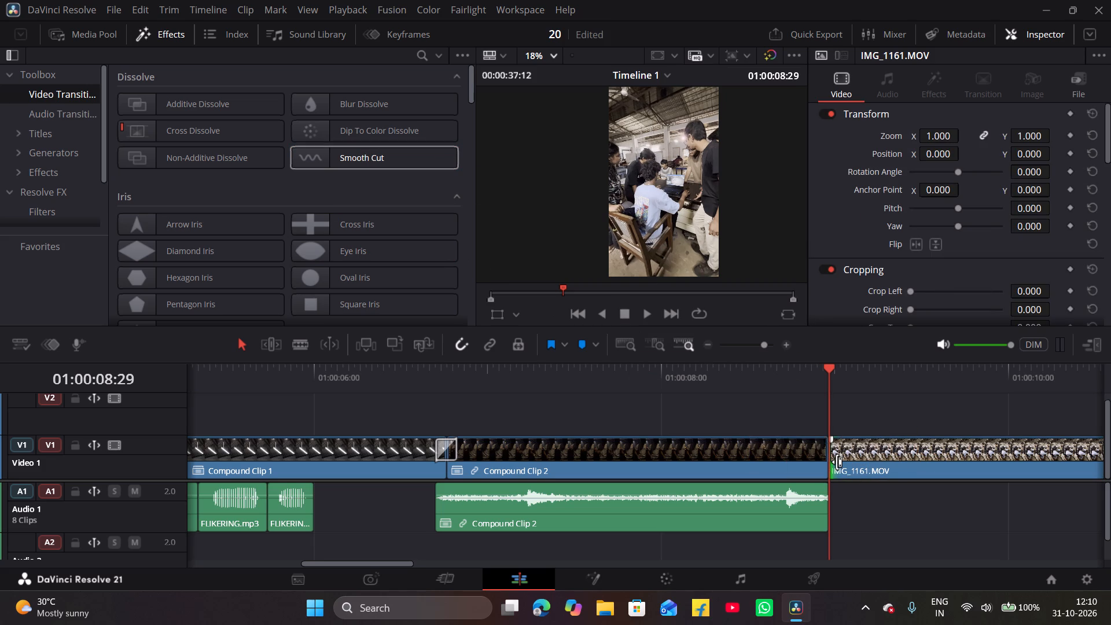
drag(822, 458, 831, 458)
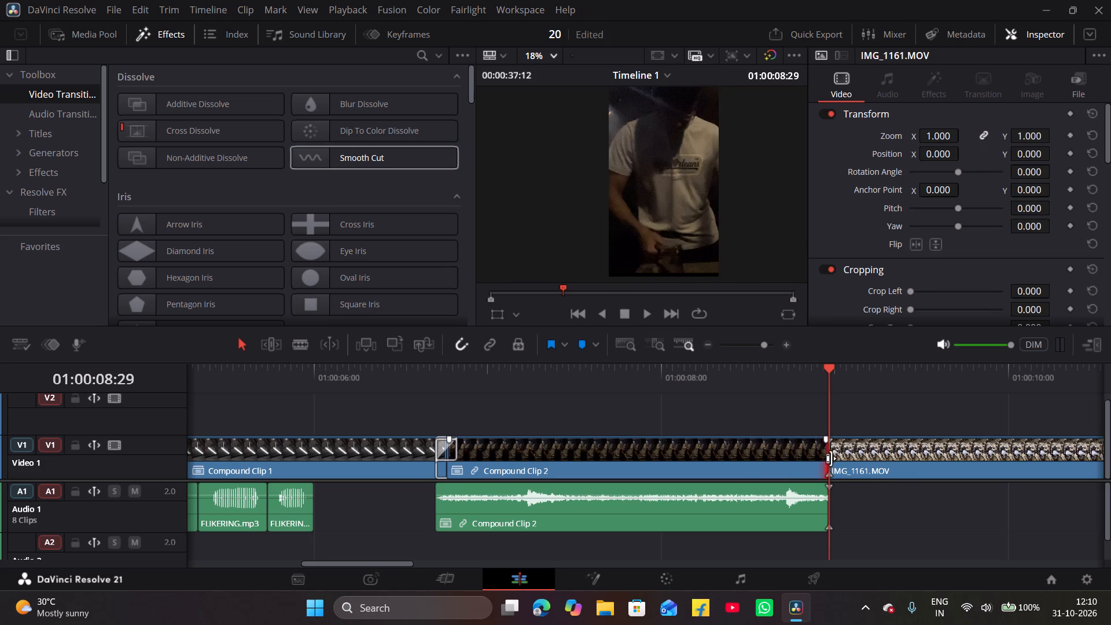
drag(831, 458, 848, 458)
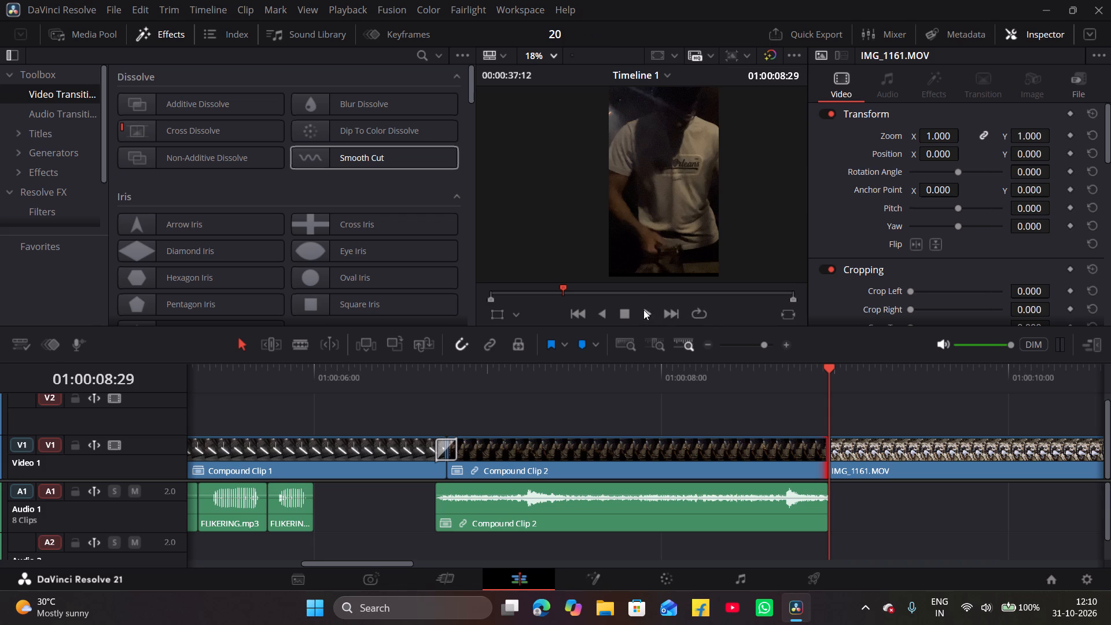
drag(823, 455, 818, 459)
drag(818, 459, 810, 457)
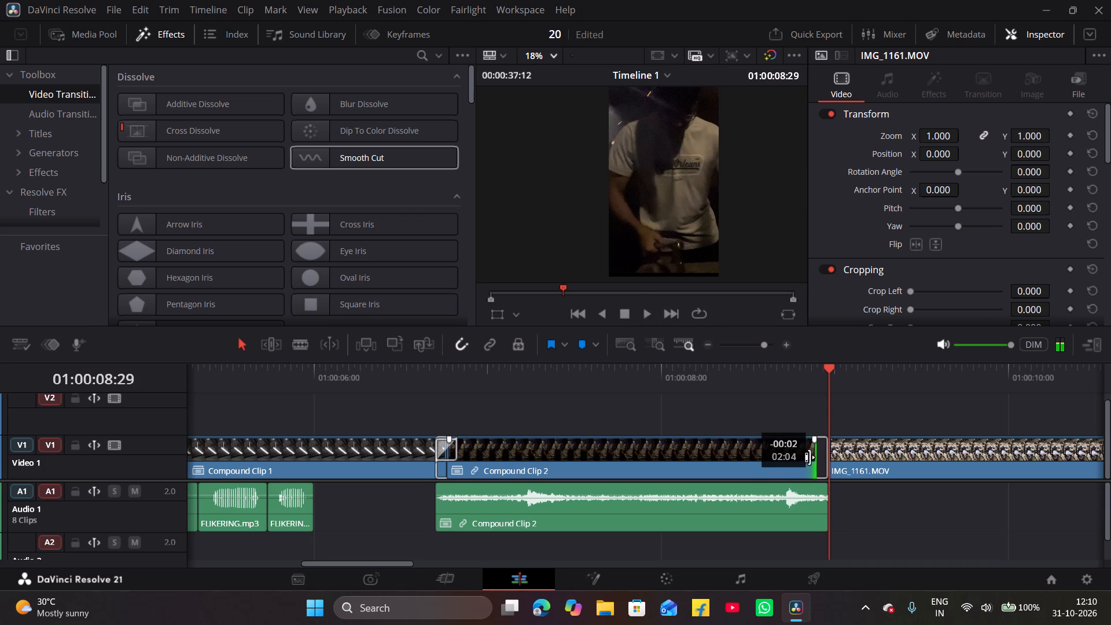
drag(810, 457, 814, 457)
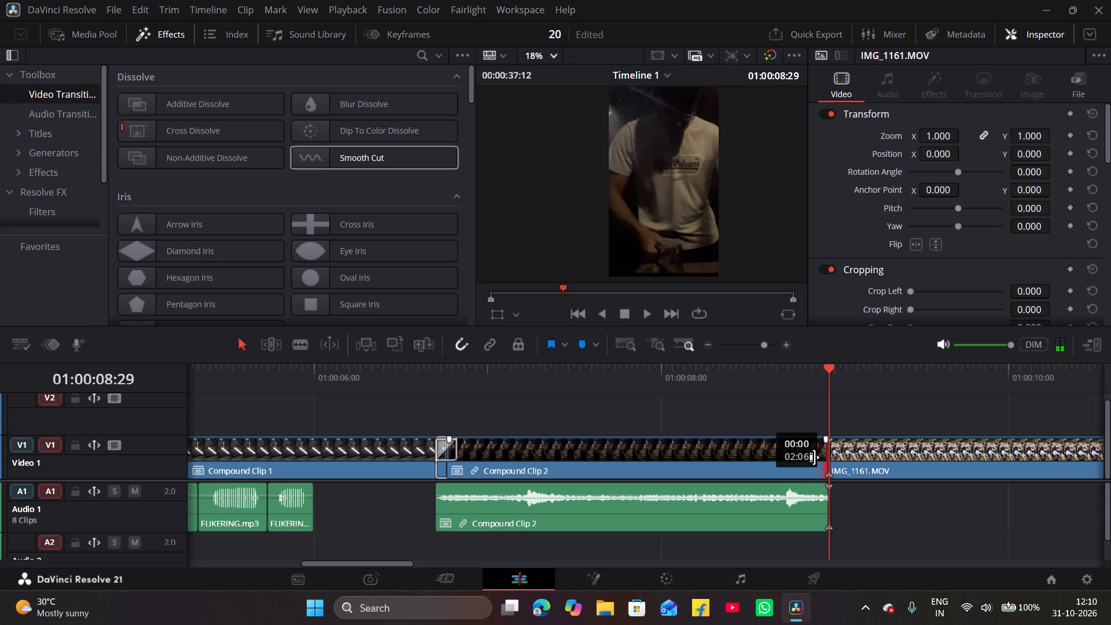
drag(814, 457, 809, 459)
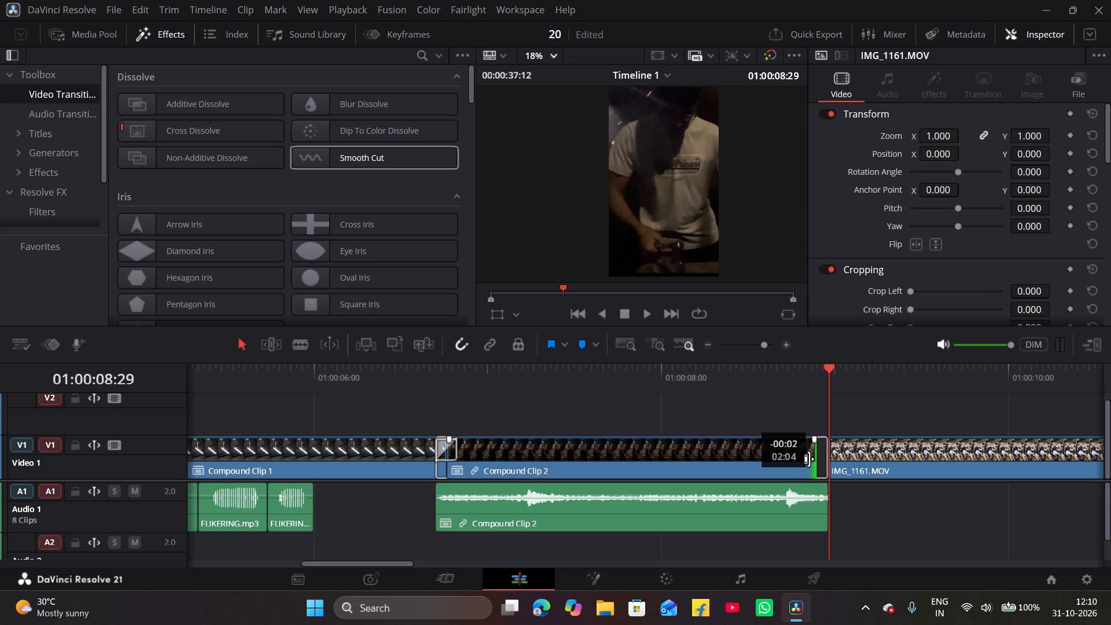
drag(809, 459, 806, 461)
drag(880, 461, 866, 466)
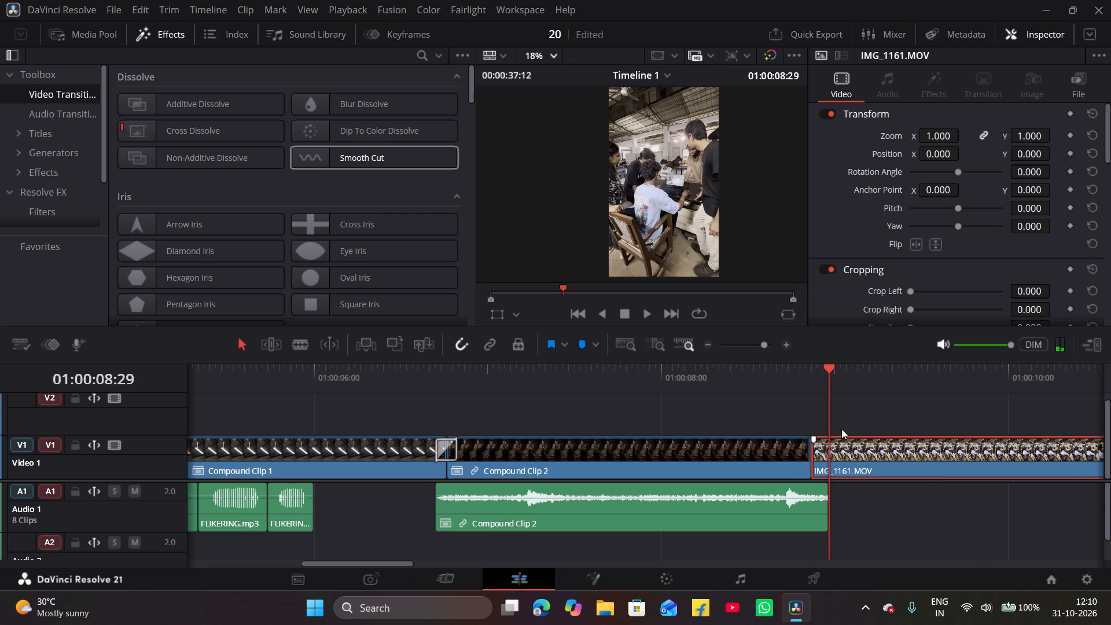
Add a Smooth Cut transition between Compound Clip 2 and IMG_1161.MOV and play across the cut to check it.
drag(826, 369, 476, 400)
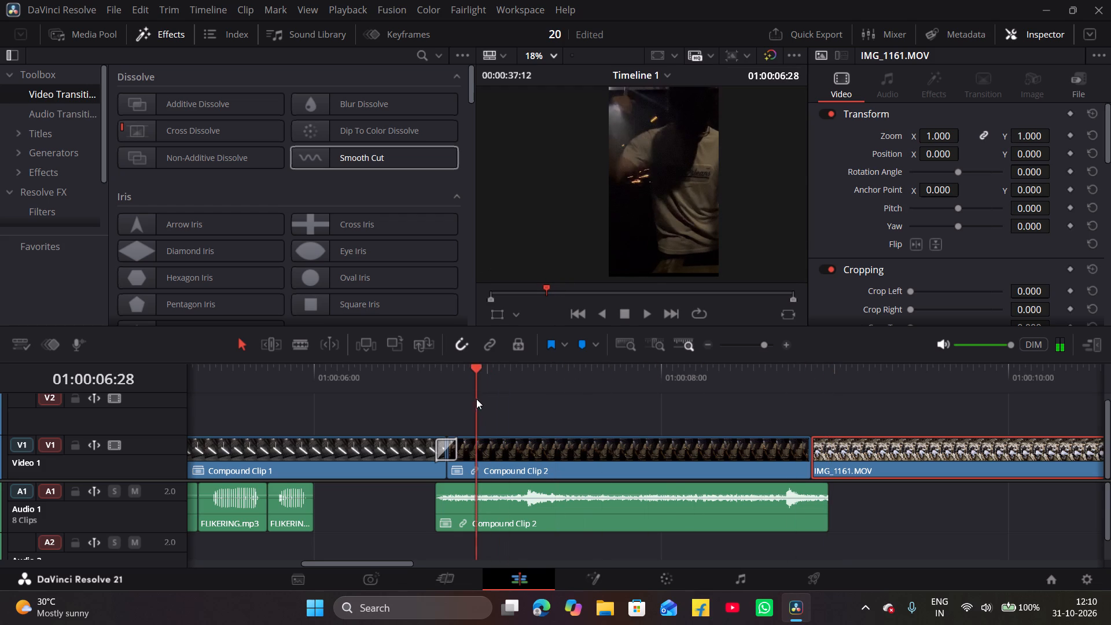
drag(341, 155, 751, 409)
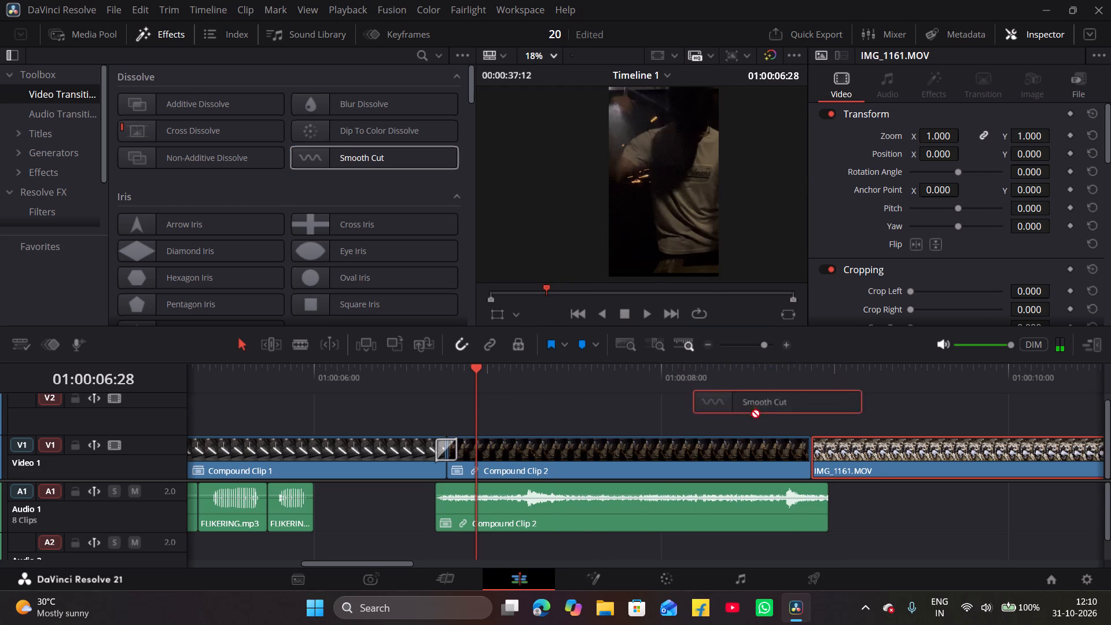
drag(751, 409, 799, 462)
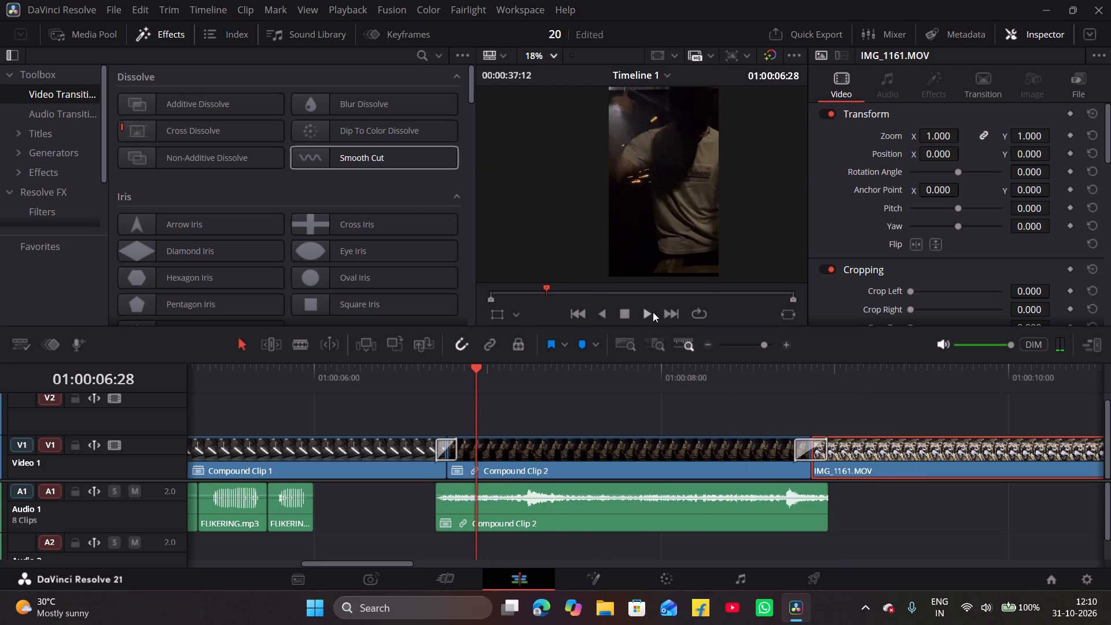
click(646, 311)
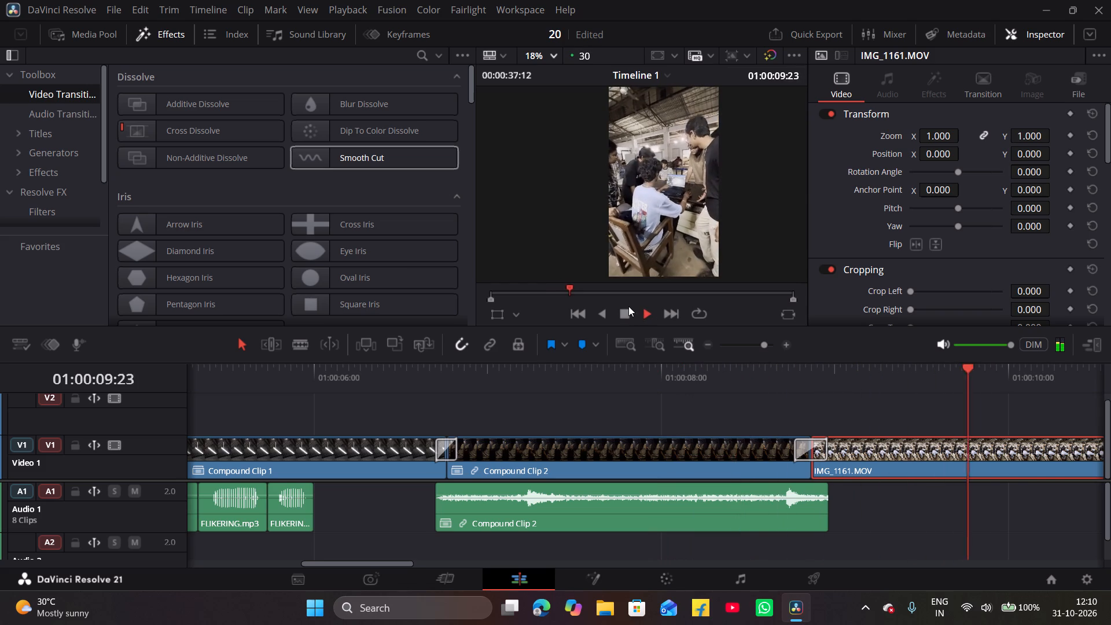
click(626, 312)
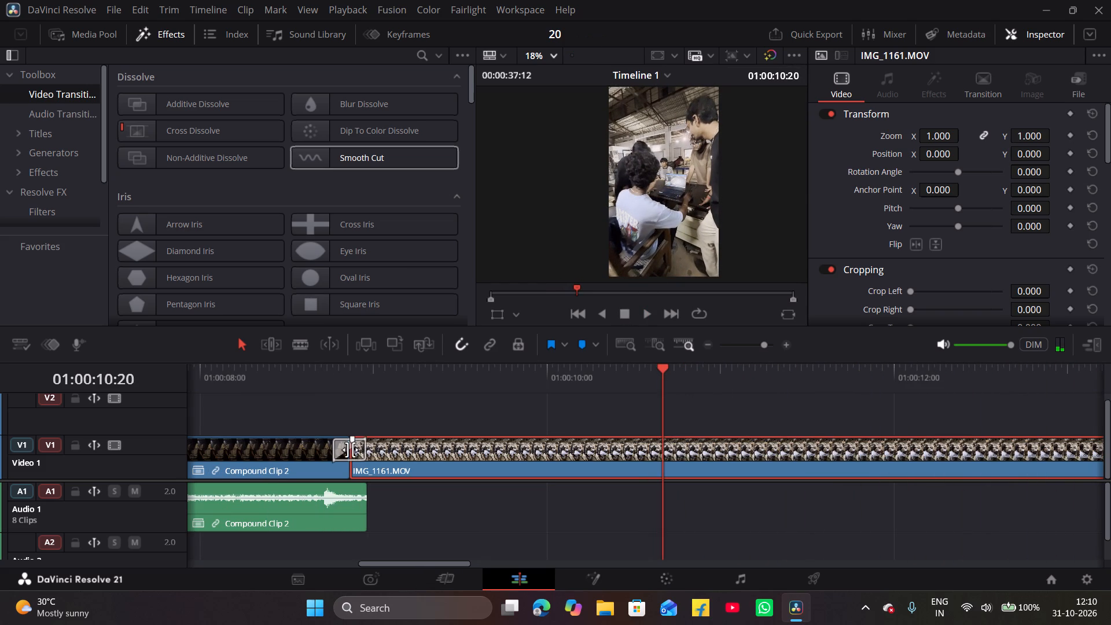
Replace the Smooth Cut between Compound Clip 2 and IMG_1161.MOV with a Non-Additive Dissolve and play it back.
click(365, 454)
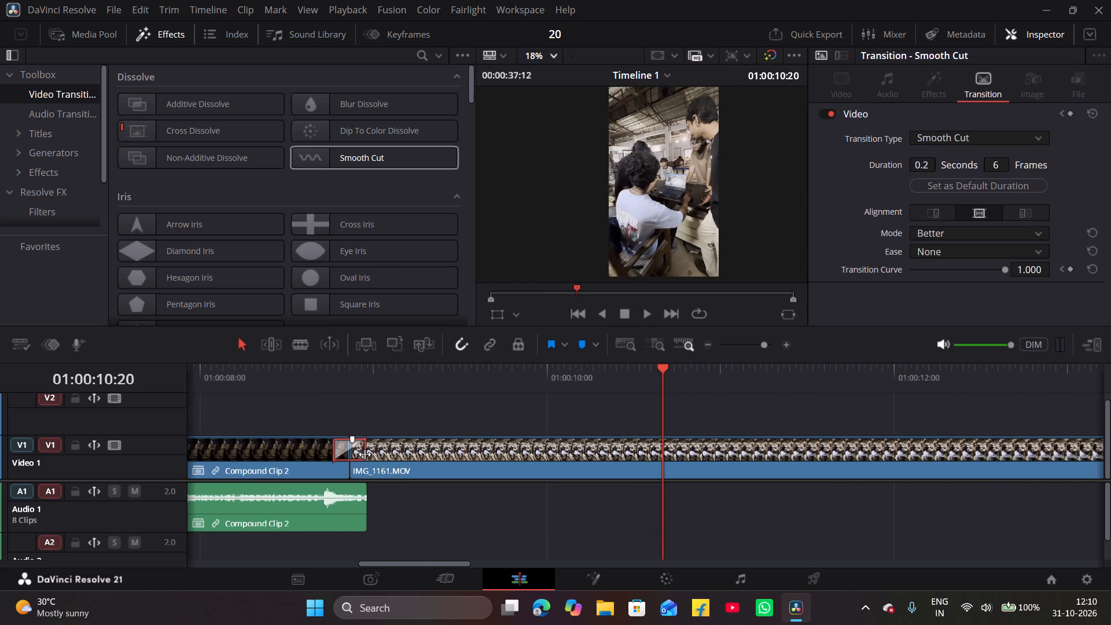
key(BackSpace)
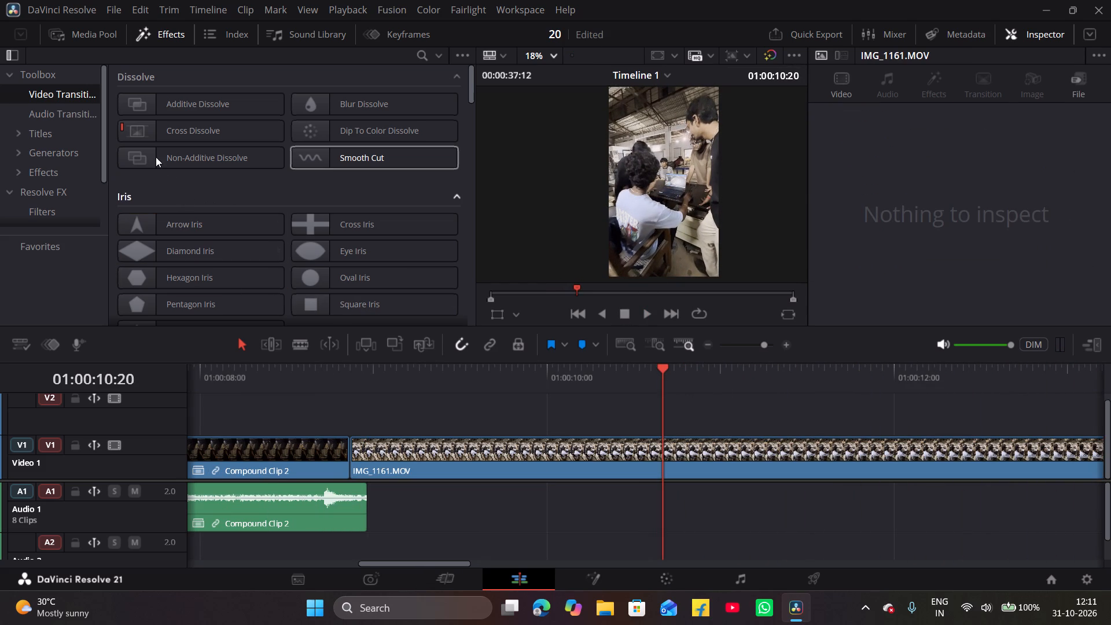
click(347, 374)
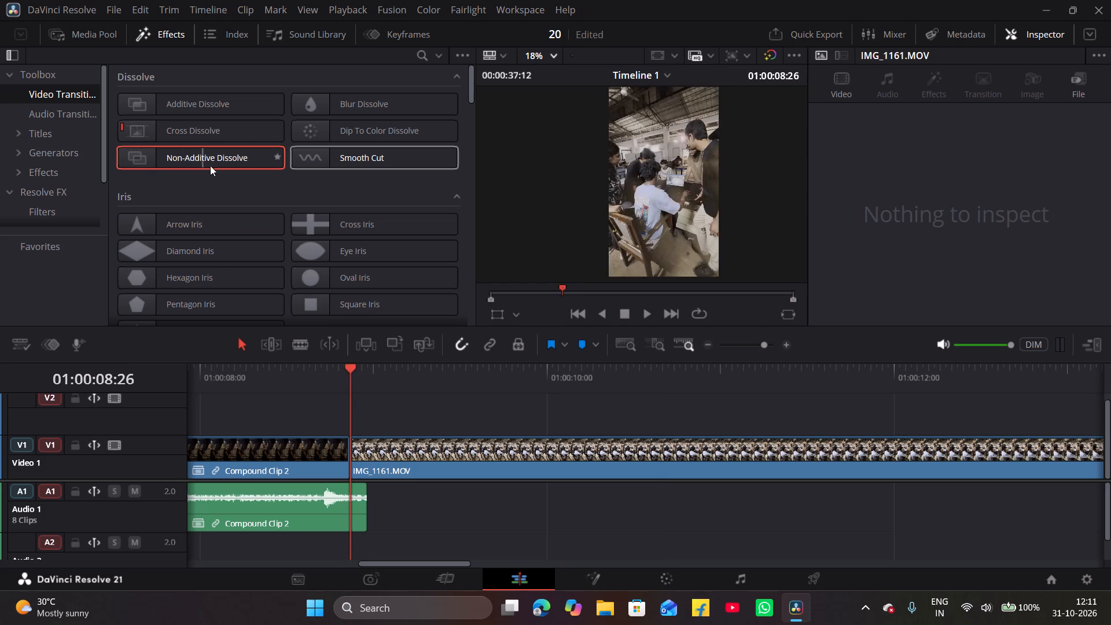
drag(197, 161, 351, 455)
drag(347, 365, 225, 402)
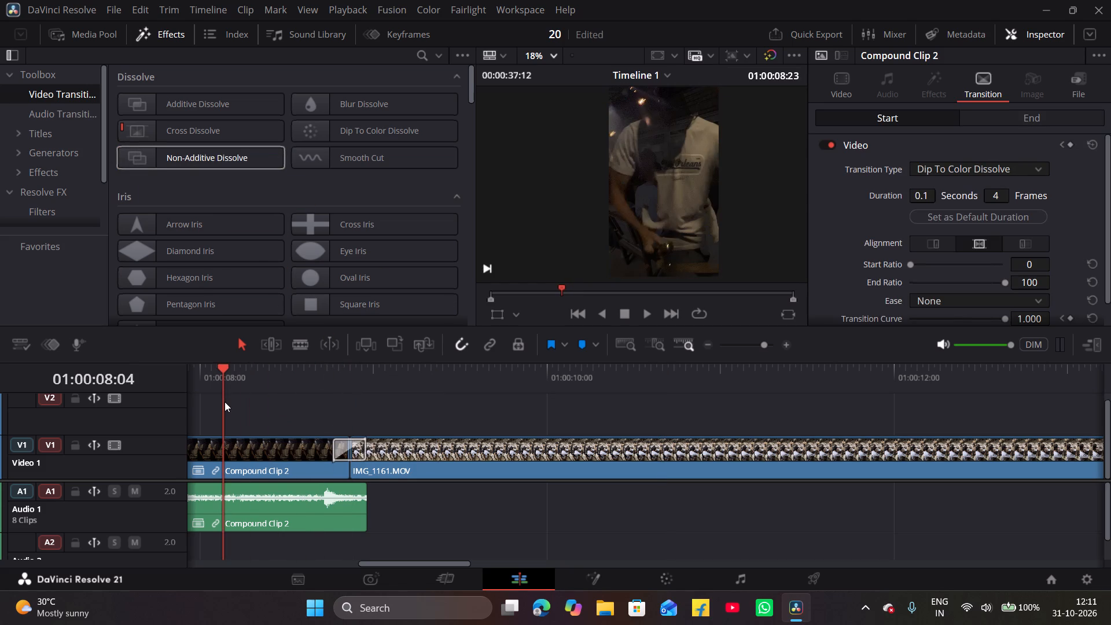
key(space)
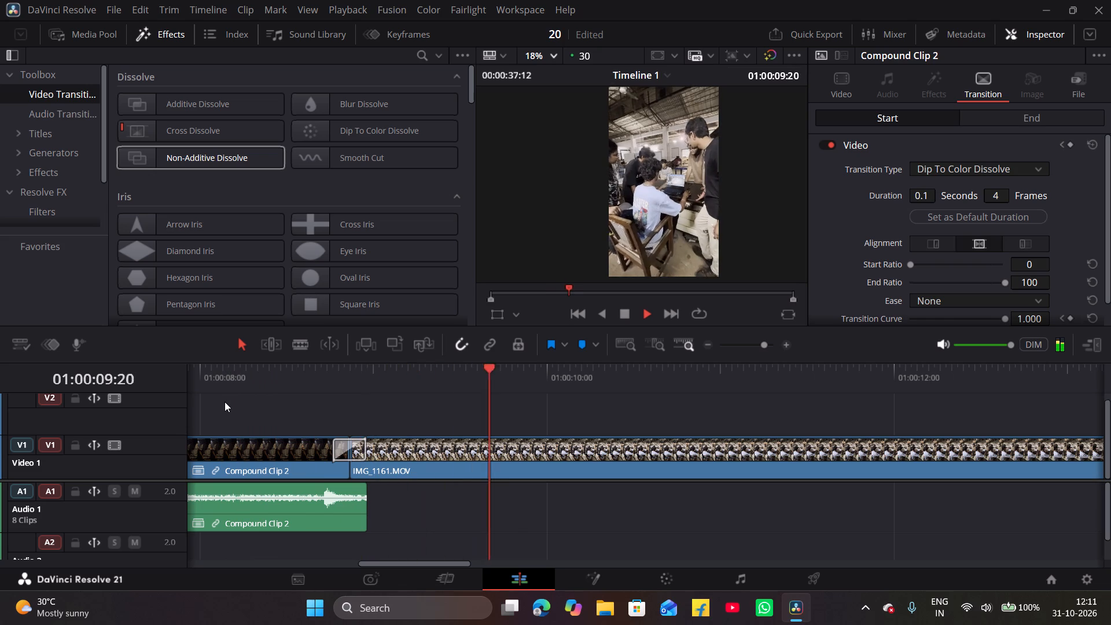
key(space)
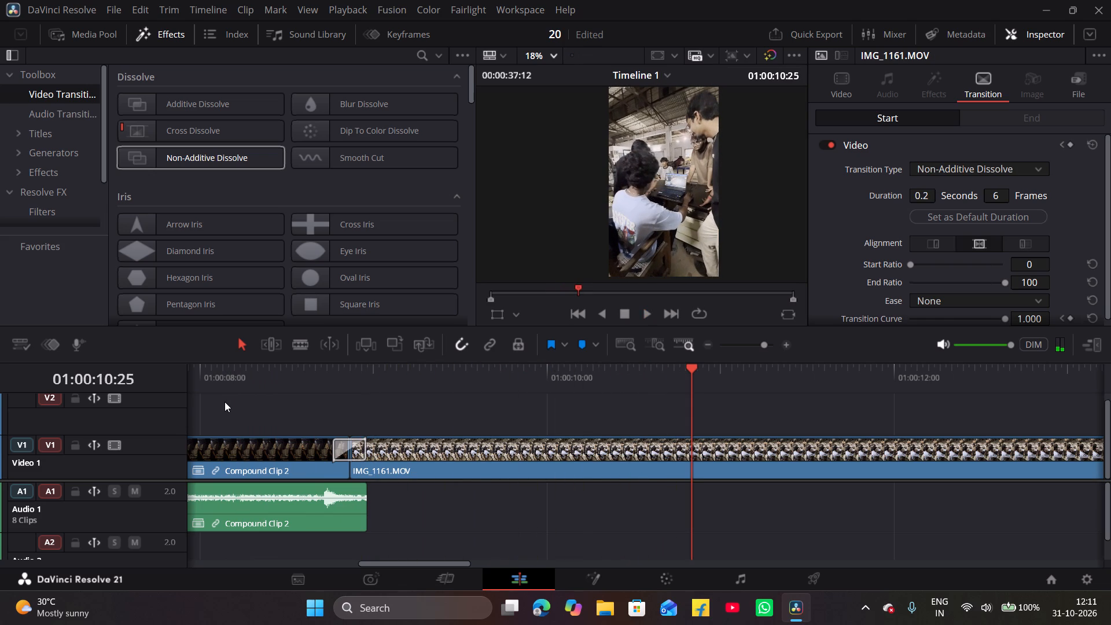
Extend the end of the first IMG_1161.MOV by about 3 frames to close the gap before the second IMG_1161.MOV.
click(703, 341)
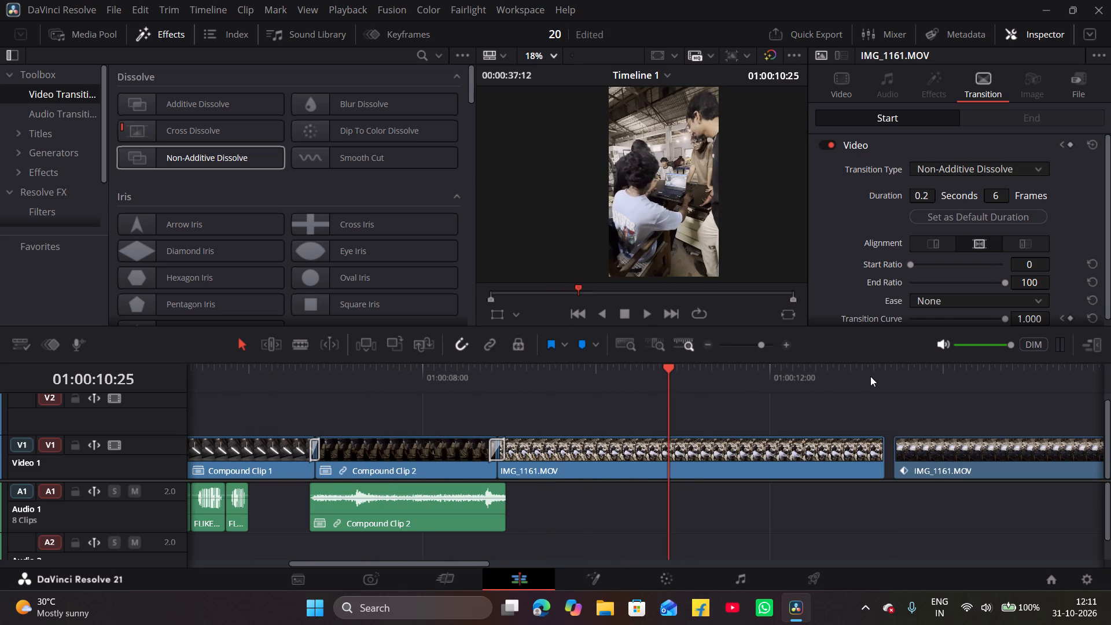
key(Right)
key(Right)
key(Right)
key(Right)
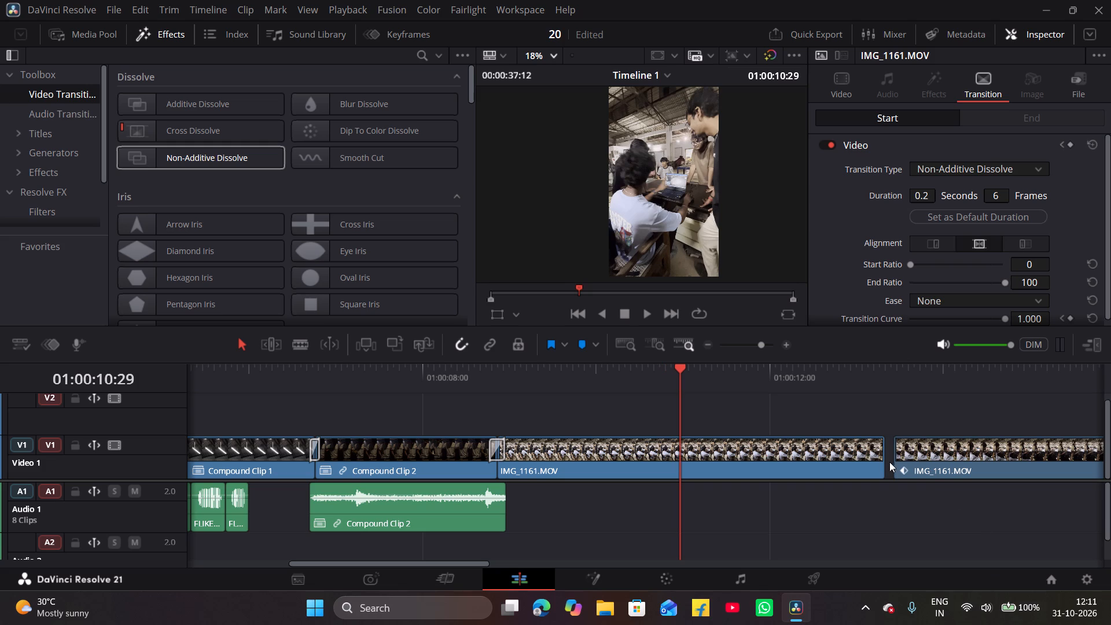
drag(881, 457, 885, 457)
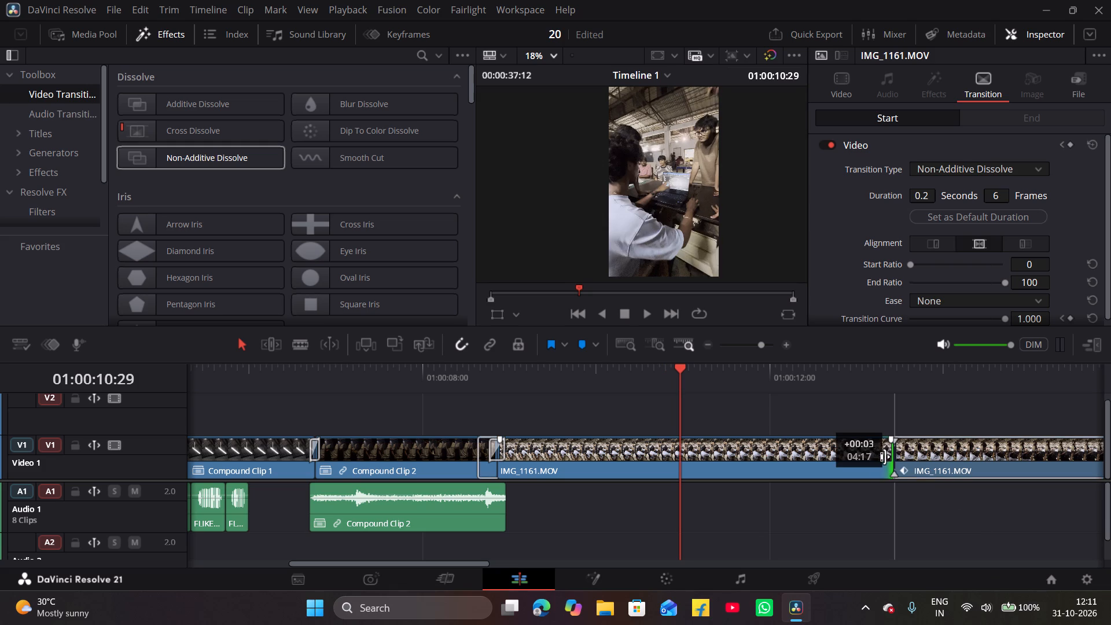
drag(885, 457, 873, 462)
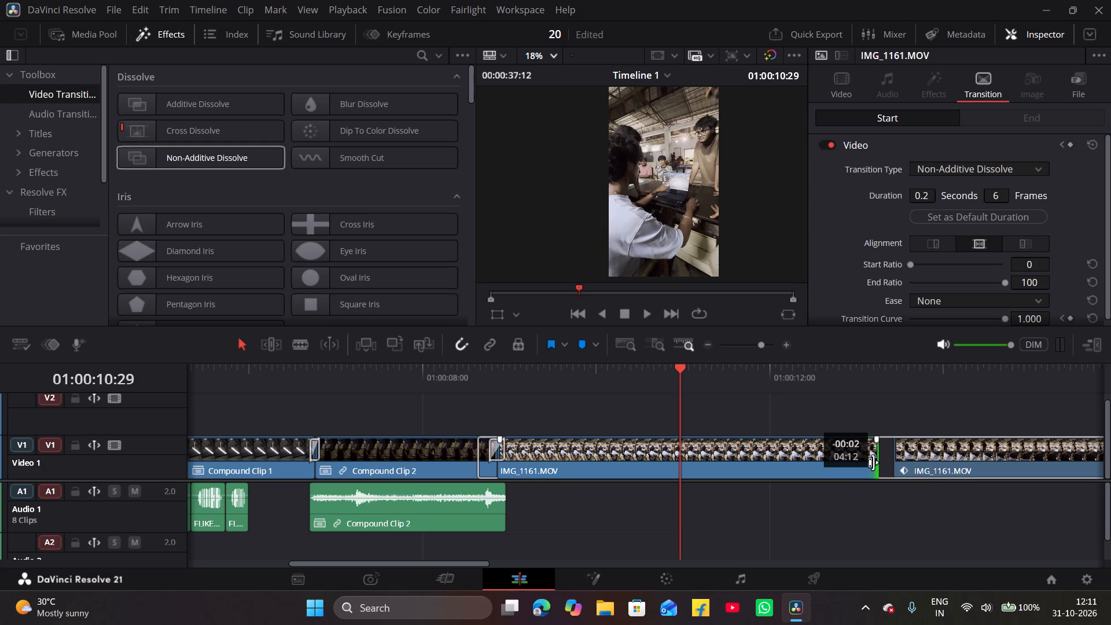
drag(873, 462, 930, 463)
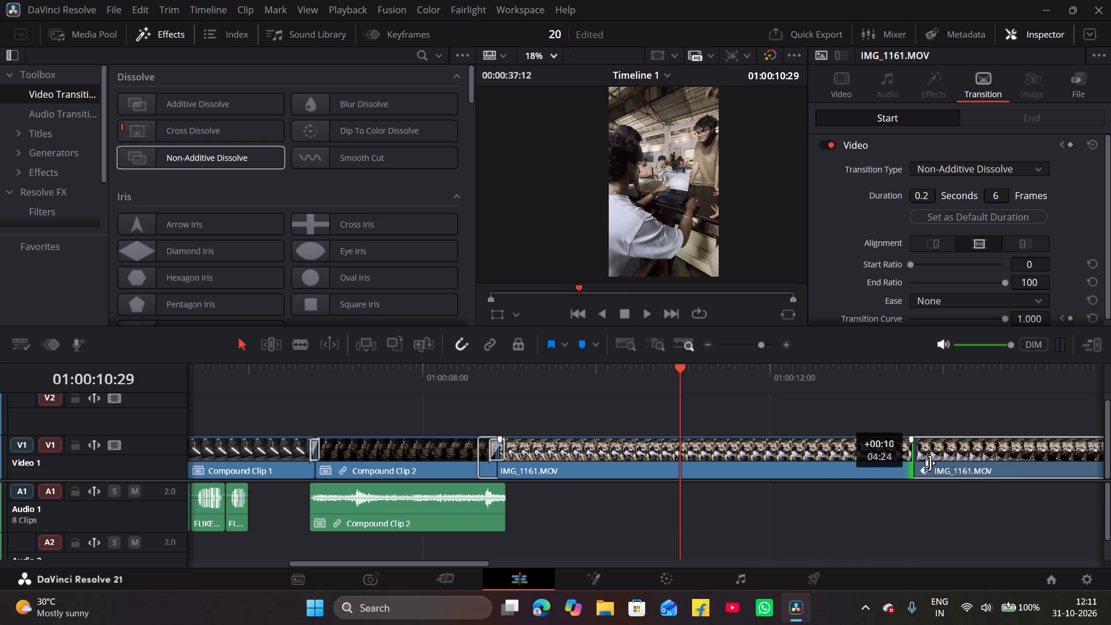
drag(930, 463, 907, 476)
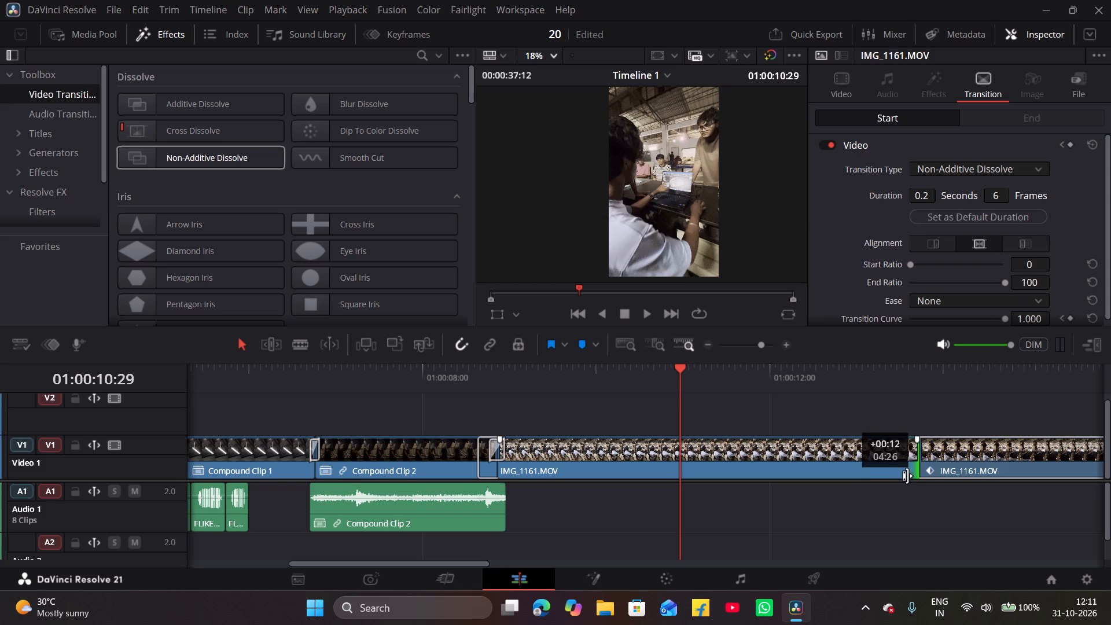
drag(907, 476, 876, 472)
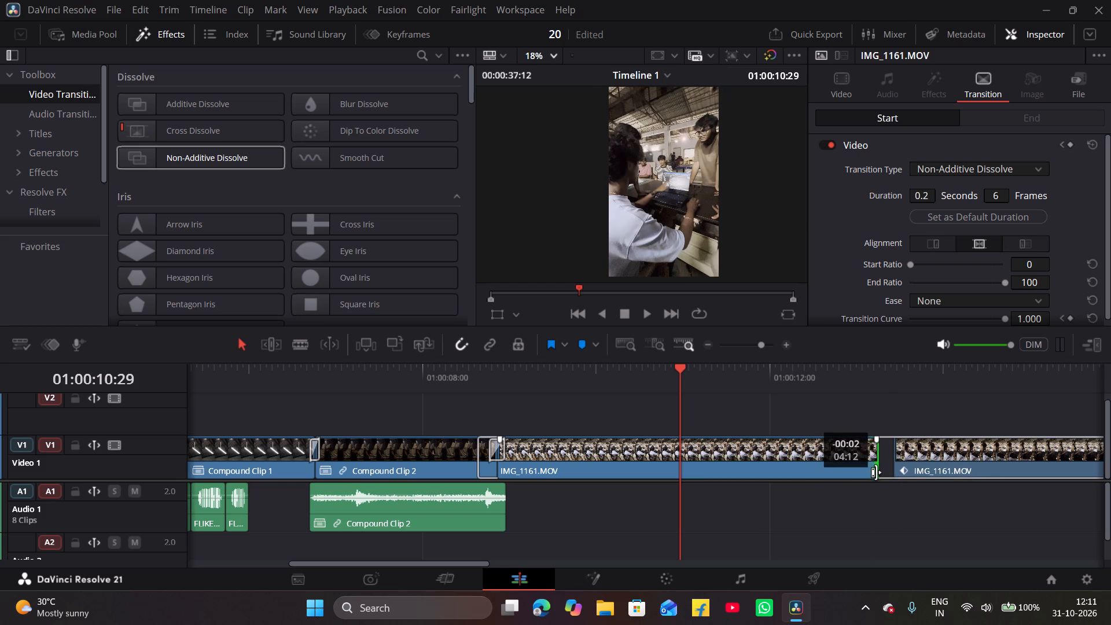
drag(876, 472, 884, 469)
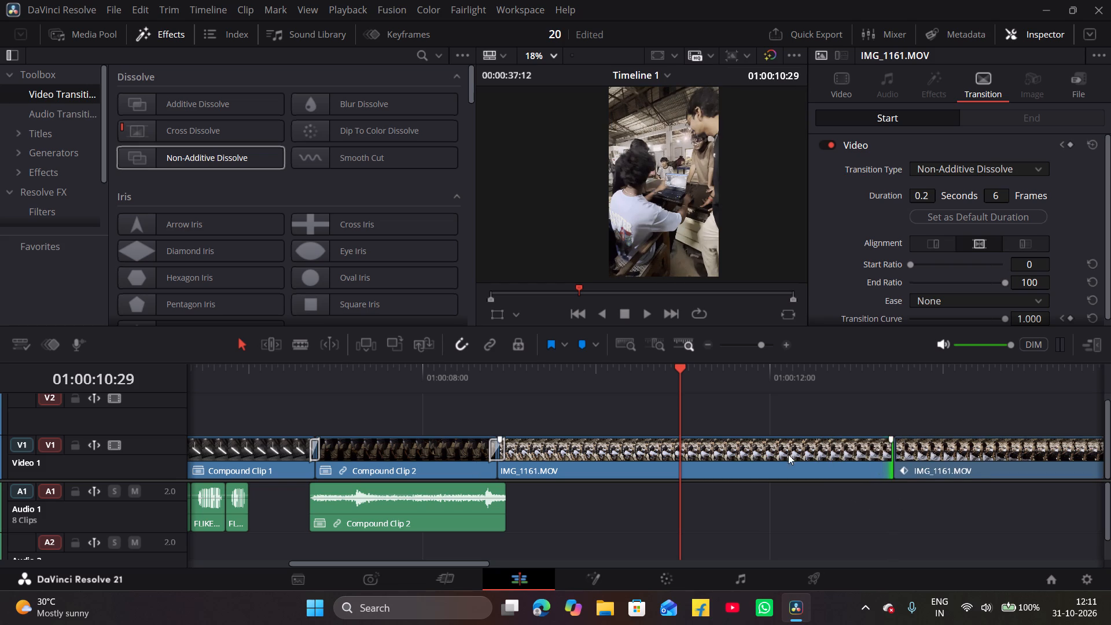
Play back from 01:00:09:28 through both IMG_1161.MOV clips into Compound Clip 3 to check the cuts.
drag(675, 366, 590, 399)
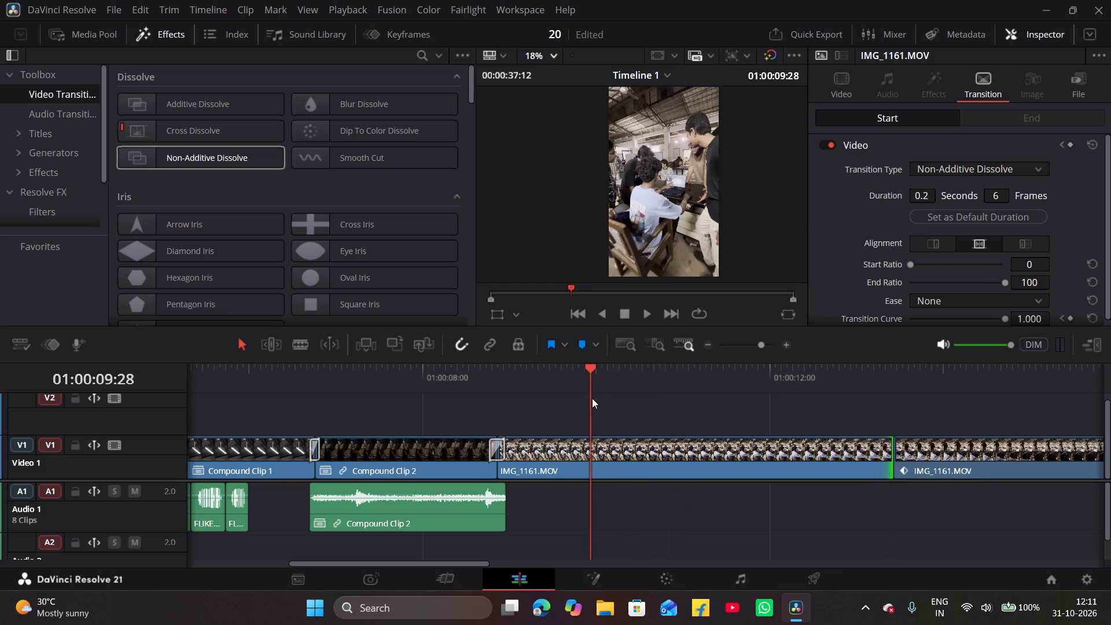
key(space)
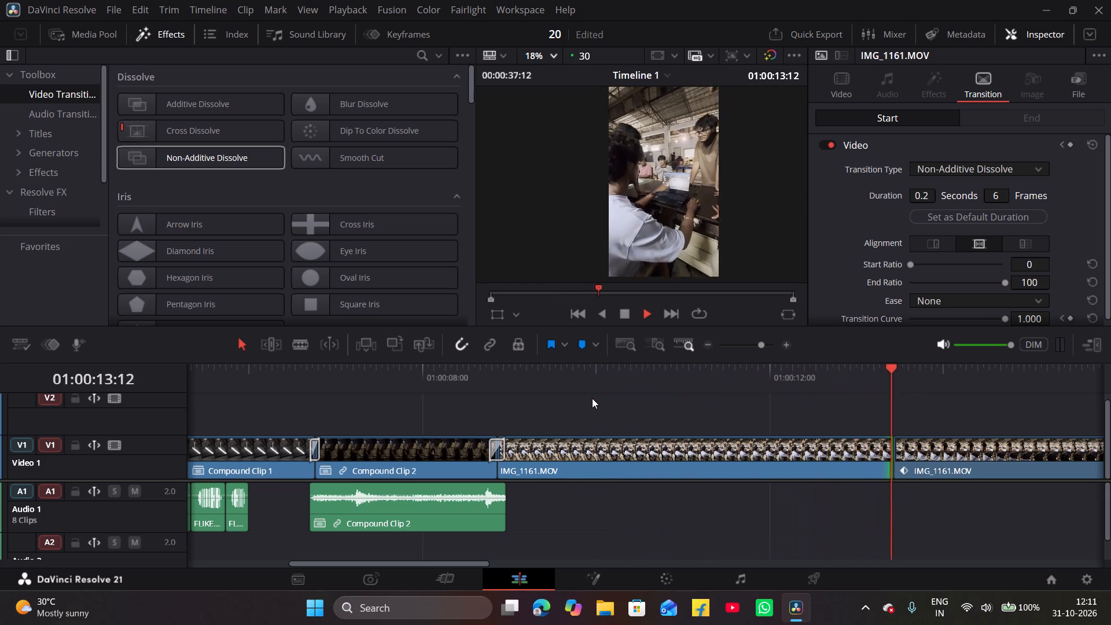
key(space)
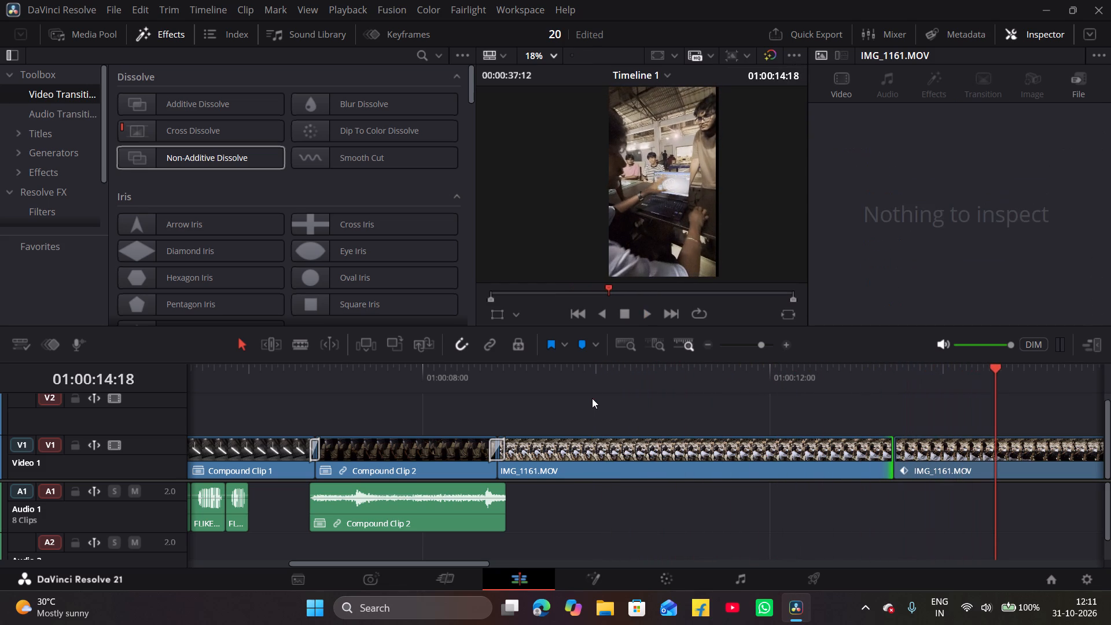
key(space)
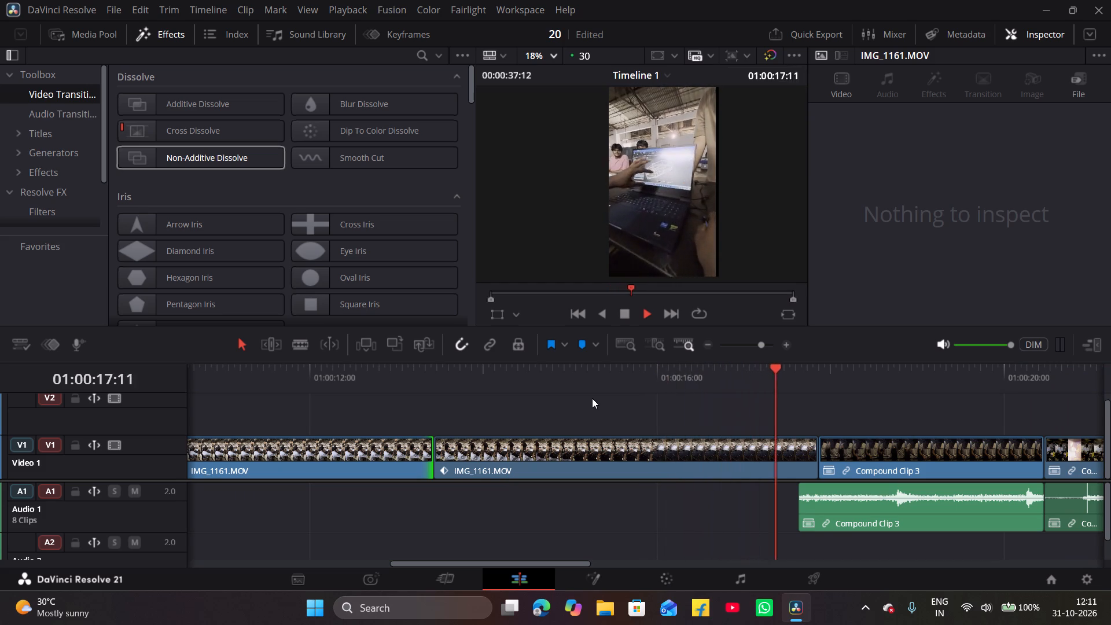
key(space)
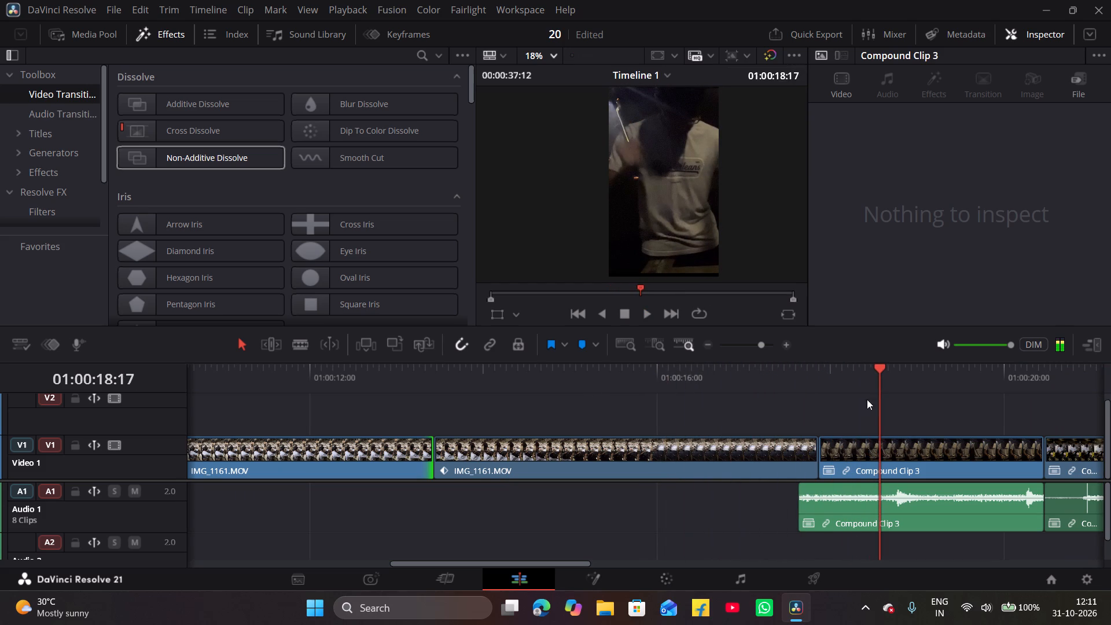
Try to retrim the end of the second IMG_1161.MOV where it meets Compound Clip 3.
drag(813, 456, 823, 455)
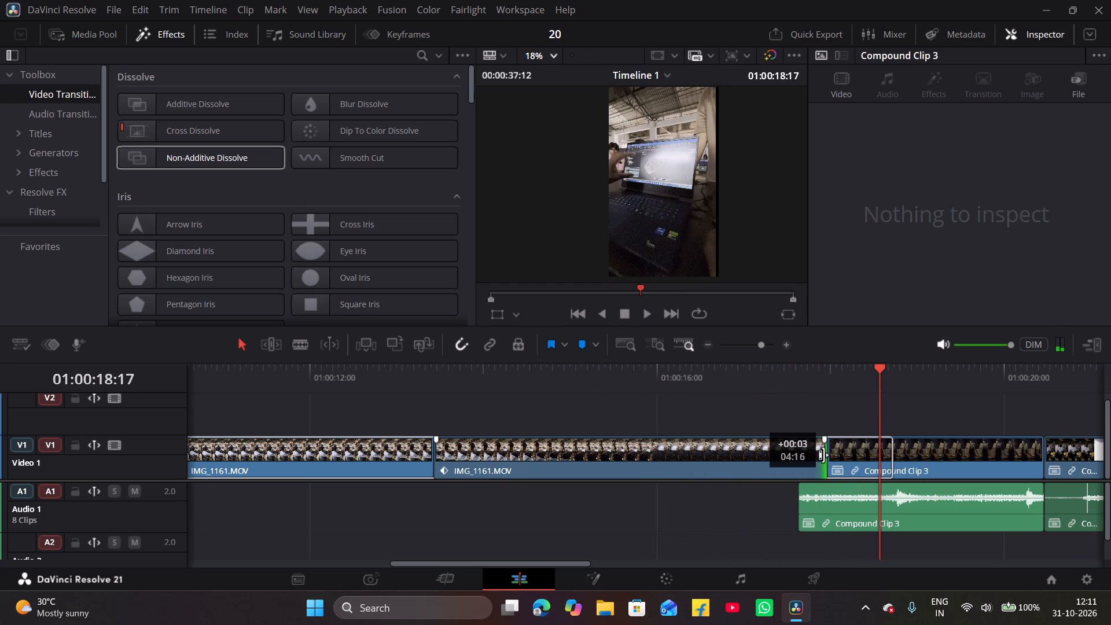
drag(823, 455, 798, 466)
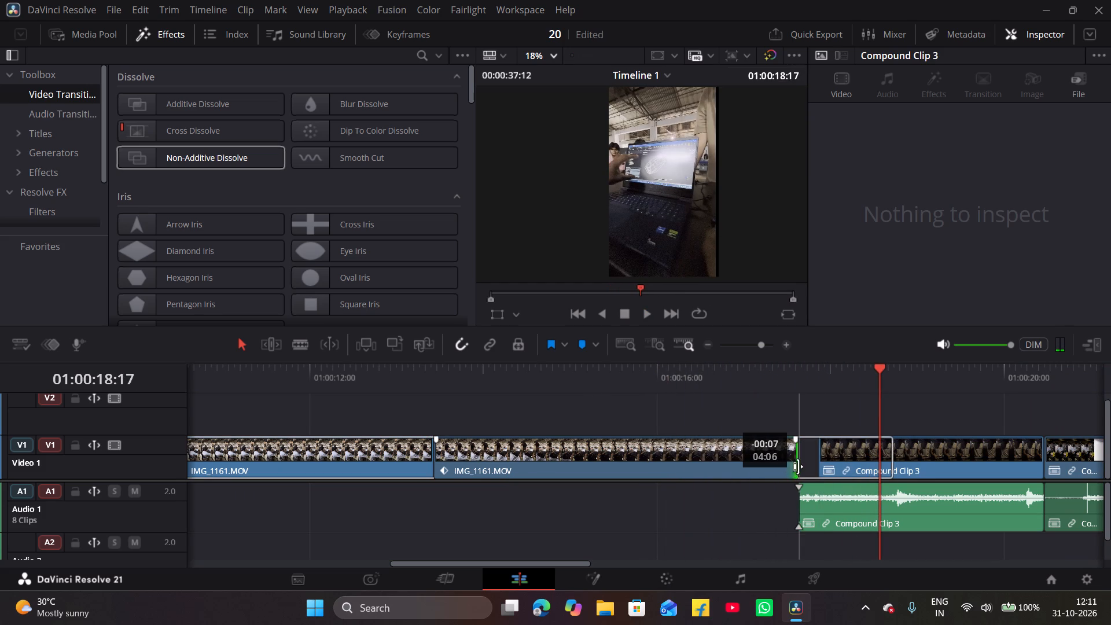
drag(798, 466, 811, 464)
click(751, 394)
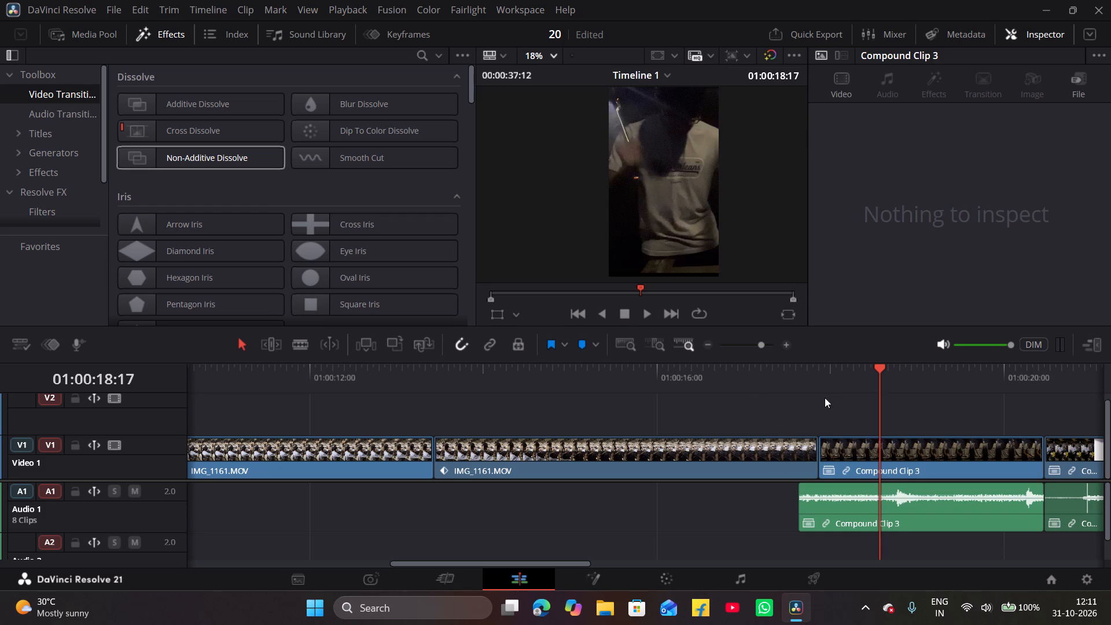
Inspect the cut between the second IMG_1161.MOV and Compound Clip 3 up close around 01:00:17:26.
click(811, 377)
key(Right)
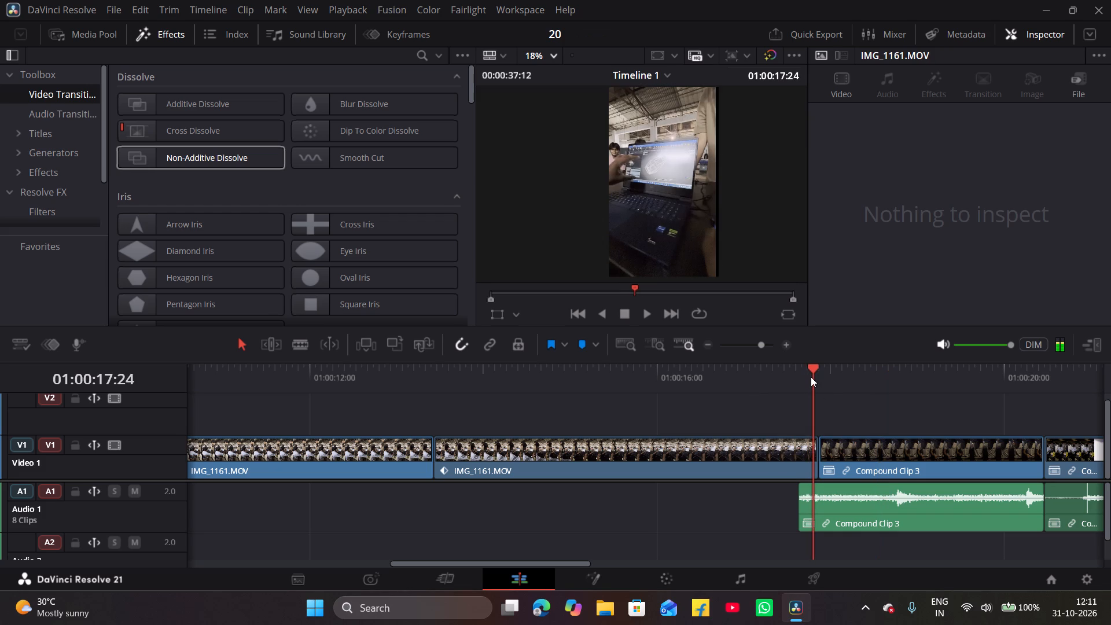
key(Right)
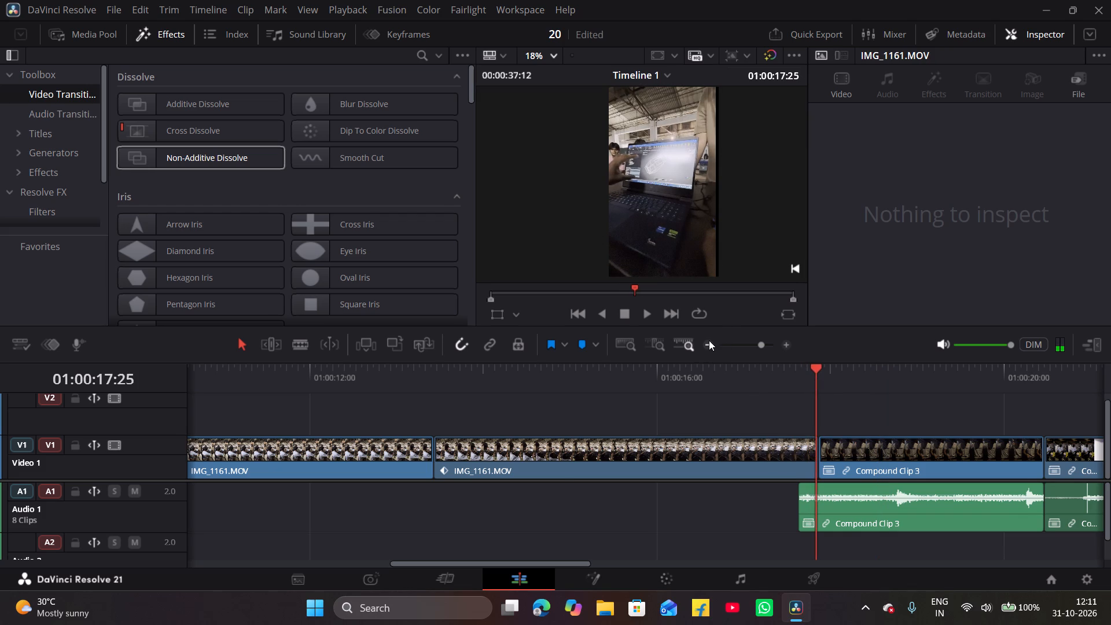
click(709, 340)
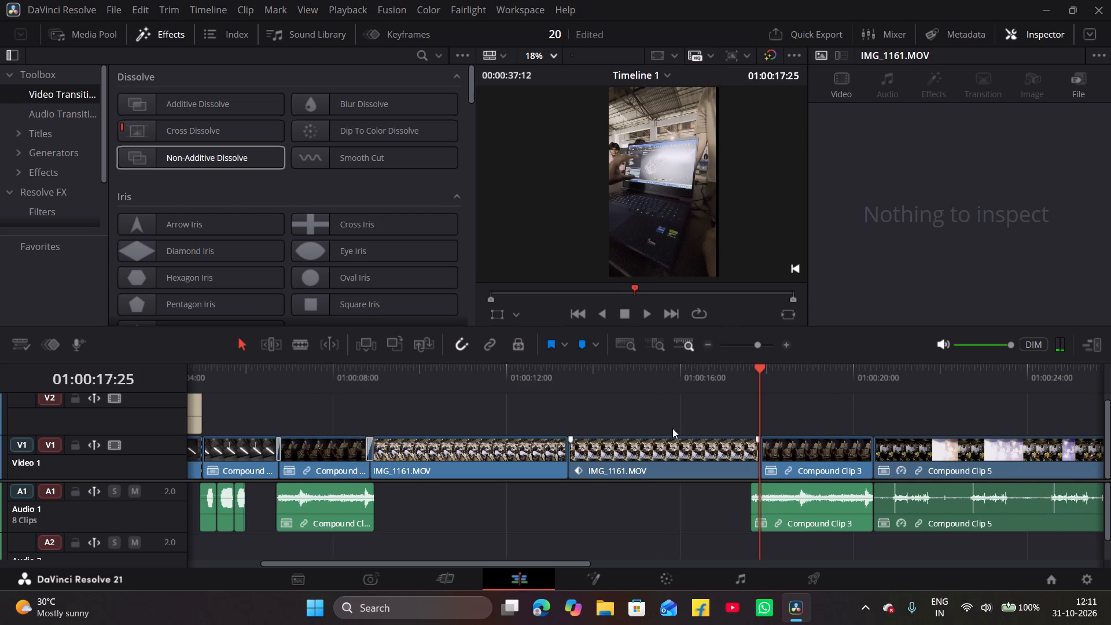
drag(755, 362, 752, 362)
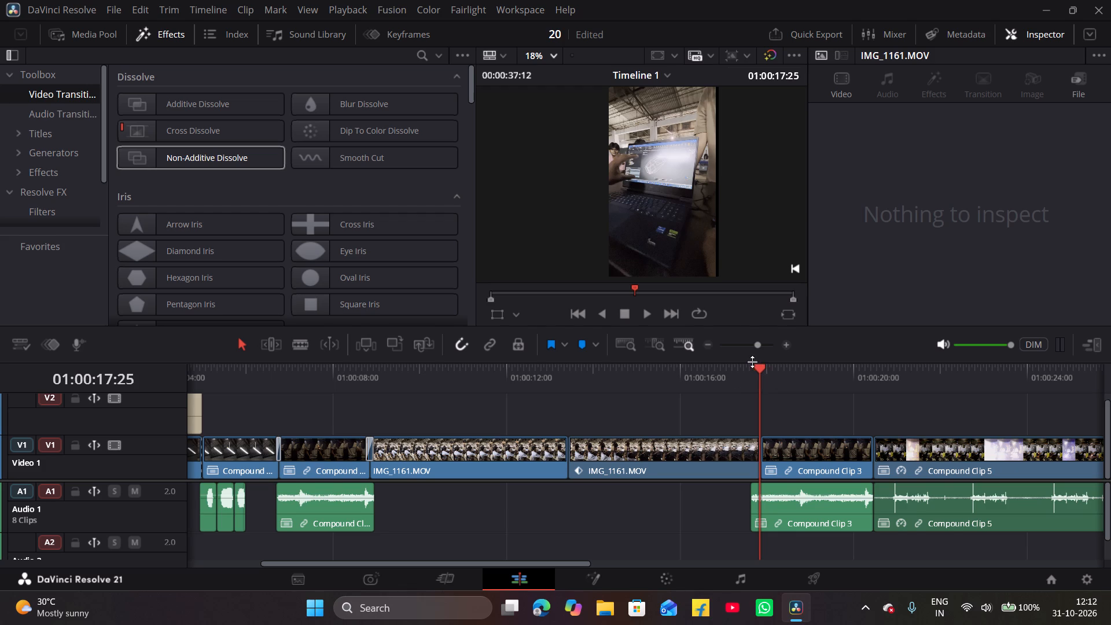
drag(752, 362, 758, 367)
drag(764, 375, 751, 381)
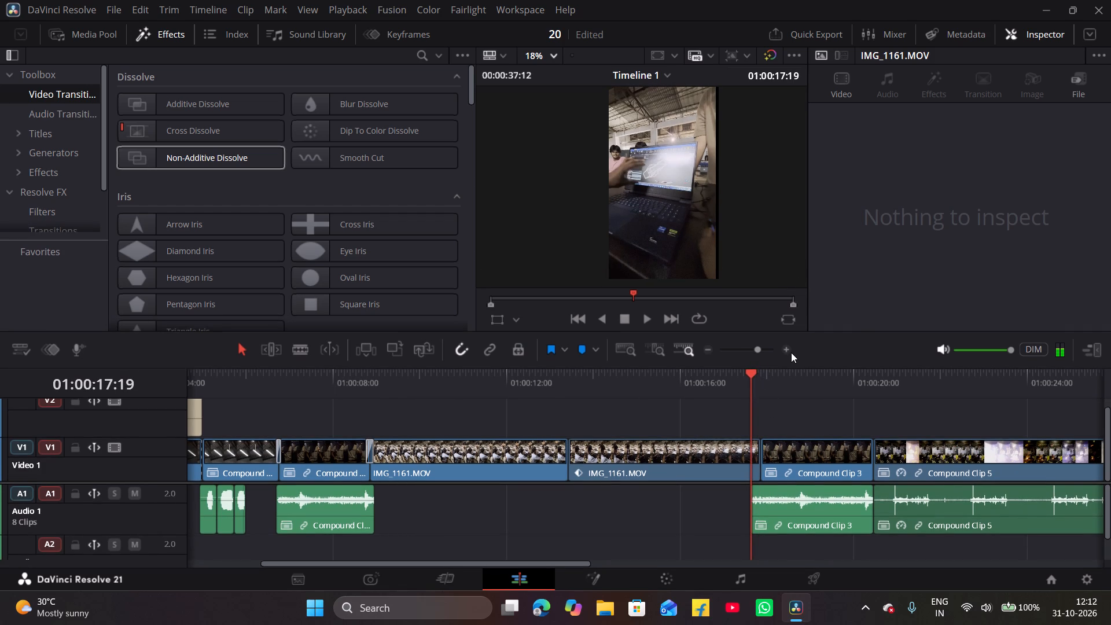
double_click(786, 350)
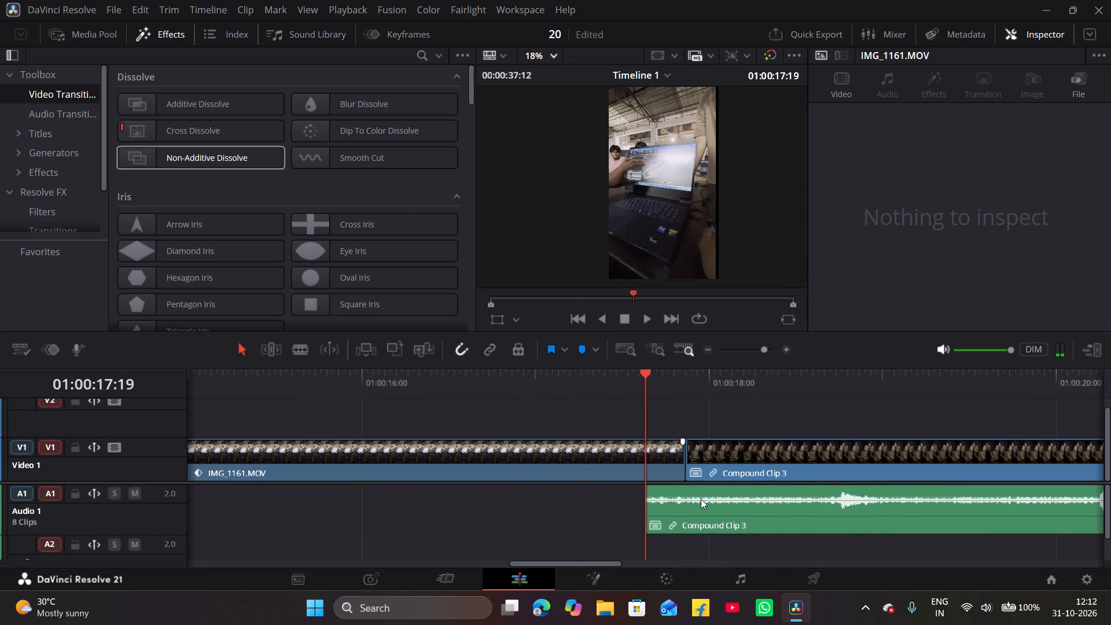
click(682, 378)
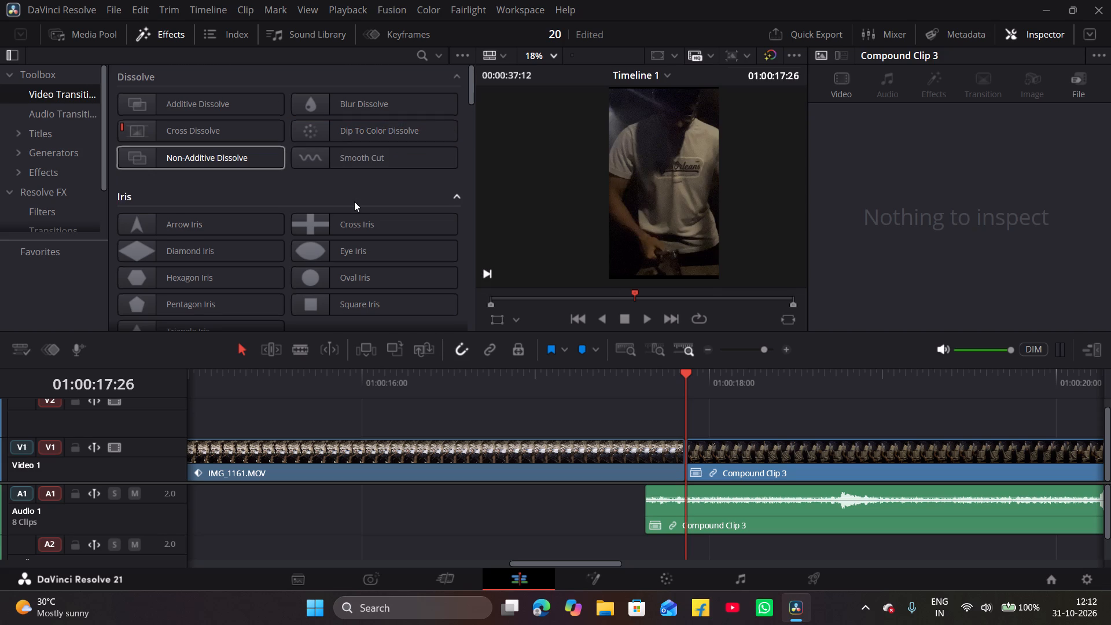
Browse the video transitions through the Fusion Transitions group, previewing candidates such as Glitch at the cut before Compound Clip 3.
scroll(354, 201, down, 11)
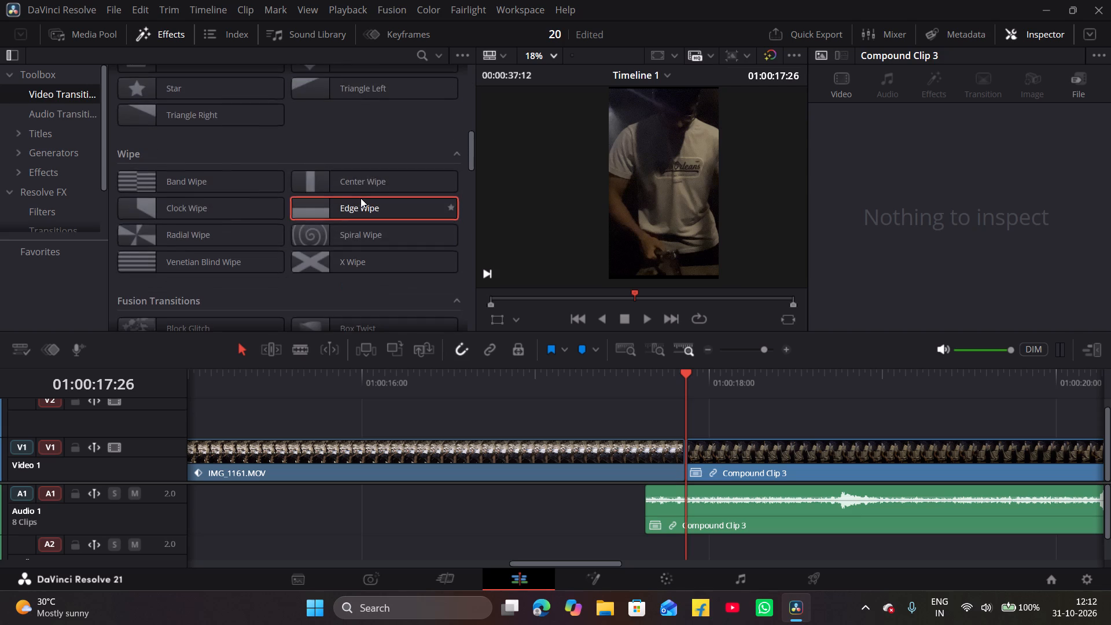
scroll(360, 198, down, 5)
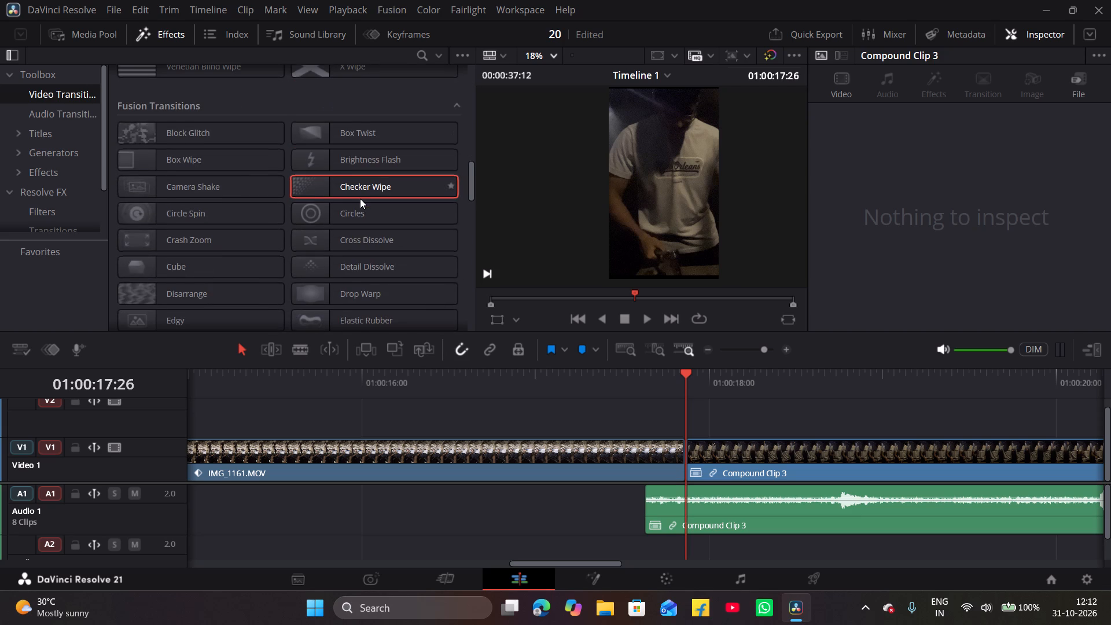
scroll(360, 198, down, 3)
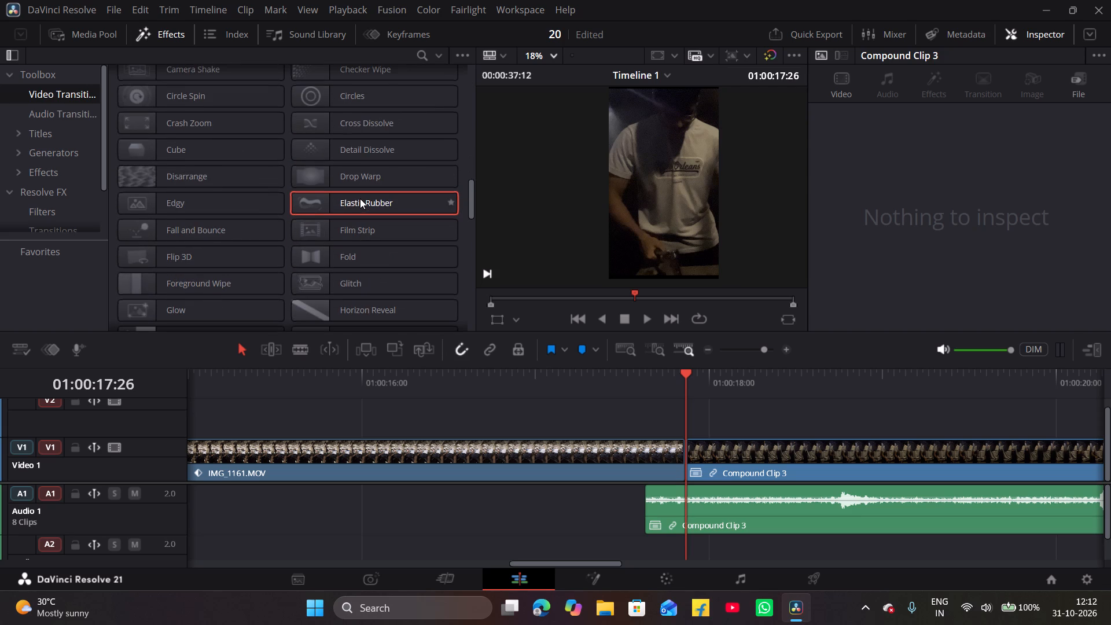
scroll(360, 198, down, 1)
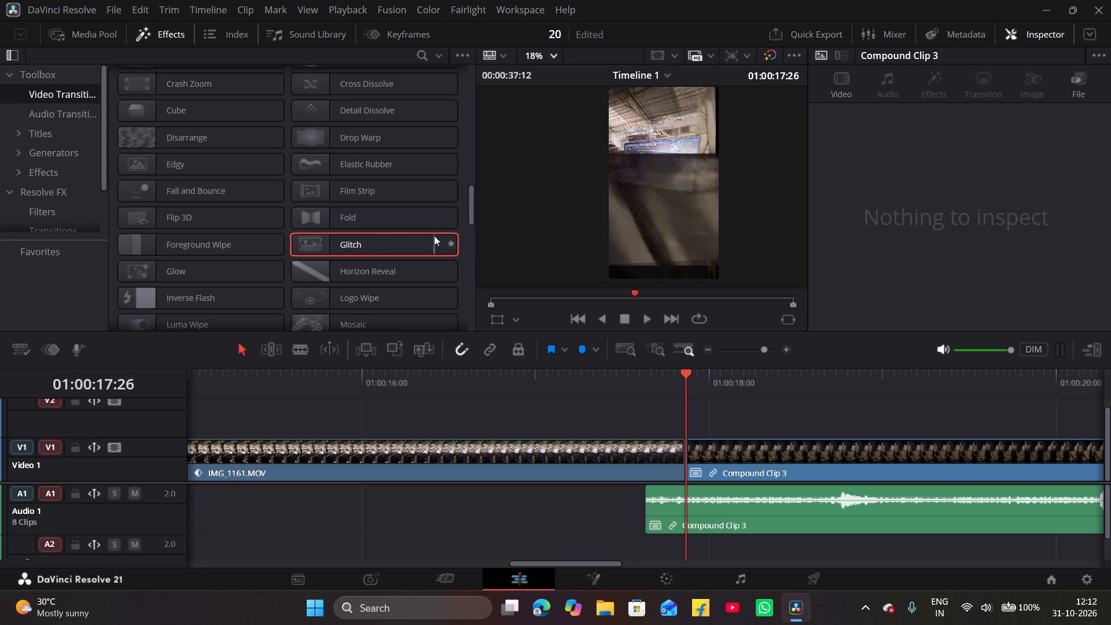
scroll(434, 236, down, 2)
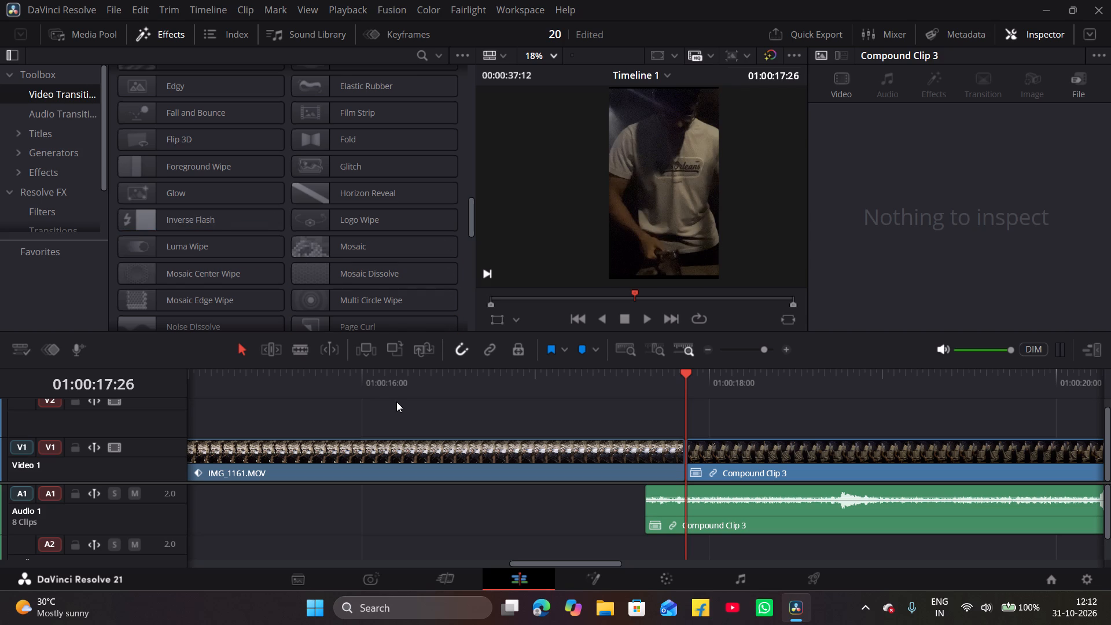
Replace the Non-Additive Dissolve between Compound Clip 2 and the first IMG_1161.MOV with an Inverse Flash transition.
scroll(396, 402, right, 9)
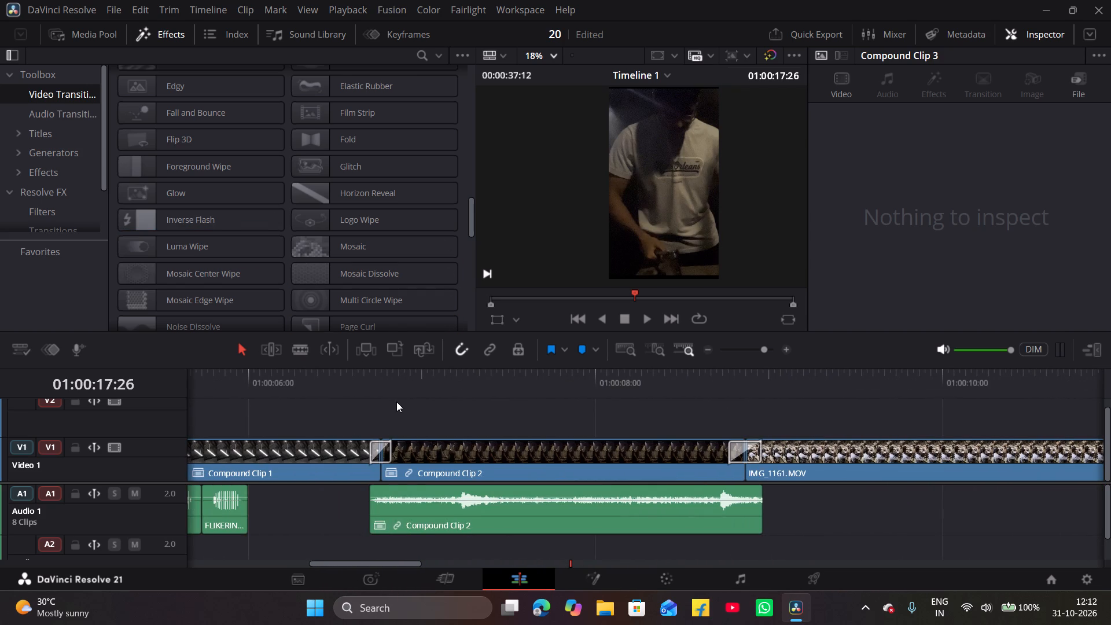
scroll(396, 402, left, 1)
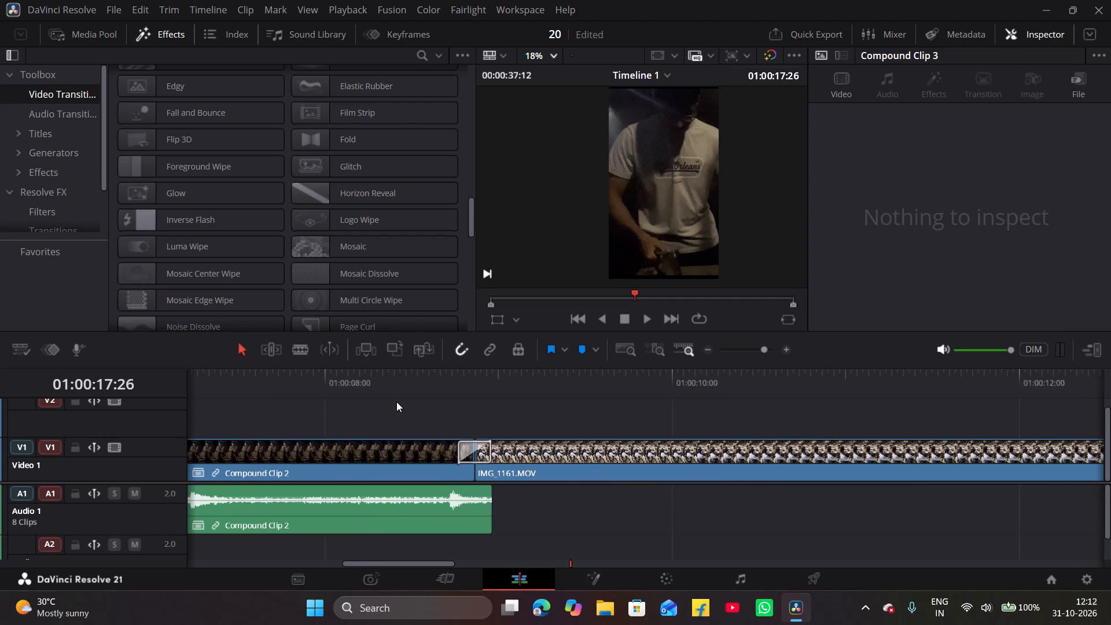
click(788, 347)
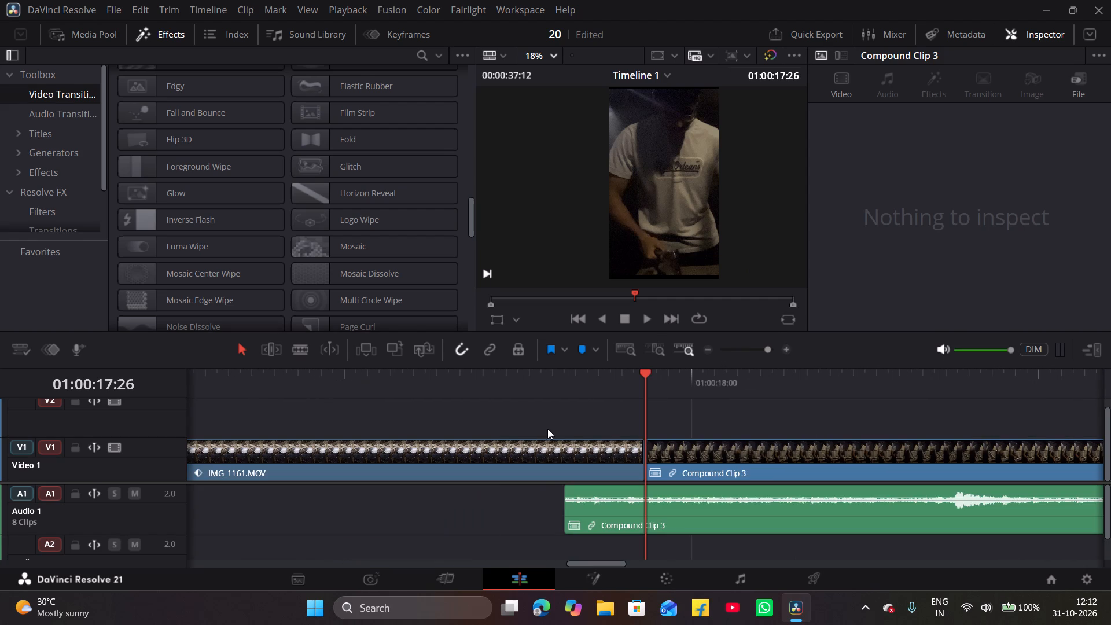
scroll(608, 409, right, 5)
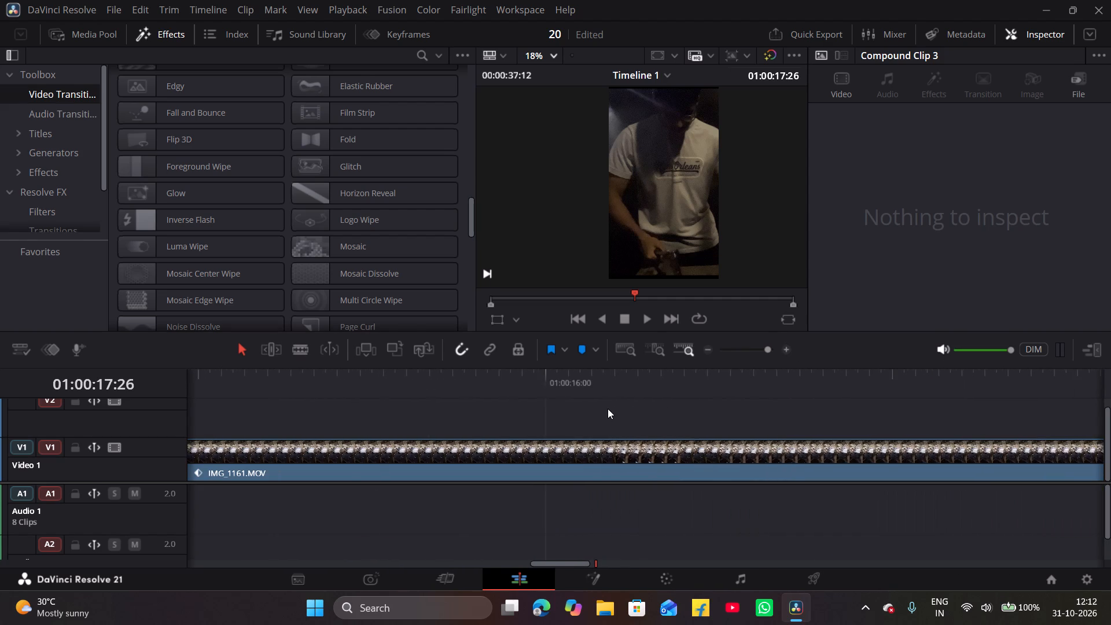
scroll(608, 409, right, 3)
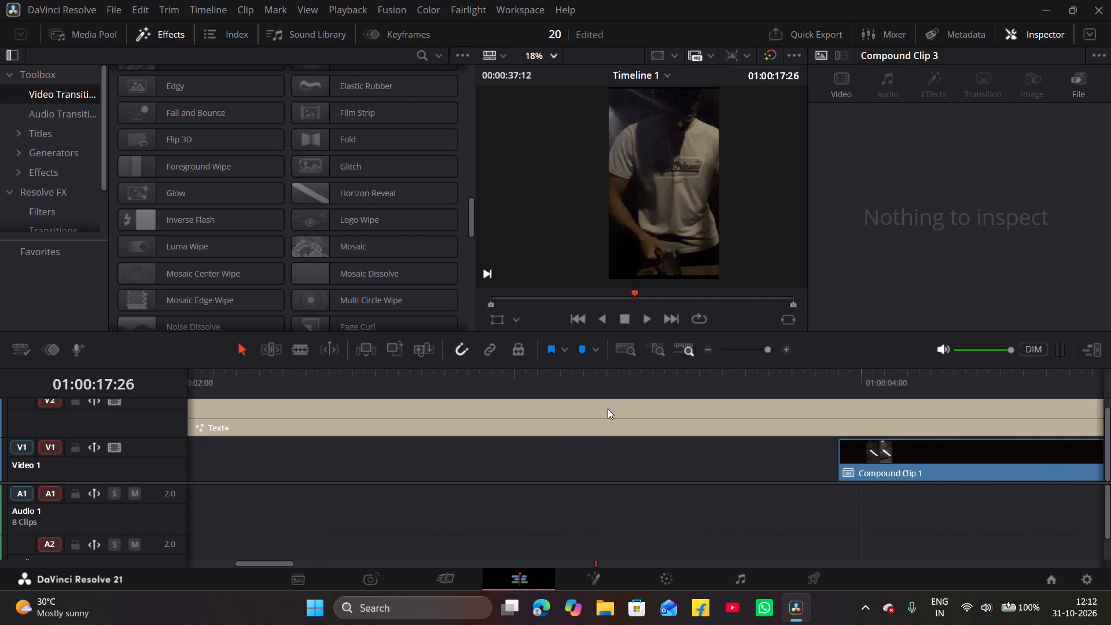
scroll(608, 409, left, 3)
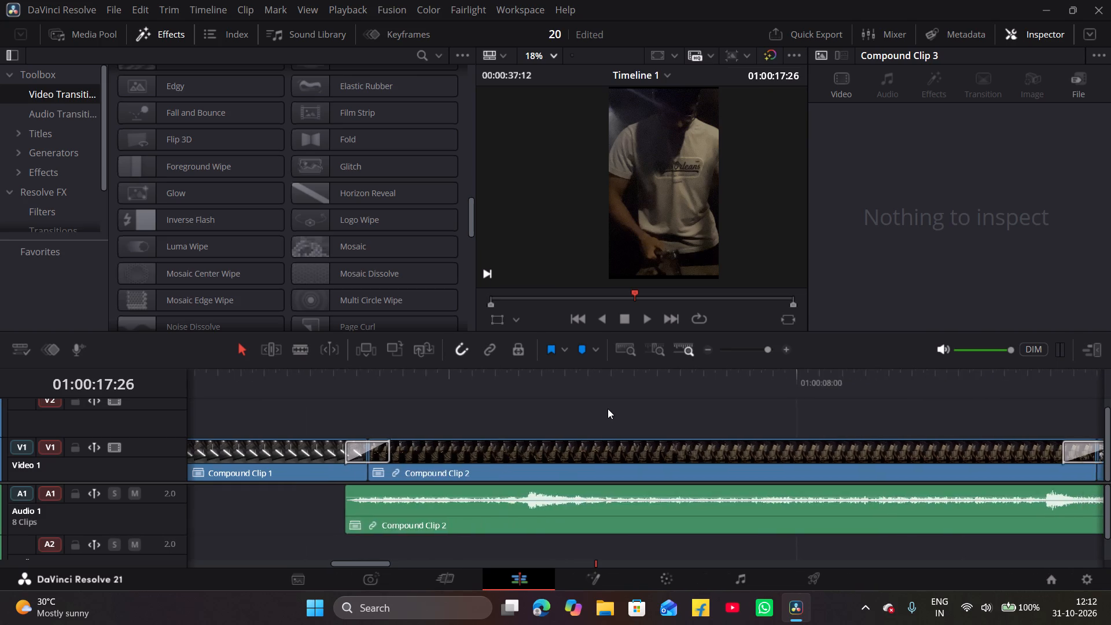
scroll(608, 409, right, 1)
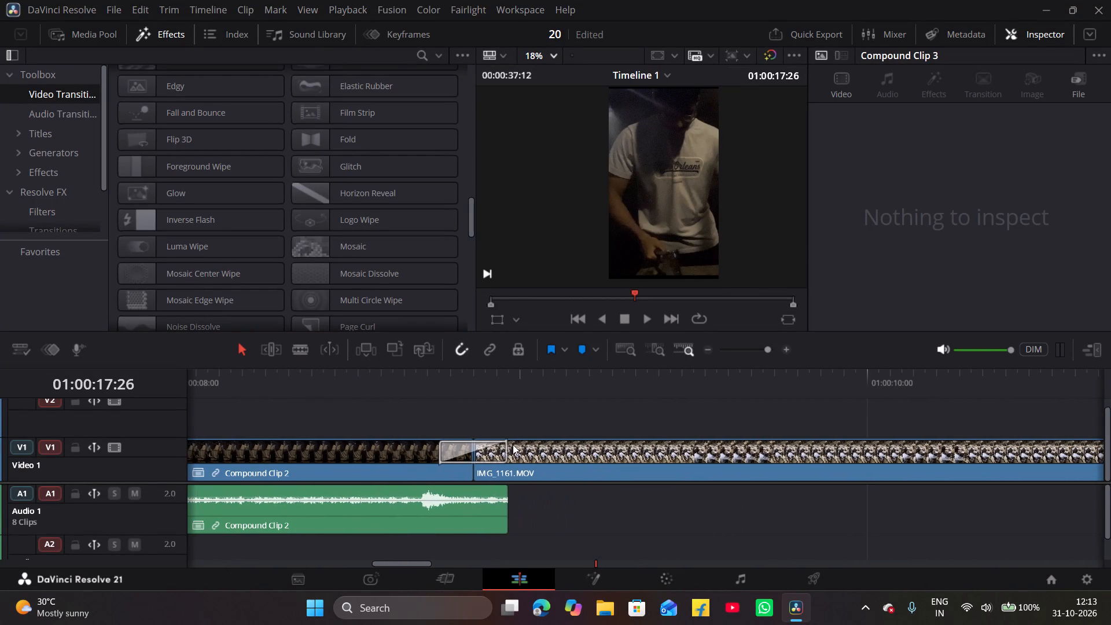
click(505, 461)
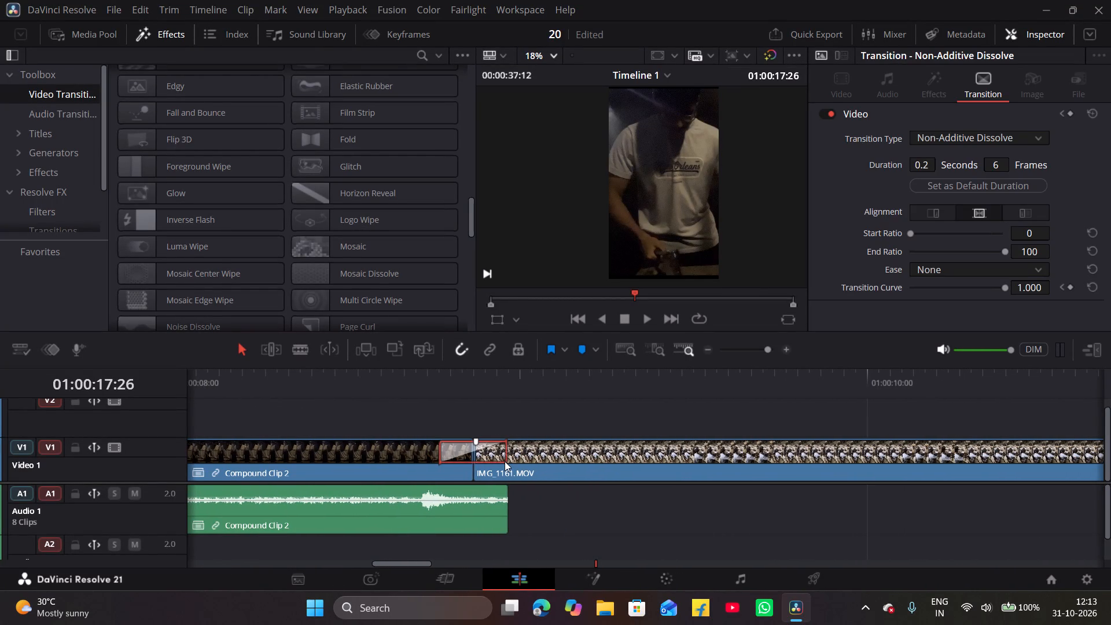
key(BackSpace)
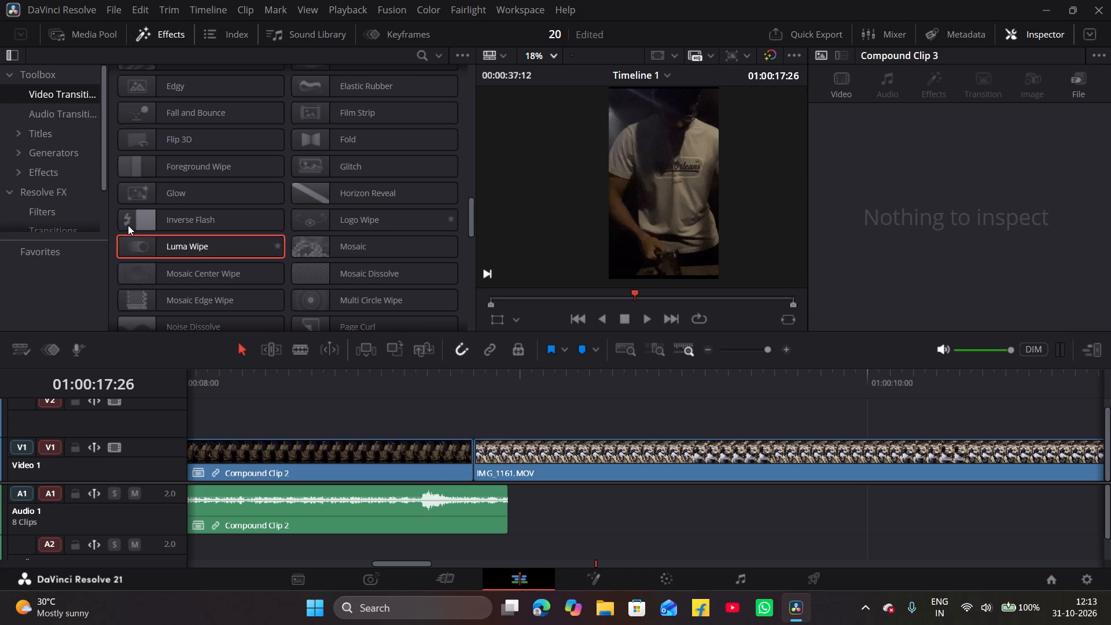
drag(137, 225, 463, 461)
Play back the Inverse Flash from Compound Clip 2 into IMG_1161.MOV several times, including at half speed.
click(431, 391)
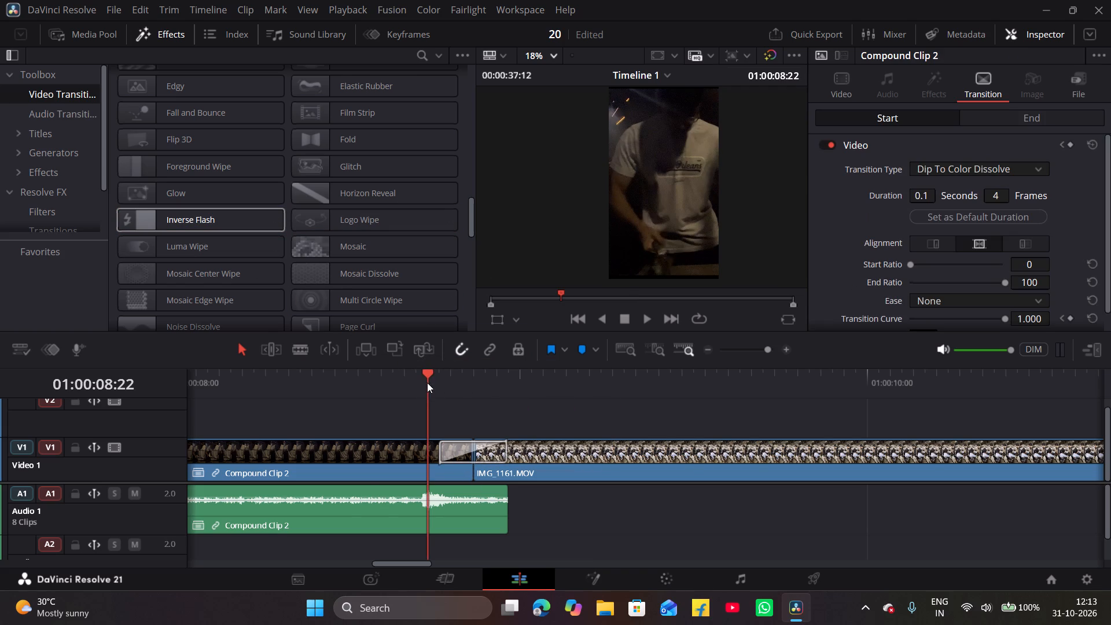
drag(424, 373, 337, 400)
key(shift+k)
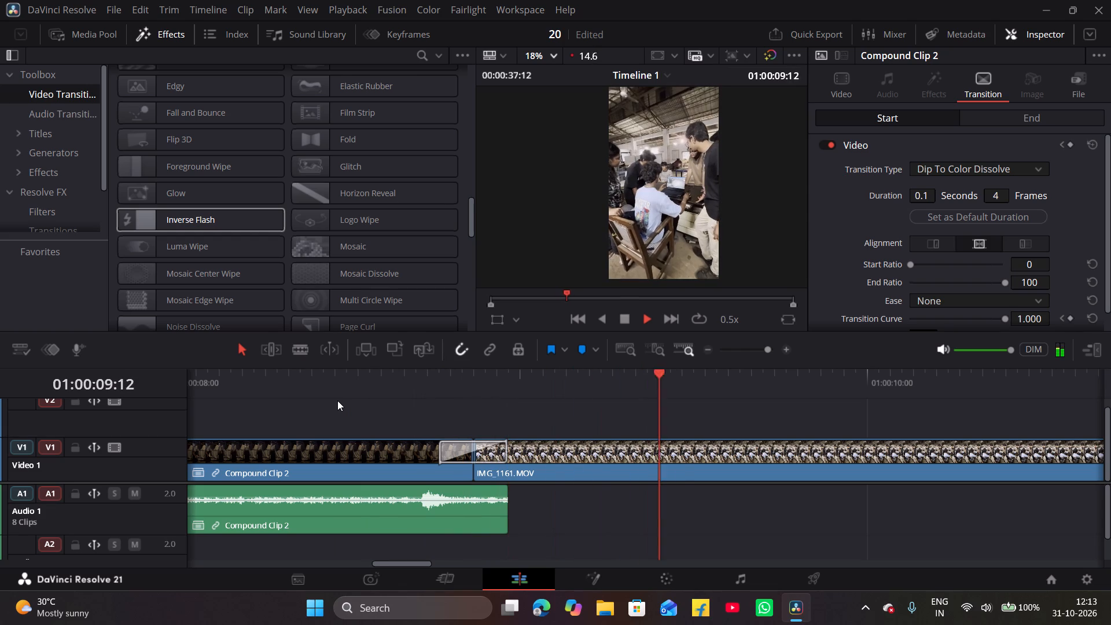
key(space)
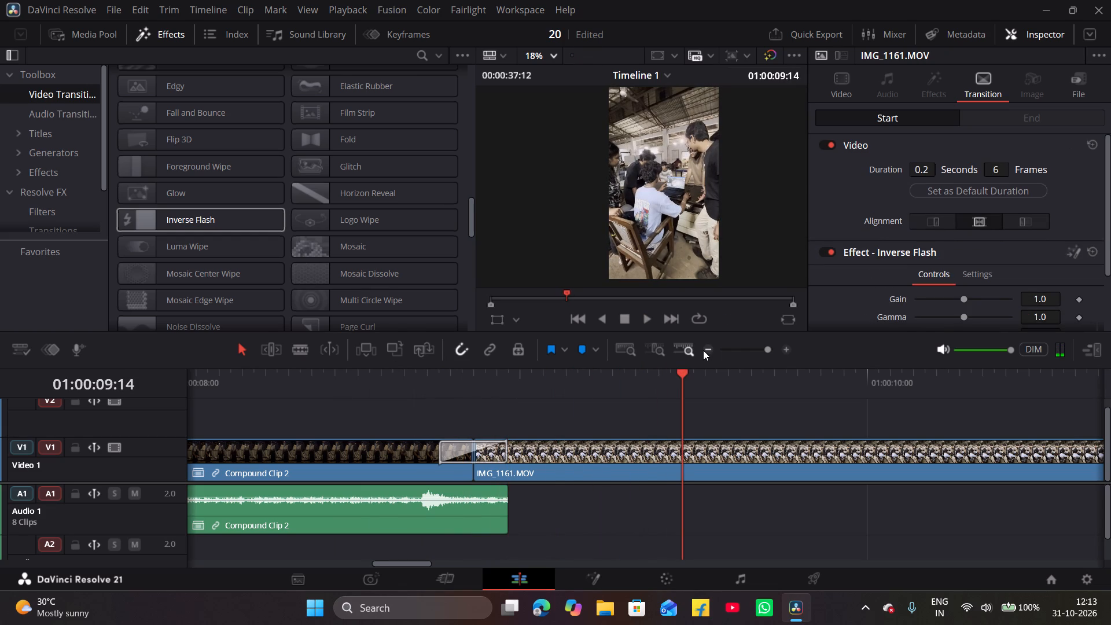
click(703, 350)
click(256, 398)
key(space)
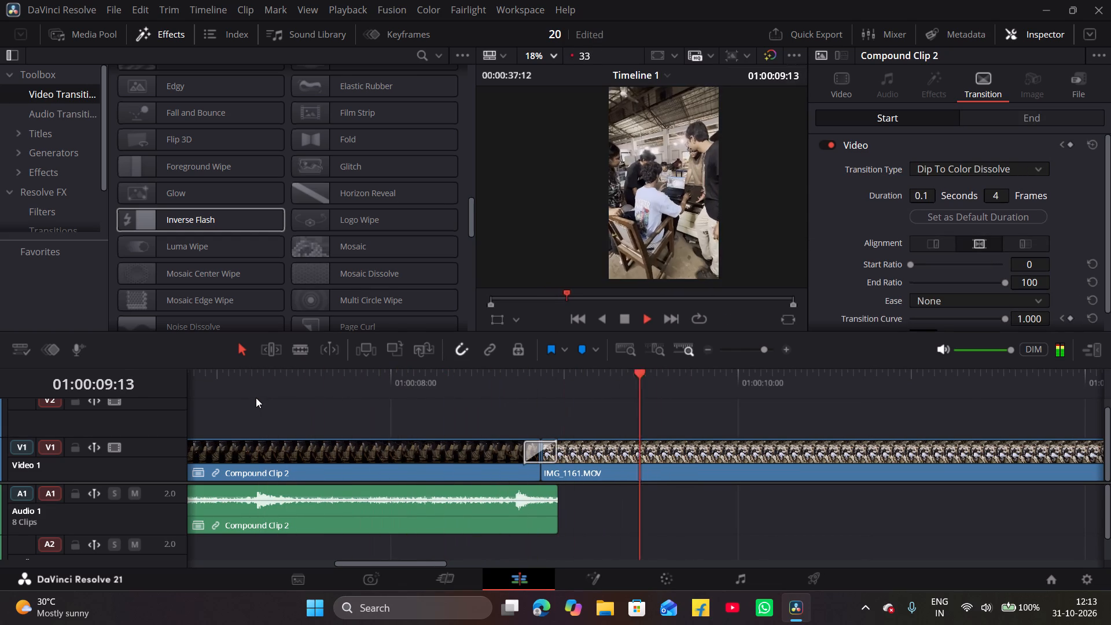
key(space)
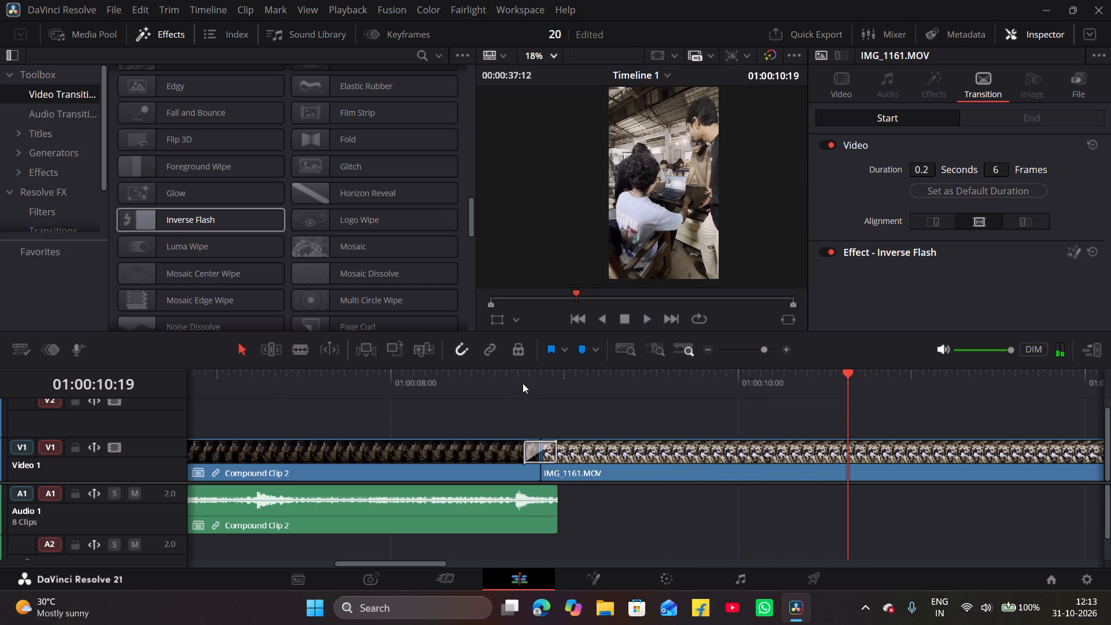
click(523, 383)
text(kk)
key(space)
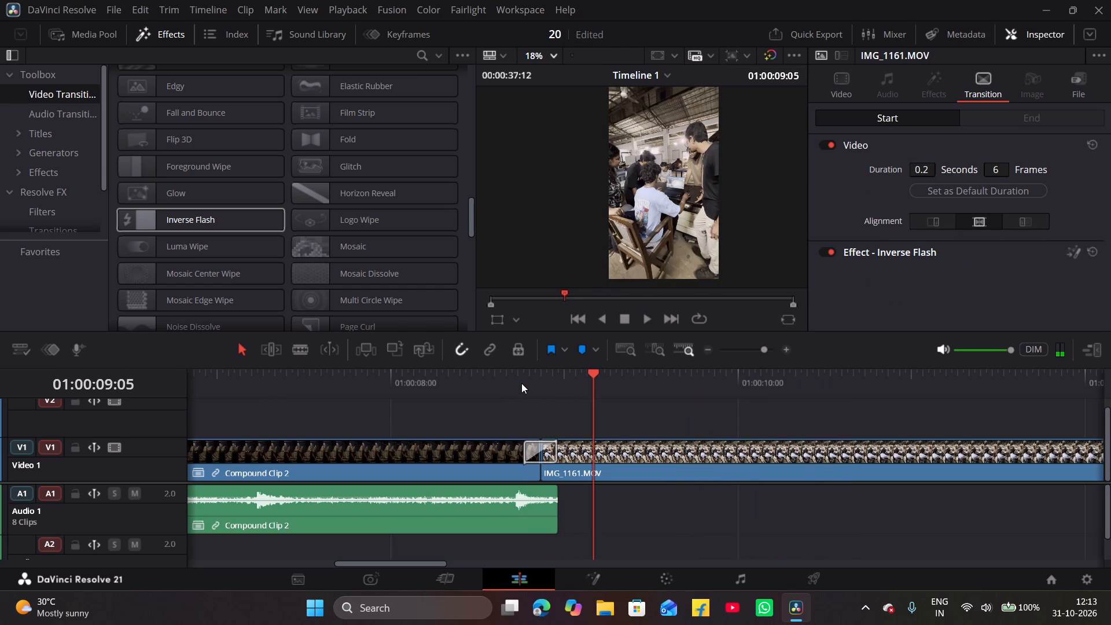
Open the Inverse Flash transition in the Fusion page to examine its nodes, and return to the Edit page.
click(555, 455)
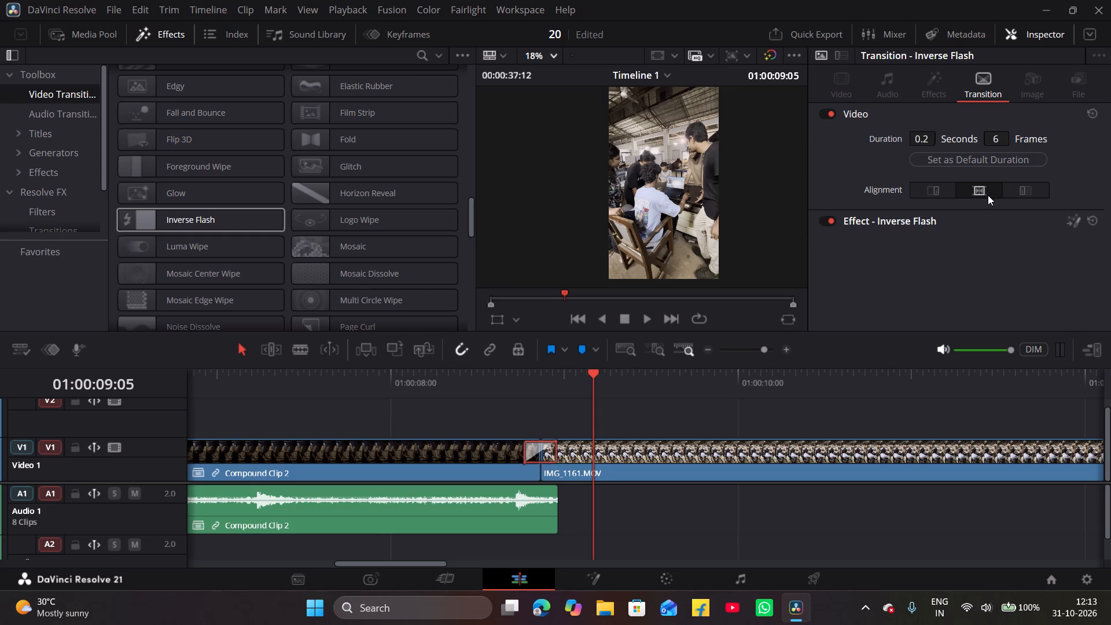
scroll(968, 258, down, 1)
scroll(1081, 222, down, 1)
click(1081, 222)
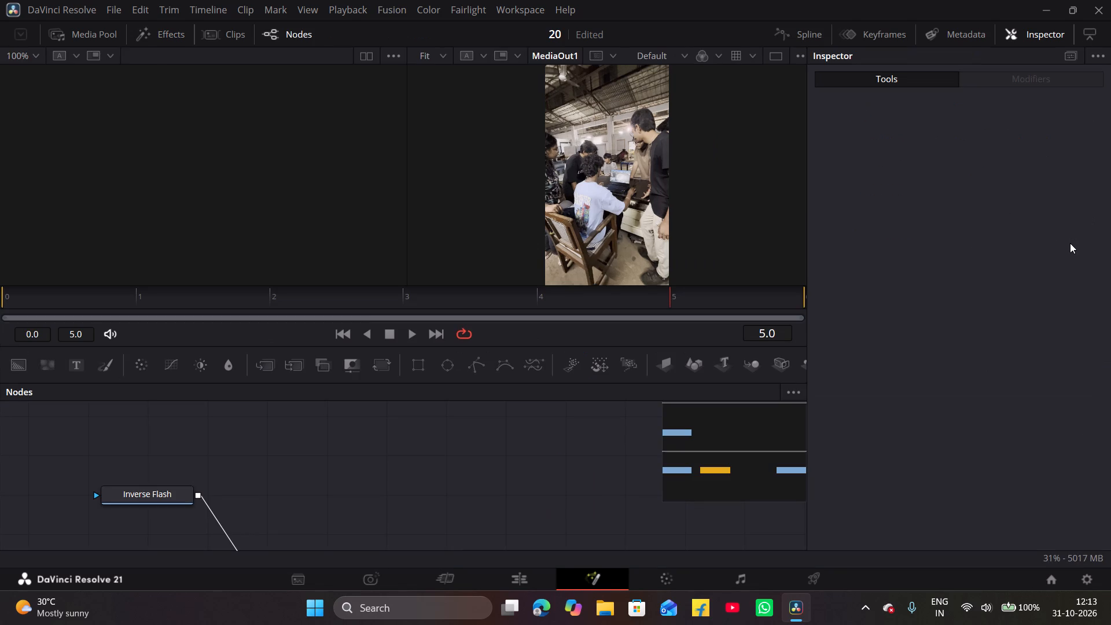
scroll(377, 450, down, 4)
scroll(323, 460, up, 2)
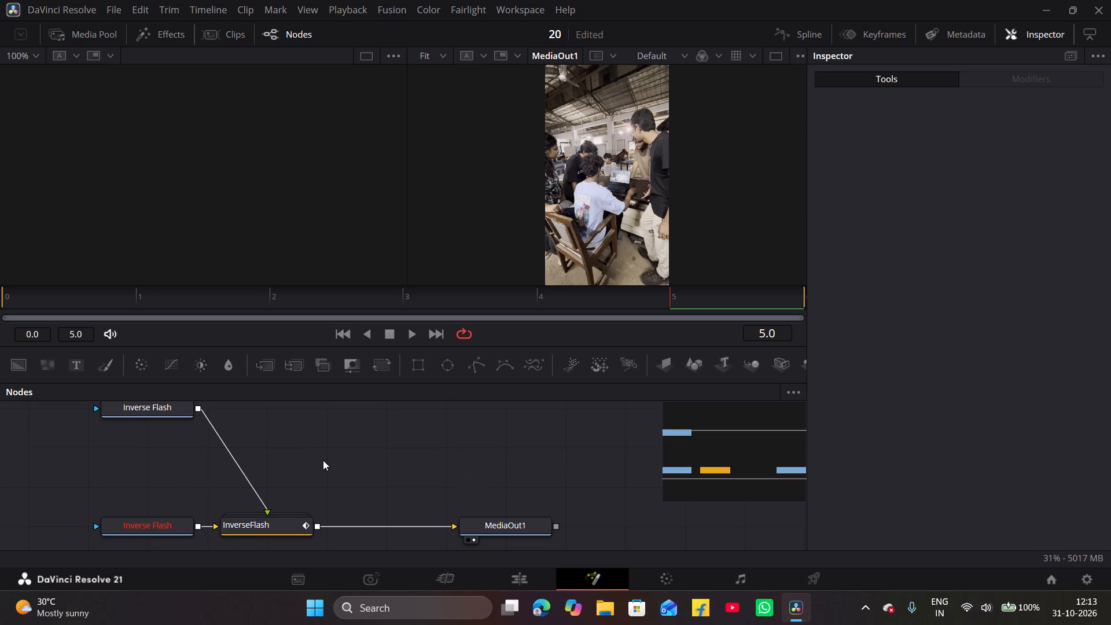
click(513, 575)
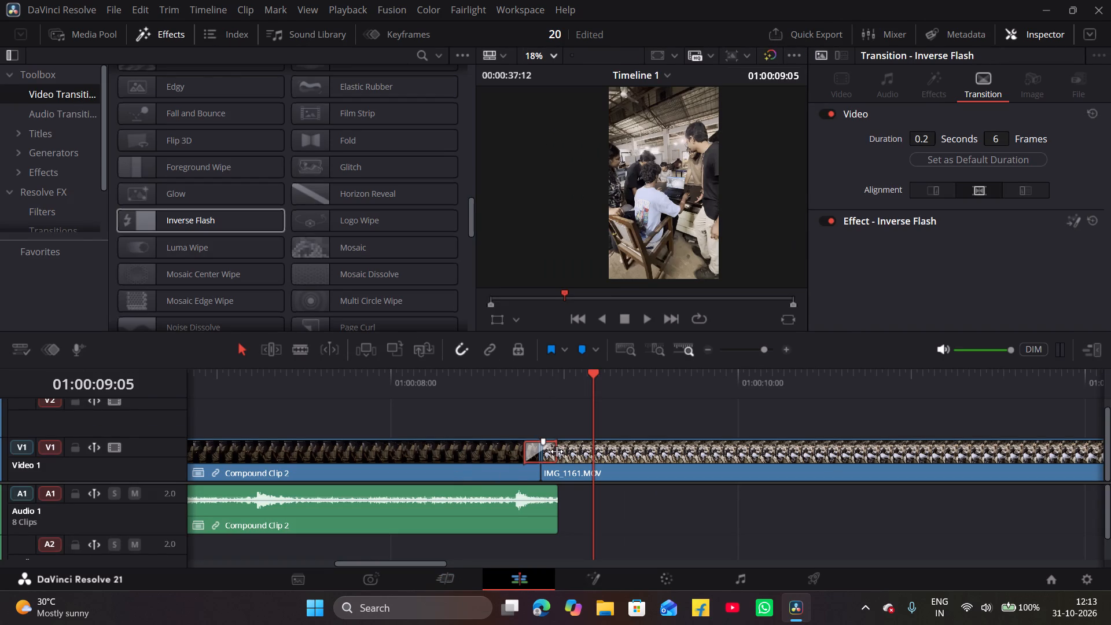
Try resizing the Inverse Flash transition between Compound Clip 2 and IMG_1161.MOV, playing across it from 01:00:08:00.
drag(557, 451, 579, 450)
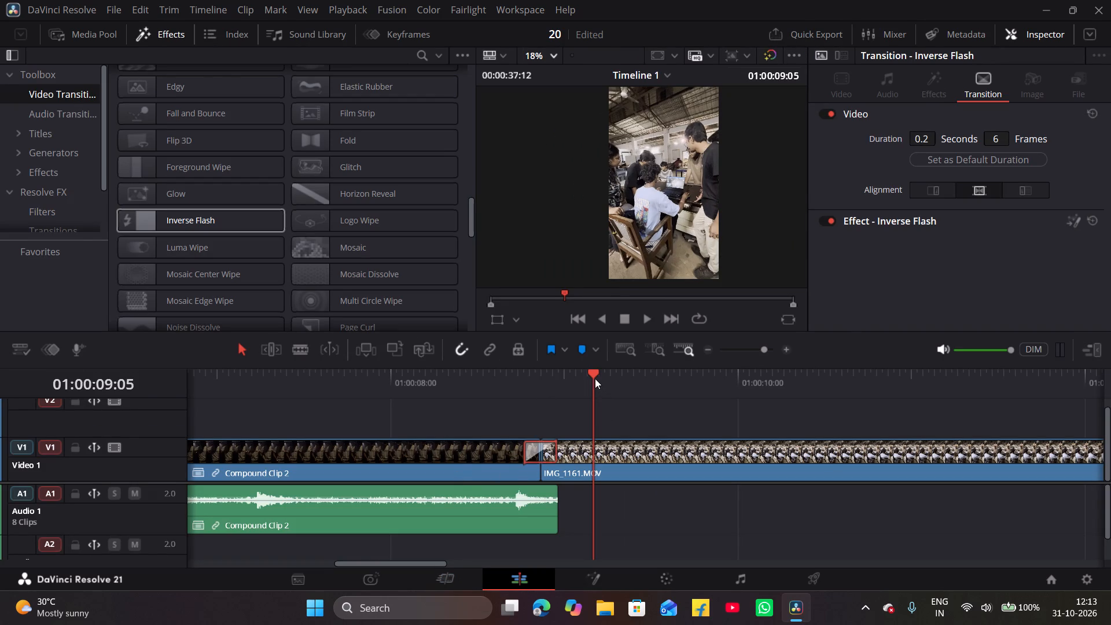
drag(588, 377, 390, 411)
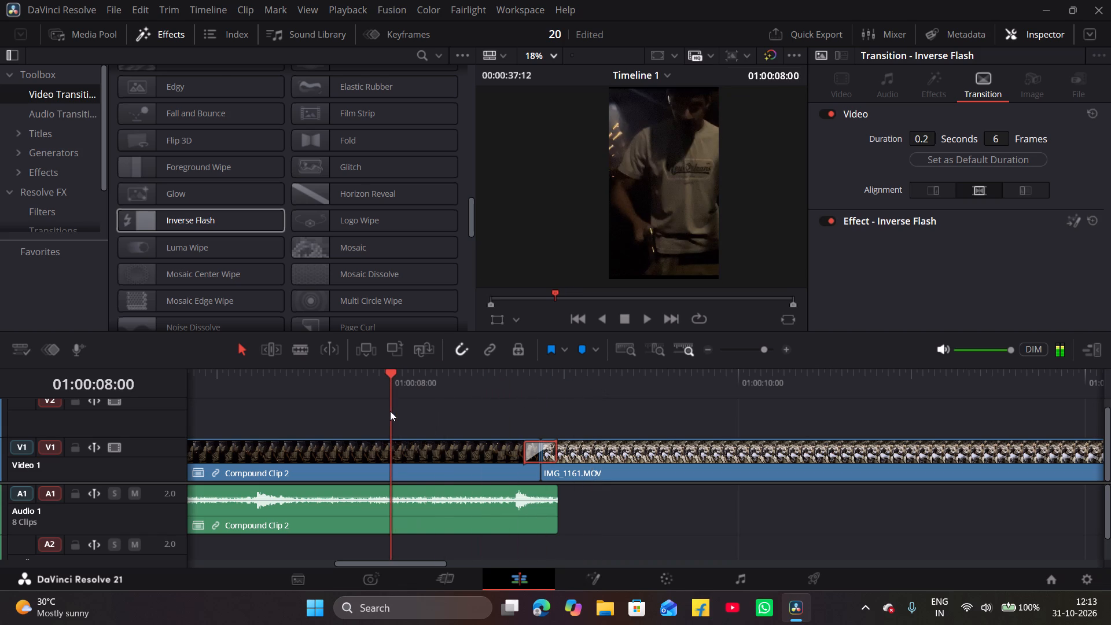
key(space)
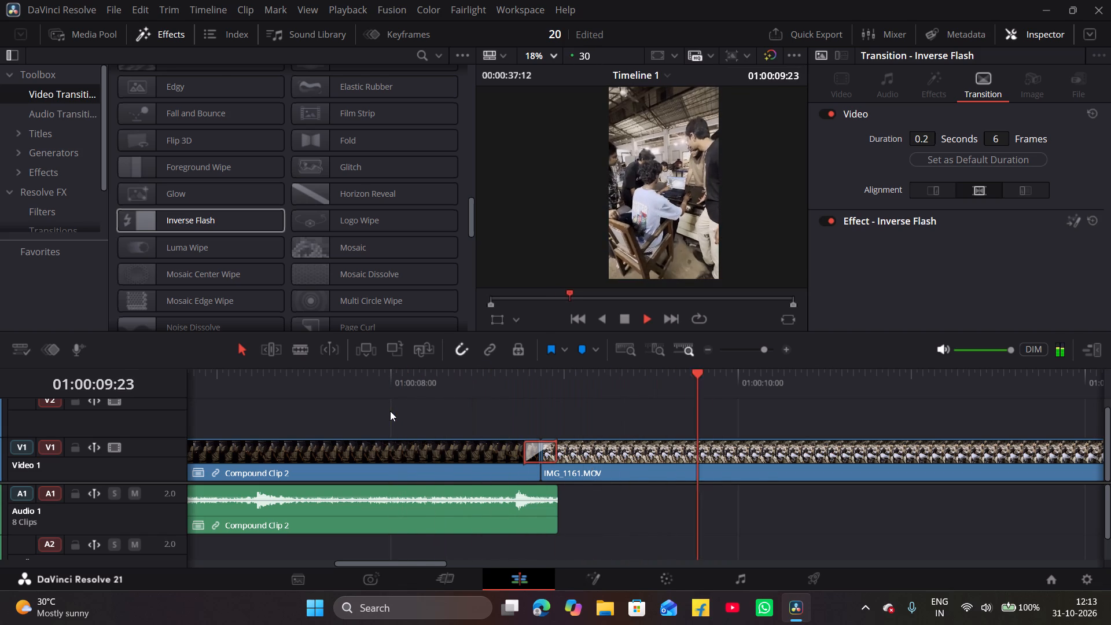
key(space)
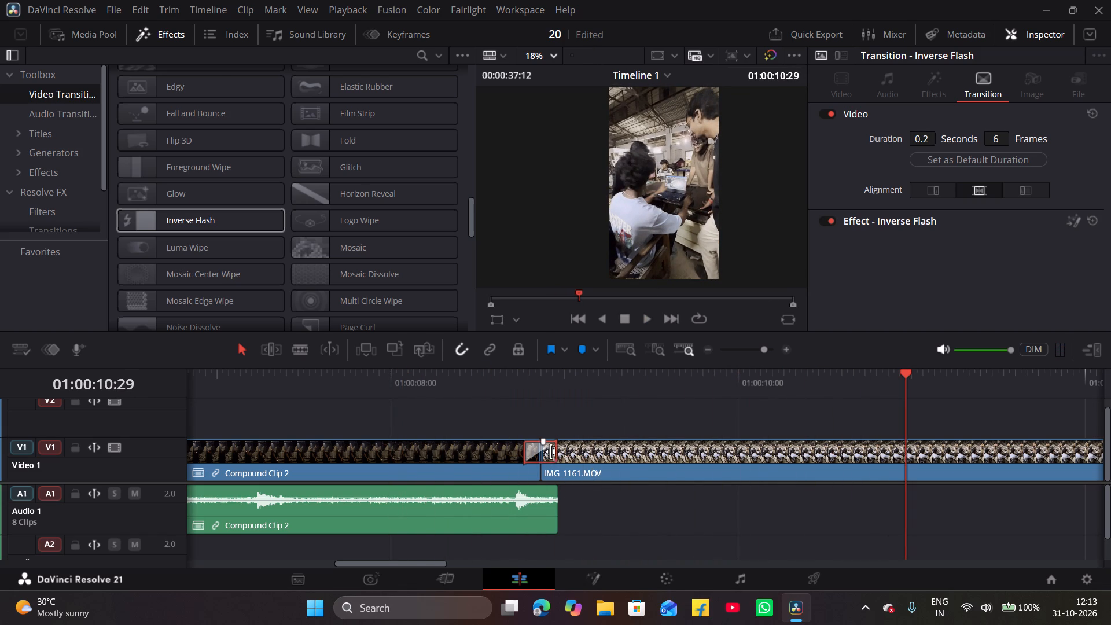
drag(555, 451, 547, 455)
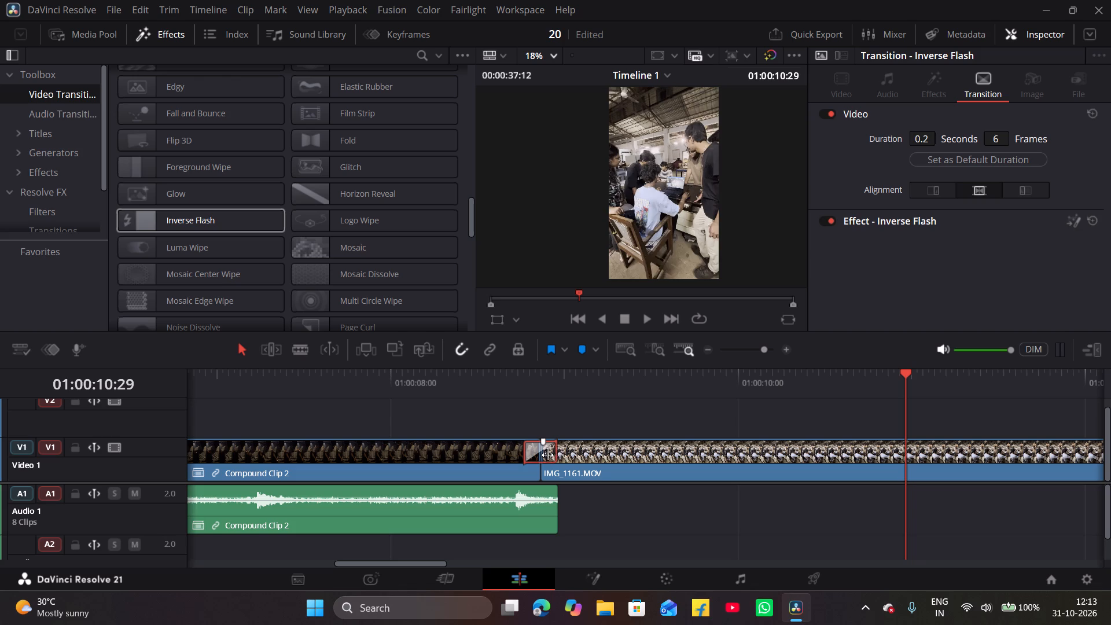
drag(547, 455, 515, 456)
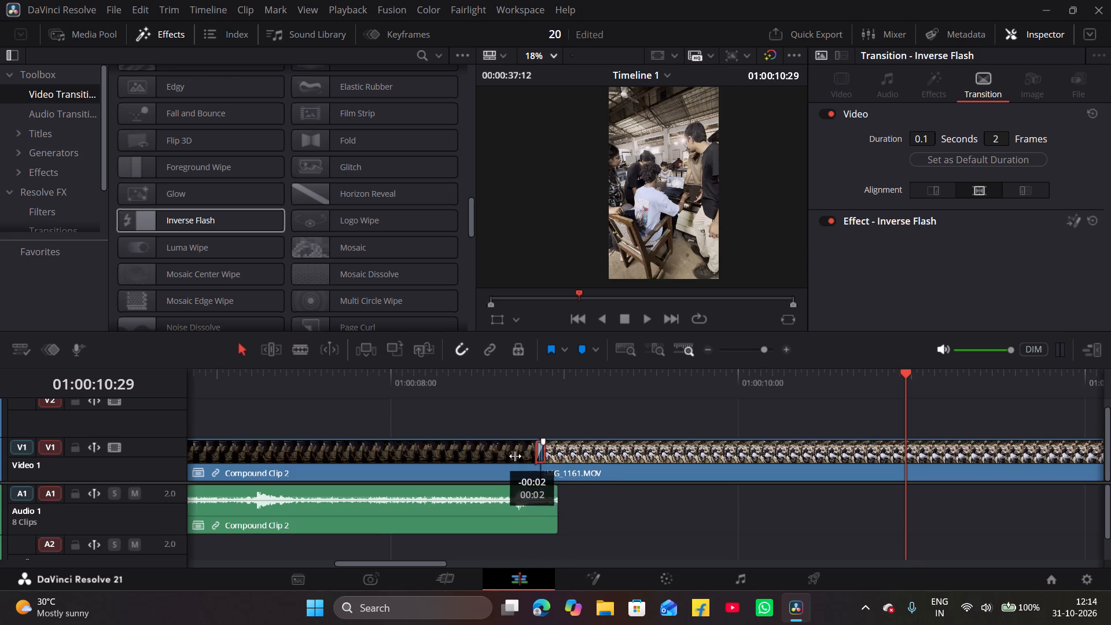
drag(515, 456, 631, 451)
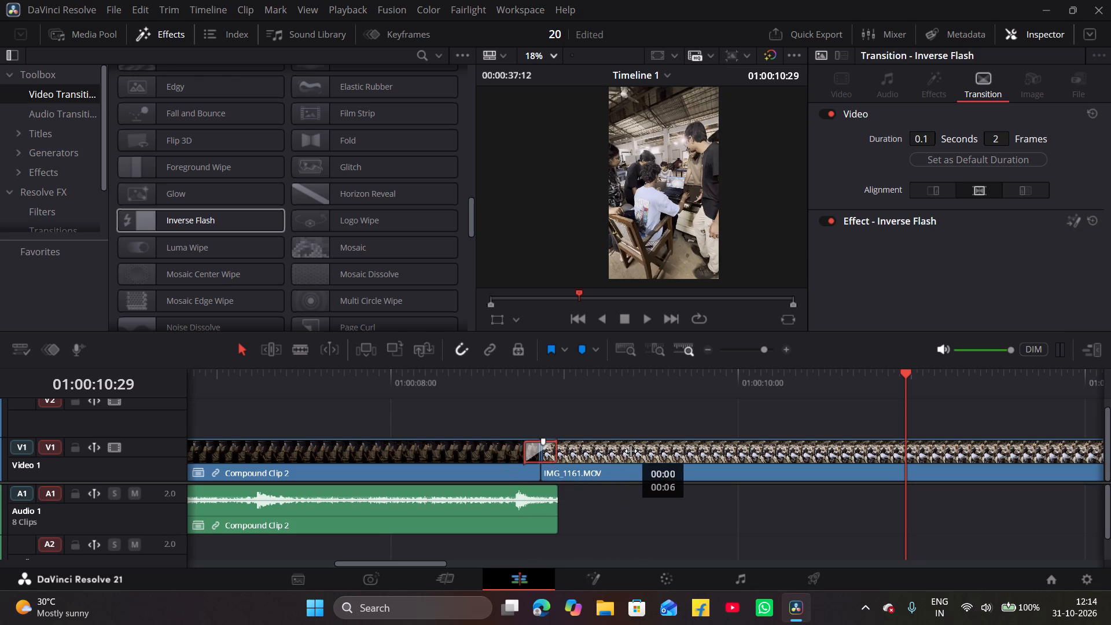
Step frame by frame through the Inverse Flash into IMG_1161.MOV, and play the timeline on into Compound Clip 3.
click(542, 380)
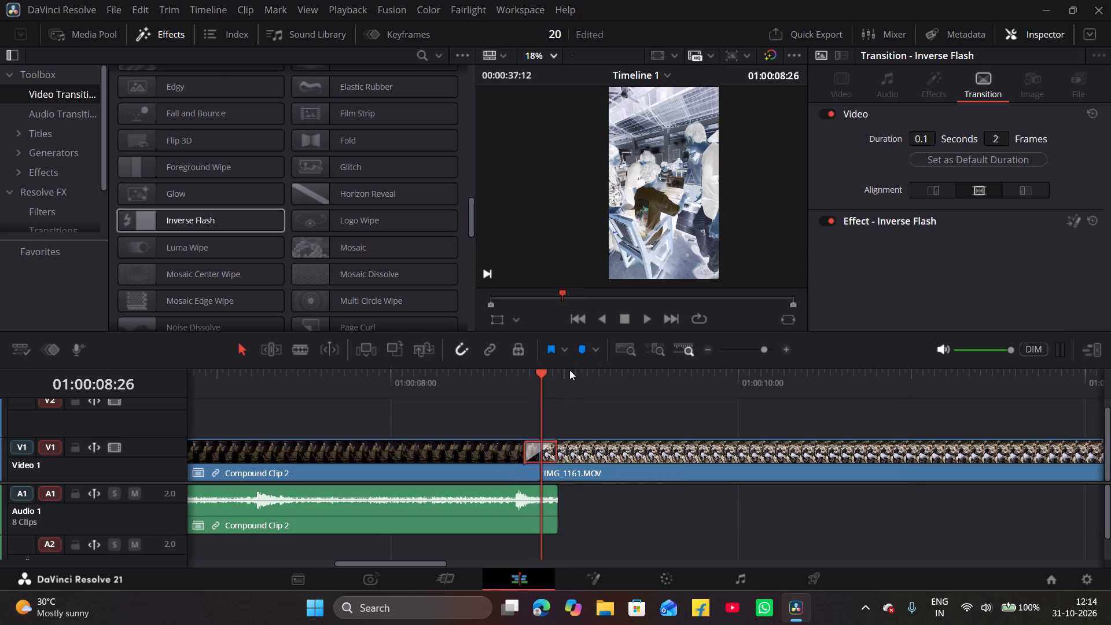
key(Left)
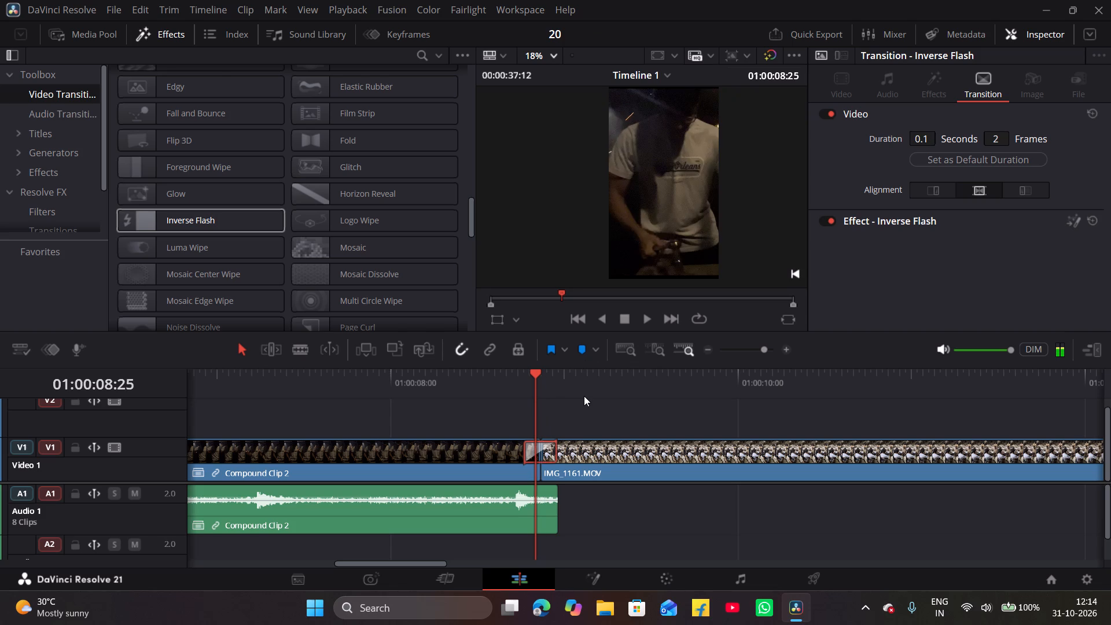
key(Right)
key(Left)
key(Left)
key(Left)
key(Left)
key(Left)
key(Left)
key(Left)
key(Right)
key(Right)
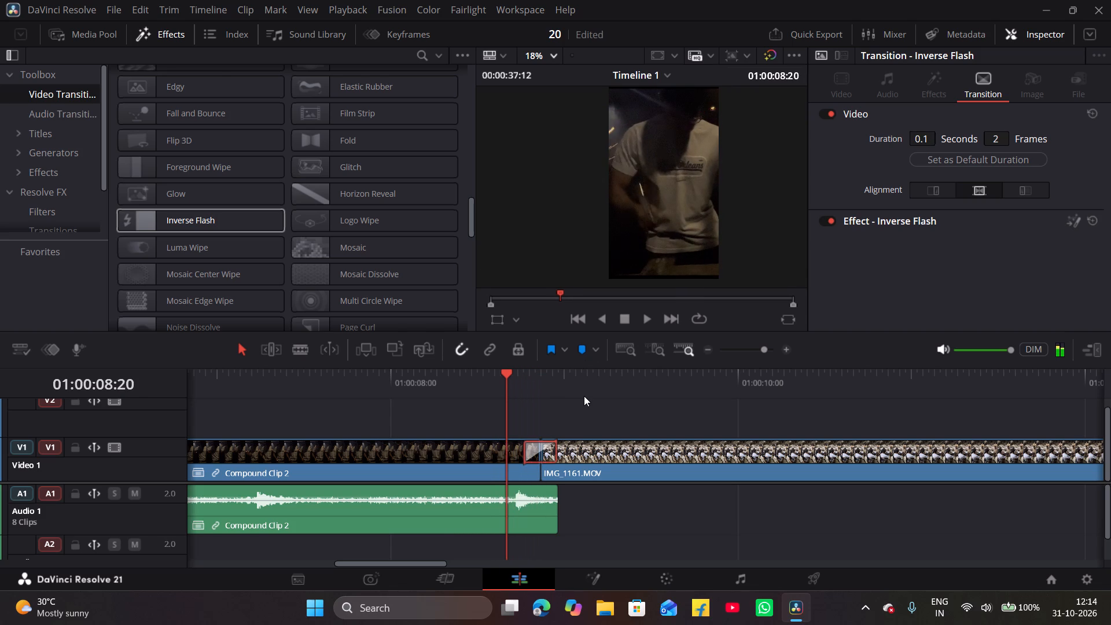
key(Right)
key(Right)
key(Right)
key(Right)
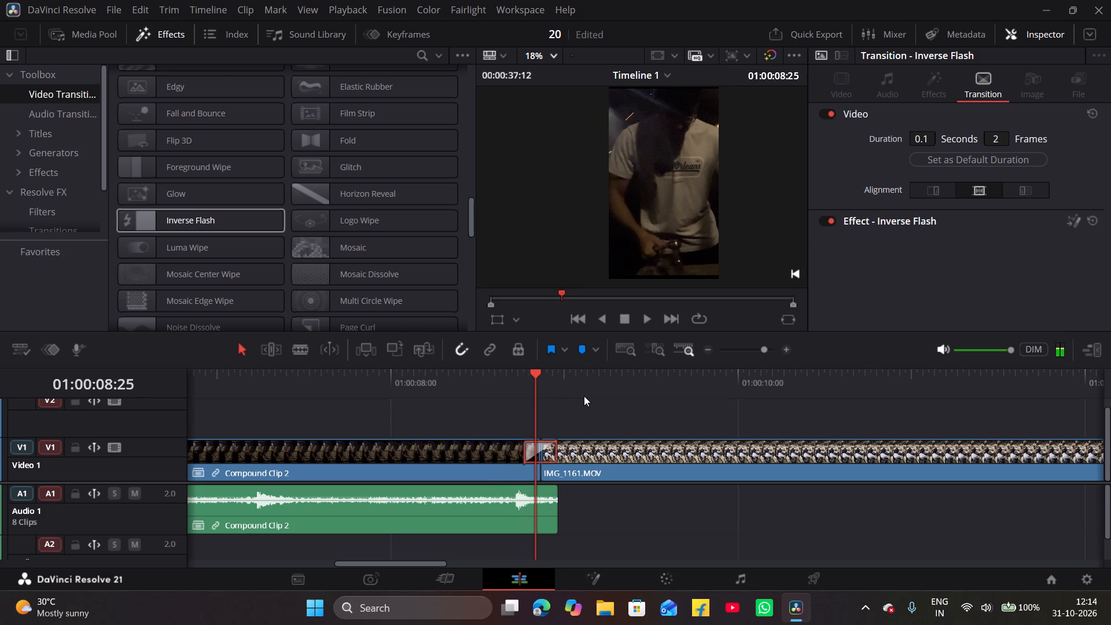
key(Right)
key(Right)
key(Right)
key(Left)
key(Left)
key(Left)
key(Left)
key(Left)
key(Left)
key(Left)
key(Left)
key(Left)
key(Left)
key(Left)
key(Left)
key(Left)
key(Left)
key(Left)
key(Left)
key(Left)
key(Left)
key(Left)
key(Left)
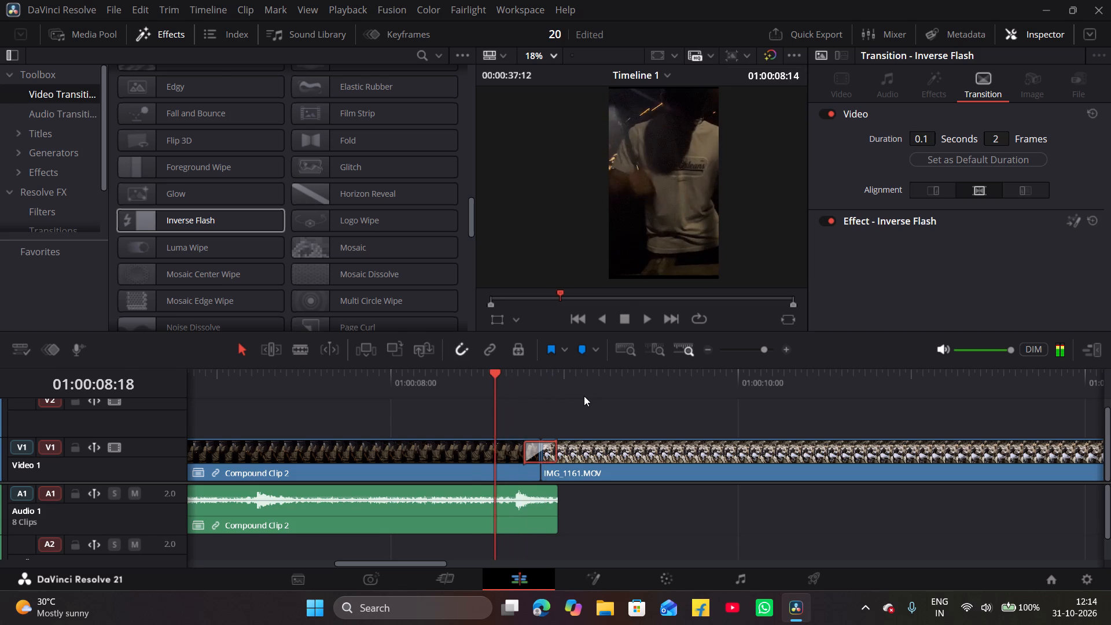
key(space)
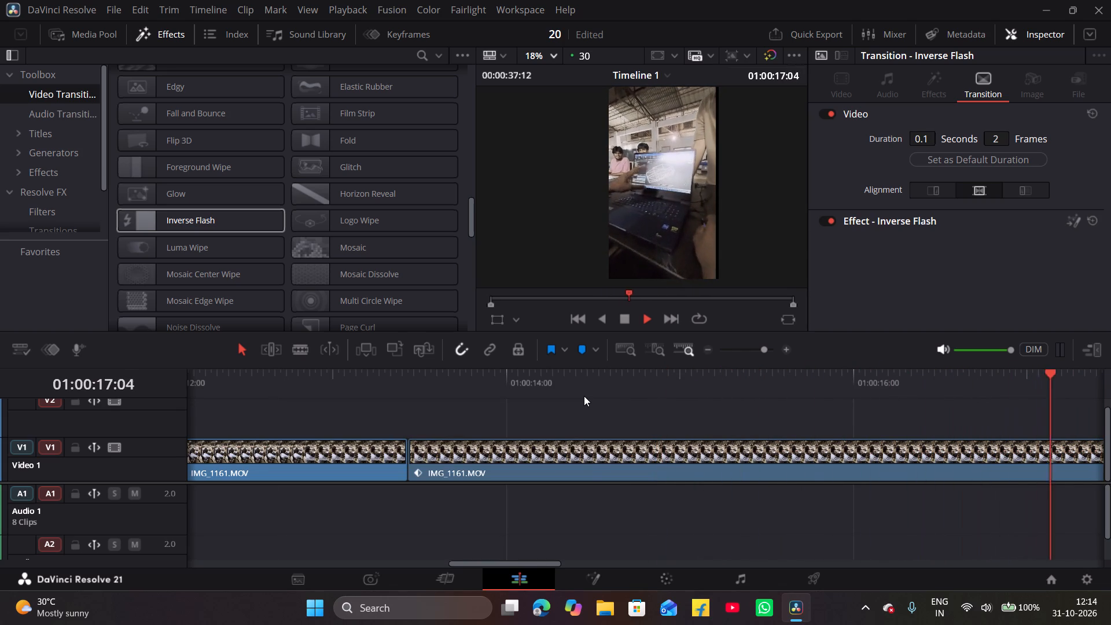
key(space)
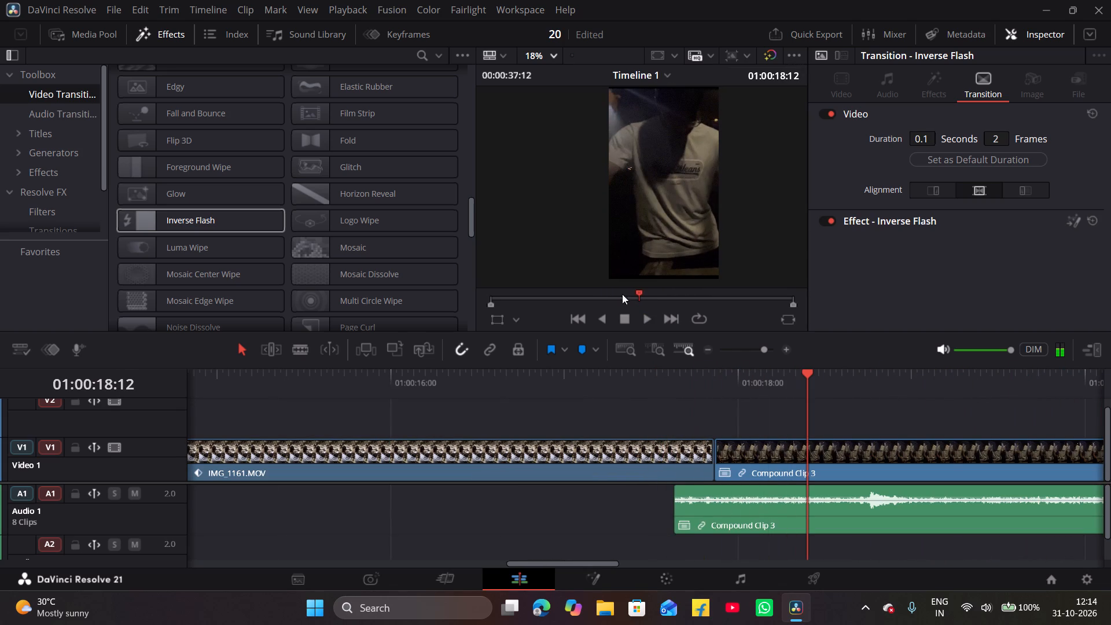
Add a Mosaic Dissolve transition at the cut between IMG_1161.MOV and Compound Clip 3.
click(705, 384)
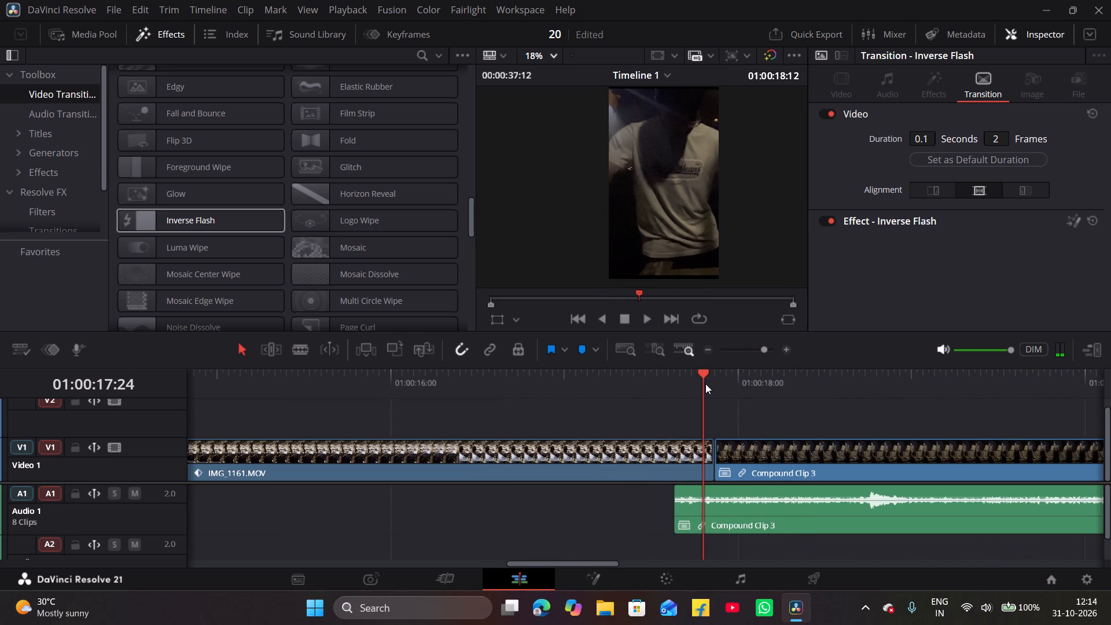
click(711, 376)
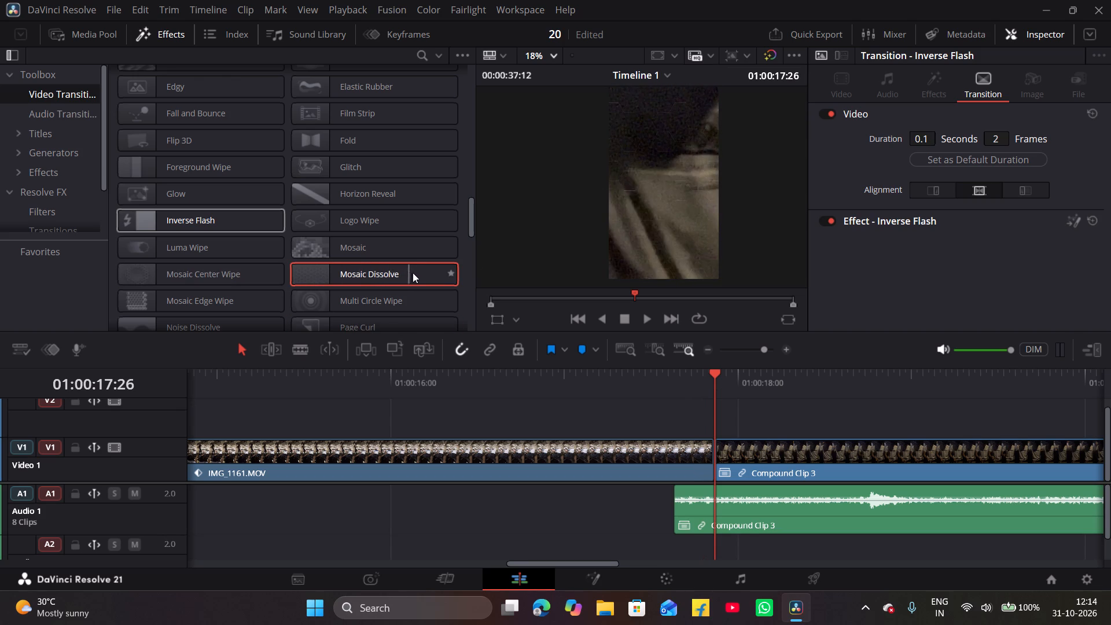
drag(360, 277, 490, 354)
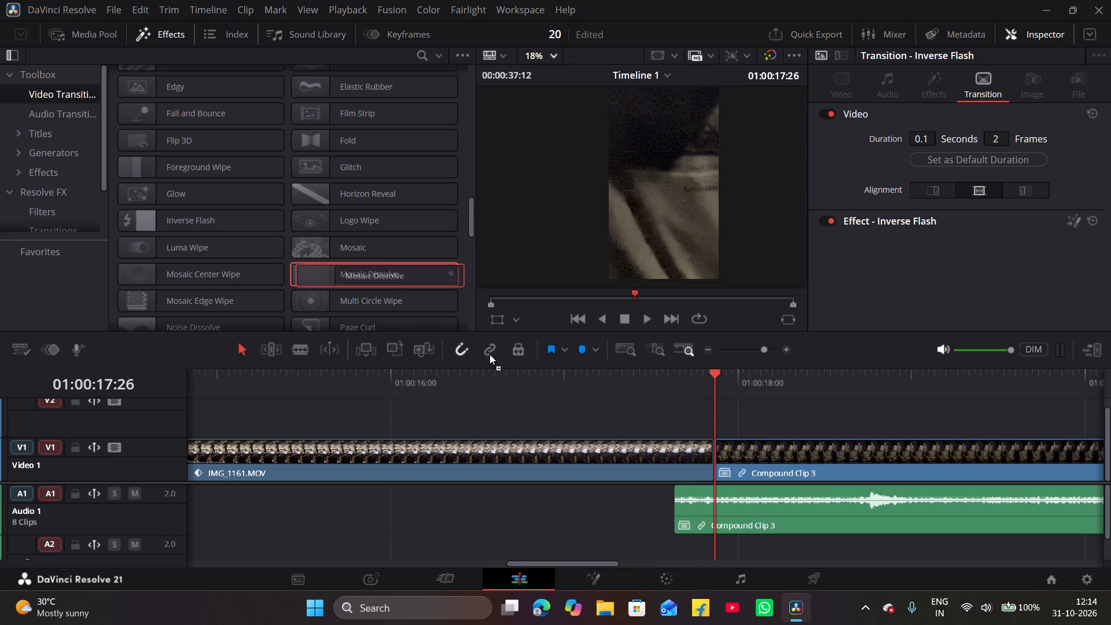
drag(490, 354, 701, 466)
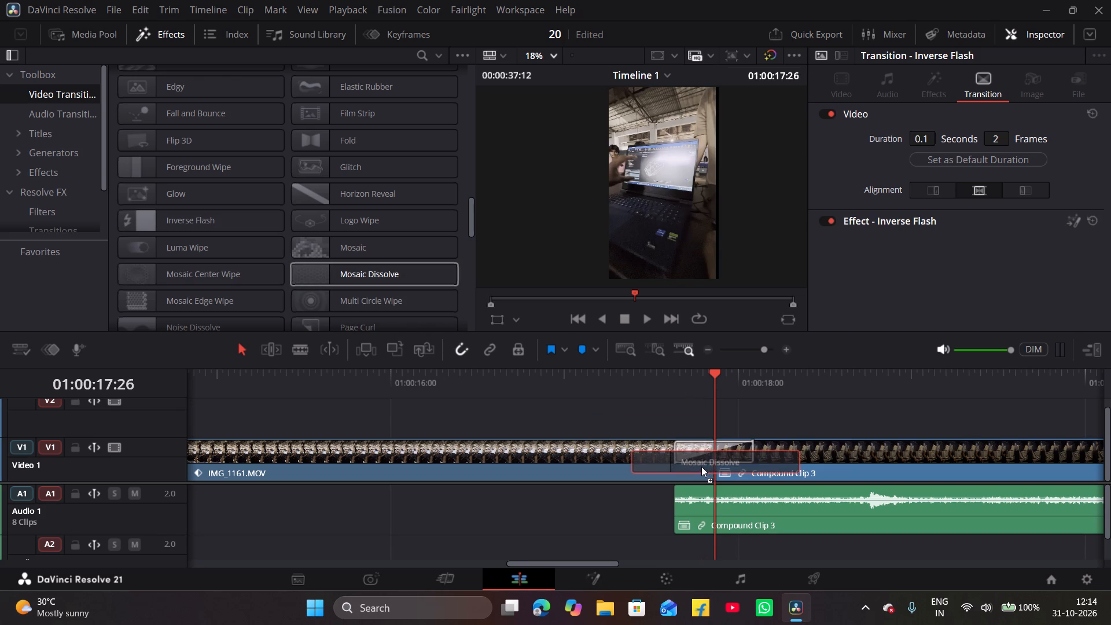
drag(701, 466, 703, 466)
Review the Mosaic Dissolve into Compound Clip 3 by playing it back at normal speed and at 0.25x.
drag(712, 370, 482, 415)
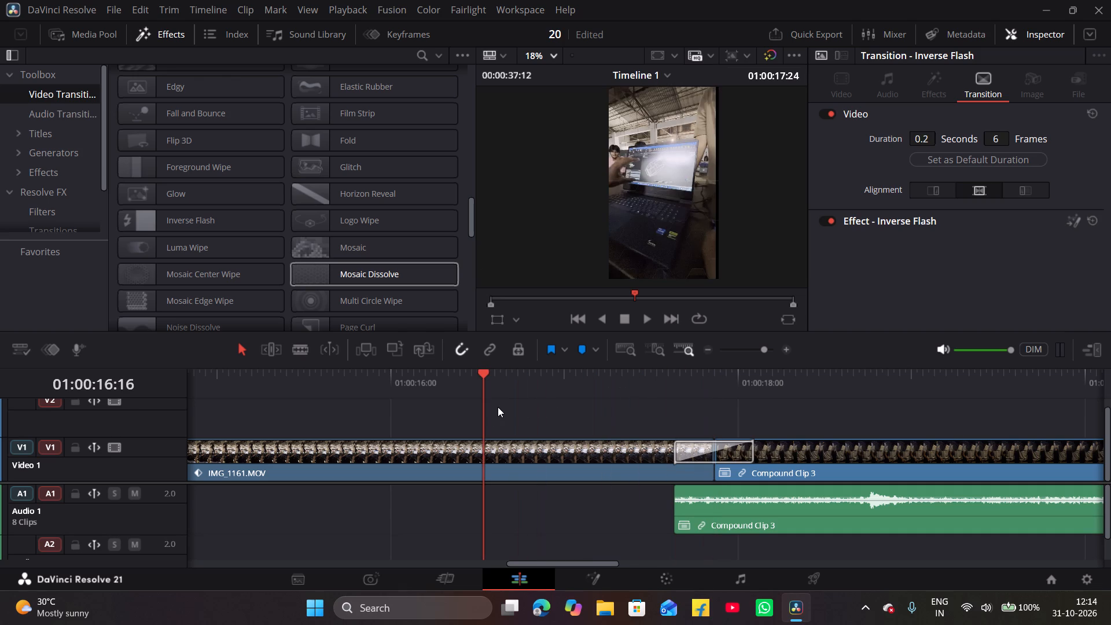
key(space)
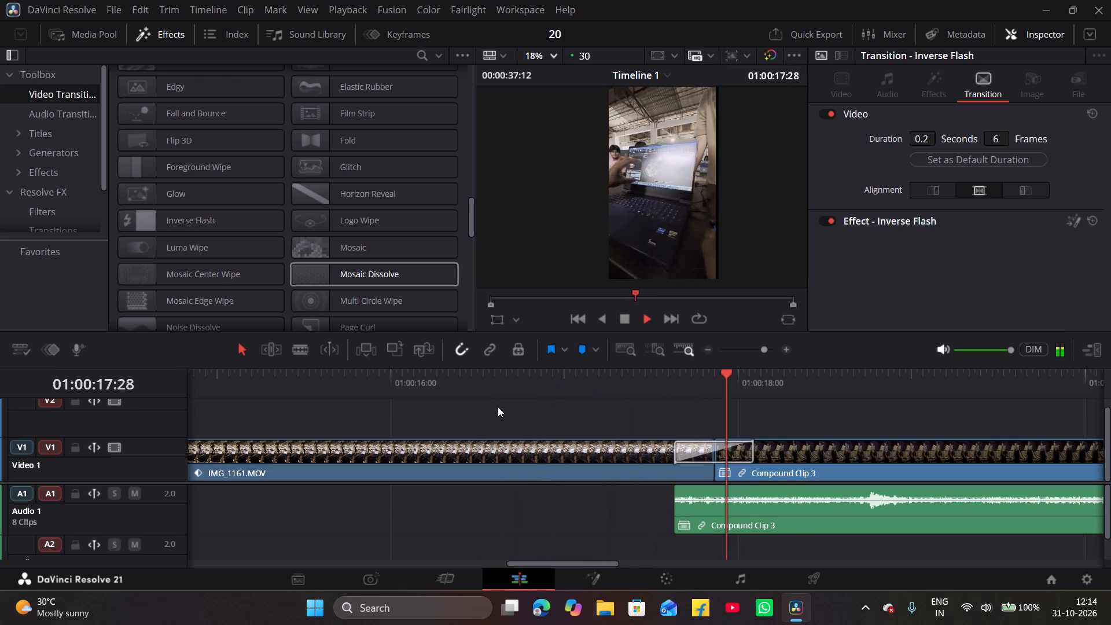
key(space)
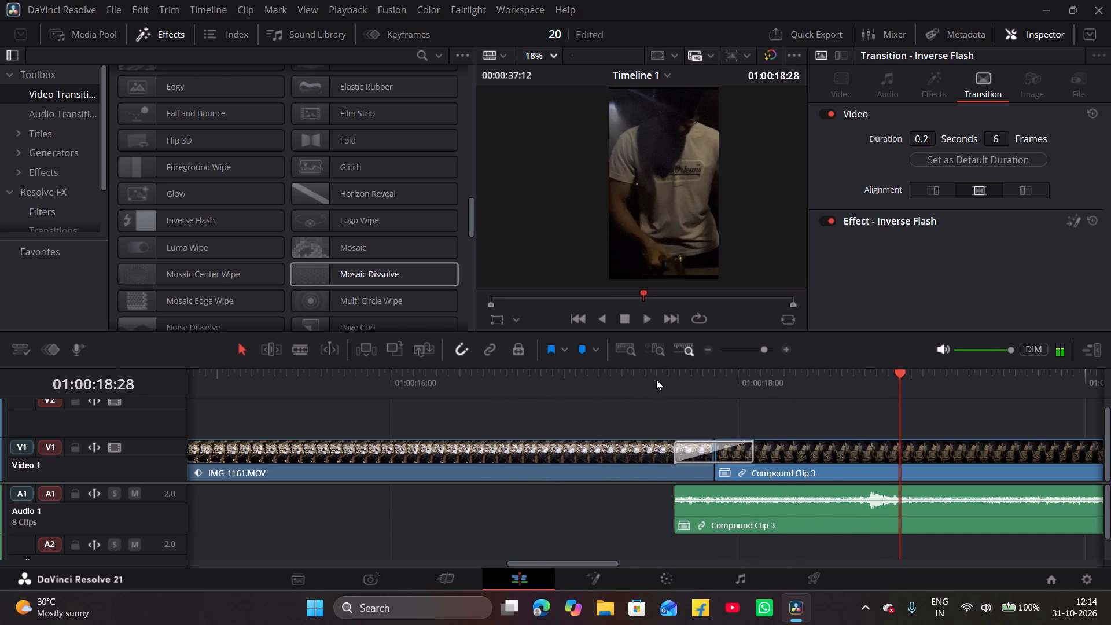
click(657, 380)
key(Right)
key(Right)
key(Right)
key(Right)
key(Right)
key(Right)
key(Right)
key(Right)
key(Right)
key(Right)
key(Right)
key(Right)
key(Right)
key(Right)
key(Right)
key(Right)
key(Right)
key(Right)
key(Right)
key(Right)
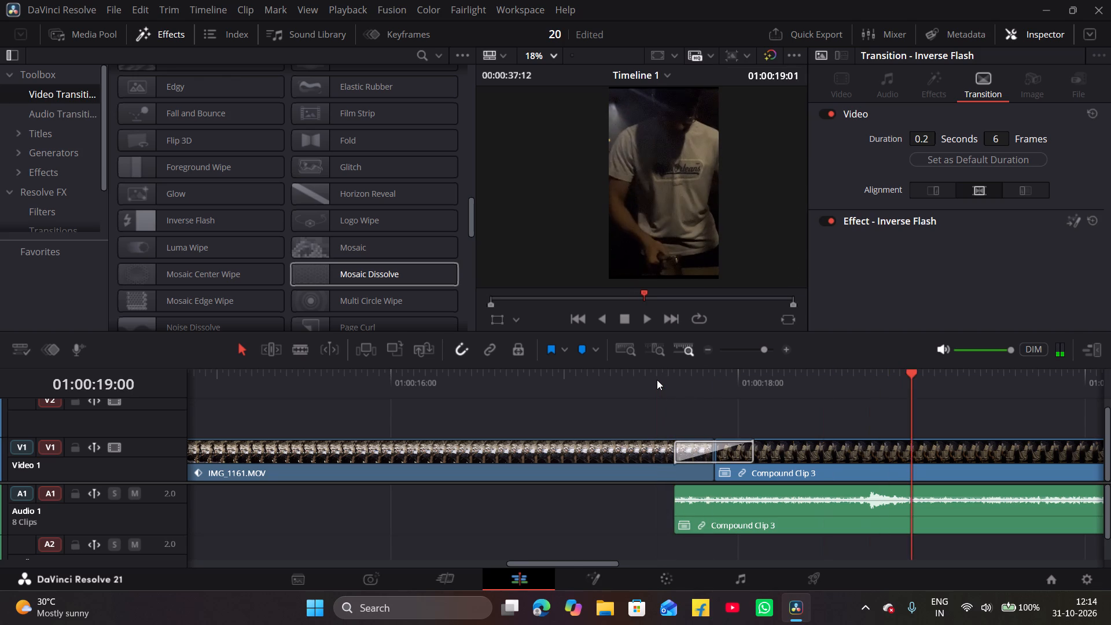
key(Down)
key(Down)
key(Down)
key(Down)
key(Down)
key(Down)
key(Down)
key(Down)
key(Down)
key(Down)
key(Down)
key(Down)
key(Down)
key(Down)
key(Down)
key(Down)
key(Down)
key(Down)
key(Down)
key(Down)
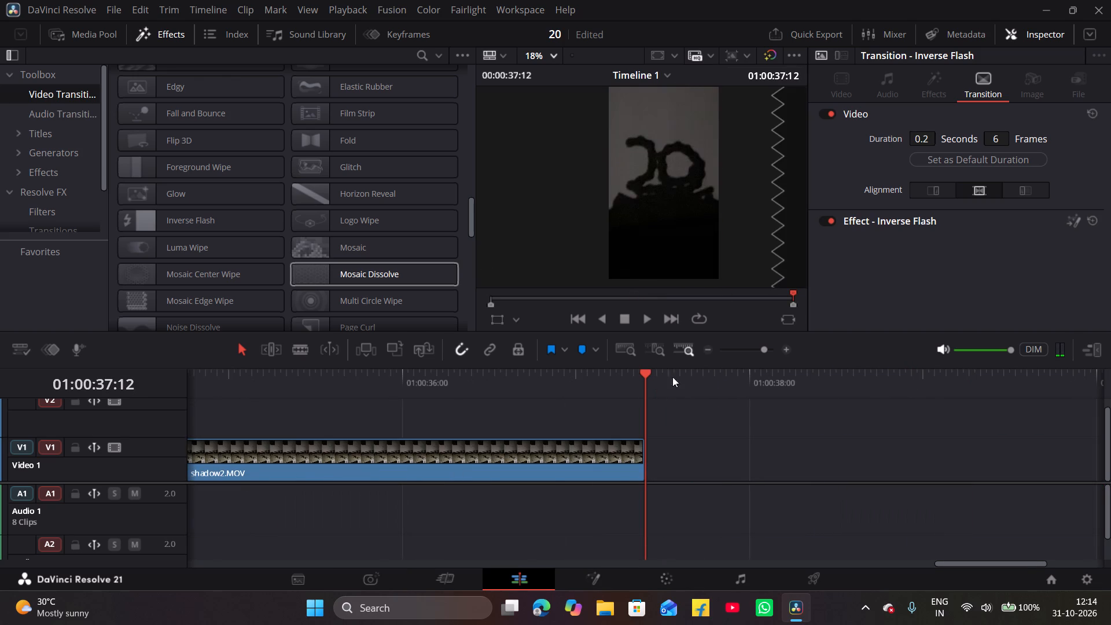
click(712, 351)
double_click(712, 351)
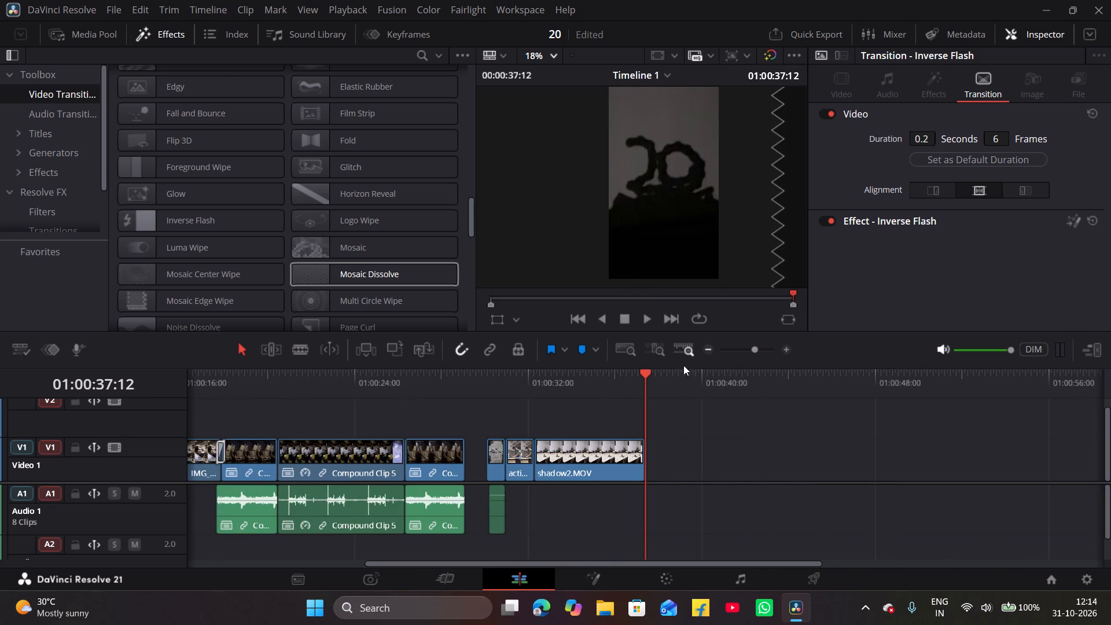
click(208, 389)
triple_click(785, 350)
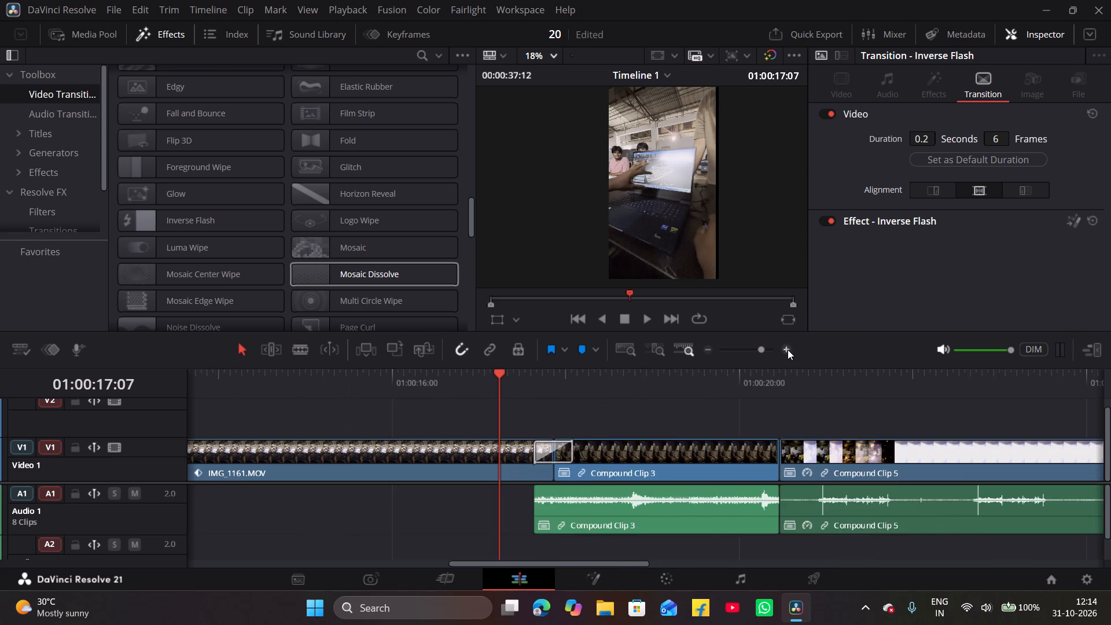
click(790, 348)
click(792, 347)
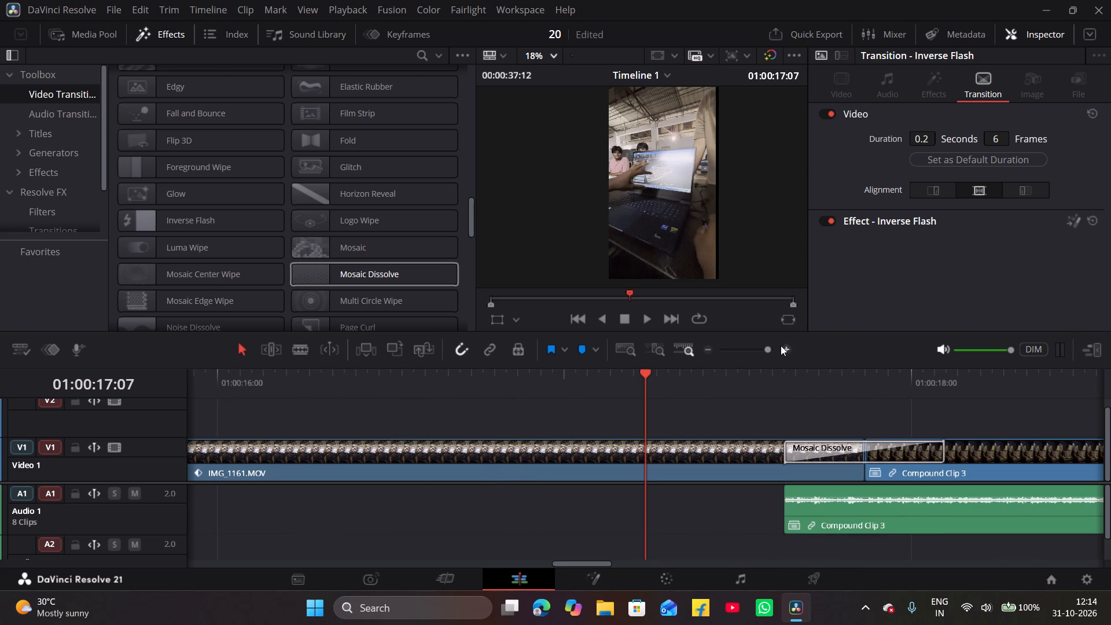
text(kk)
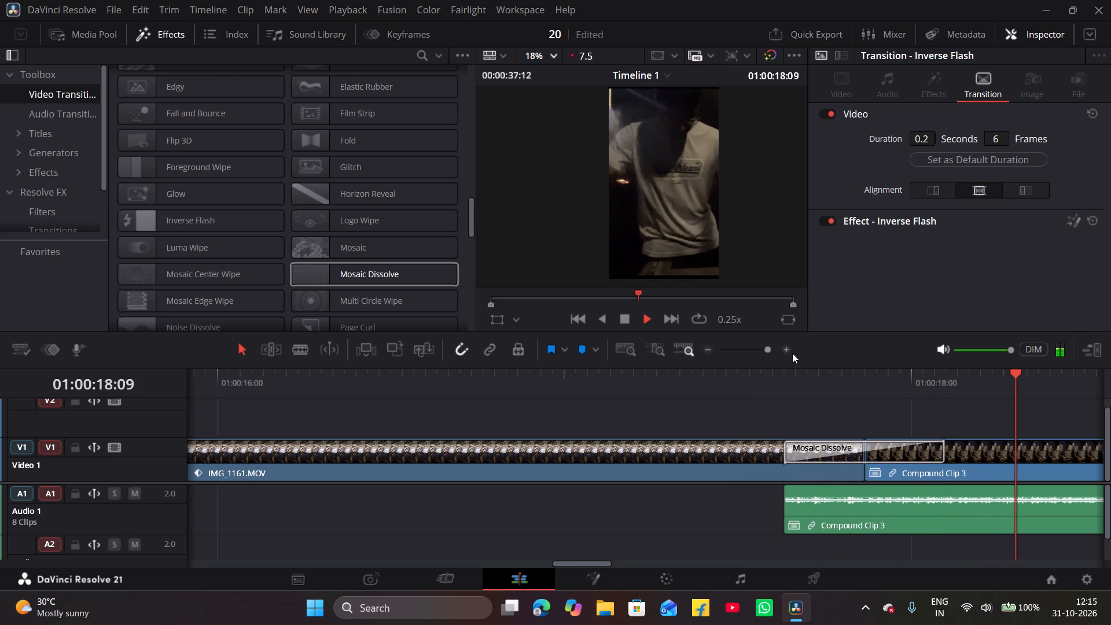
key(space)
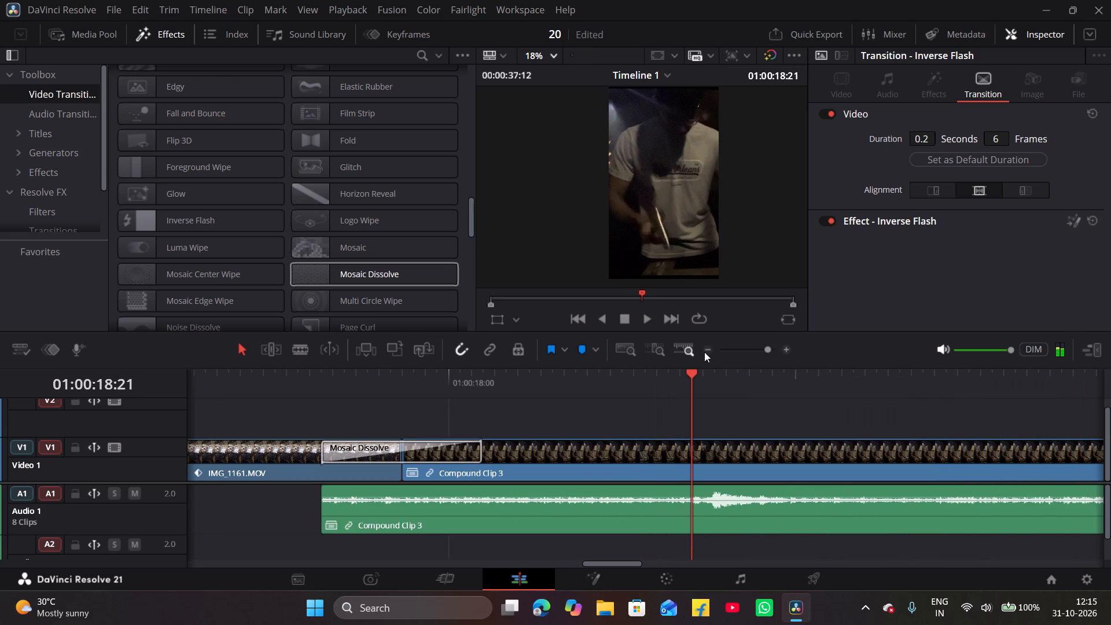
Play the timeline from 01:00:18:21 through the end of Compound Clip 3 into Compound Clip 5.
double_click(713, 350)
click(708, 350)
key(space)
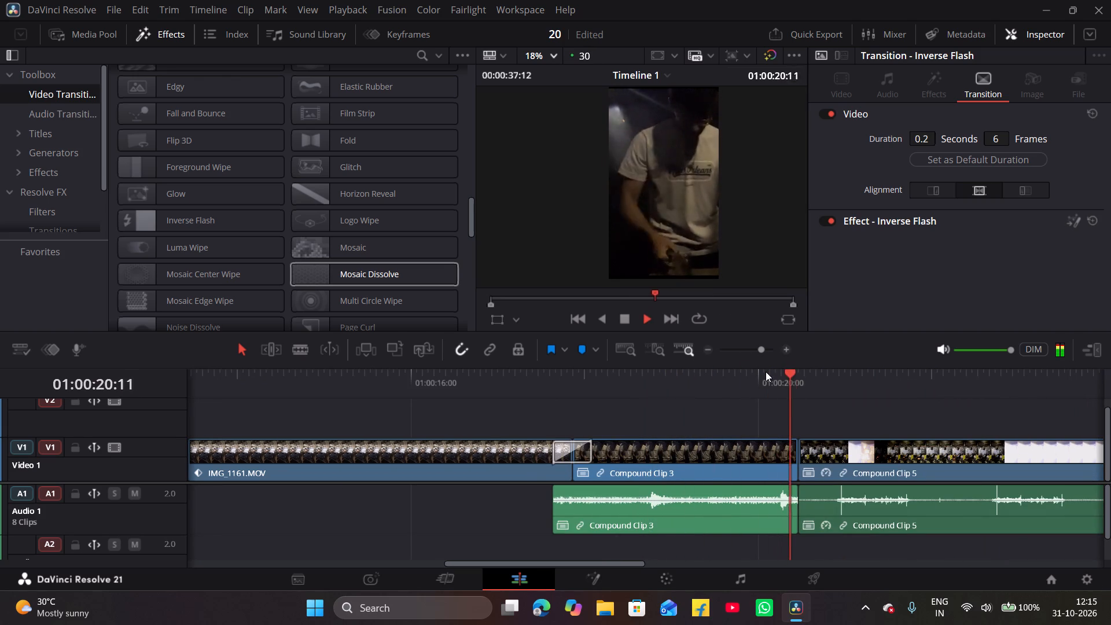
key(space)
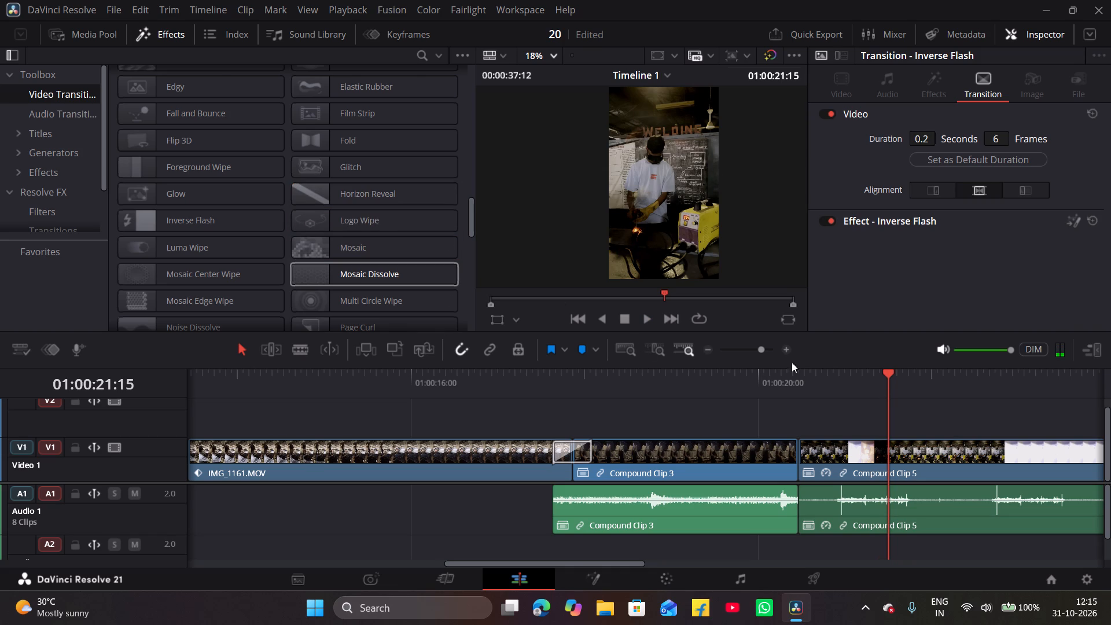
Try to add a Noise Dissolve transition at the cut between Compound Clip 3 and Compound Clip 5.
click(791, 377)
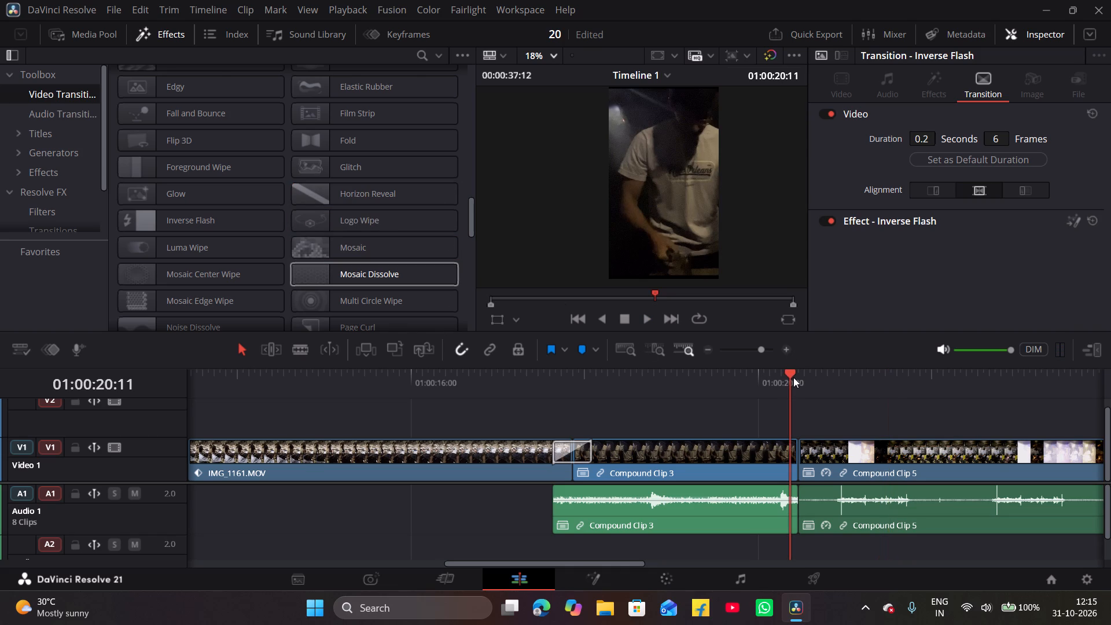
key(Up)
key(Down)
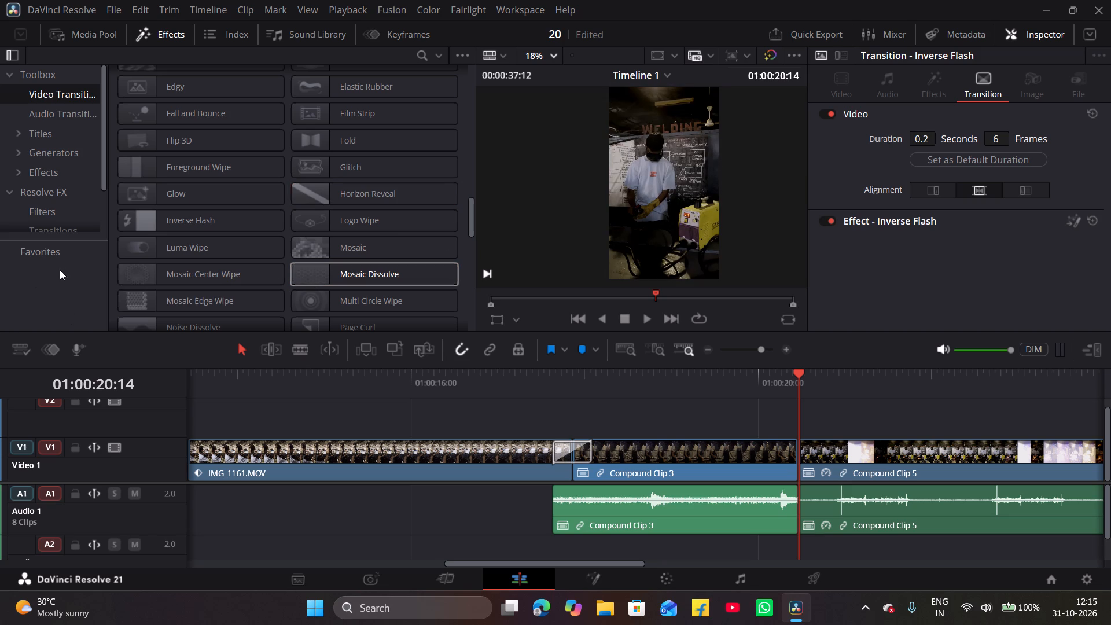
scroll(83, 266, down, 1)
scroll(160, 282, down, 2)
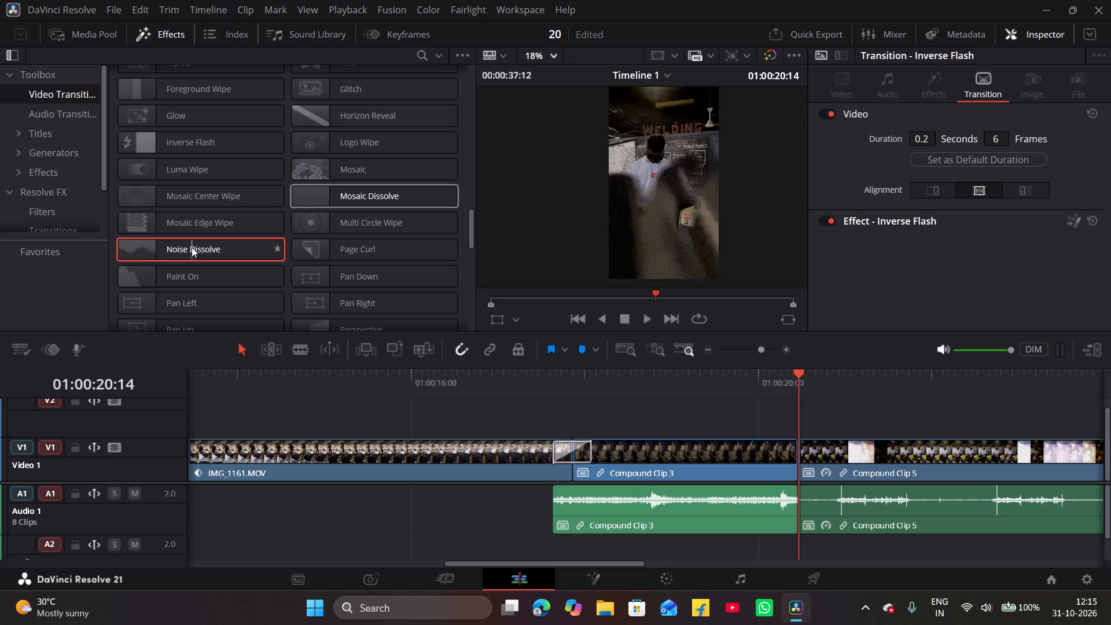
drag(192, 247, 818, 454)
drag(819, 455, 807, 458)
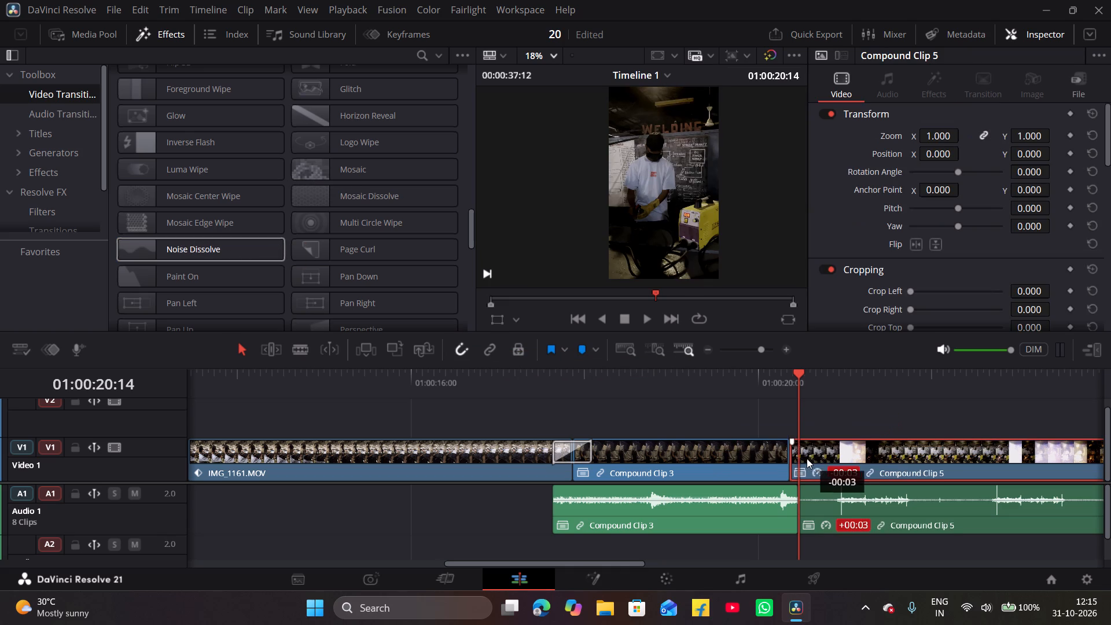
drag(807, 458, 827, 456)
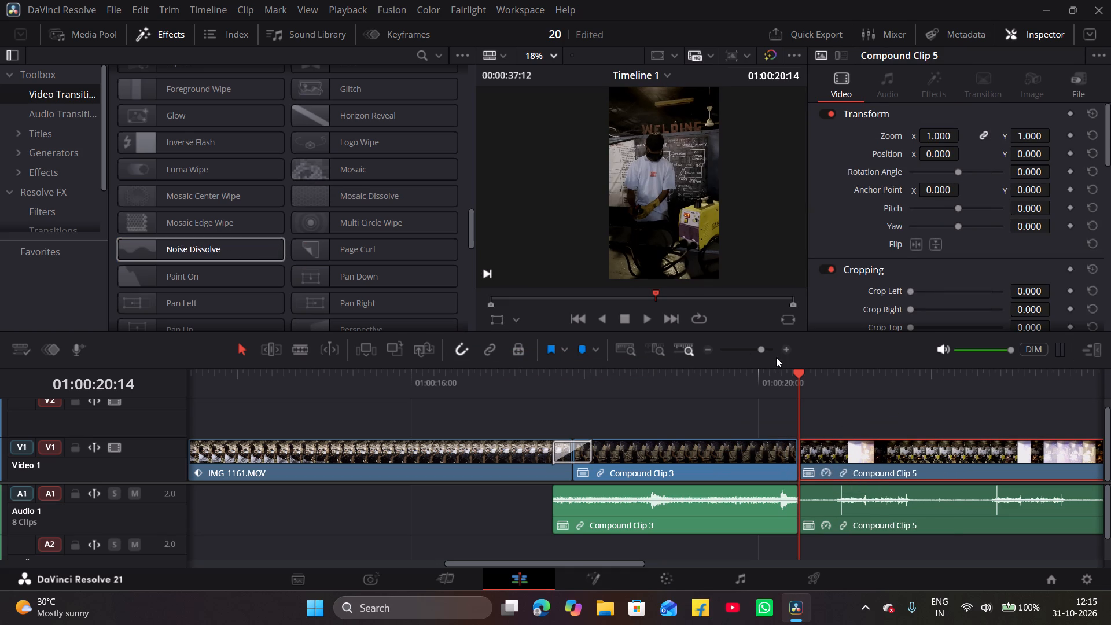
Trim the end of Compound Clip 3's video back by 4 frames, to a clip length of 02:14.
click(788, 351)
click(752, 459)
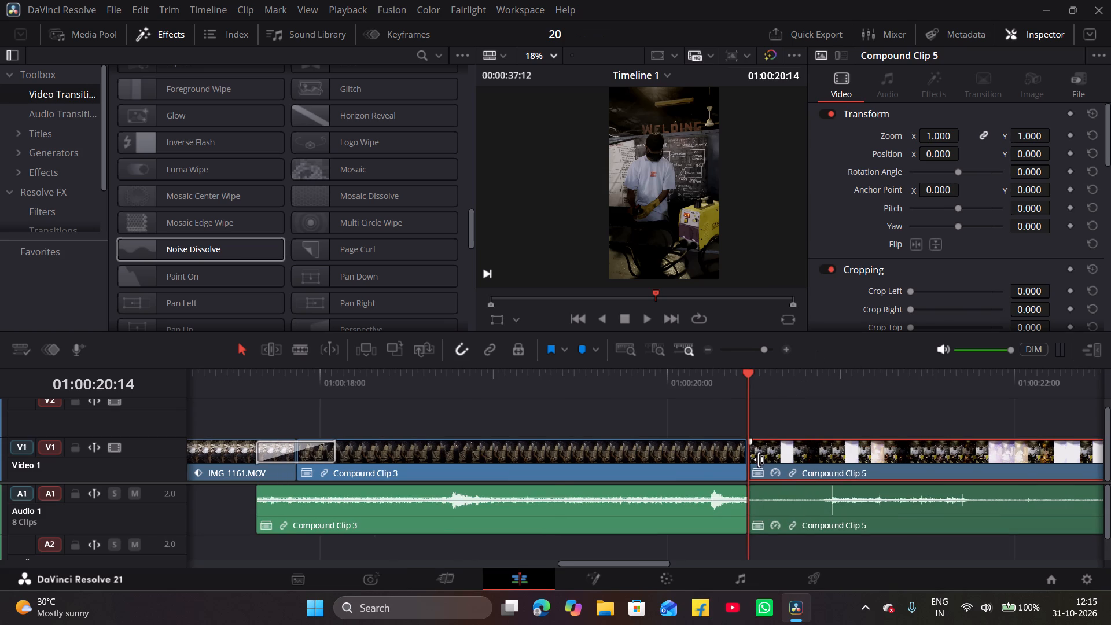
drag(744, 453, 740, 453)
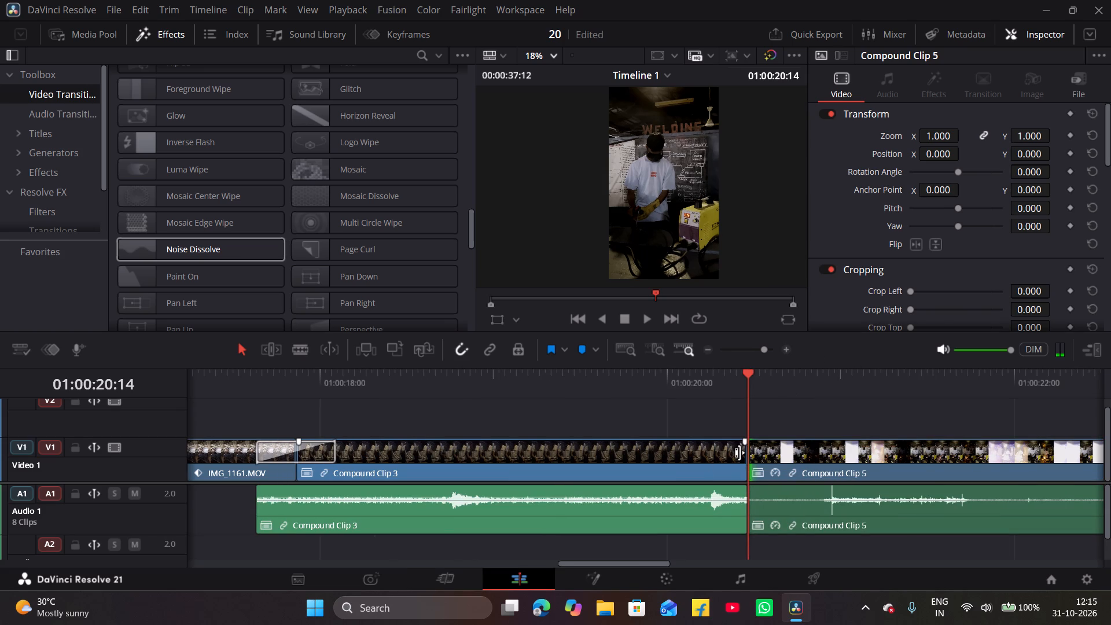
drag(740, 453, 721, 457)
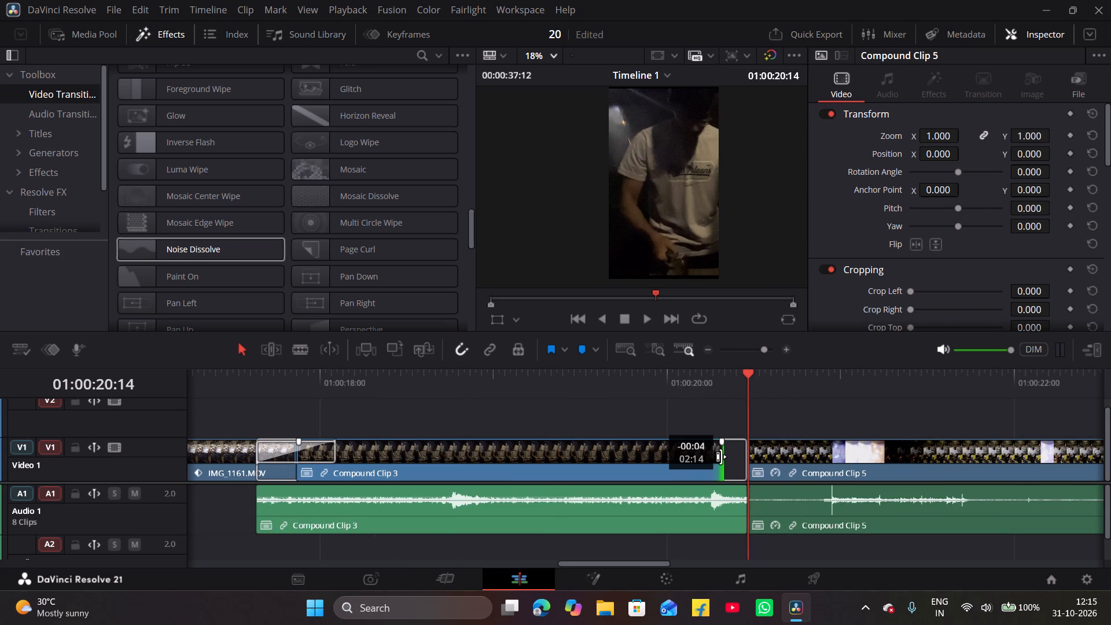
drag(721, 457, 723, 457)
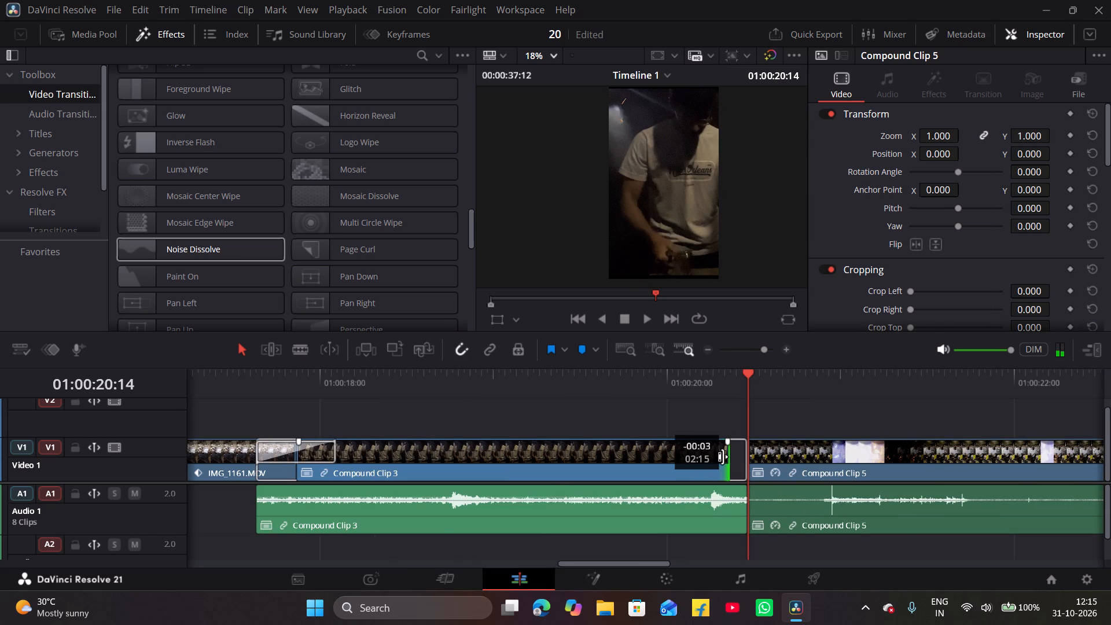
drag(723, 457, 724, 457)
double_click(724, 457)
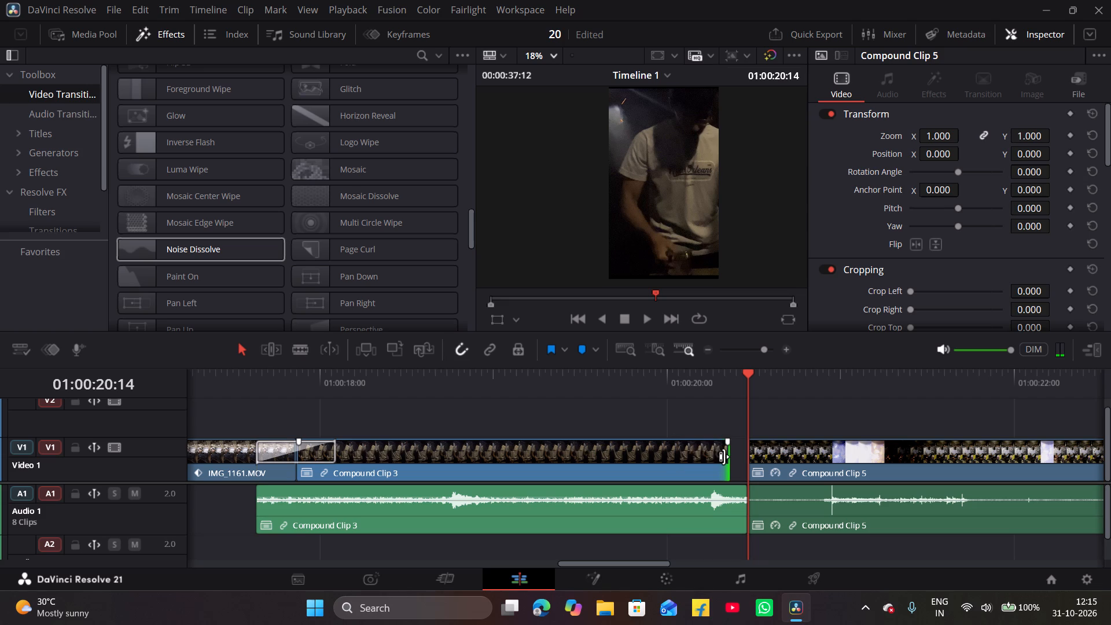
click(690, 407)
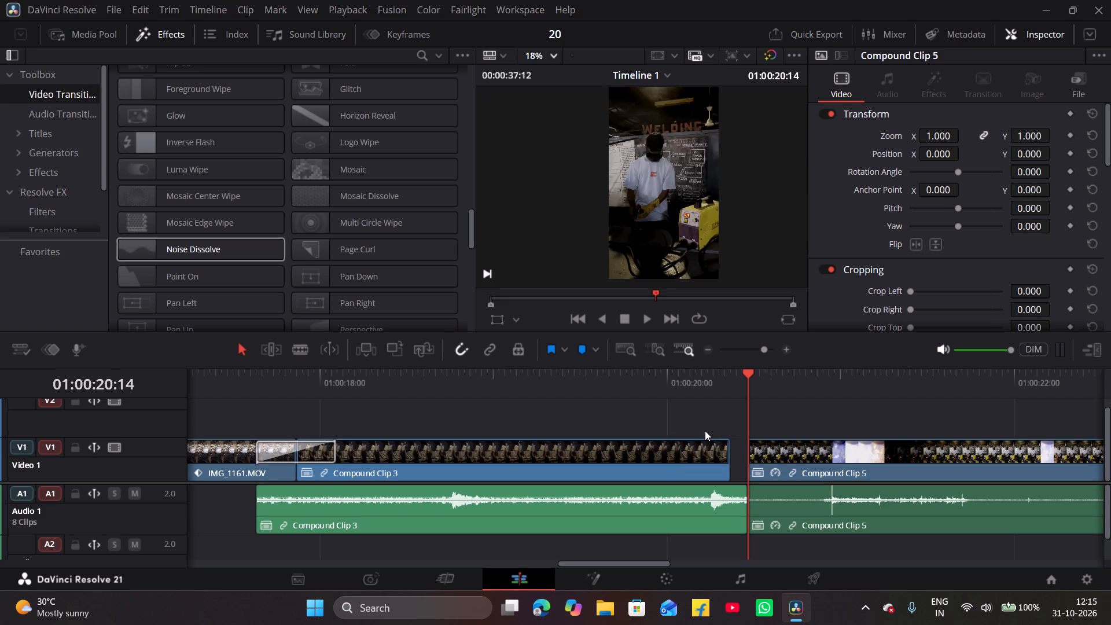
drag(727, 464, 719, 465)
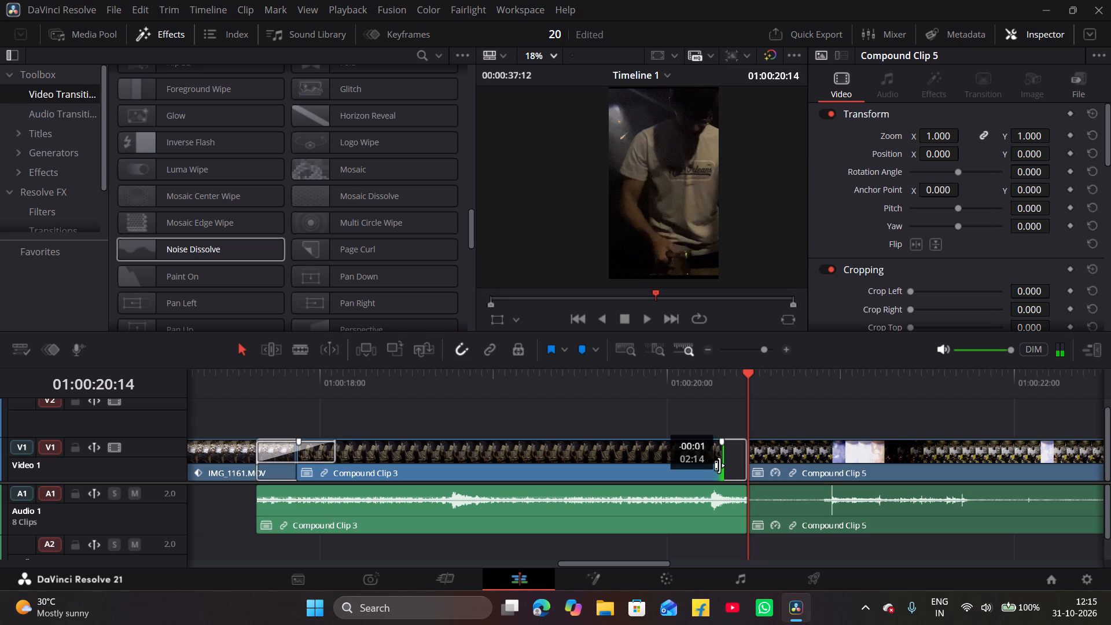
drag(719, 465, 722, 465)
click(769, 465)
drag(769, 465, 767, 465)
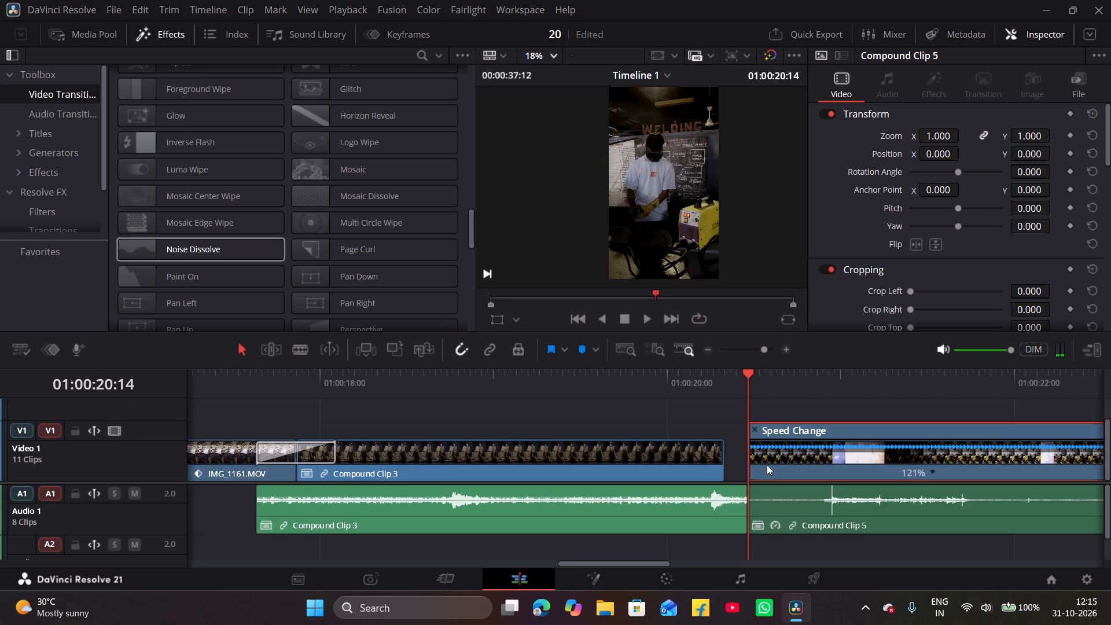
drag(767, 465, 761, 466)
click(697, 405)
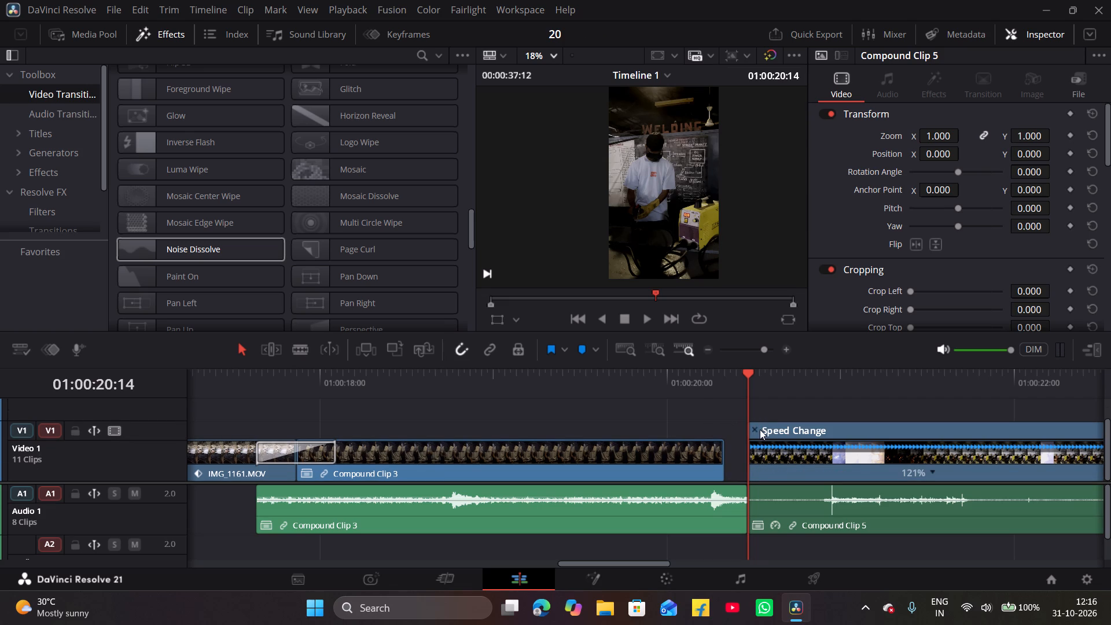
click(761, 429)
Move Compound Clip 5's video 4 frames earlier so it meets the trimmed end of Compound Clip 3.
drag(777, 462, 770, 461)
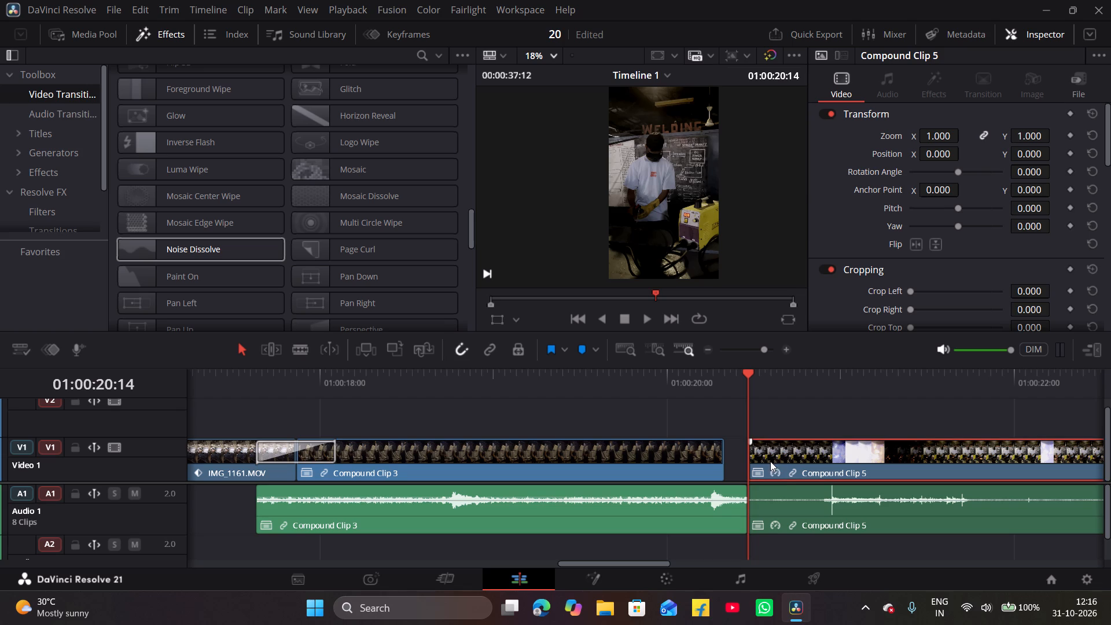
drag(770, 461, 758, 464)
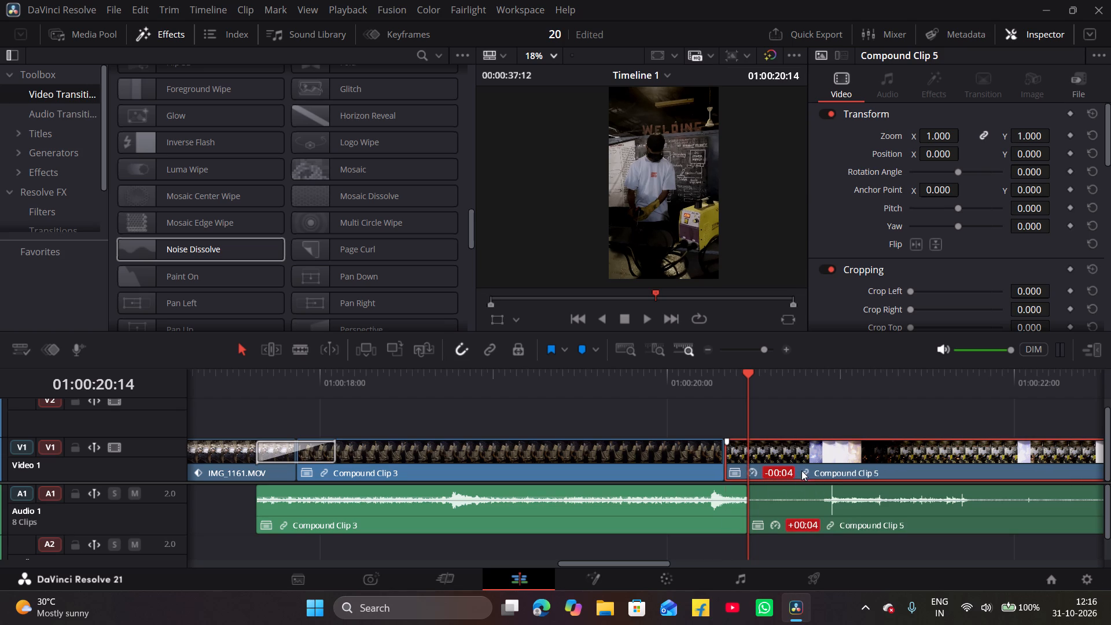
drag(785, 468, 801, 466)
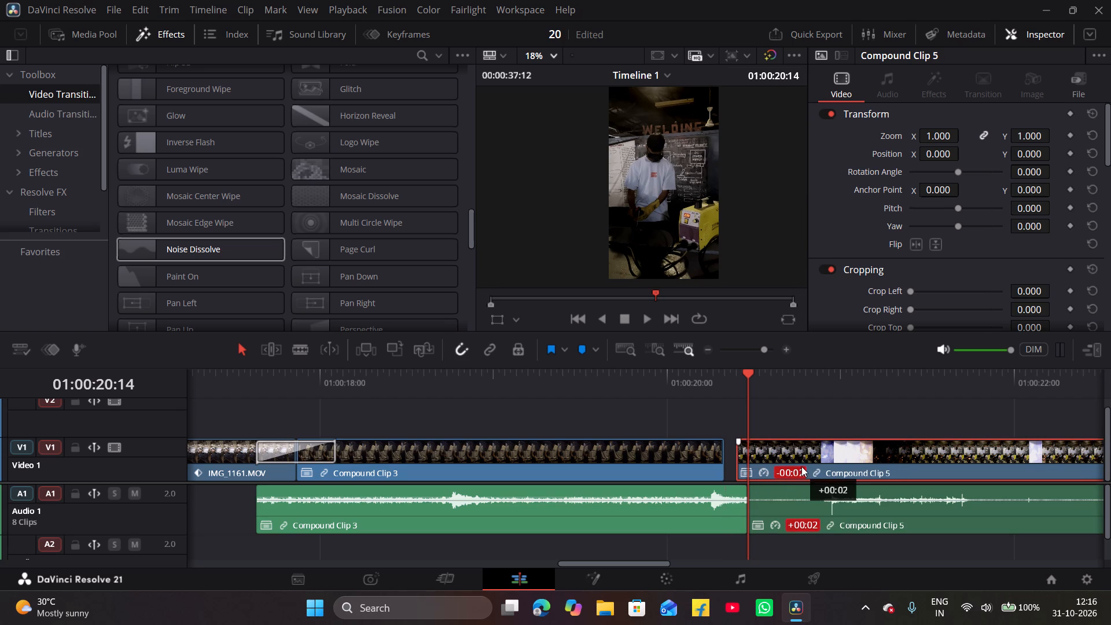
drag(801, 466, 792, 469)
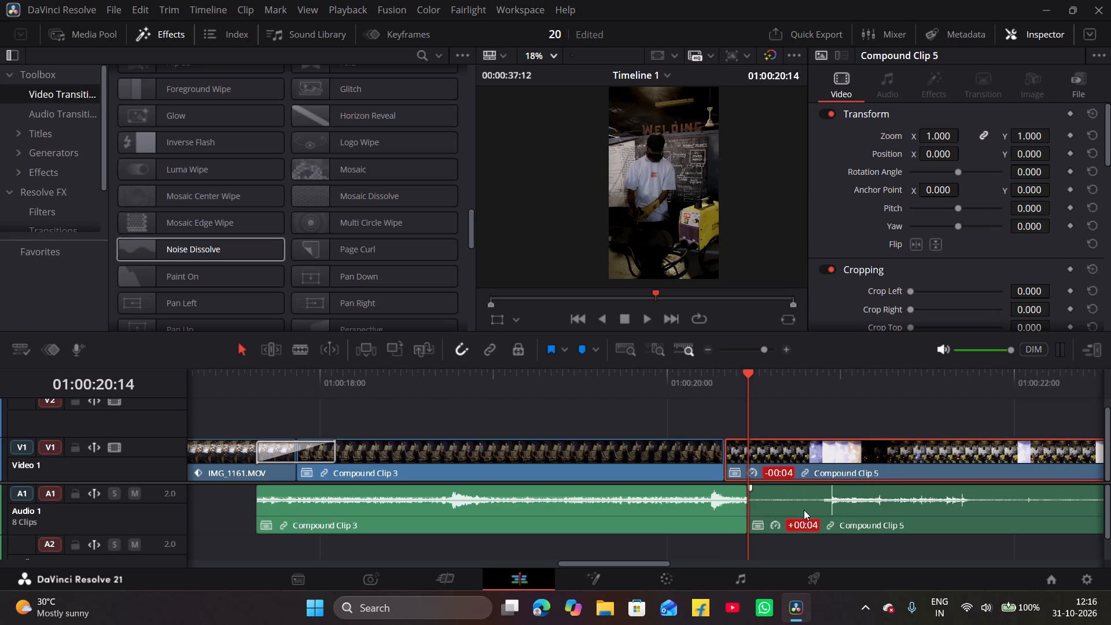
Split Compound Clip 5's audio at 01:00:20:18, delete the short first piece, and move the remainder earlier against Compound Clip 3's audio.
drag(804, 510, 819, 510)
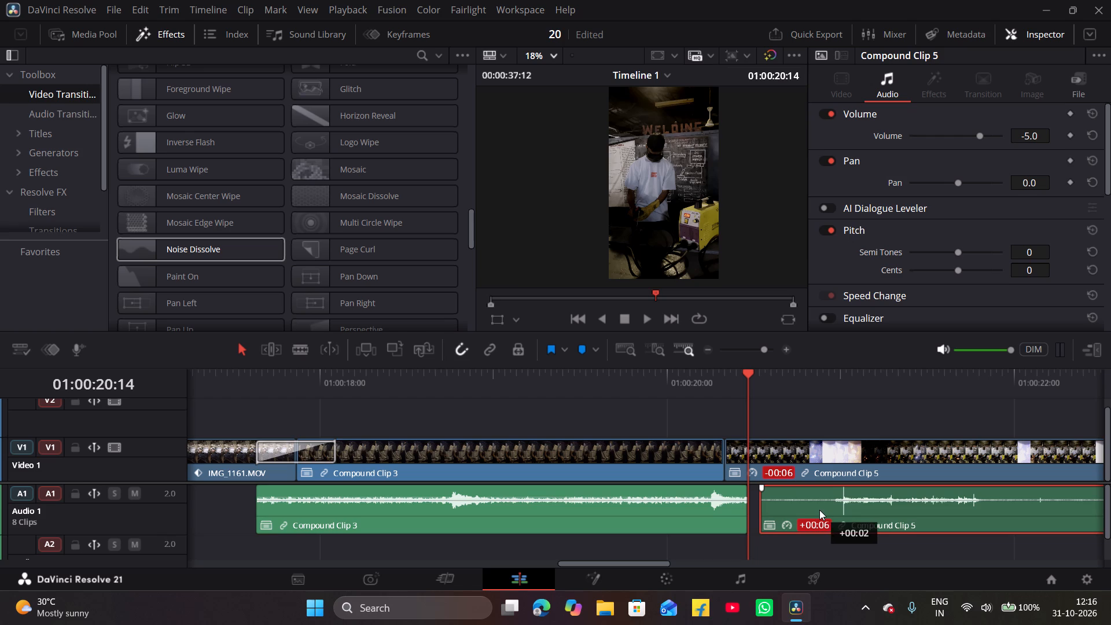
drag(819, 510, 812, 512)
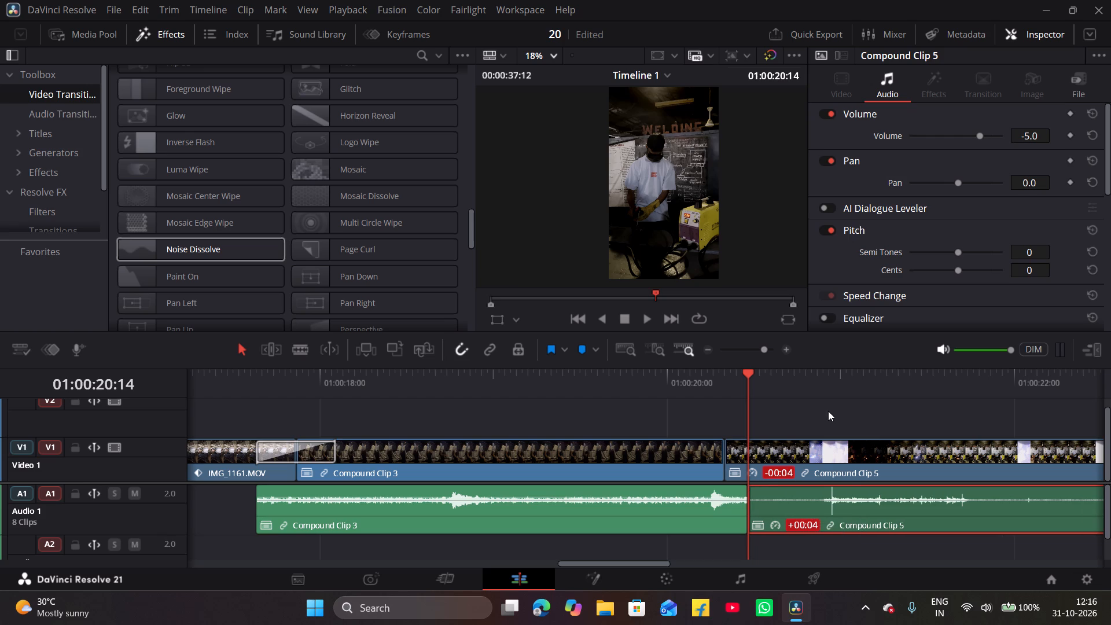
key(Right)
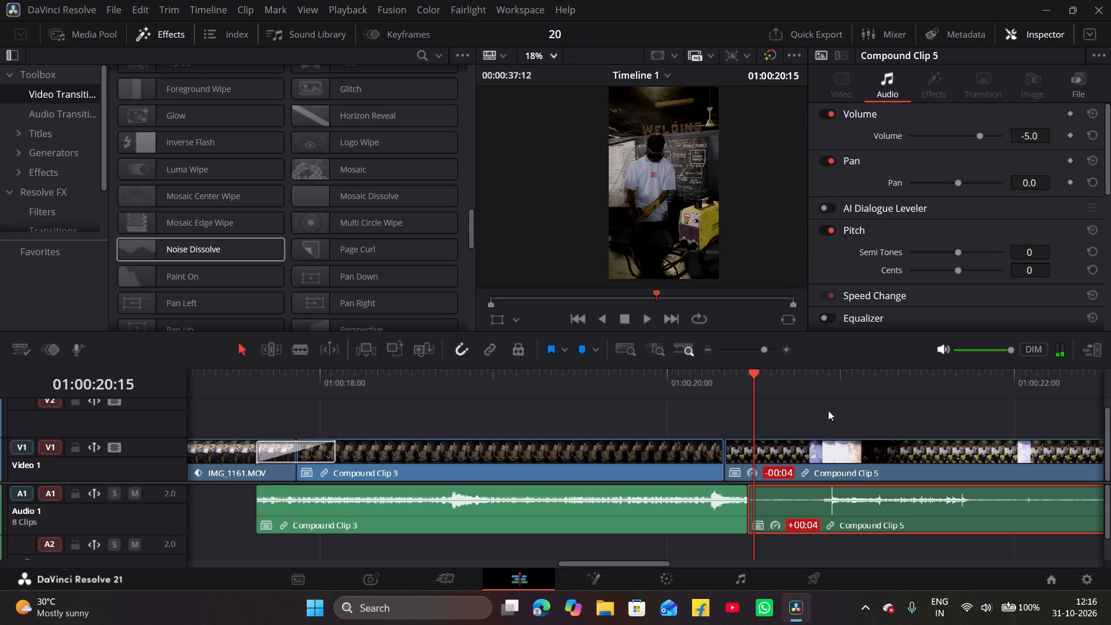
key(Right)
key(Right)
key(Right)
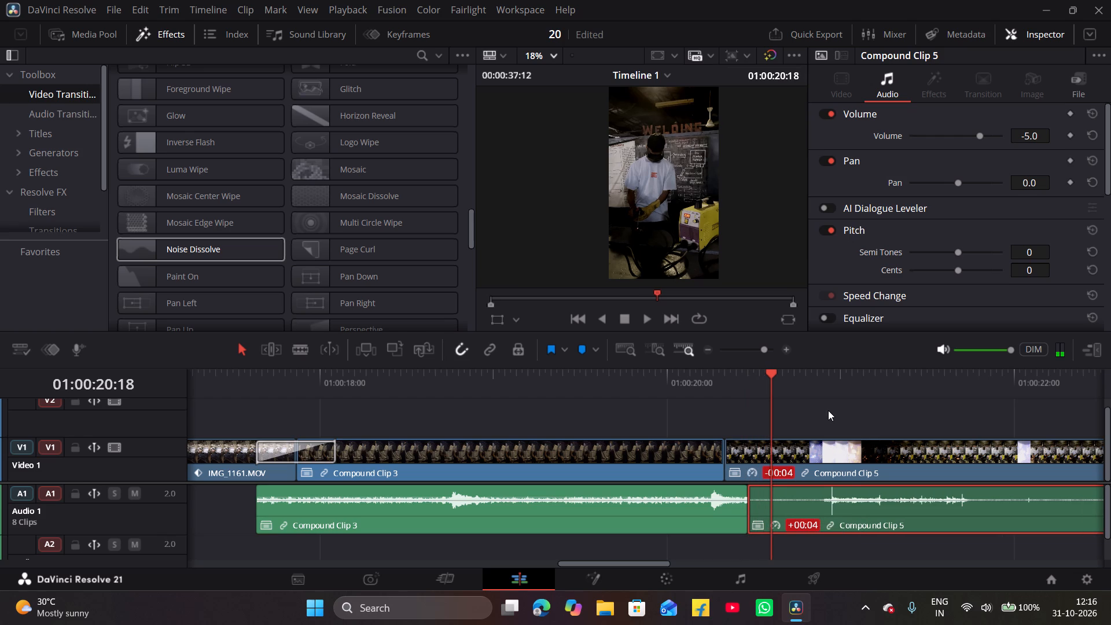
key(ctrl+b)
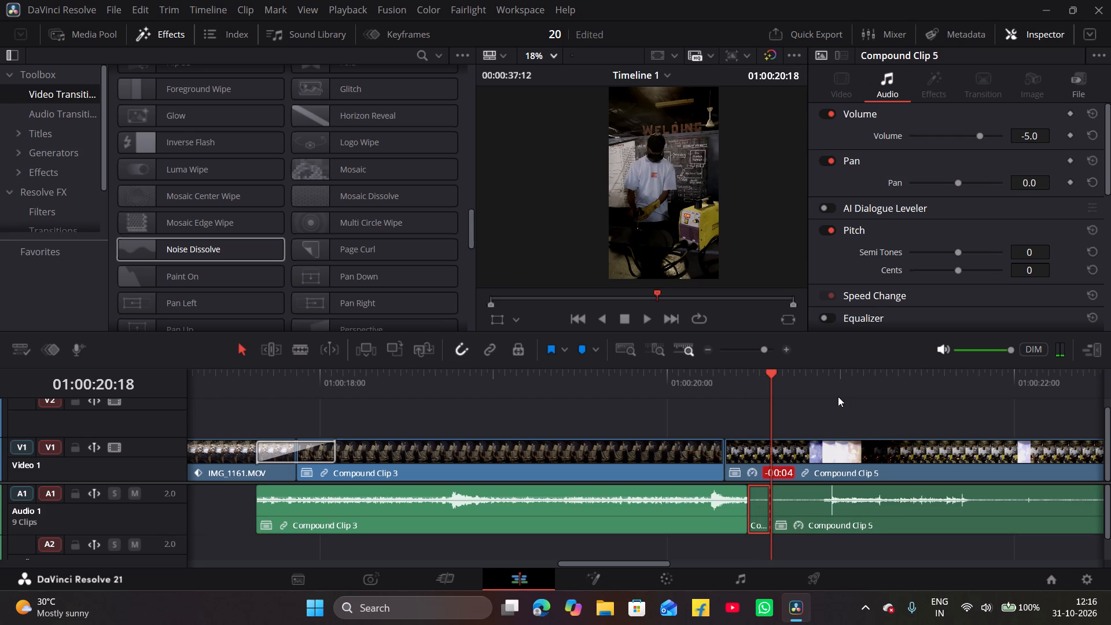
key(BackSpace)
drag(808, 510, 805, 510)
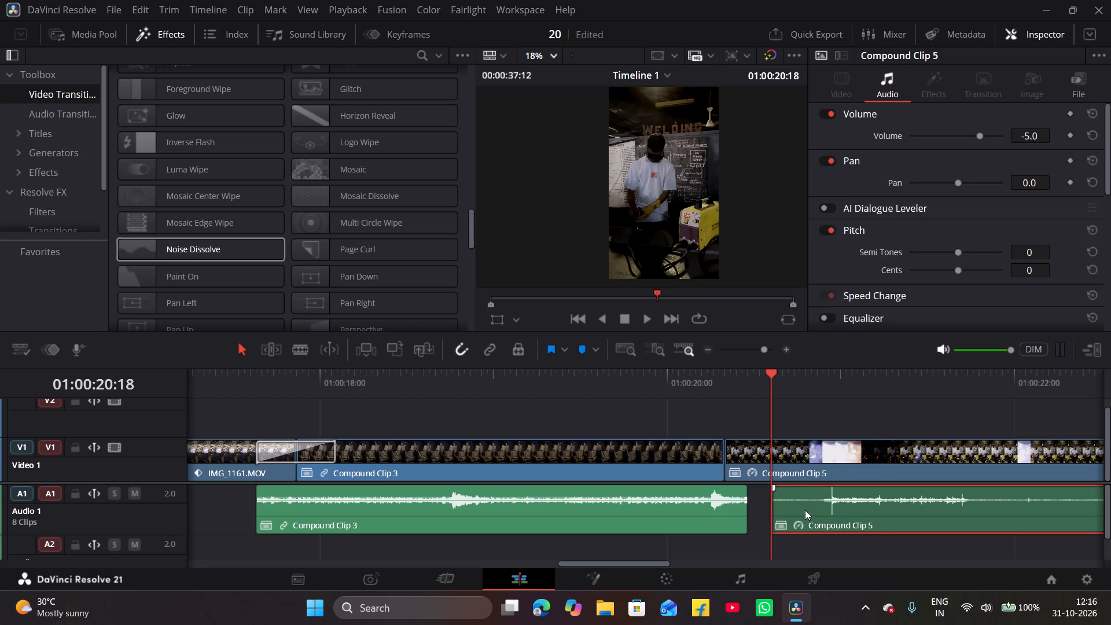
drag(805, 510, 789, 513)
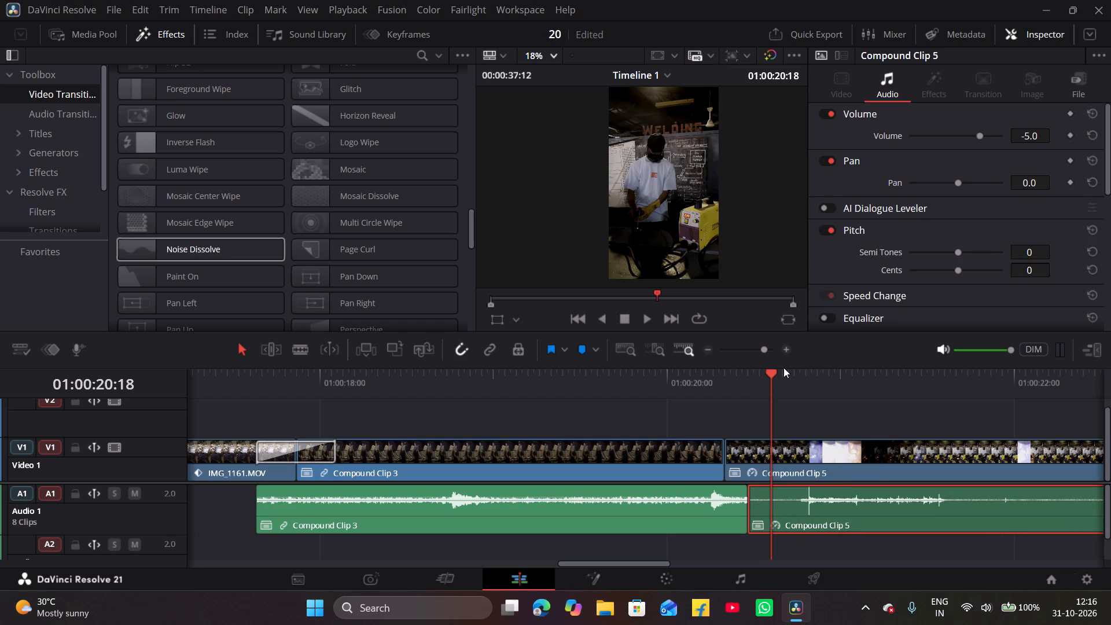
Play across the closed cut from Compound Clip 3 through most of Compound Clip 5.
drag(774, 378, 644, 399)
key(space)
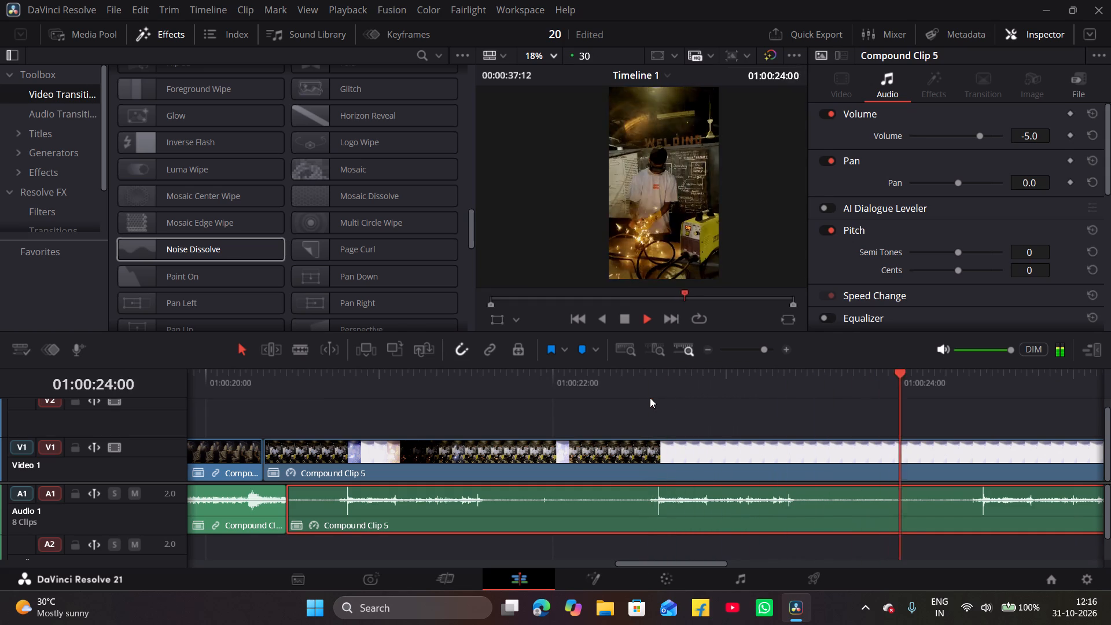
key(space)
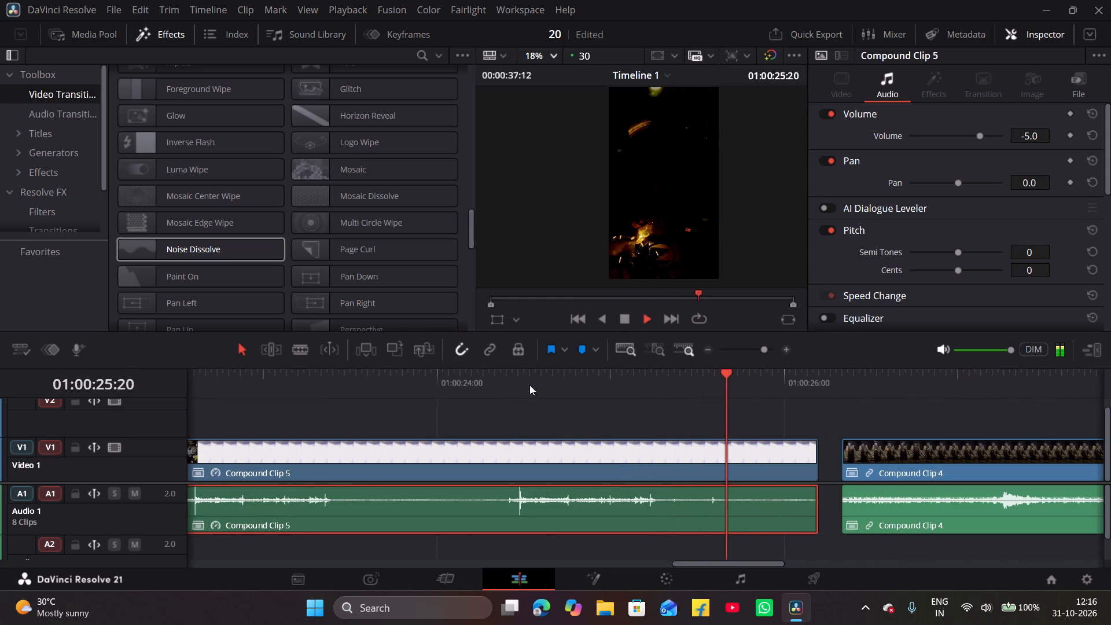
Add a Noise Dissolve transition at the cut between Compound Clip 3 and Compound Clip 5.
scroll(500, 393, right, 2)
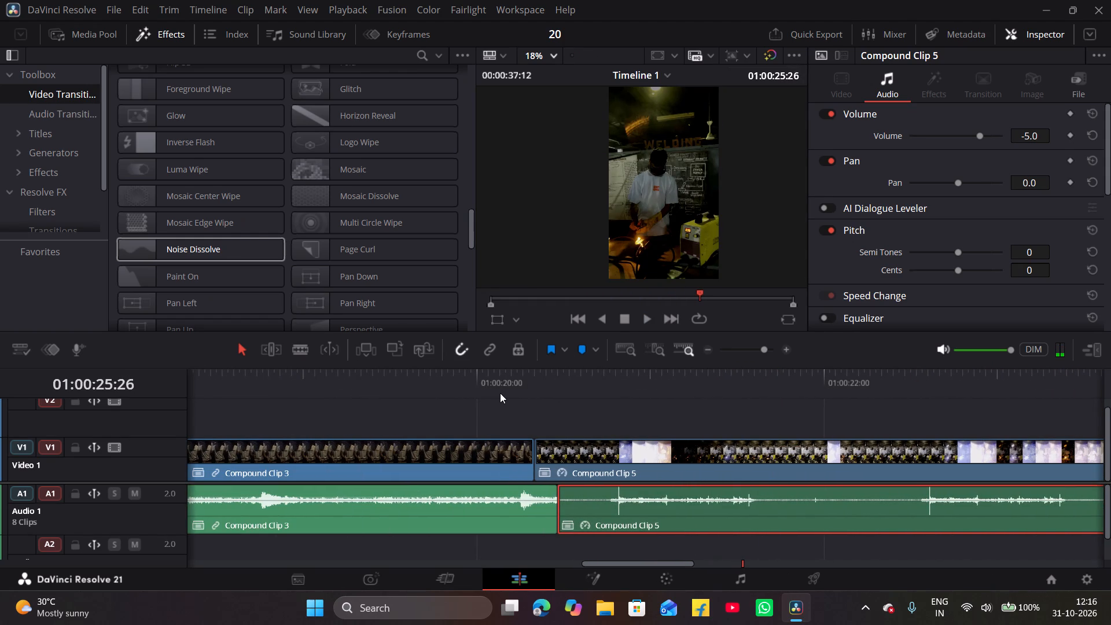
click(500, 393)
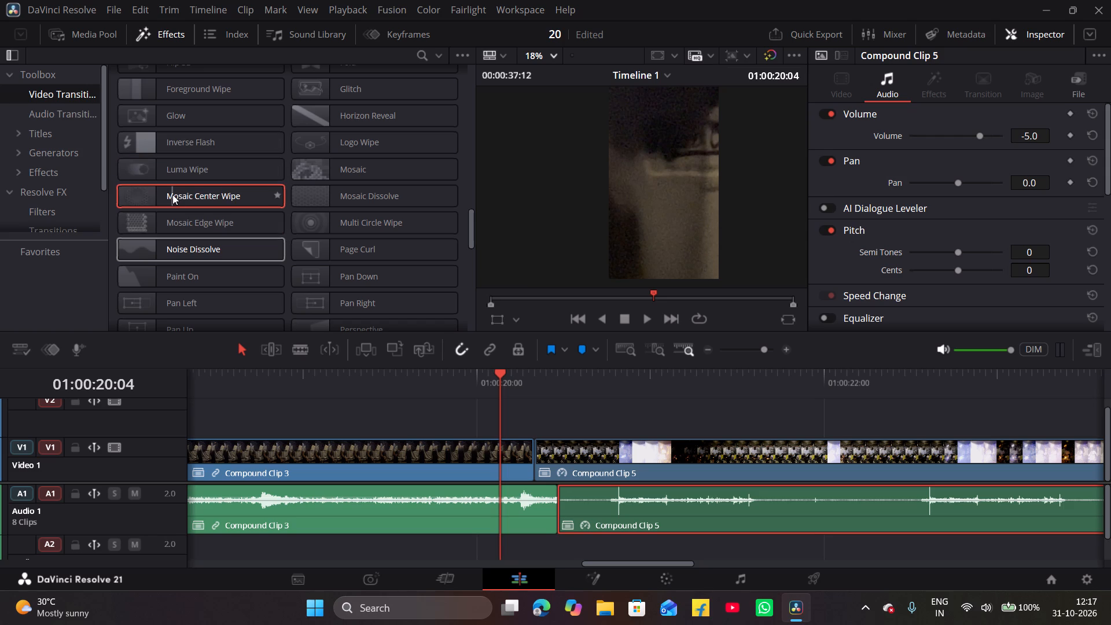
drag(163, 252, 544, 472)
Review the Noise Dissolve into Compound Clip 5, playing from 01:00:19:28.
drag(497, 374, 463, 416)
click(641, 318)
click(626, 320)
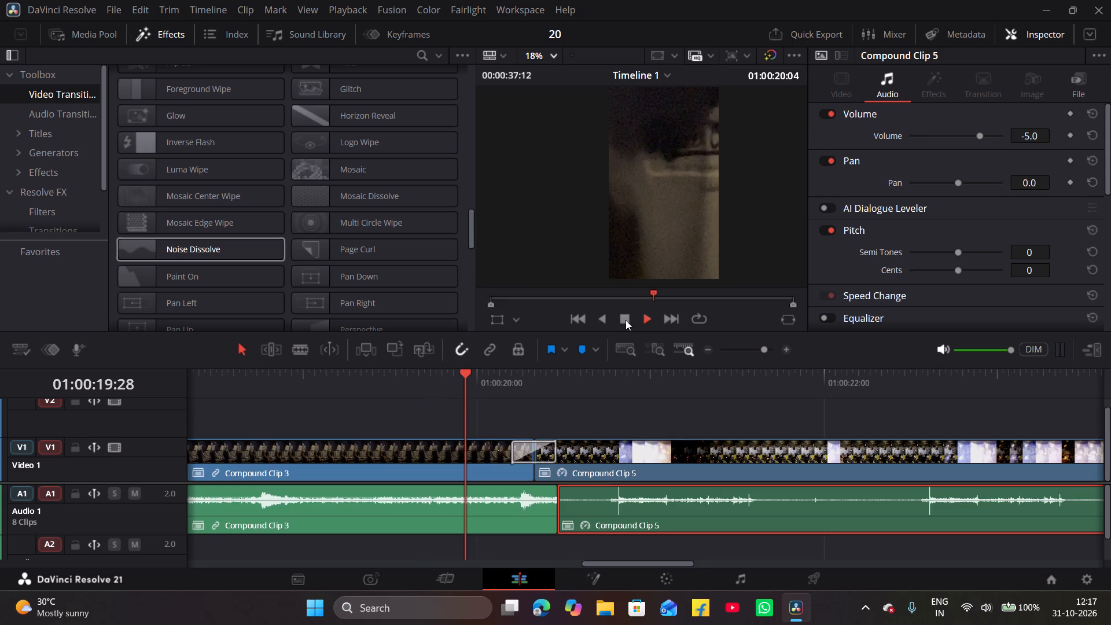